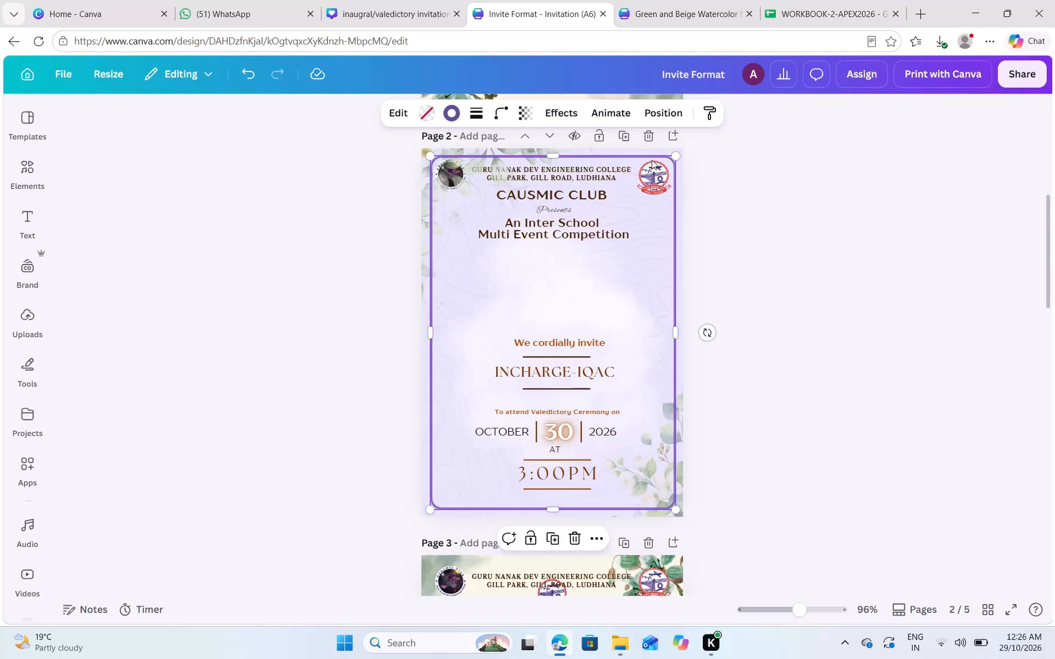
Set the transparency of the purple rounded border frame on page 2 to 49.
{"action": "left_click", "coordinate": [520, 111]}
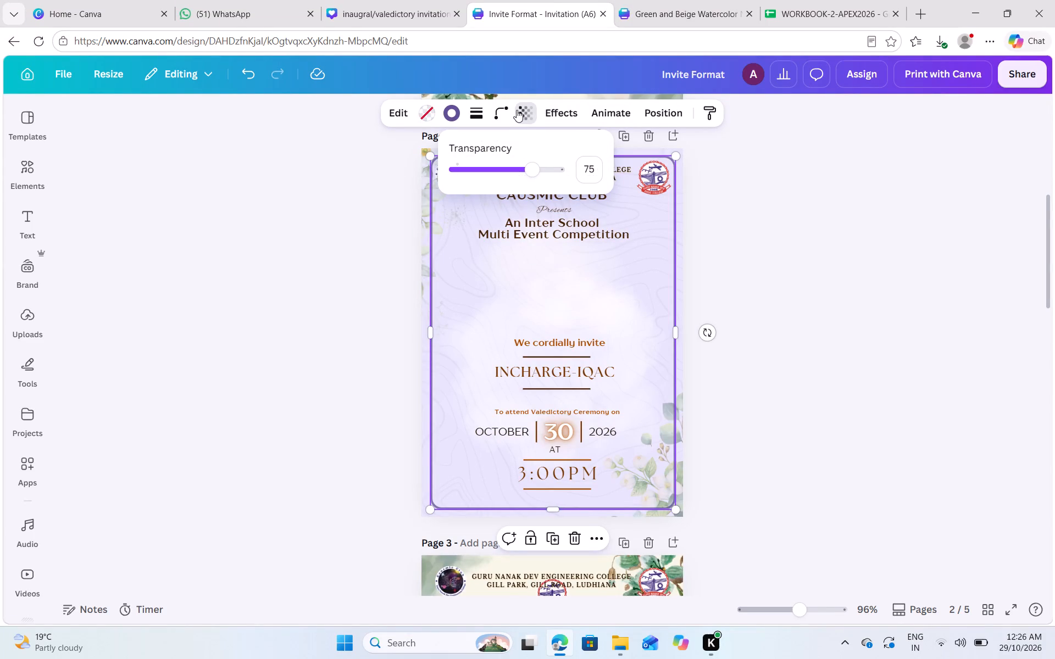
{"action": "left_click_drag", "start_coordinate": [527, 166], "coordinate": [506, 166]}
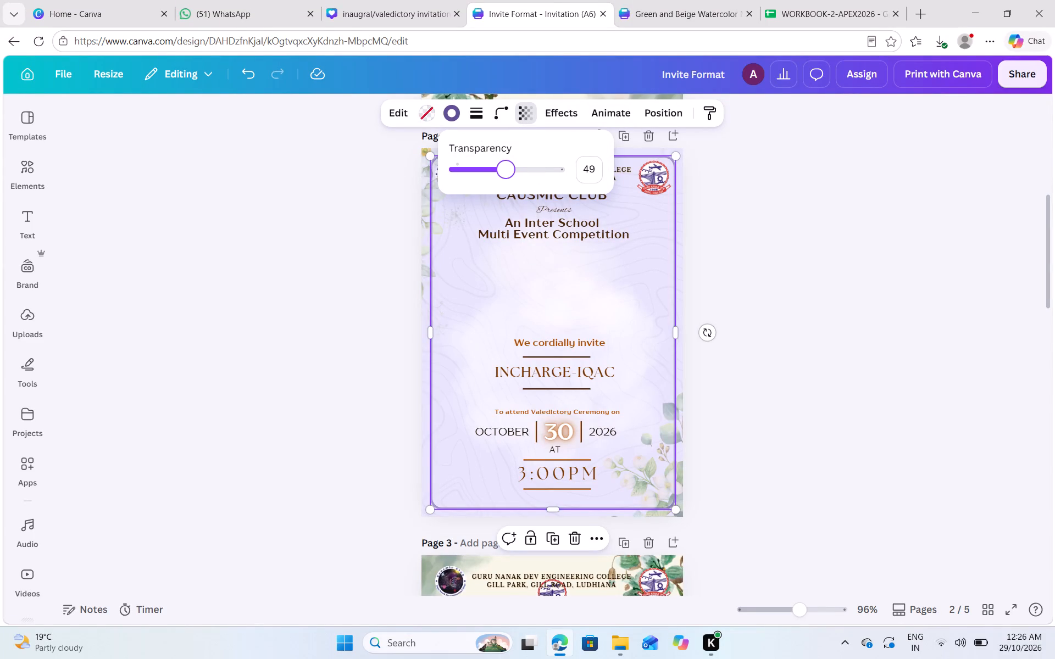
{"action": "double_click", "coordinate": [769, 193]}
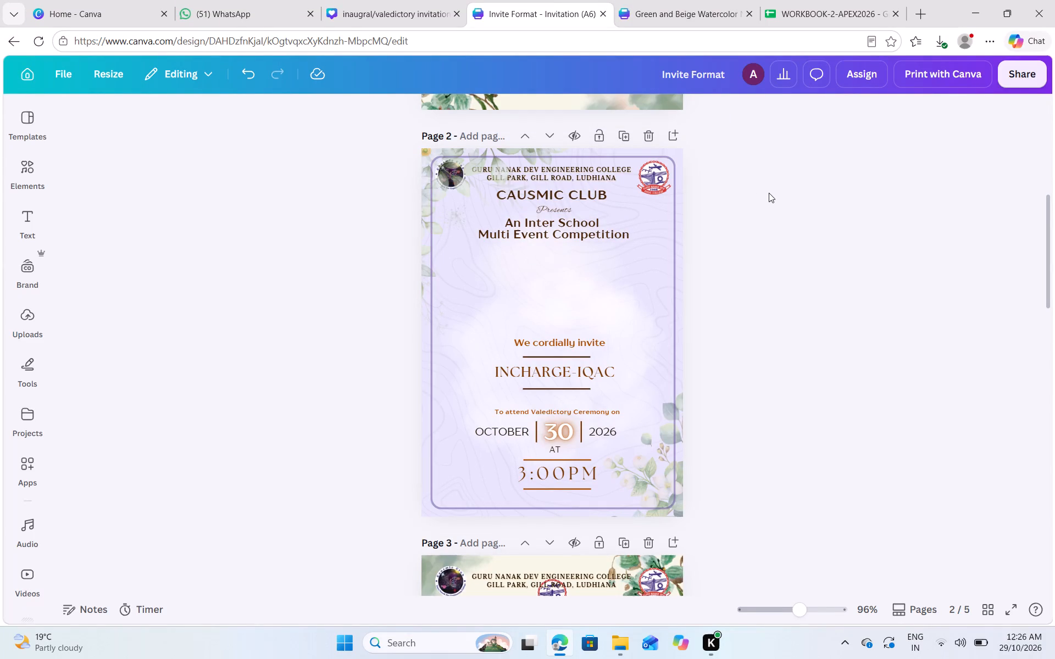
Send the leaf graphic in page 2's upper-left corner to the back, behind the logo and heading text.
{"action": "left_click", "coordinate": [410, 187]}
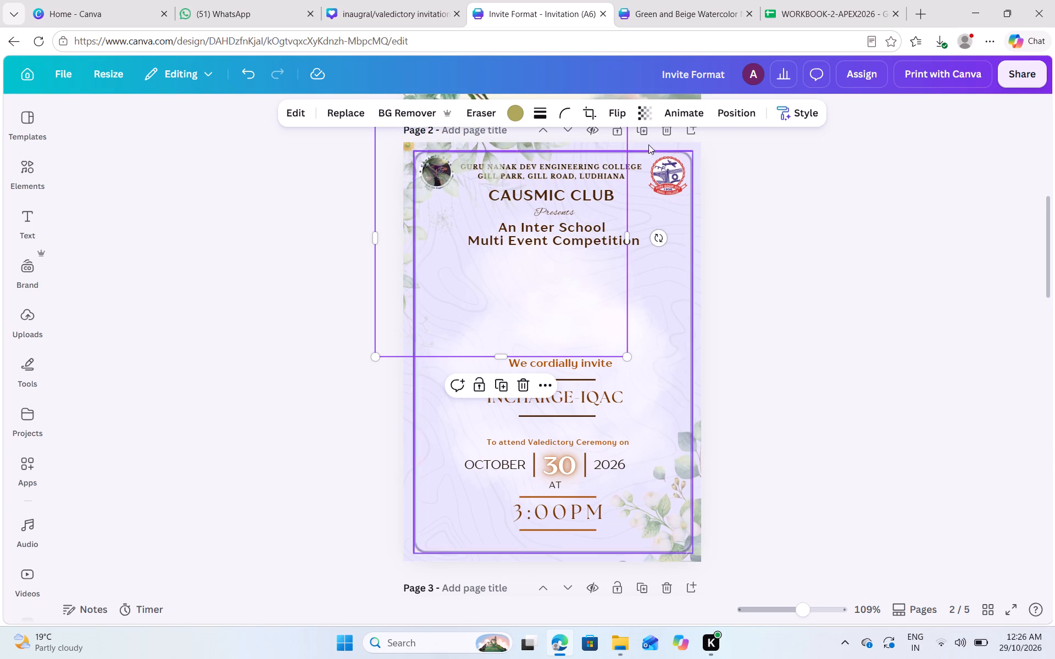
{"action": "left_click", "coordinate": [718, 112]}
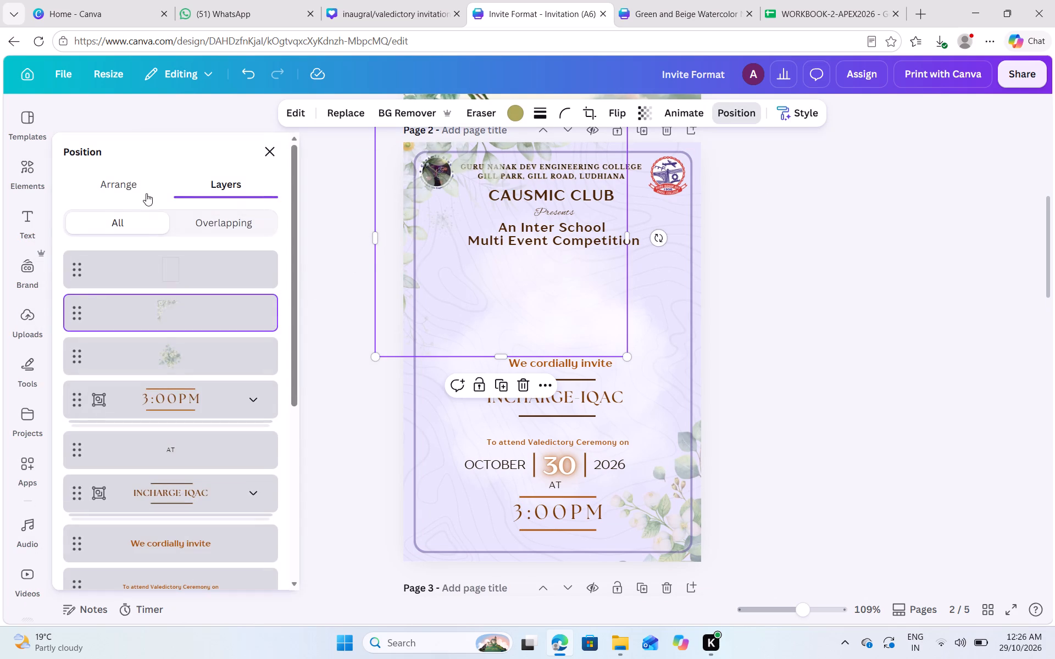
{"action": "left_click", "coordinate": [142, 188]}
{"action": "left_click", "coordinate": [241, 247]}
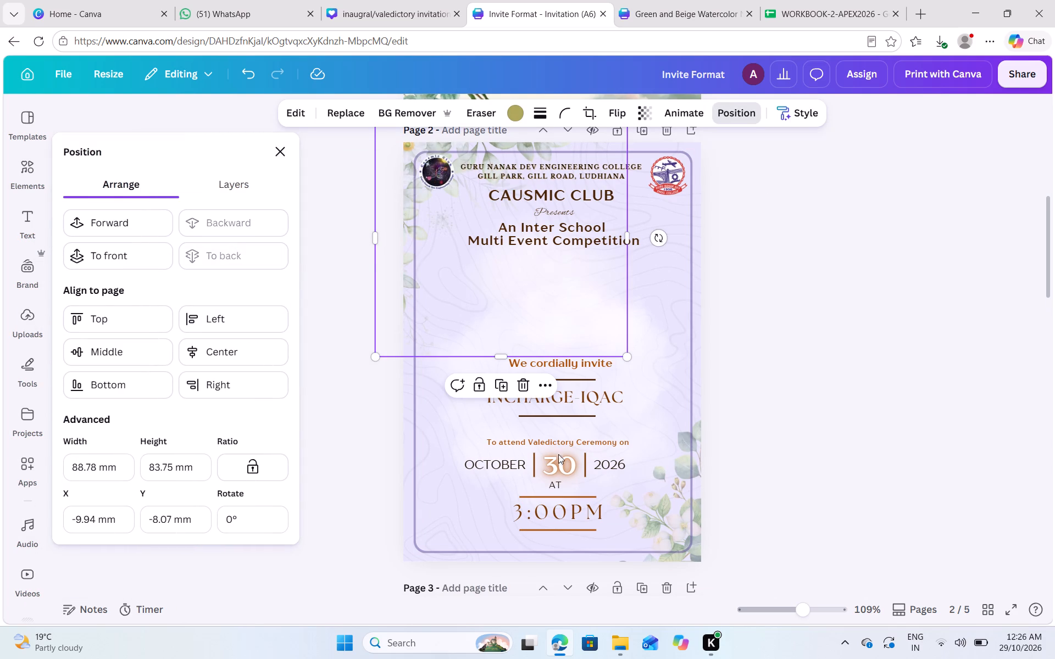
Send the floral graphic in page 2's lower-right corner to the back, behind the border frame.
{"action": "left_click", "coordinate": [681, 538]}
{"action": "left_click", "coordinate": [699, 544]}
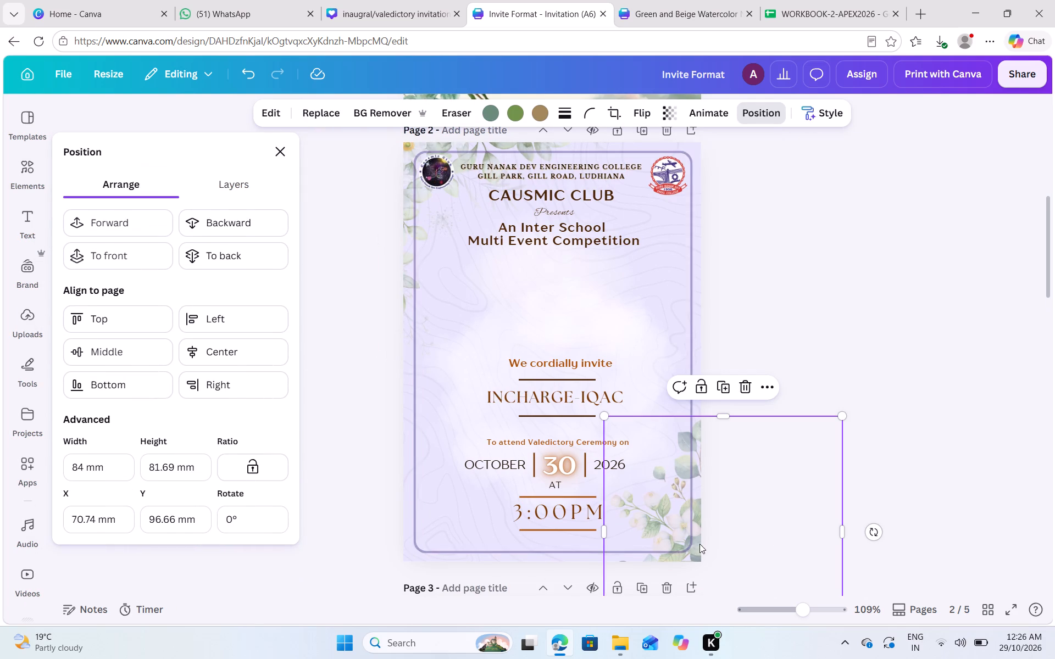
{"action": "left_click", "coordinate": [264, 257]}
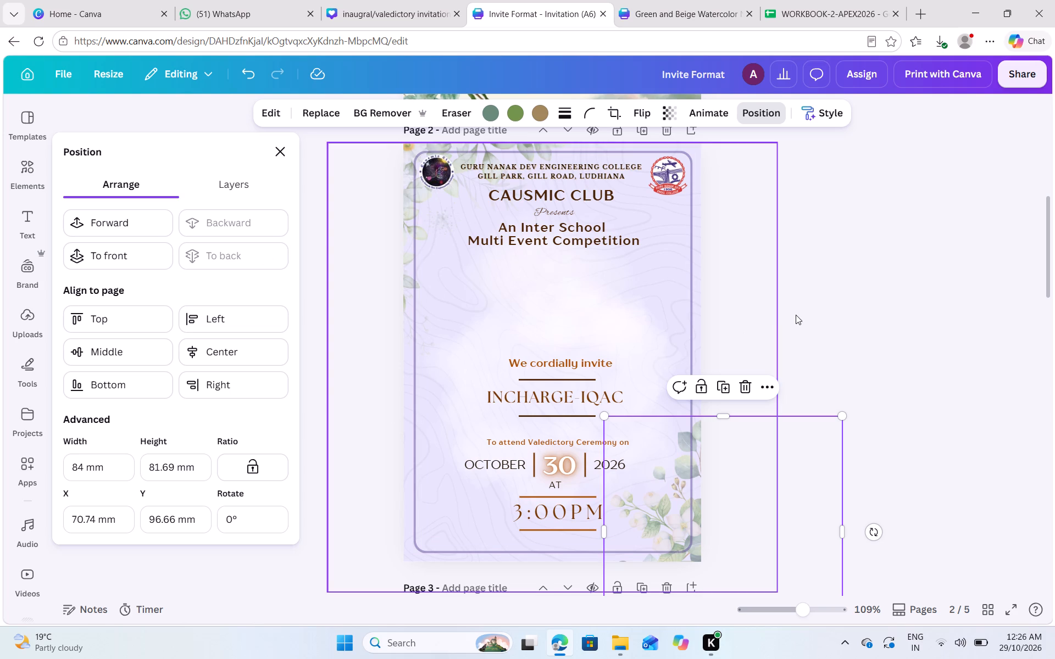
{"action": "double_click", "coordinate": [787, 317]}
Switch to the Green and Beige Watercolor design.
{"action": "left_click", "coordinate": [636, 0]}
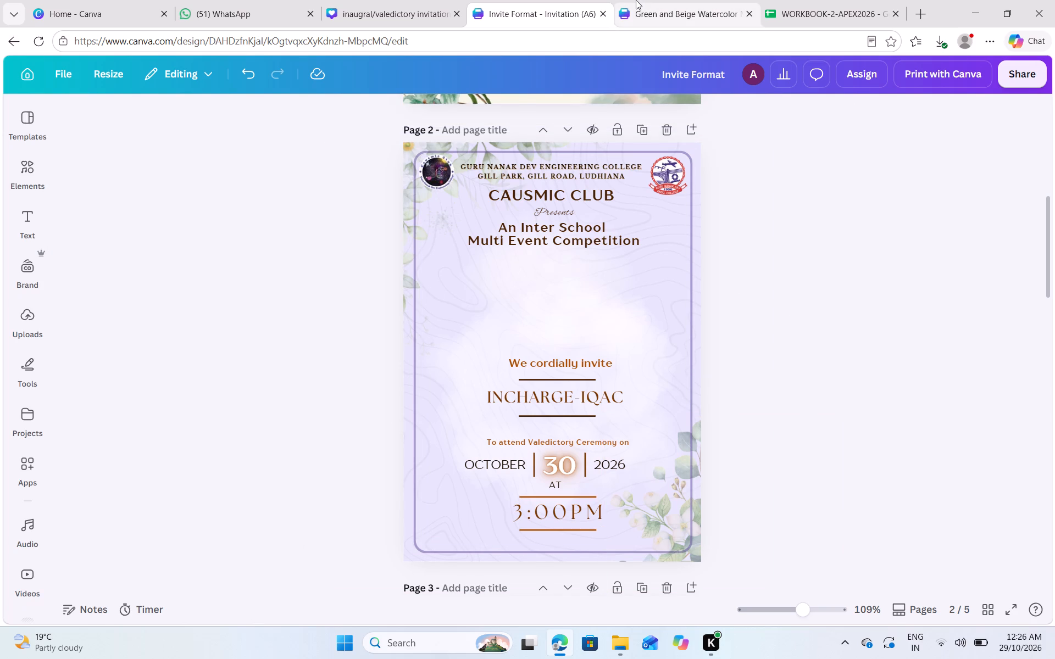
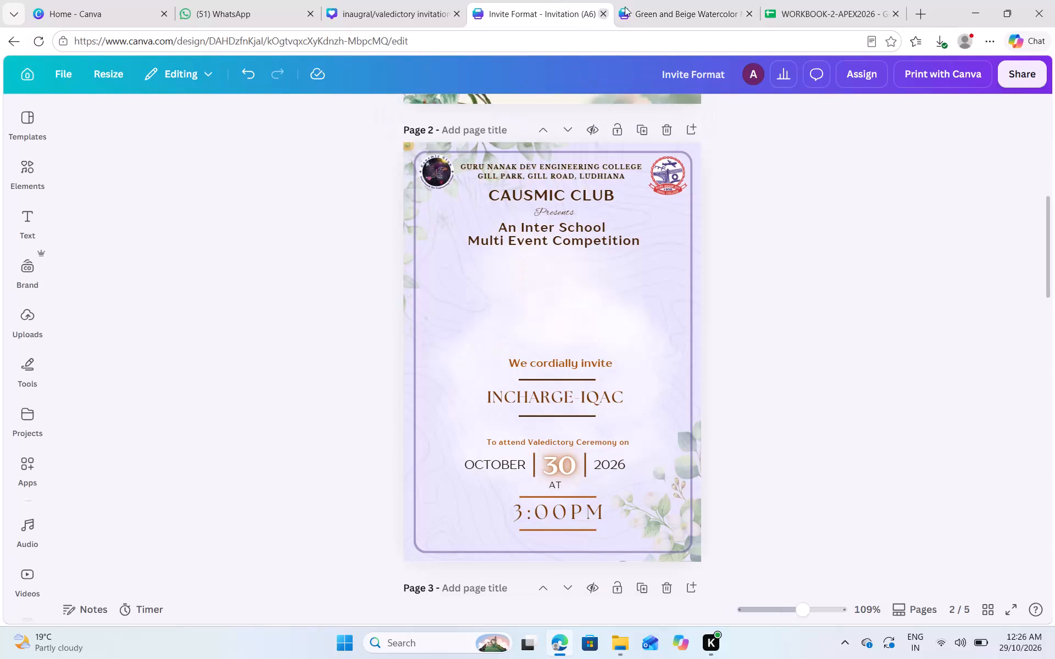
Change the text effect colour of the Guru Nanak Dev Engineering College heading on page 2 to the design's dark purple.
{"action": "scroll", "coordinate": [718, 222], "scroll_direction": "up", "scroll_amount": 1}
{"action": "left_click", "coordinate": [562, 170]}
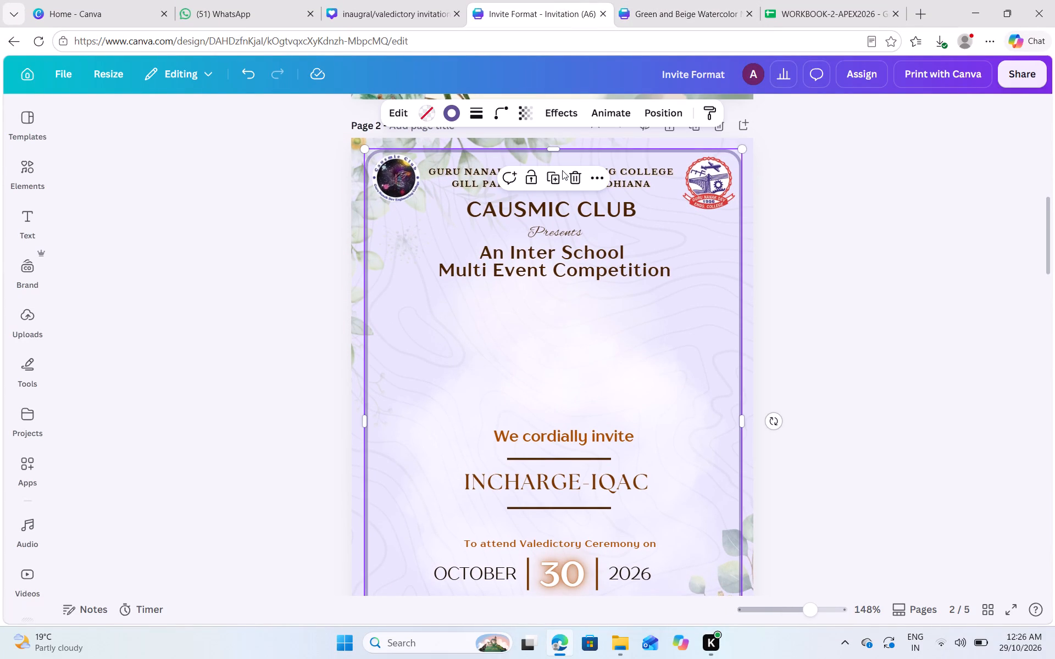
{"action": "left_click", "coordinate": [626, 189]}
{"action": "left_click", "coordinate": [623, 182]}
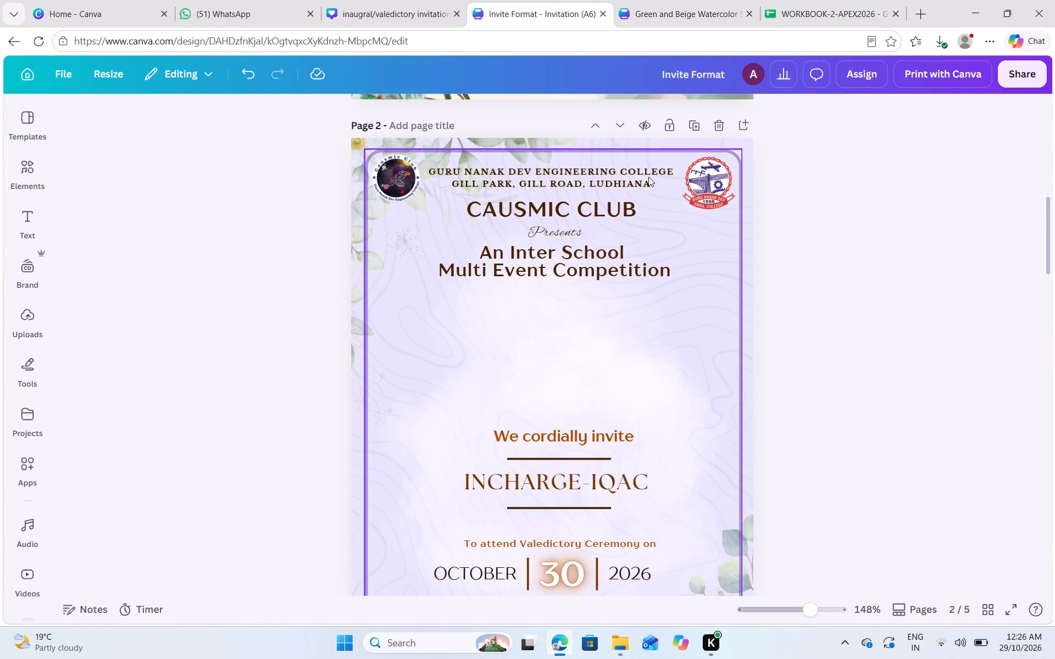
{"action": "left_click", "coordinate": [646, 178]}
{"action": "left_click", "coordinate": [665, 108]}
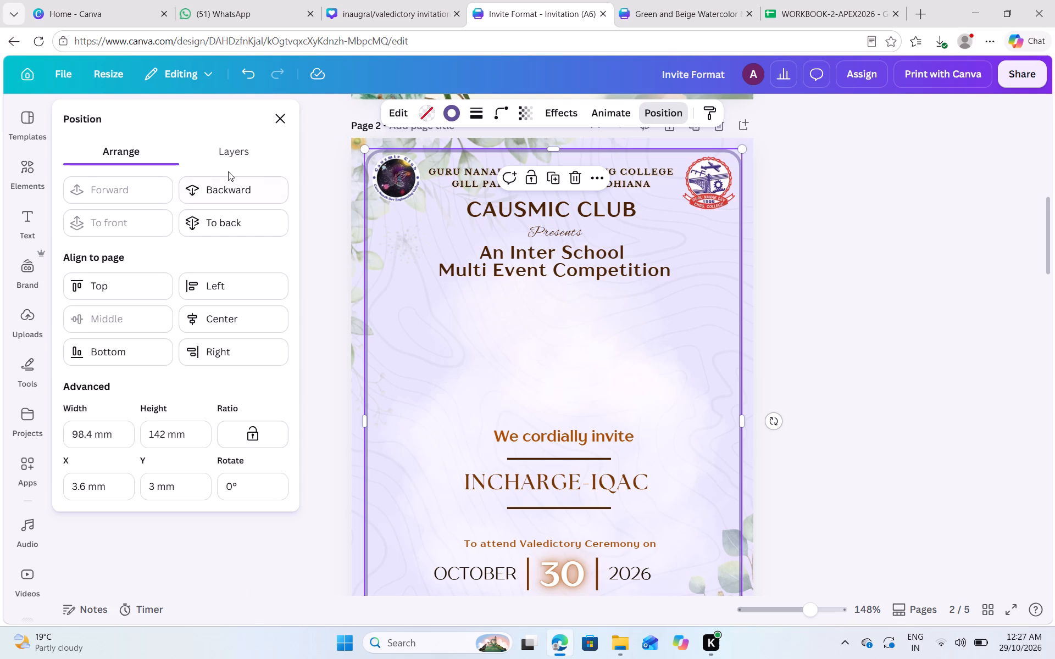
{"action": "left_click", "coordinate": [227, 144]}
{"action": "scroll", "coordinate": [245, 270], "scroll_direction": "down", "scroll_amount": 3}
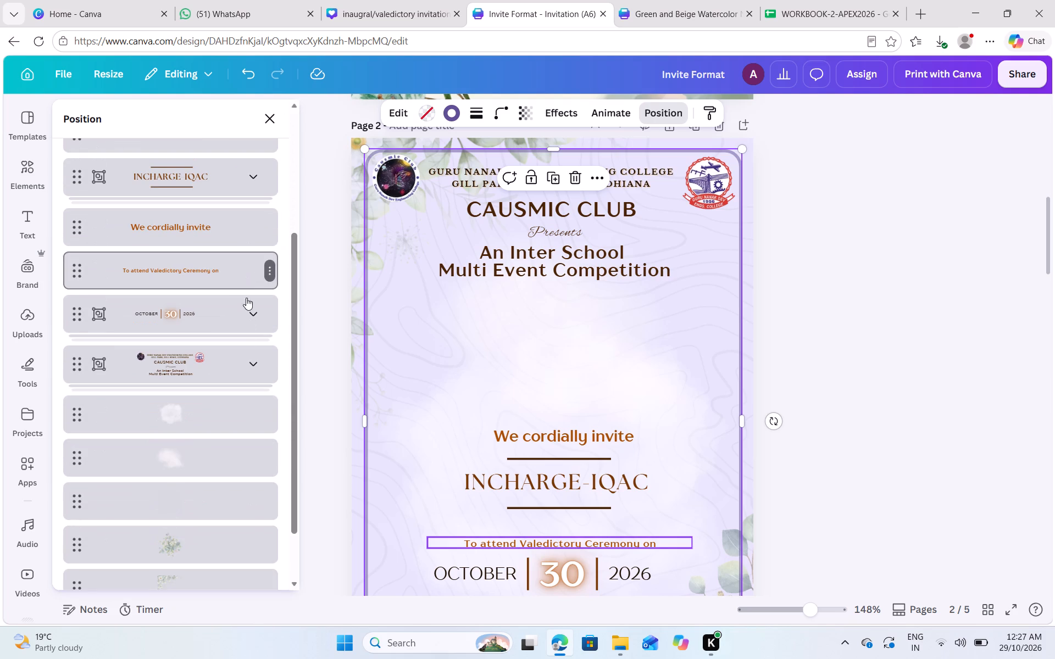
{"action": "left_click", "coordinate": [240, 366]}
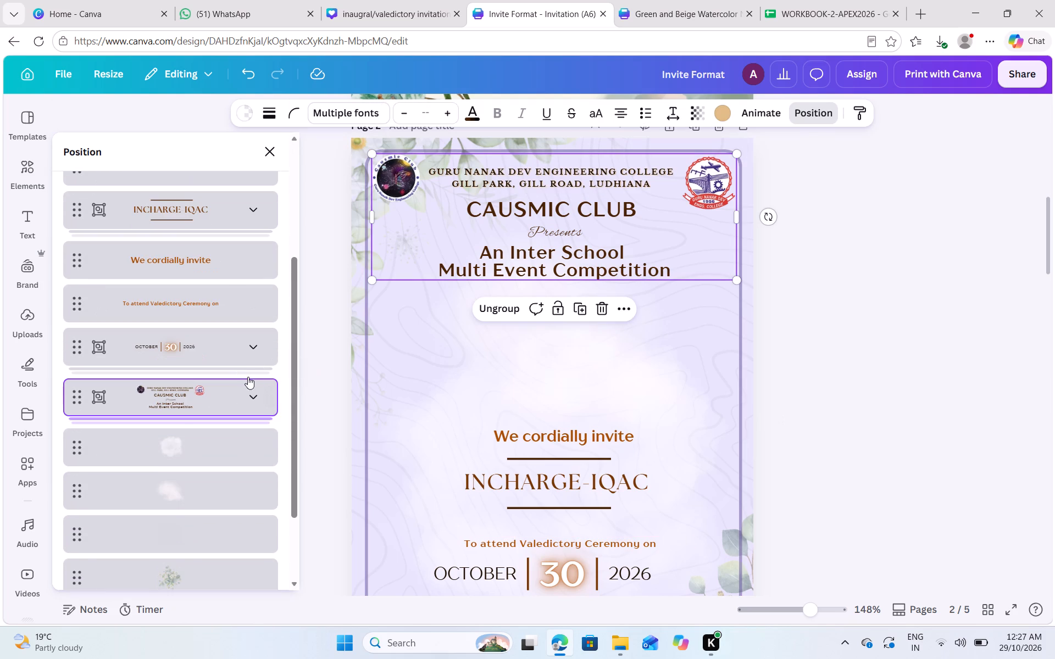
{"action": "left_click", "coordinate": [261, 398]}
{"action": "scroll", "coordinate": [261, 398], "scroll_direction": "down", "scroll_amount": 1}
{"action": "left_click", "coordinate": [221, 478]}
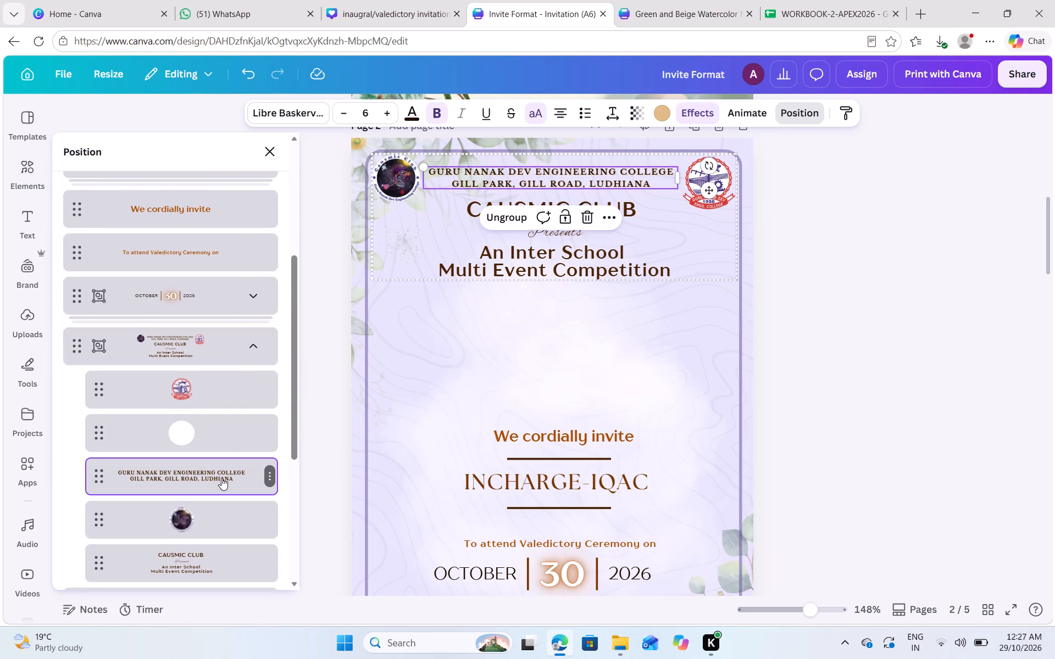
{"action": "left_click", "coordinate": [659, 117]}
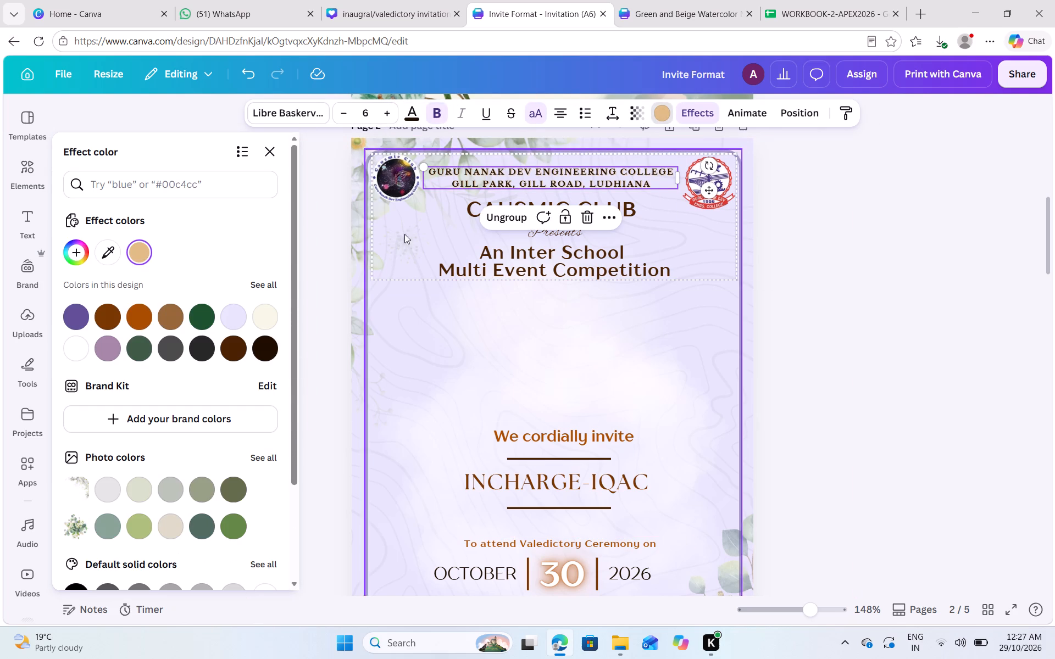
{"action": "left_click", "coordinate": [75, 315]}
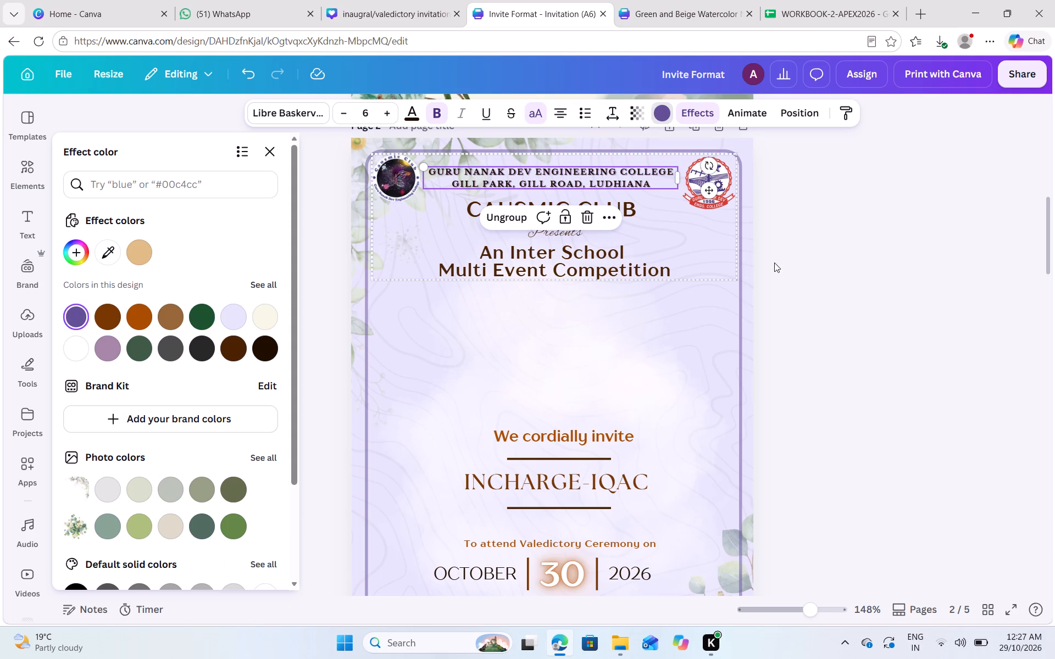
Switch to the inaugral/valedictory invitation design and examine the college name heading on page 26.
{"action": "left_click", "coordinate": [431, 5]}
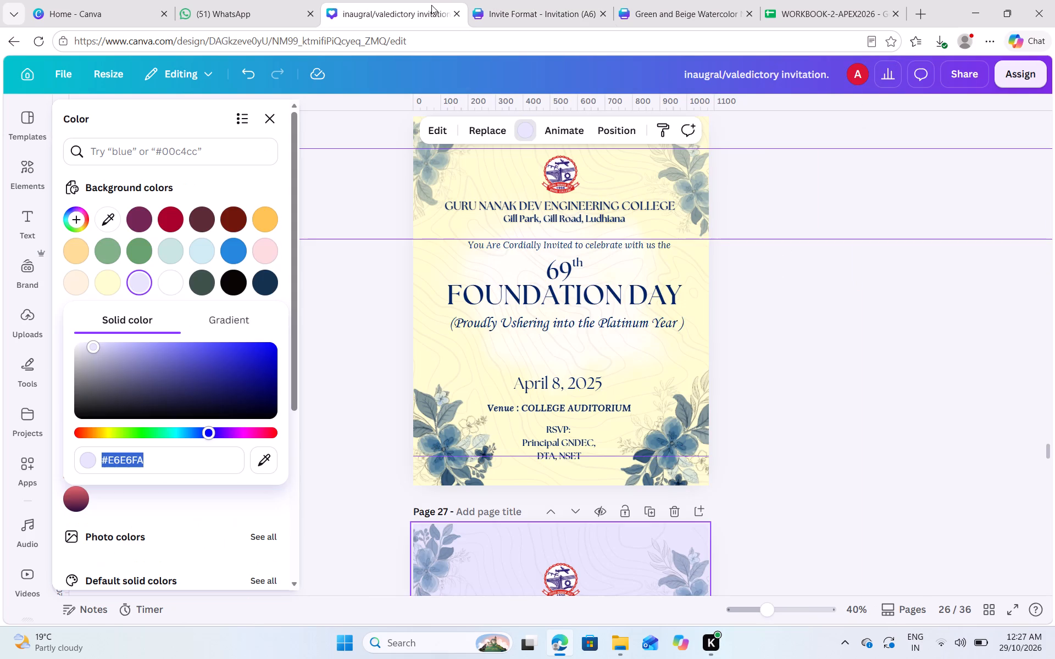
{"action": "left_click", "coordinate": [575, 207]}
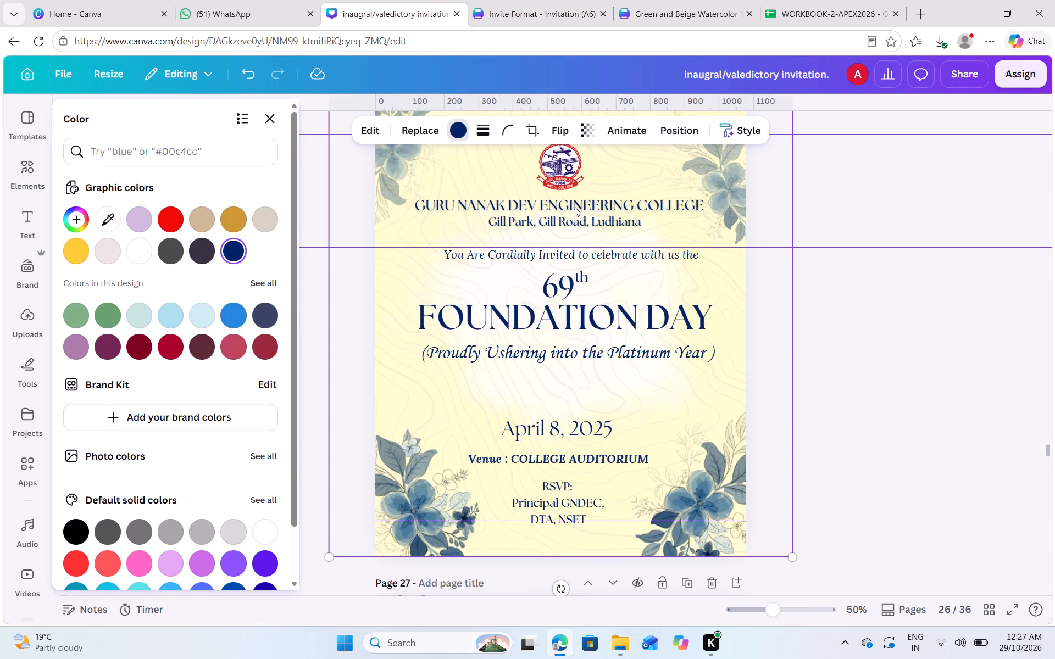
{"action": "left_click", "coordinate": [578, 209]}
{"action": "left_click", "coordinate": [575, 209]}
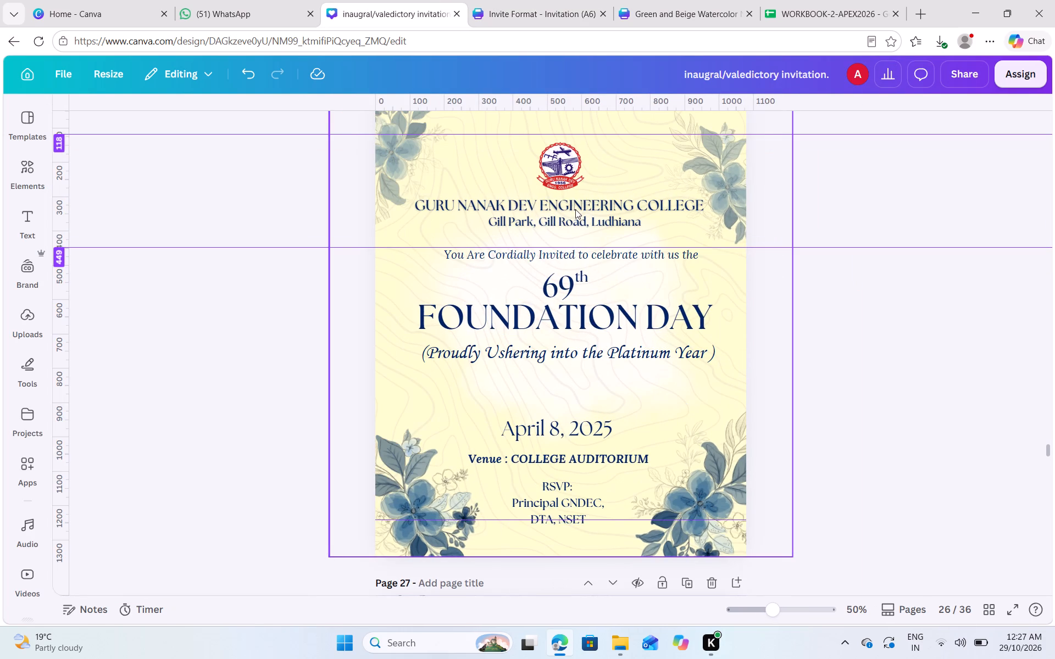
{"action": "left_click", "coordinate": [590, 214]}
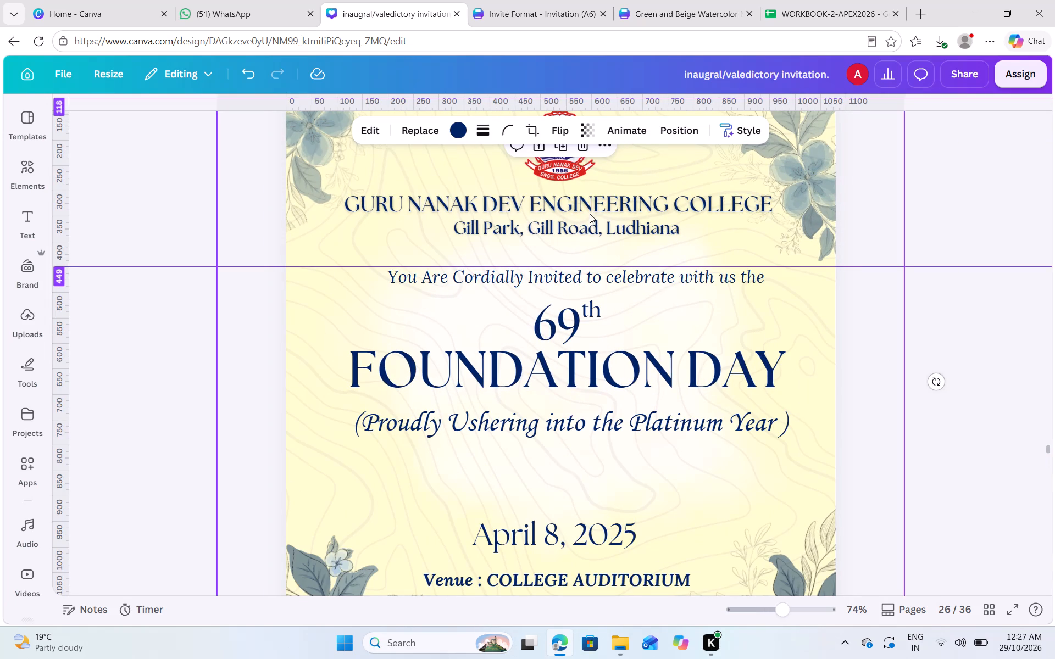
Return to the Invite Format design and try to select the college name heading on page 2 beneath the border frame.
{"action": "left_click", "coordinate": [513, 5]}
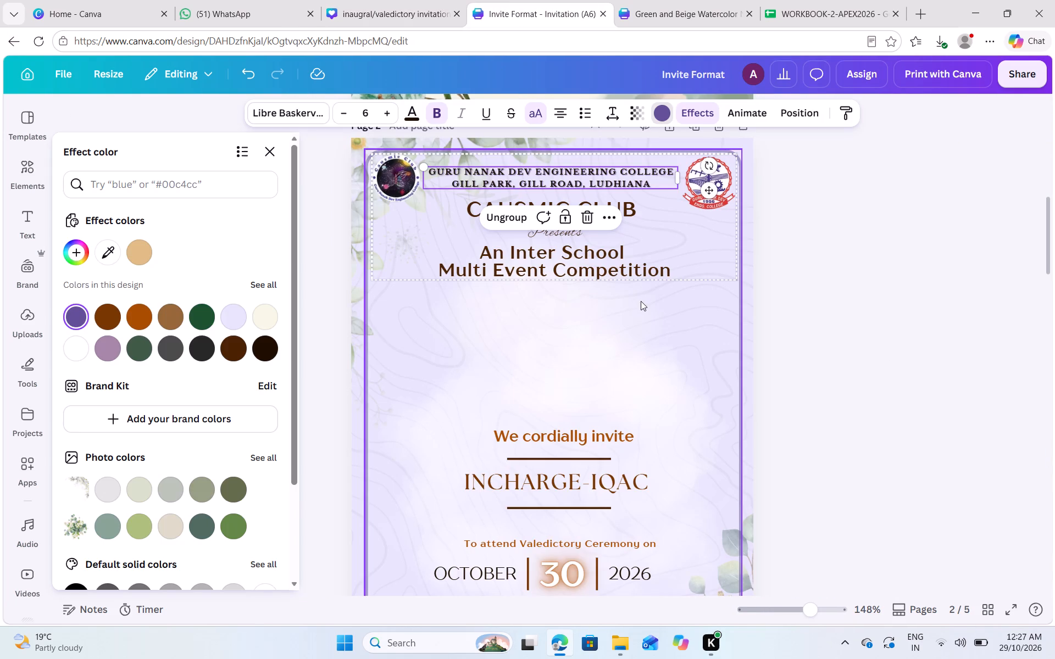
{"action": "left_click", "coordinate": [630, 286]}
{"action": "left_click", "coordinate": [648, 261]}
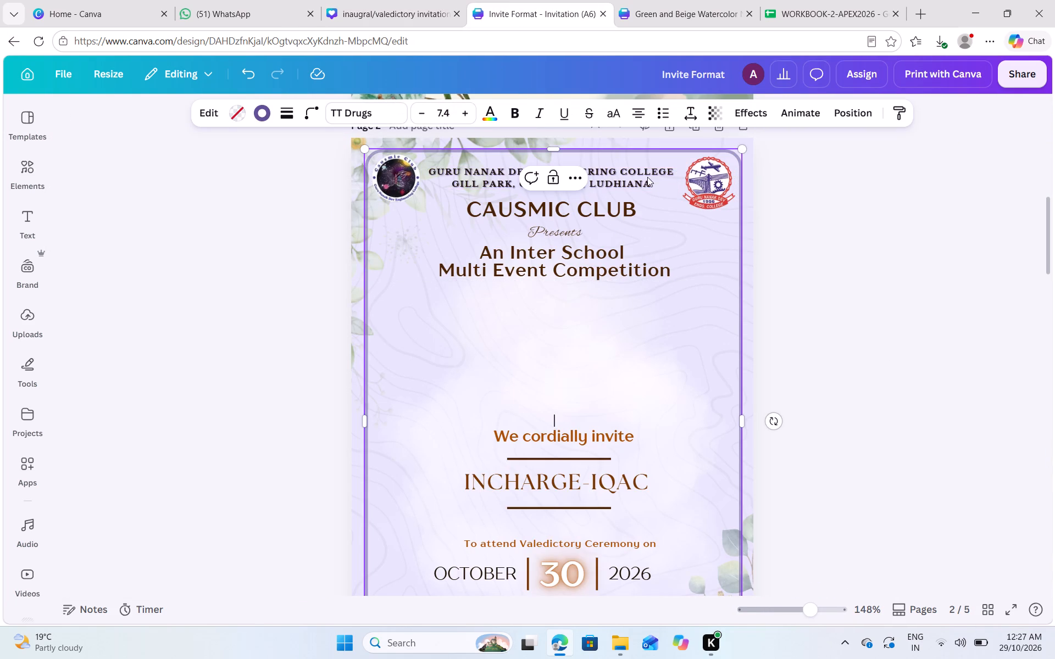
{"action": "left_click", "coordinate": [640, 178]}
{"action": "left_click", "coordinate": [705, 216]}
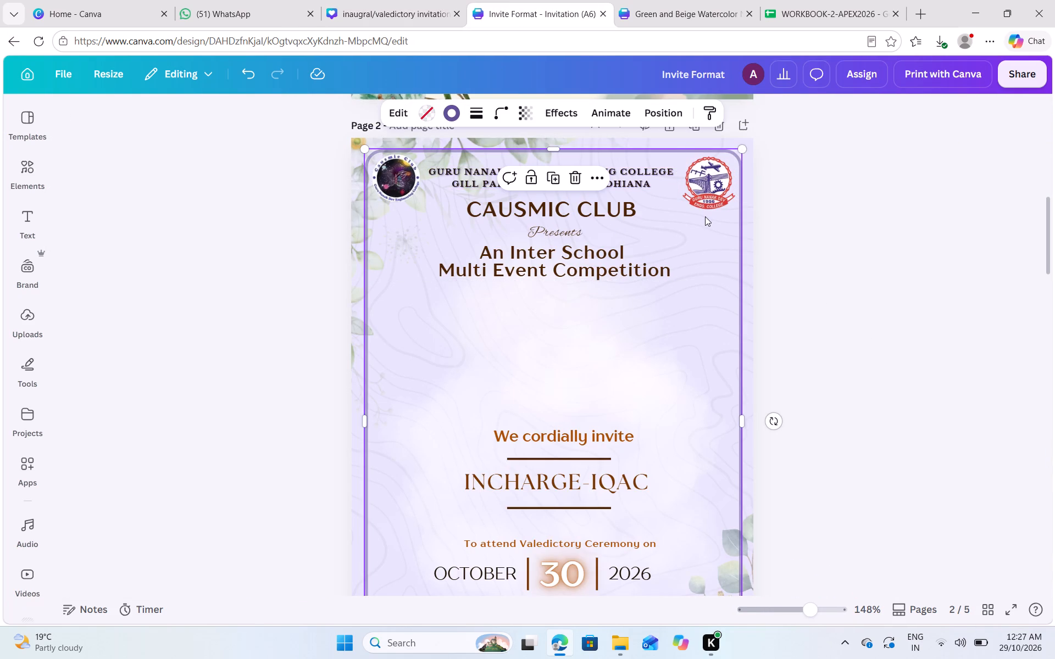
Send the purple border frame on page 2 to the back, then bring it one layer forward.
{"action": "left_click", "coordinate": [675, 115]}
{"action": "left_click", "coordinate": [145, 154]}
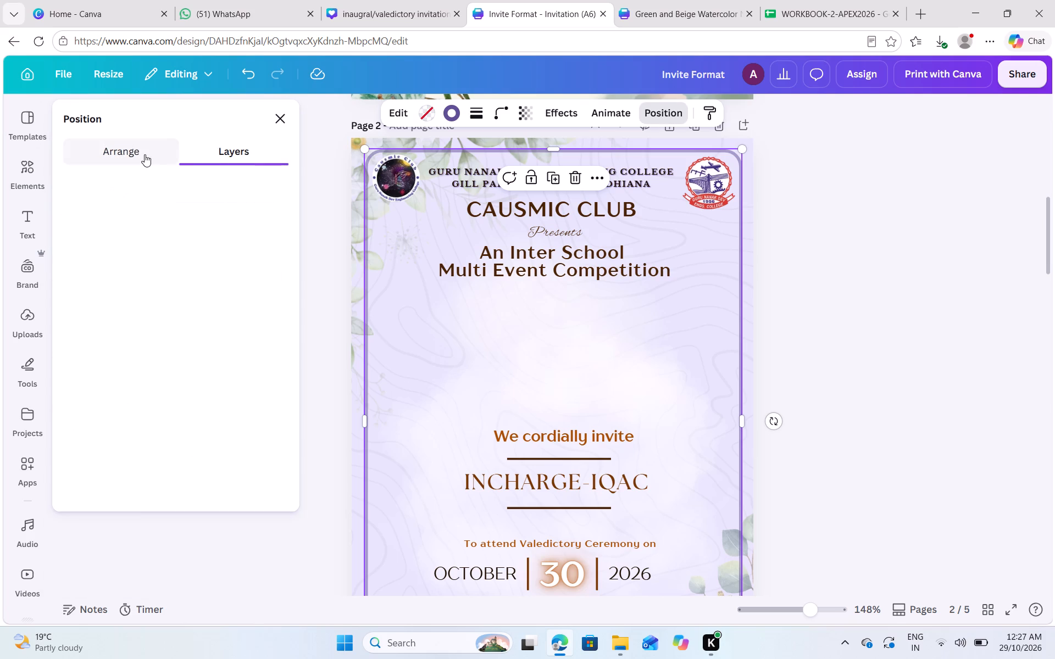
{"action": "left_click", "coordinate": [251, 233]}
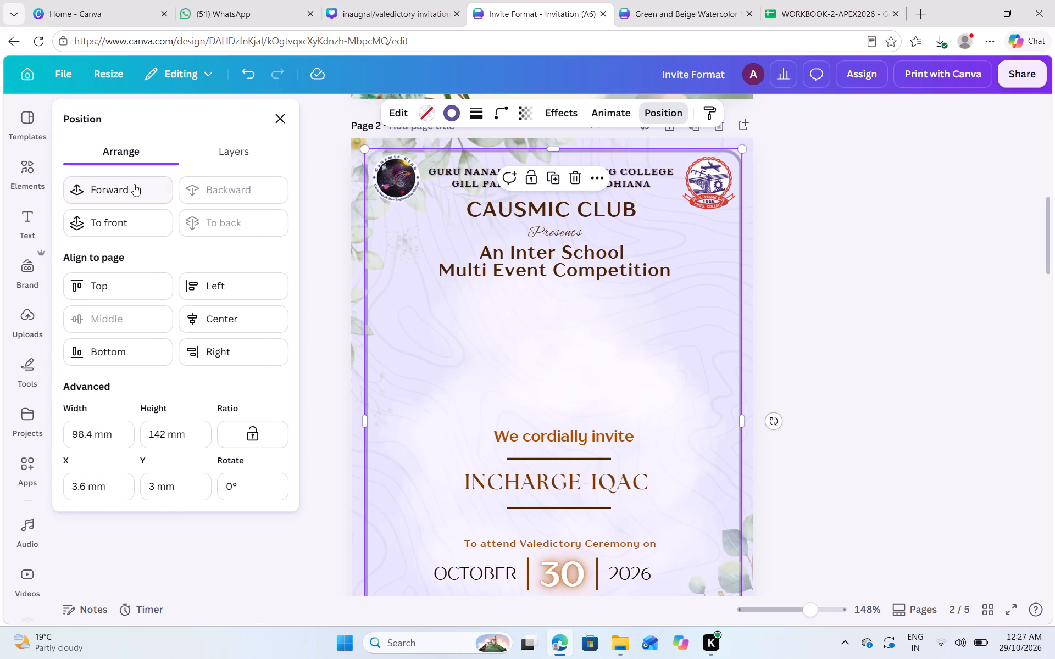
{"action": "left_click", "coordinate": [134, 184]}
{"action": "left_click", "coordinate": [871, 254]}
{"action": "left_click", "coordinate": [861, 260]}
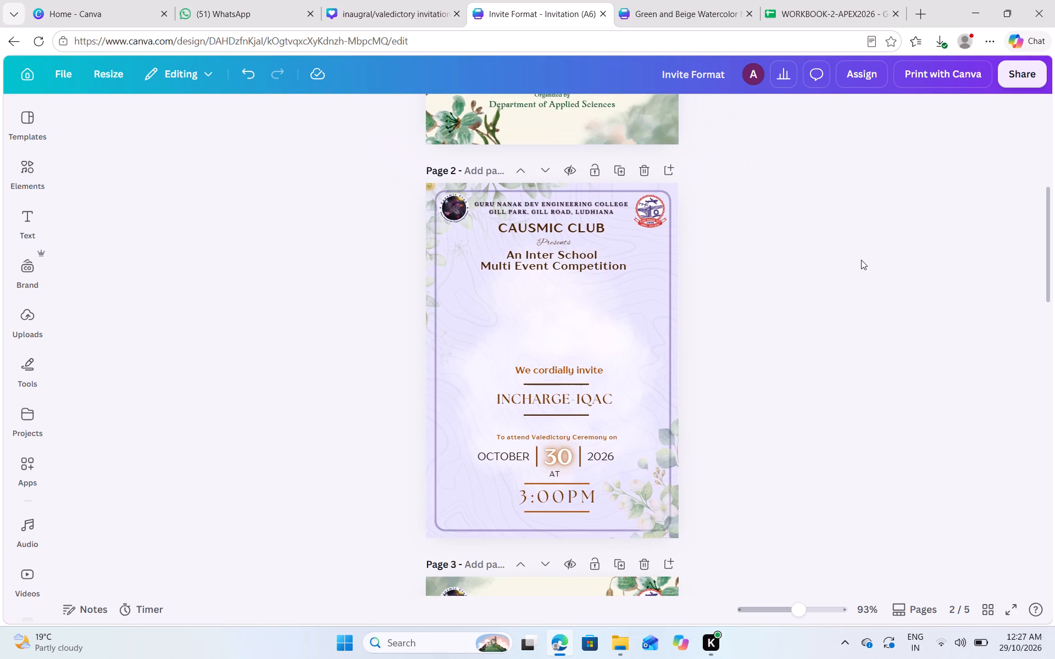
Compare the layout of page 1's invitation with page 2.
{"action": "scroll", "coordinate": [626, 253], "scroll_direction": "up", "scroll_amount": 1}
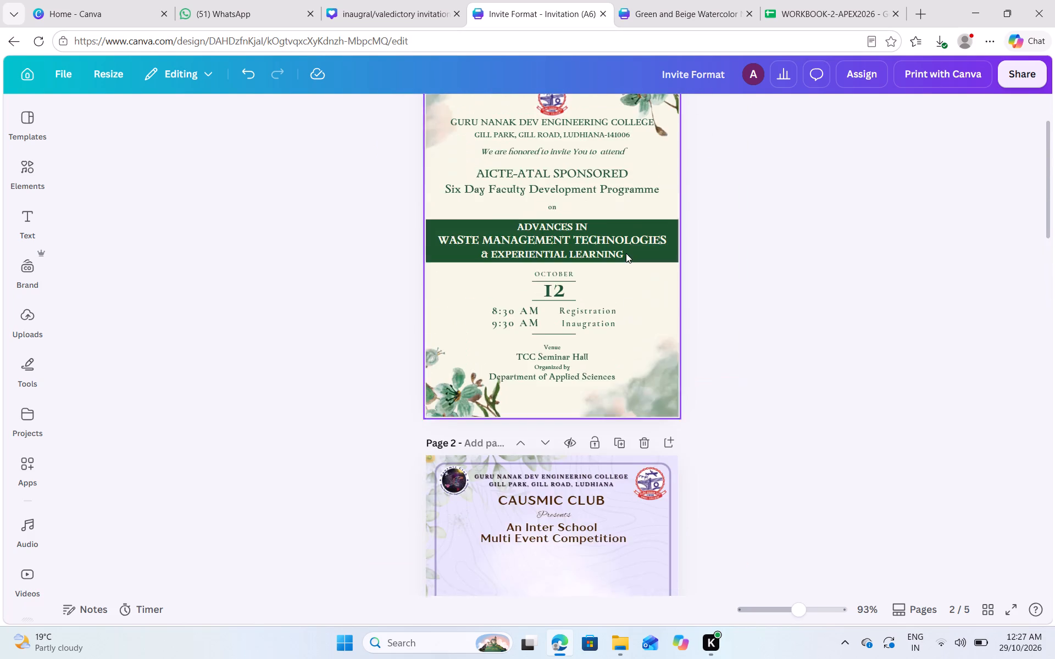
{"action": "scroll", "coordinate": [626, 253], "scroll_direction": "up", "scroll_amount": 1}
{"action": "scroll", "coordinate": [626, 253], "scroll_direction": "down", "scroll_amount": 2}
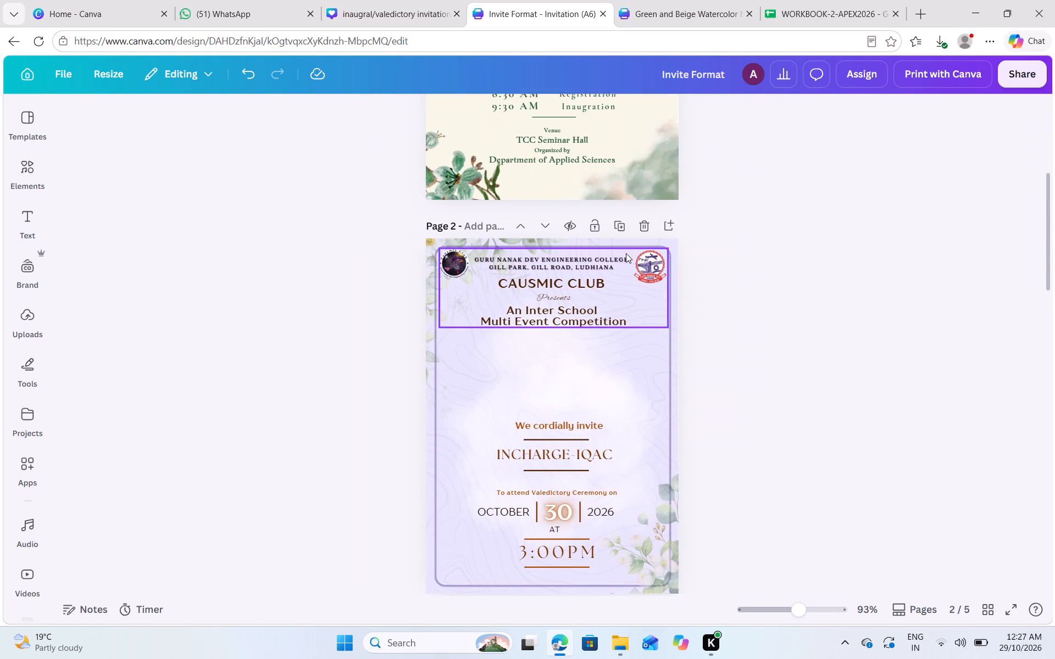
{"action": "scroll", "coordinate": [701, 316], "scroll_direction": "up", "scroll_amount": 3}
{"action": "scroll", "coordinate": [701, 316], "scroll_direction": "down", "scroll_amount": 1}
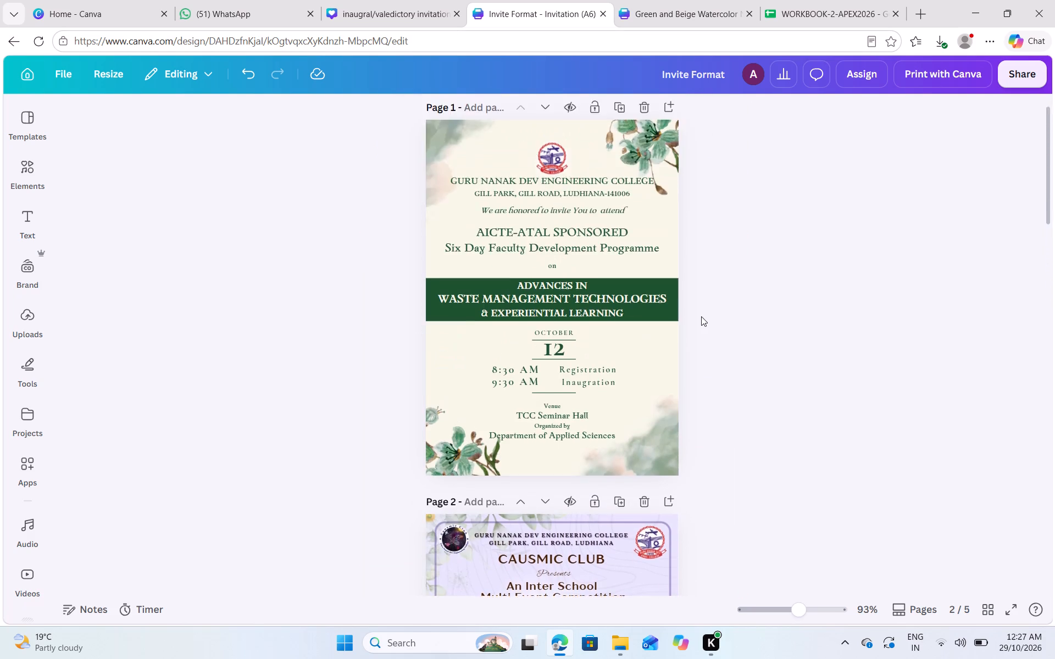
{"action": "scroll", "coordinate": [701, 316], "scroll_direction": "down", "scroll_amount": 2}
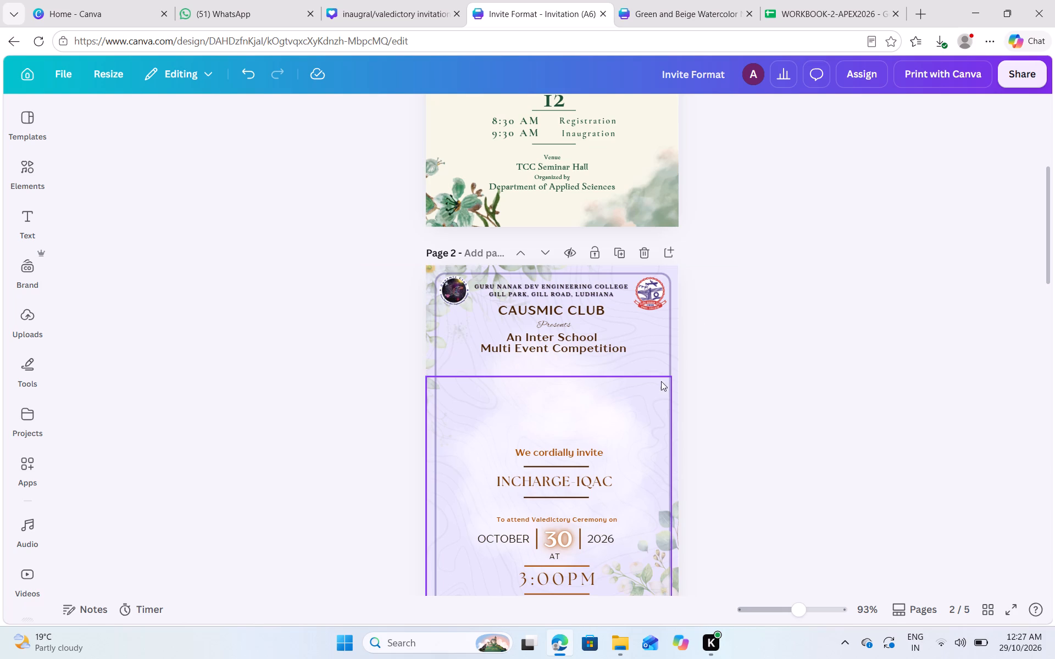
Center the contour-line background graphic horizontally on page 2 and send it to the back.
{"action": "left_click", "coordinate": [664, 360]}
{"action": "left_click_drag", "start_coordinate": [686, 341], "coordinate": [667, 340]}
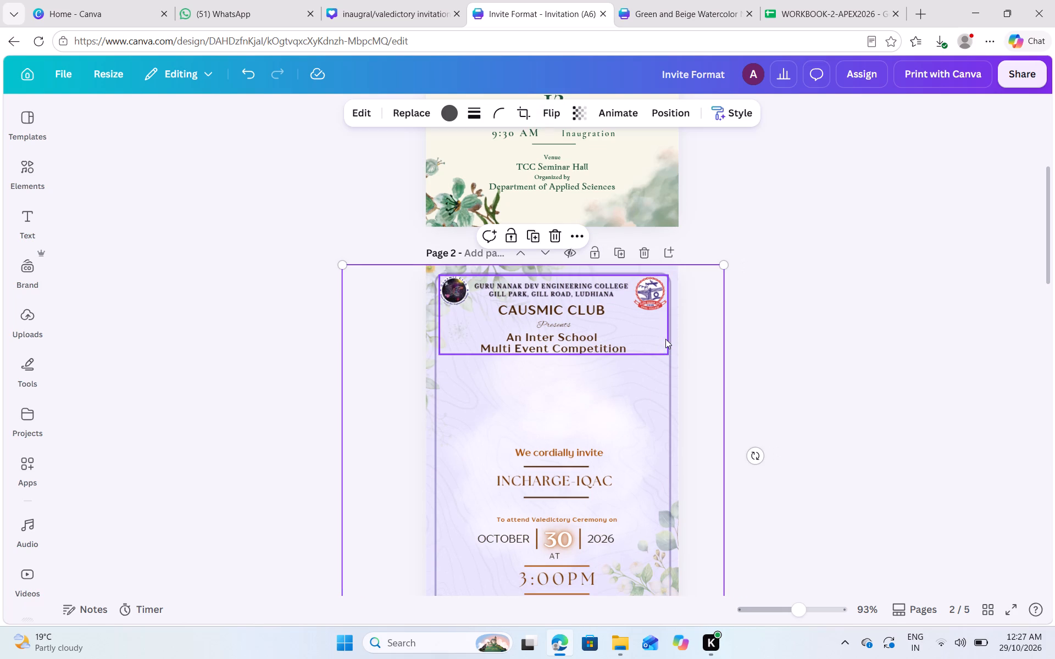
{"action": "left_click", "coordinate": [666, 107]}
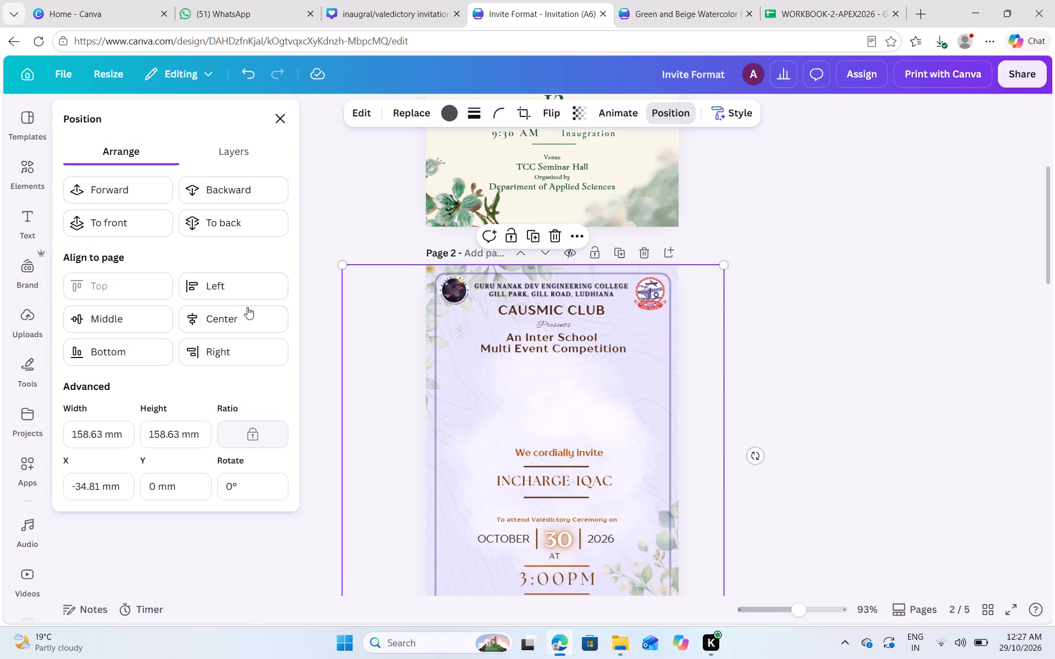
{"action": "left_click", "coordinate": [258, 318]}
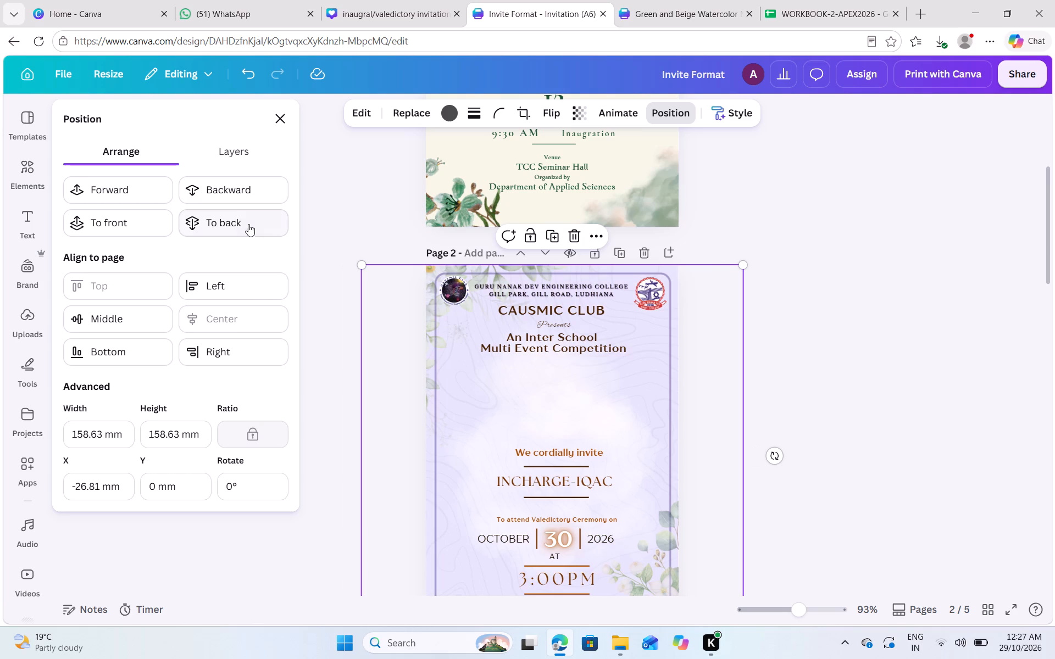
{"action": "left_click", "coordinate": [248, 225]}
{"action": "left_click", "coordinate": [842, 282]}
{"action": "left_click", "coordinate": [837, 286]}
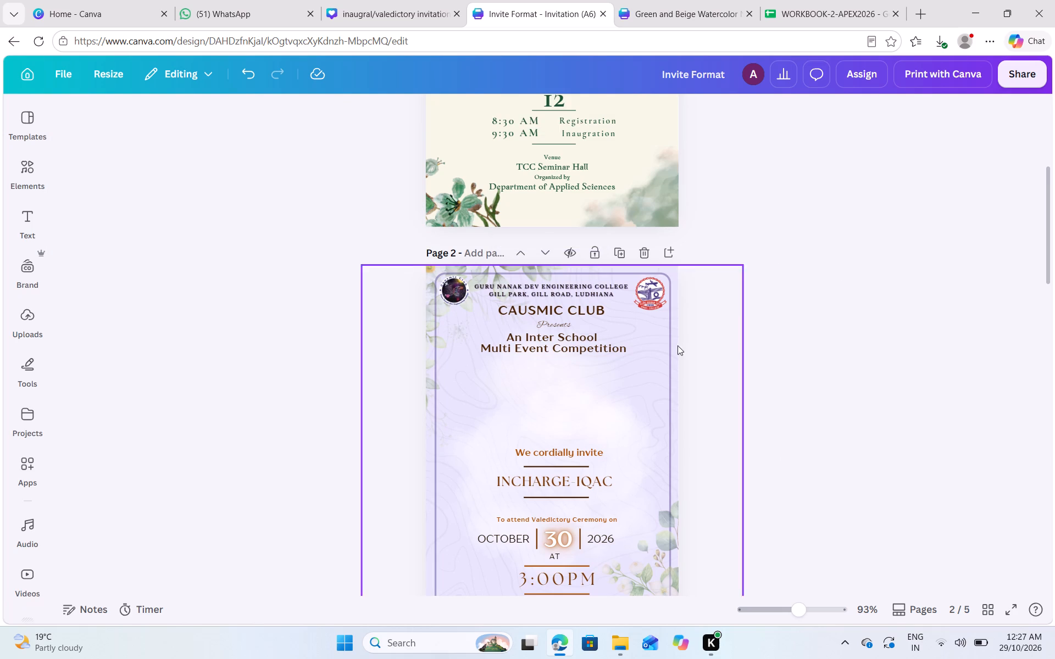
Delete the purple rounded border frame from page 2.
{"action": "left_click", "coordinate": [657, 361]}
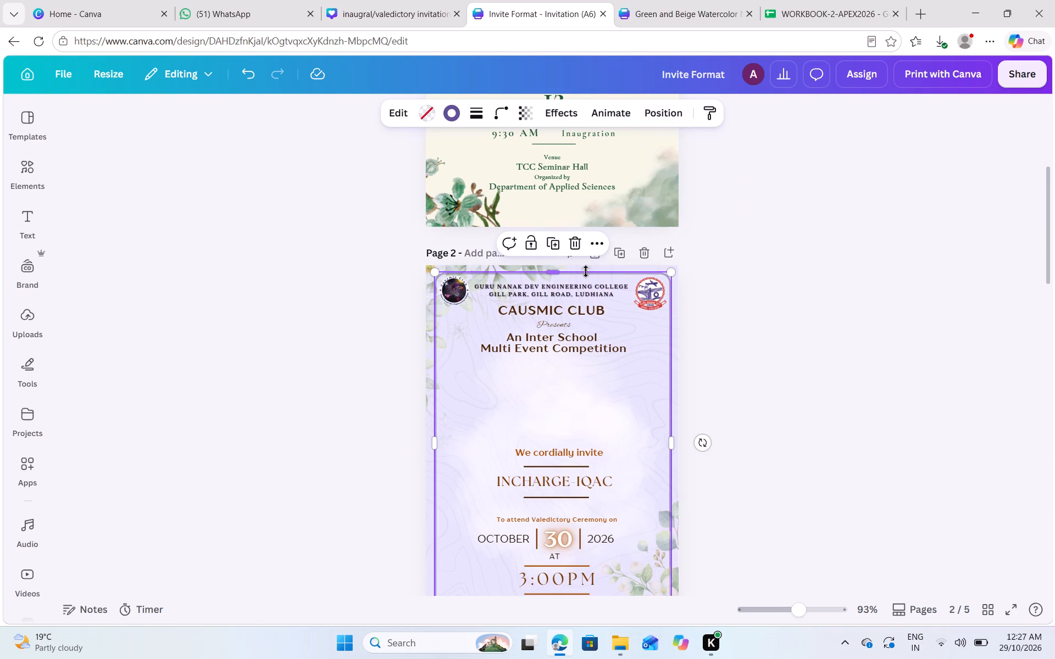
{"action": "left_click", "coordinate": [574, 246]}
{"action": "left_click", "coordinate": [719, 323]}
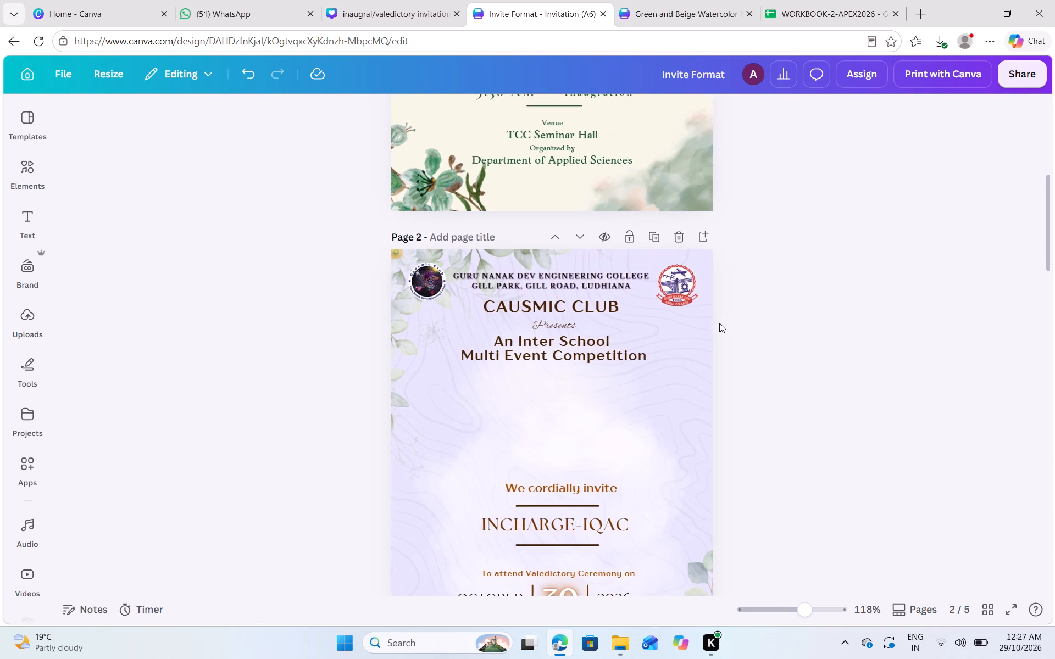
Ungroup page 2's header and delete its college name and Causmic Club text blocks, keeping both logos.
{"action": "scroll", "coordinate": [719, 323], "scroll_direction": "down", "scroll_amount": 3}
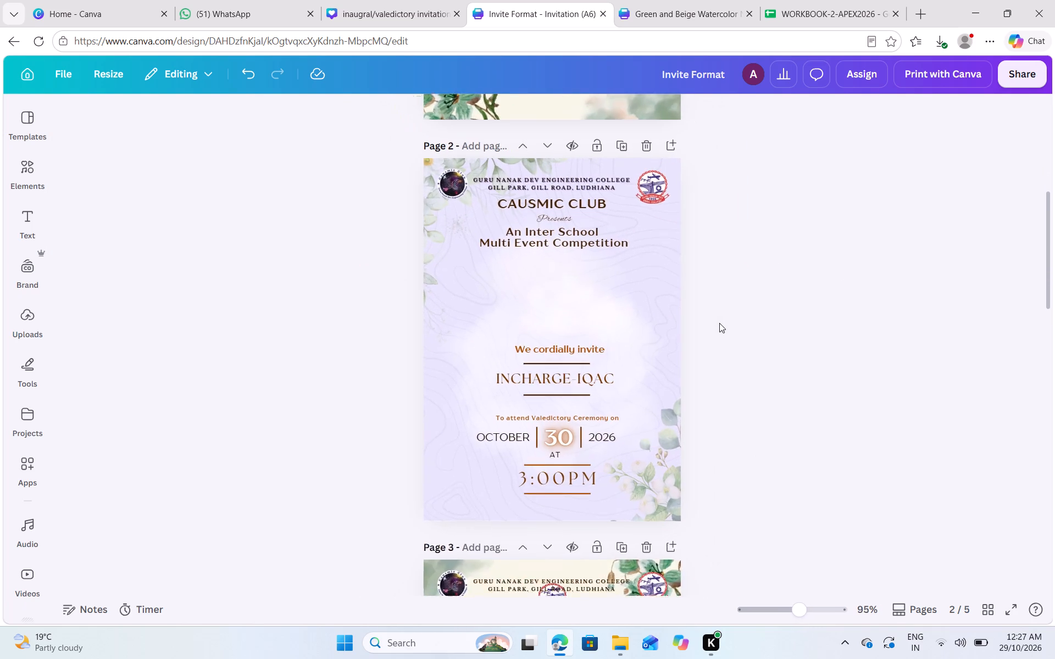
{"action": "scroll", "coordinate": [719, 323], "scroll_direction": "up", "scroll_amount": 1}
{"action": "left_click", "coordinate": [581, 219]}
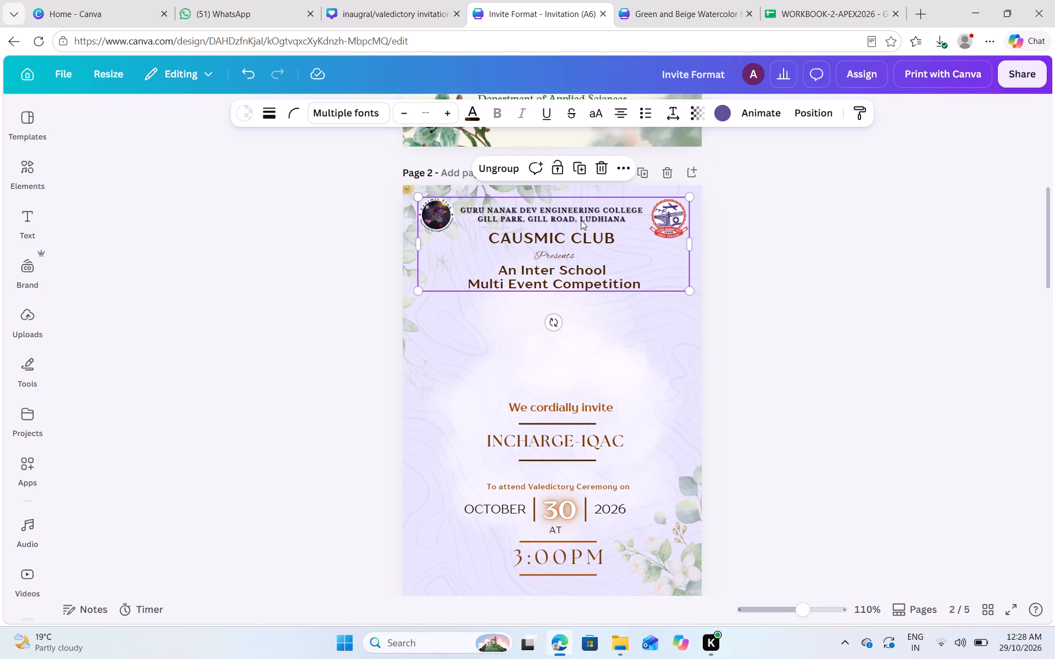
{"action": "left_click", "coordinate": [509, 160]}
{"action": "left_click", "coordinate": [706, 201]}
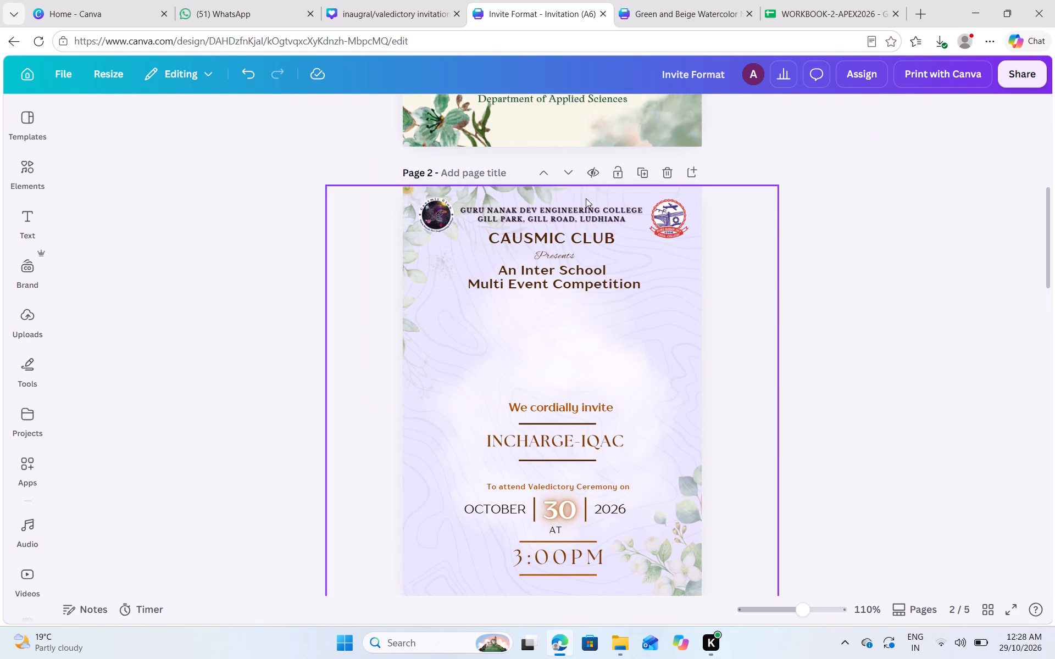
{"action": "left_click", "coordinate": [572, 214]}
{"action": "left_click", "coordinate": [570, 175]}
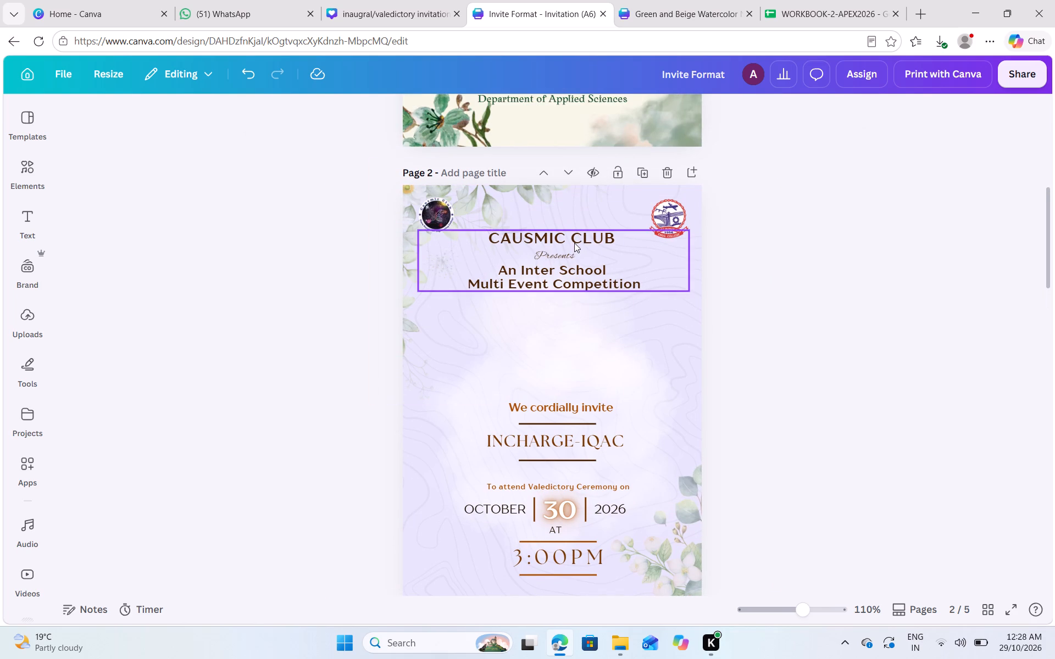
{"action": "left_click", "coordinate": [574, 243]}
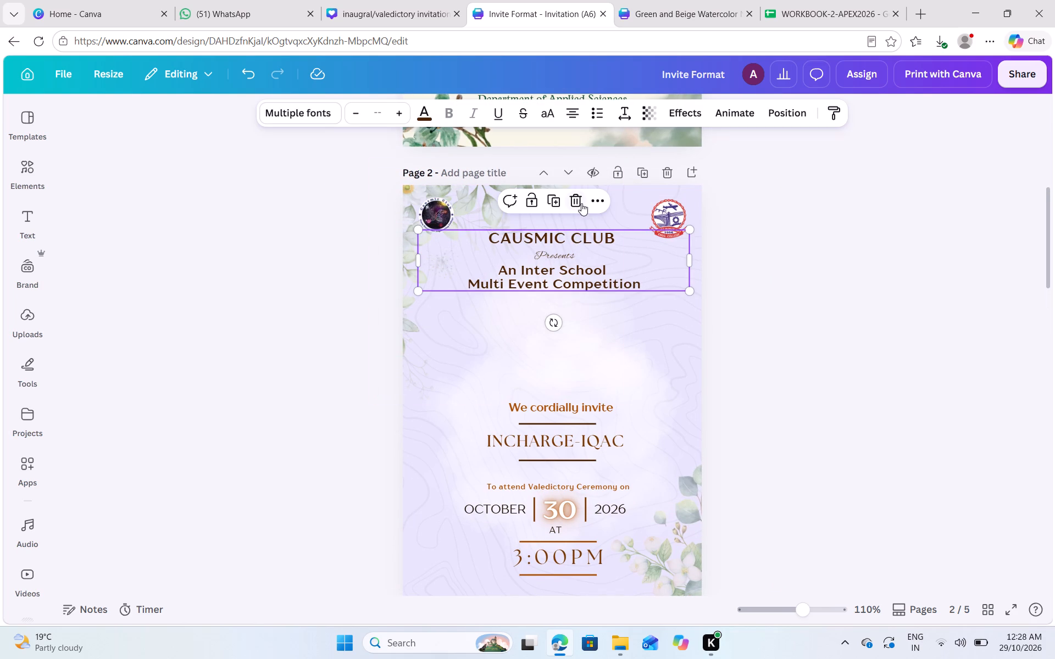
{"action": "left_click", "coordinate": [578, 202]}
Copy the college name and address lines from page 26 of the inaugural/valedictory invitation design into page 2 of Invite Format.
{"action": "left_click", "coordinate": [367, 0]}
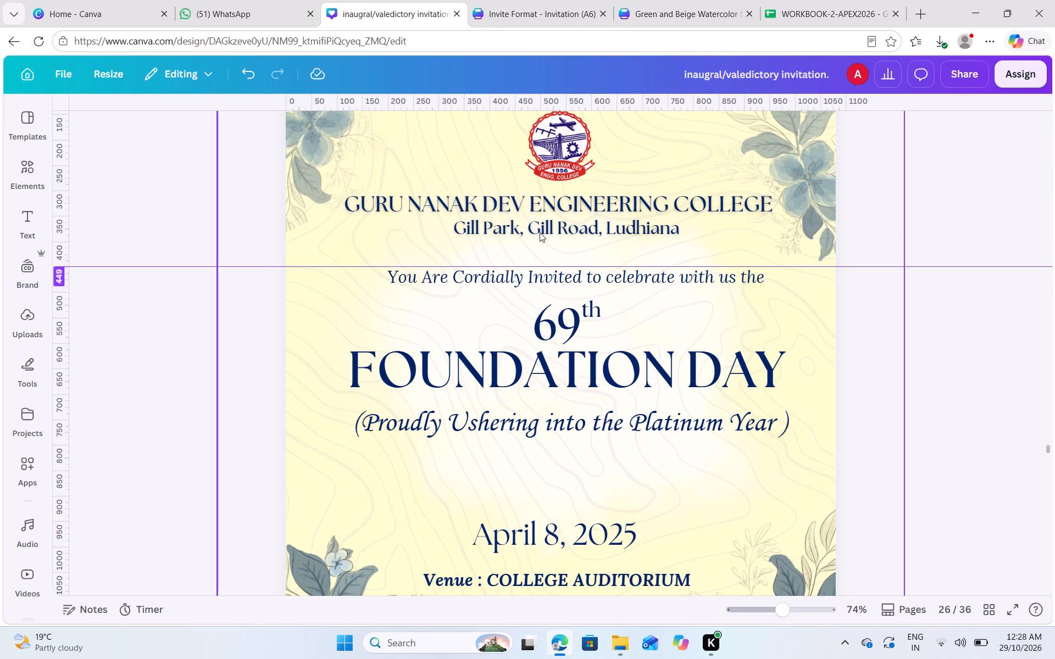
{"action": "left_click", "coordinate": [538, 227]}
{"action": "left_click", "coordinate": [562, 228]}
{"action": "left_click", "coordinate": [556, 209]}
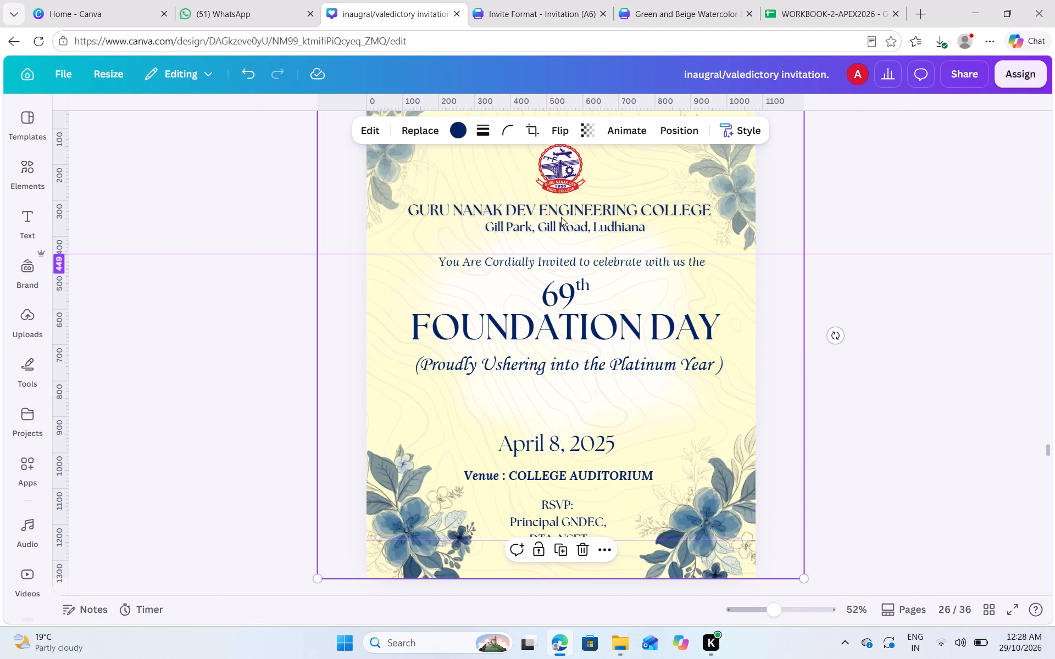
{"action": "left_click", "coordinate": [664, 134]}
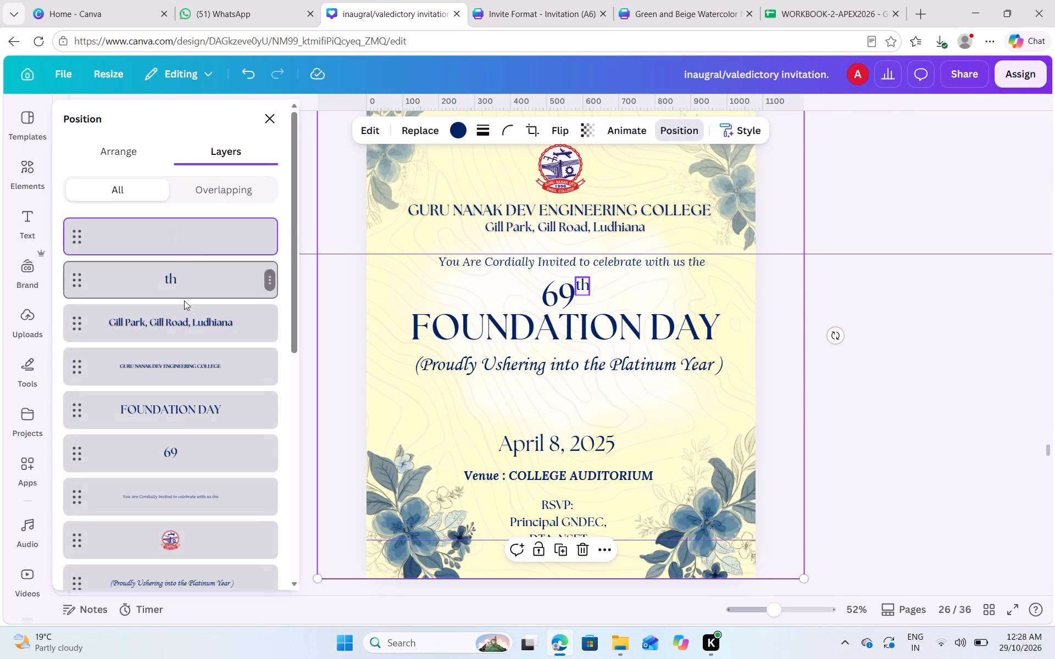
{"action": "left_click", "coordinate": [164, 372]}
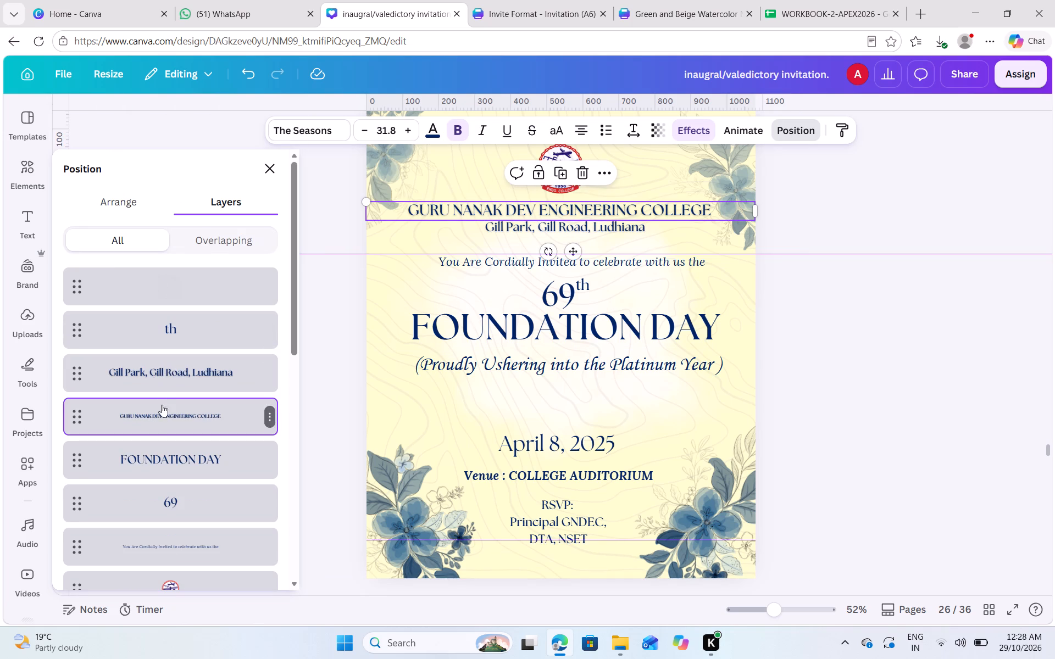
{"action": "left_click", "coordinate": [150, 368], "text": "shift"}
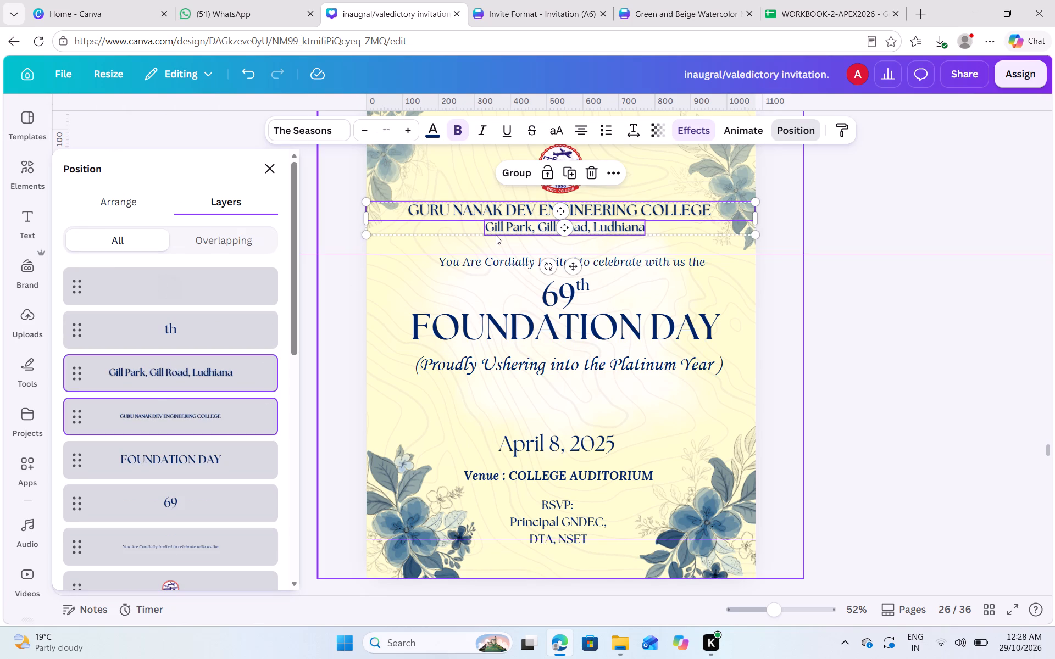
{"action": "key", "text": "ctrl+c"}
{"action": "left_click", "coordinate": [540, 1]}
{"action": "key", "text": "ctrl+v"}
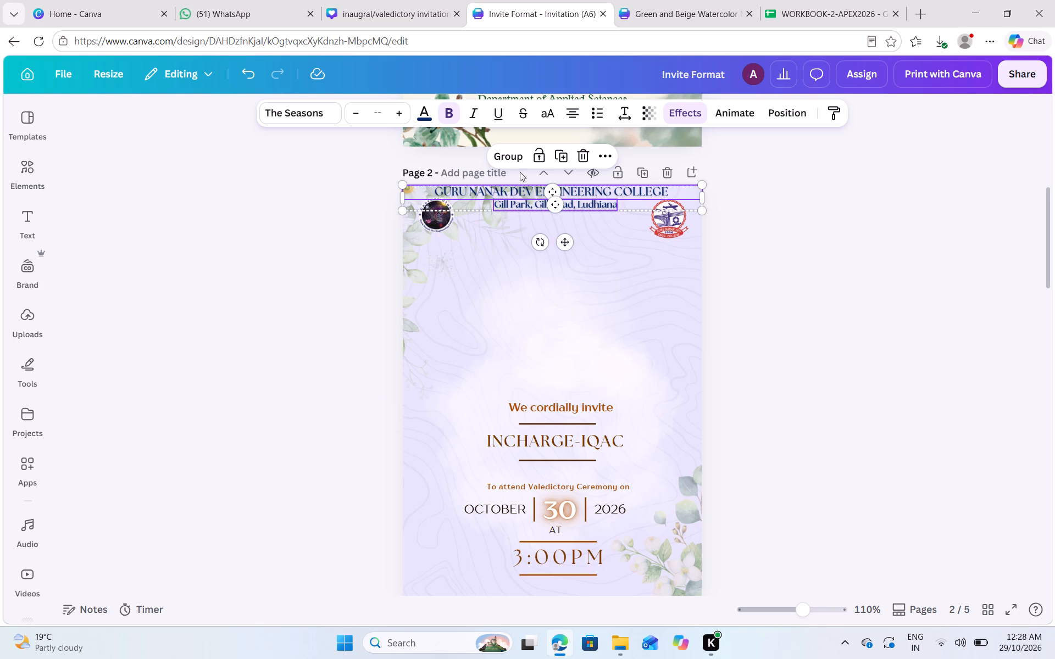
Group the pasted college name and address lines, scale them down, and fit them between page 2's two logos.
{"action": "left_click", "coordinate": [506, 154]}
{"action": "left_click", "coordinate": [731, 225]}
{"action": "left_click_drag", "start_coordinate": [529, 193], "coordinate": [530, 210]}
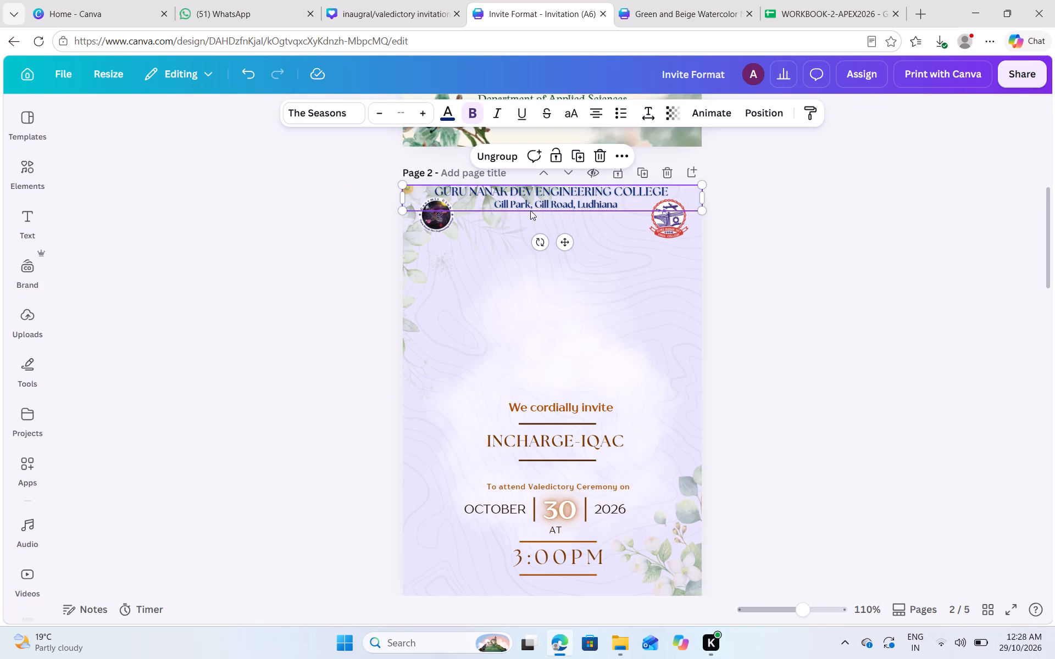
{"action": "left_click_drag", "start_coordinate": [530, 210], "coordinate": [564, 233]}
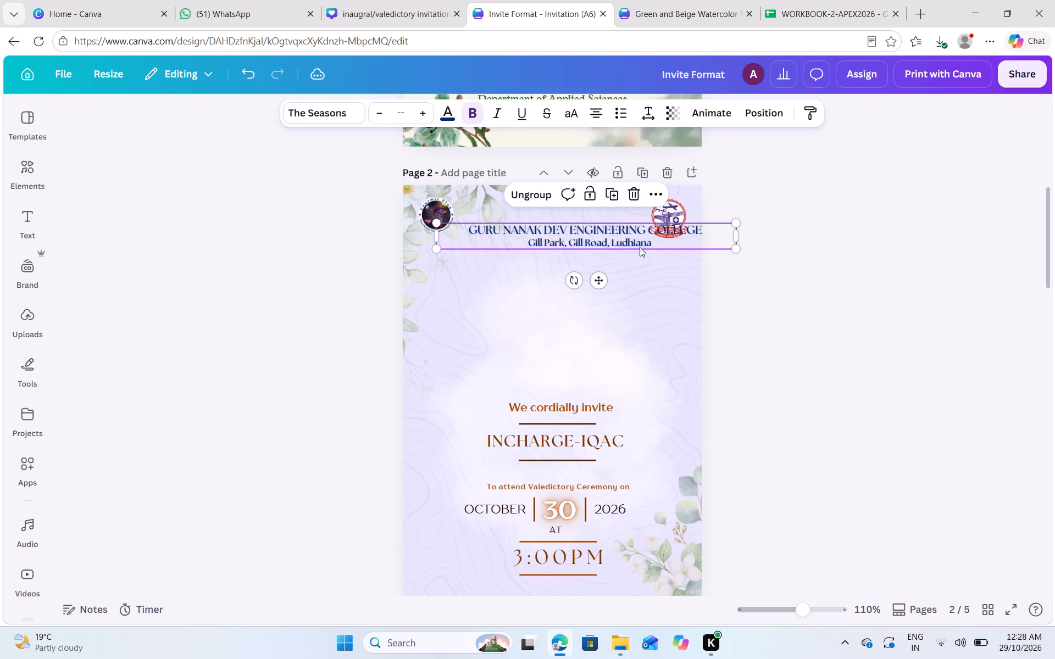
{"action": "left_click_drag", "start_coordinate": [738, 247], "coordinate": [716, 241]}
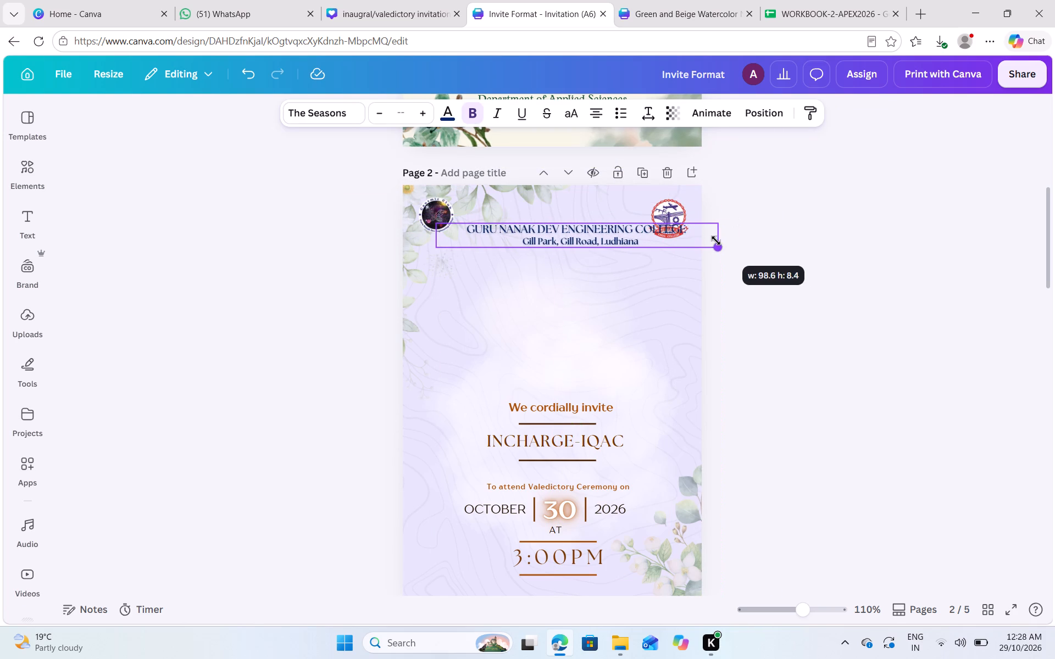
{"action": "left_click_drag", "start_coordinate": [716, 241], "coordinate": [696, 242]}
{"action": "left_click", "coordinate": [742, 243]}
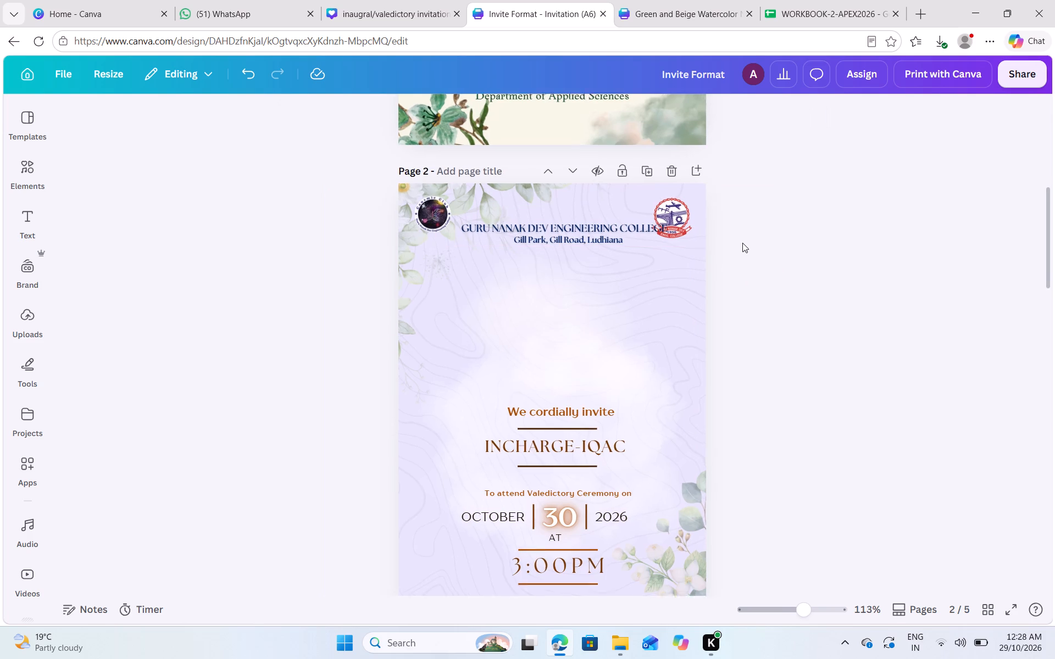
{"action": "left_click_drag", "start_coordinate": [609, 244], "coordinate": [596, 229]}
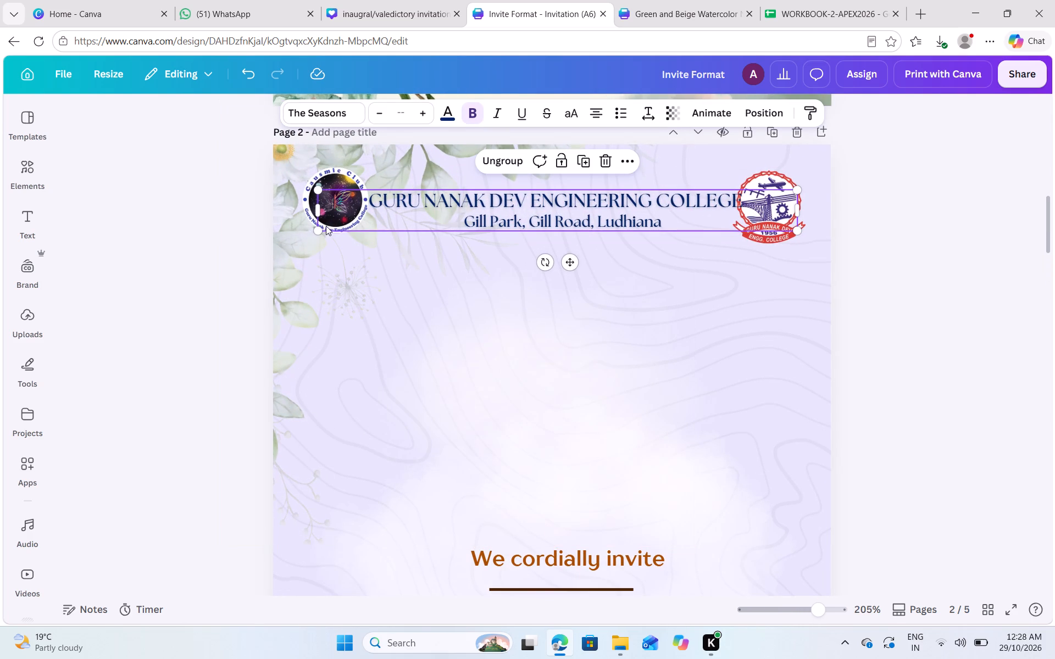
{"action": "left_click_drag", "start_coordinate": [316, 230], "coordinate": [344, 217]}
{"action": "left_click_drag", "start_coordinate": [591, 206], "coordinate": [578, 202]}
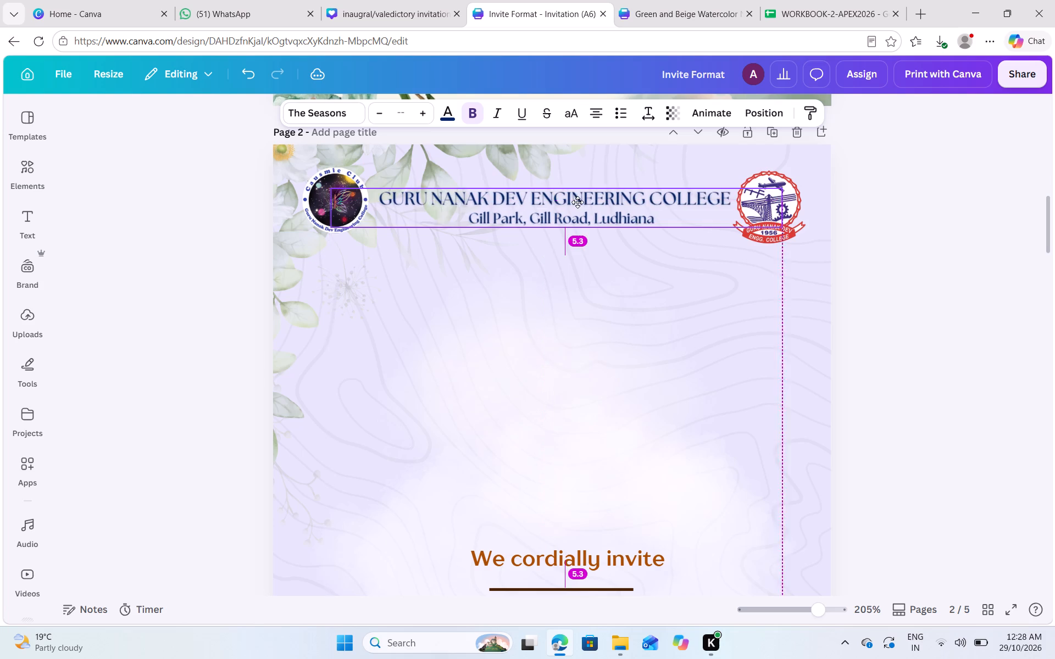
{"action": "left_click_drag", "start_coordinate": [578, 202], "coordinate": [570, 205]}
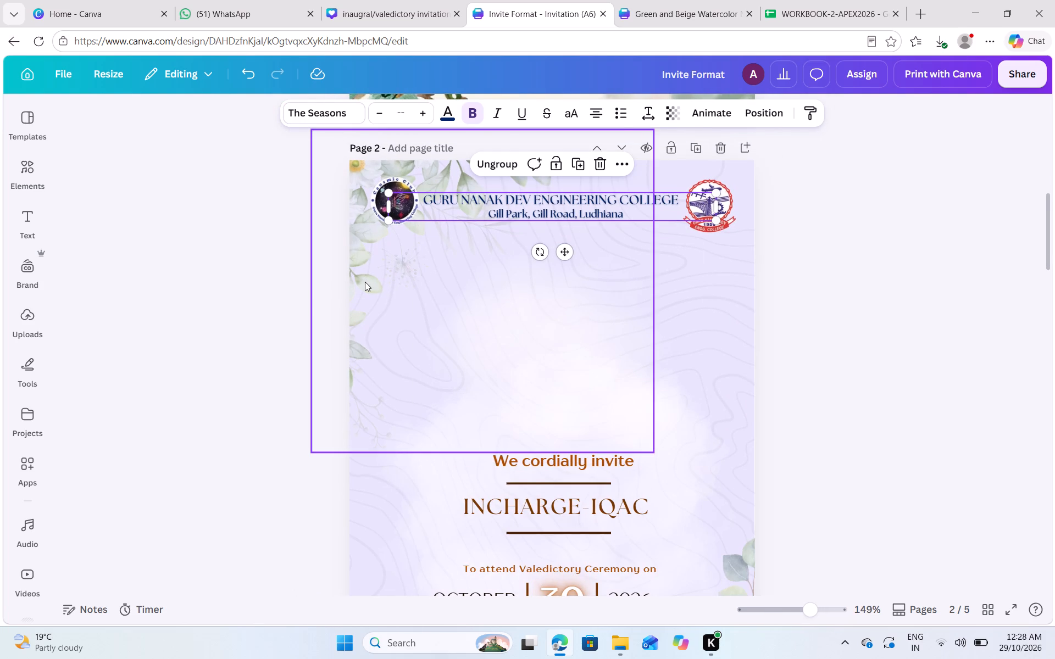
Shift the wavy contour-line pattern on page 2 slightly and reduce its transparency value to 3.
{"action": "left_click", "coordinate": [365, 282]}
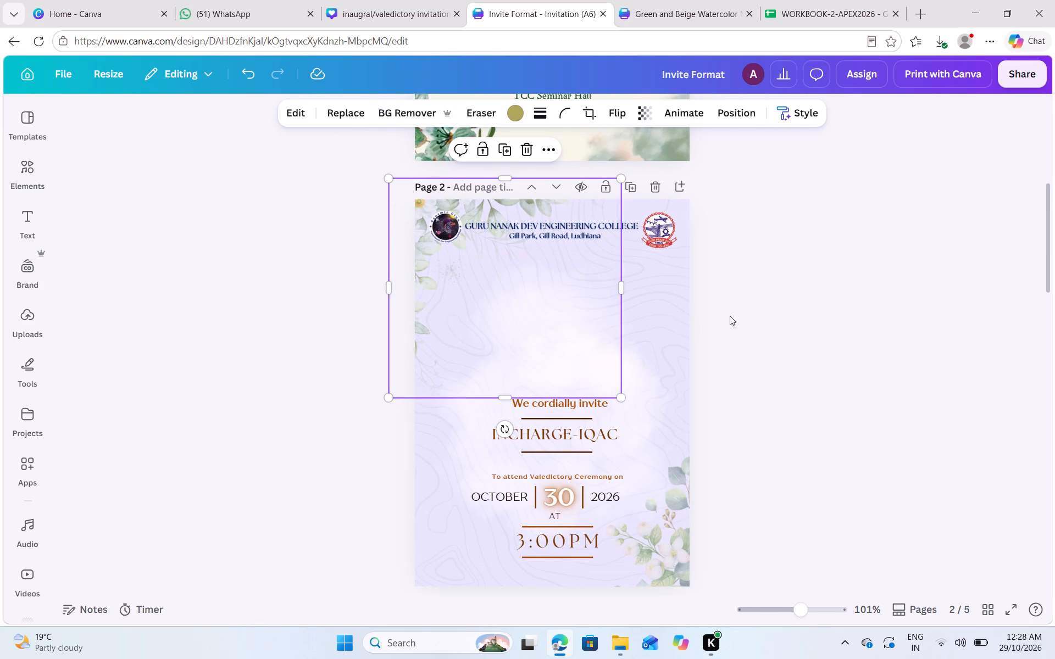
{"action": "left_click", "coordinate": [682, 299]}
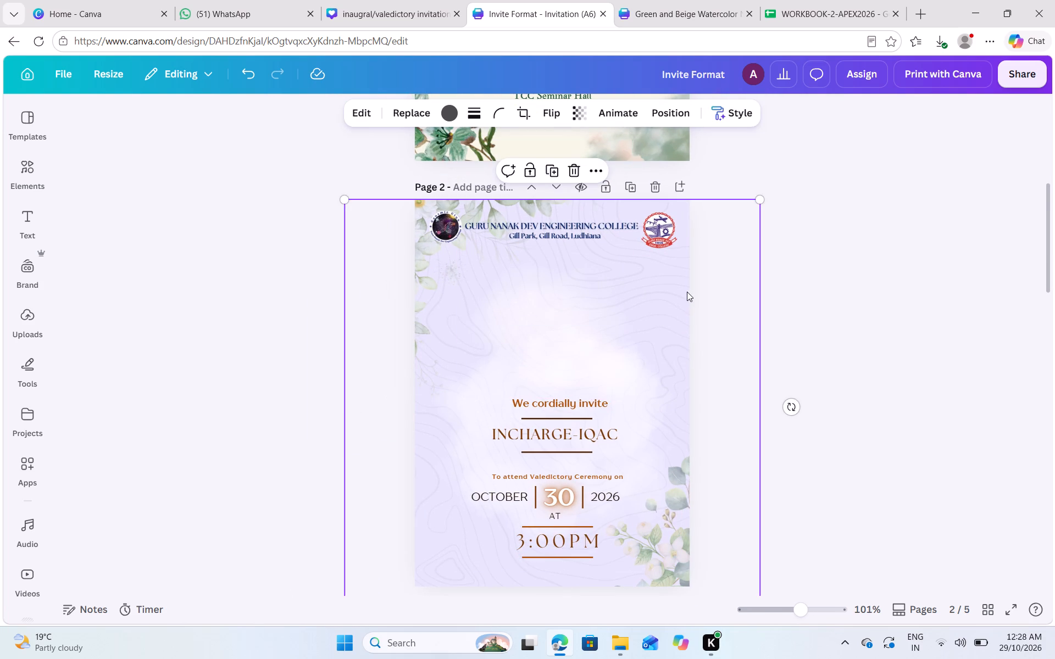
{"action": "left_click_drag", "start_coordinate": [688, 291], "coordinate": [696, 286]}
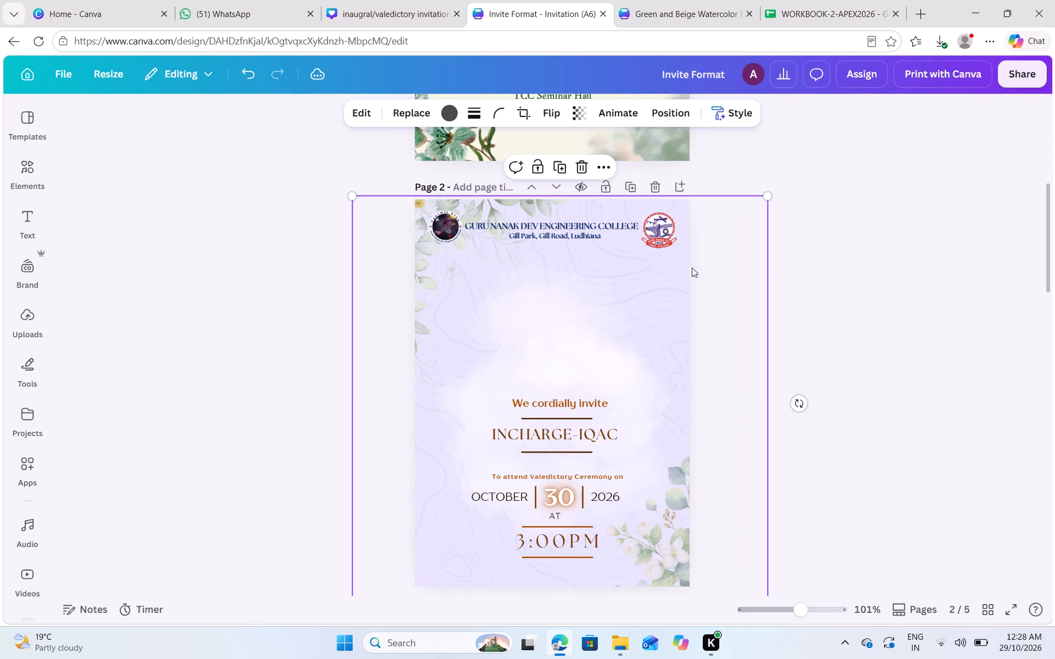
{"action": "left_click", "coordinate": [582, 110]}
{"action": "left_click_drag", "start_coordinate": [595, 167], "coordinate": [567, 171]}
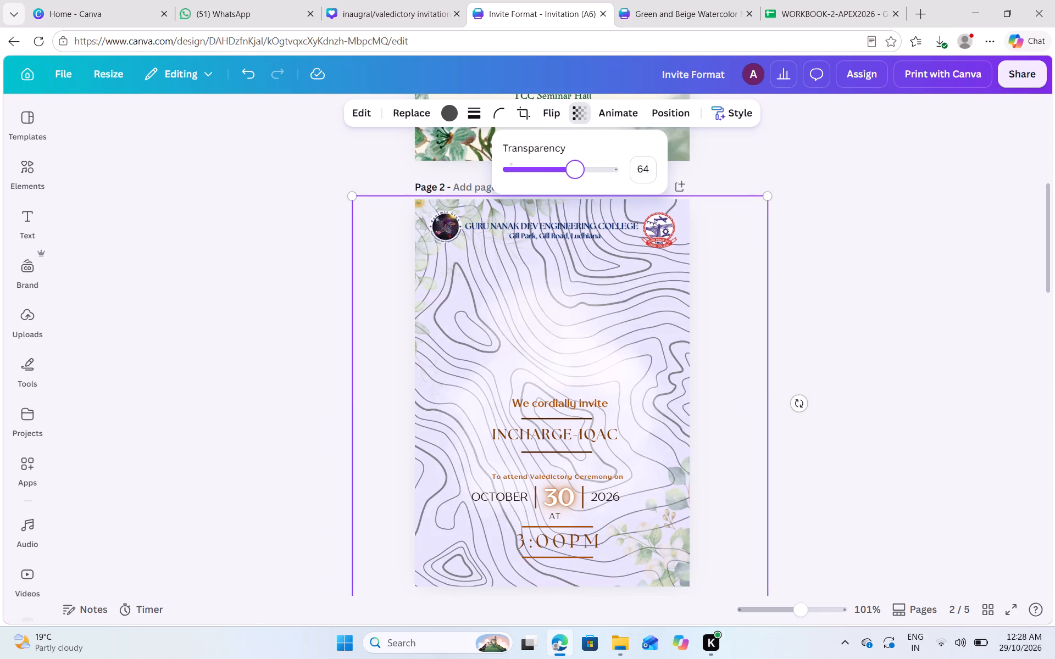
{"action": "left_click_drag", "start_coordinate": [567, 171], "coordinate": [458, 188]}
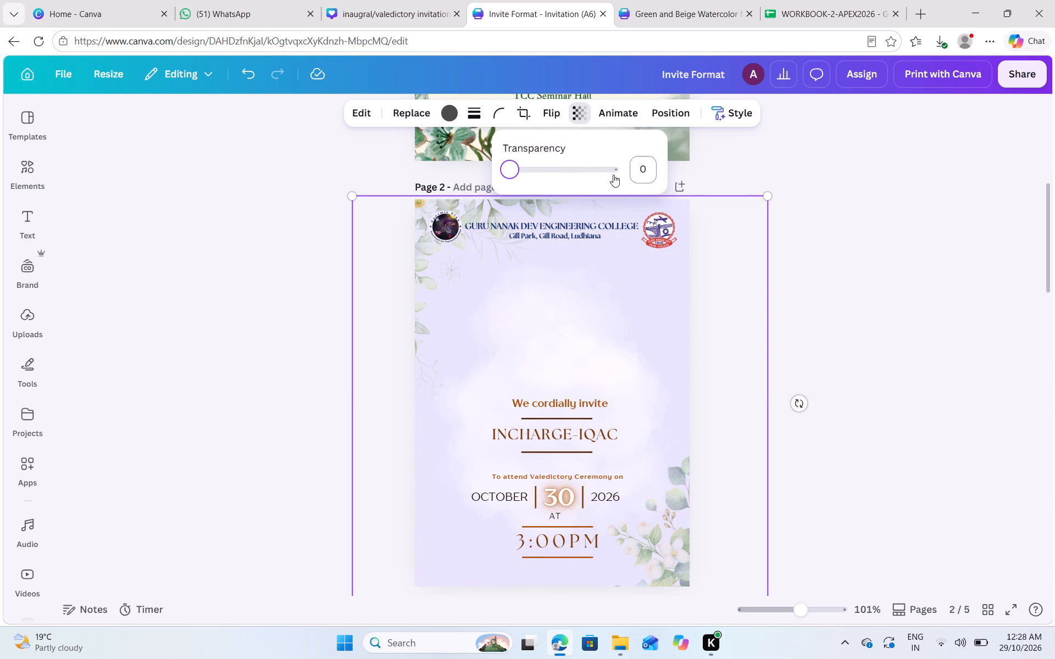
{"action": "left_click", "coordinate": [636, 164]}
{"action": "key", "text": "1"}
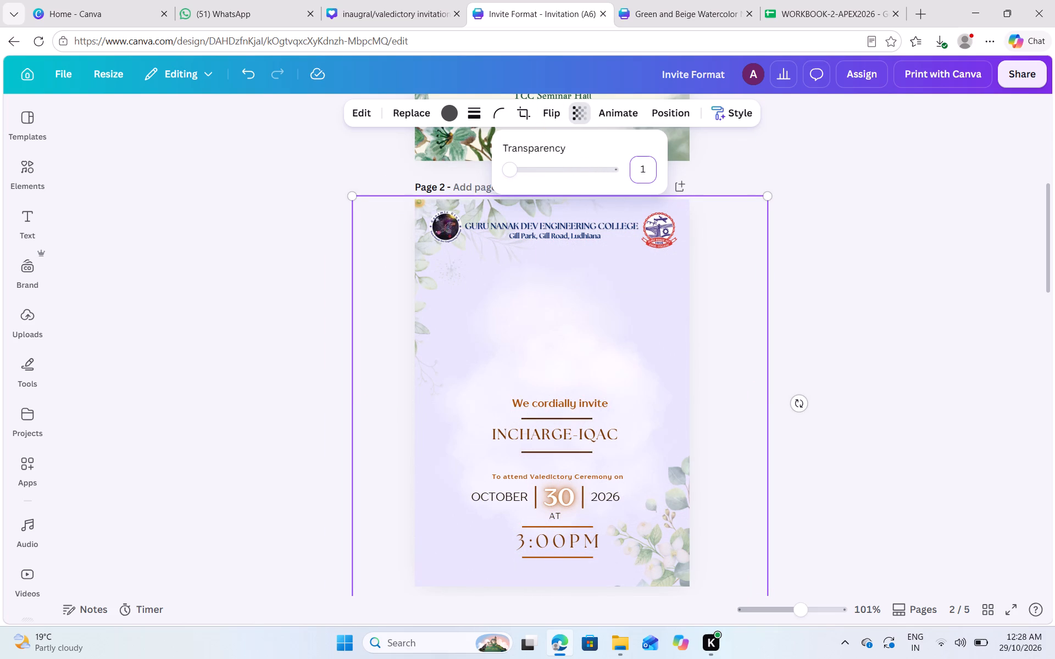
{"action": "key", "text": "Return"}
{"action": "left_click", "coordinate": [643, 172]}
{"action": "key", "text": "3"}
{"action": "key", "text": "Return"}
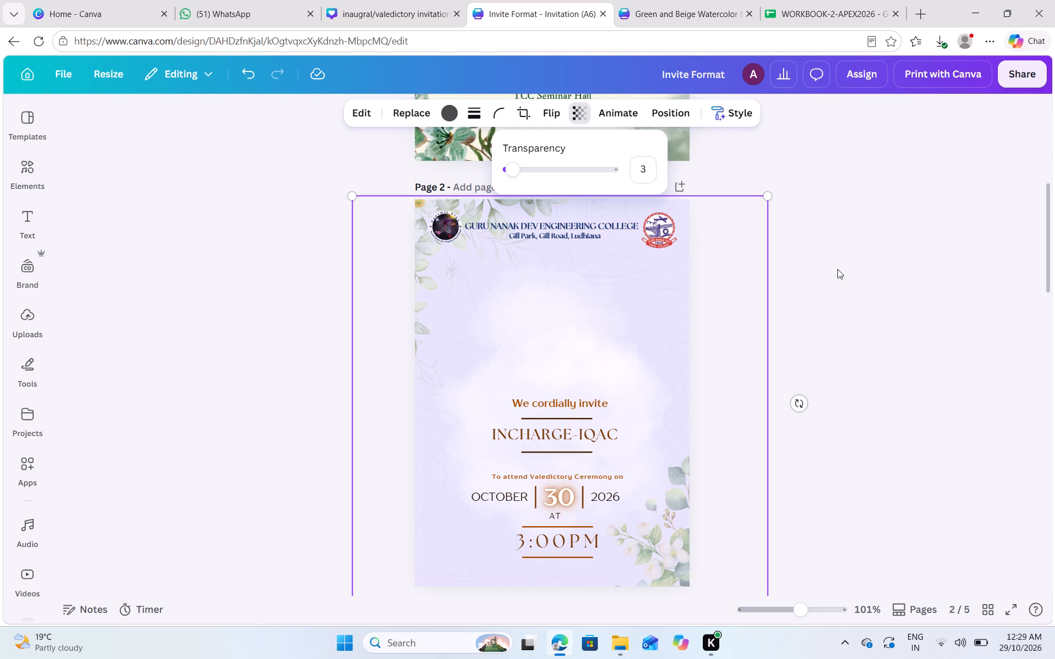
{"action": "double_click", "coordinate": [832, 270]}
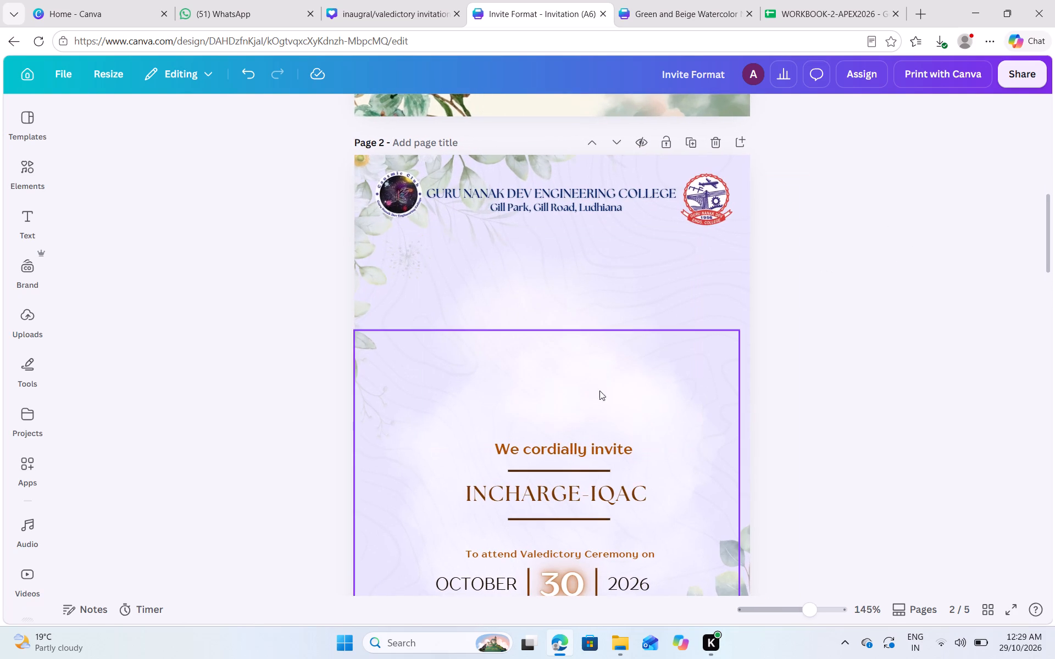
Shift the soft pale cloud graphic between page 2's header and 'We cordially invite' slightly to the right and up.
{"action": "left_click", "coordinate": [547, 262]}
{"action": "left_click_drag", "start_coordinate": [547, 265], "coordinate": [567, 261]}
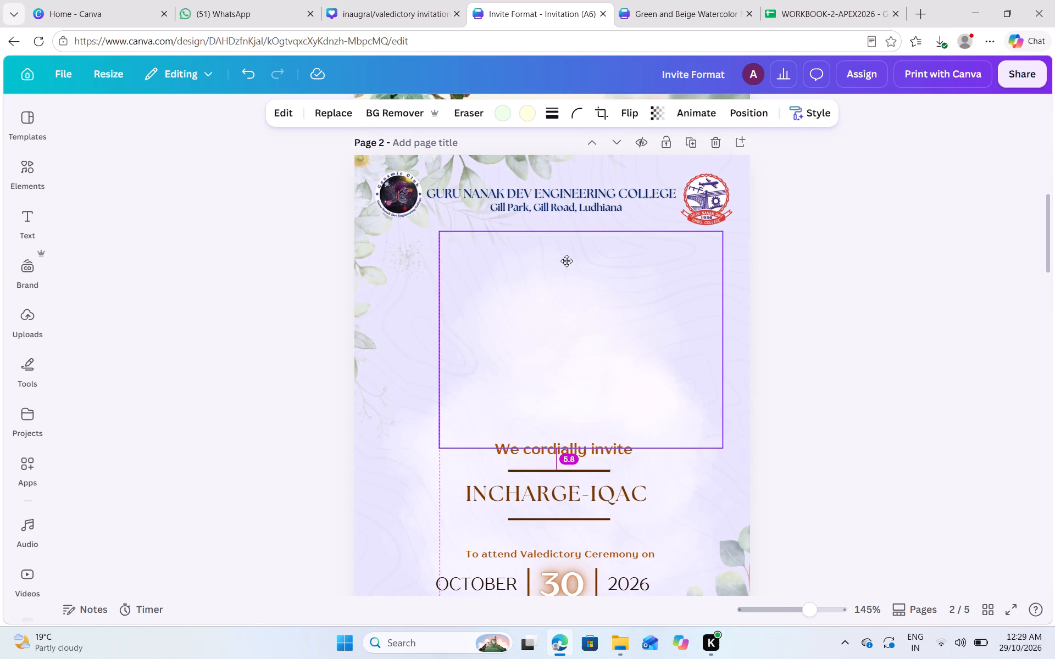
{"action": "left_click_drag", "start_coordinate": [567, 261], "coordinate": [565, 262]}
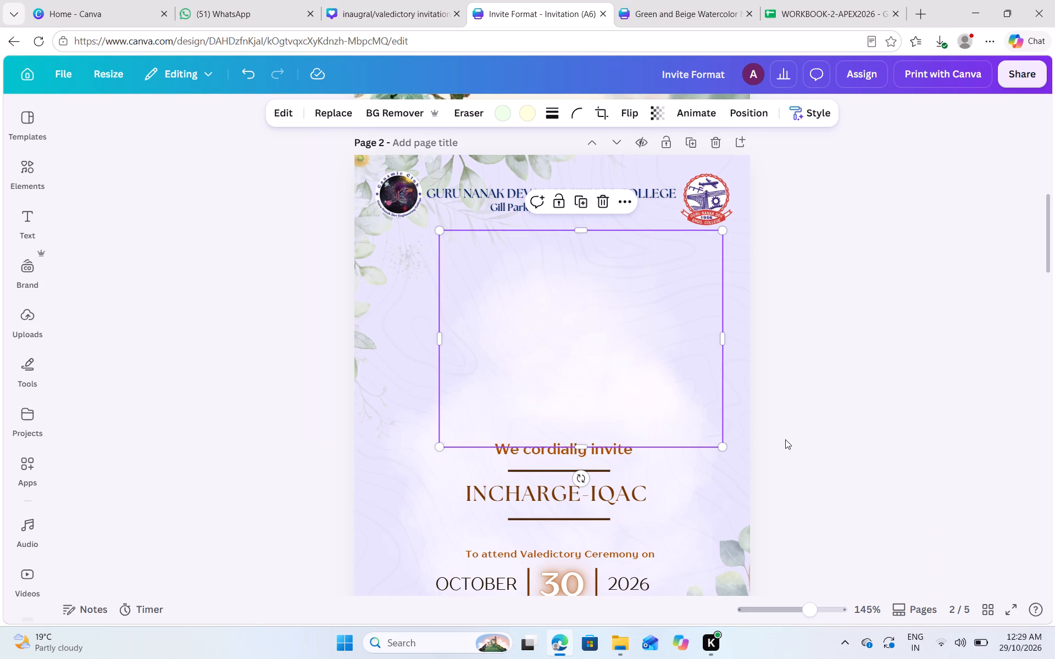
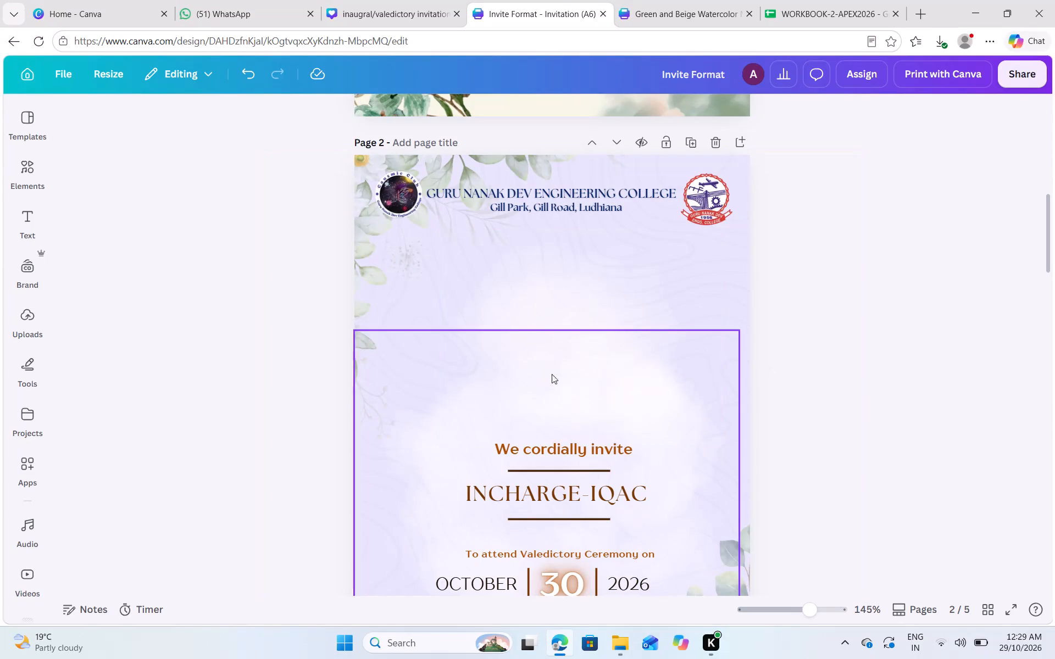
Spread the two small pale cloud graphics above 'We cordially invite', one against page 2's right edge and the other against its left edge.
{"action": "left_click", "coordinate": [587, 304]}
{"action": "left_click", "coordinate": [804, 322]}
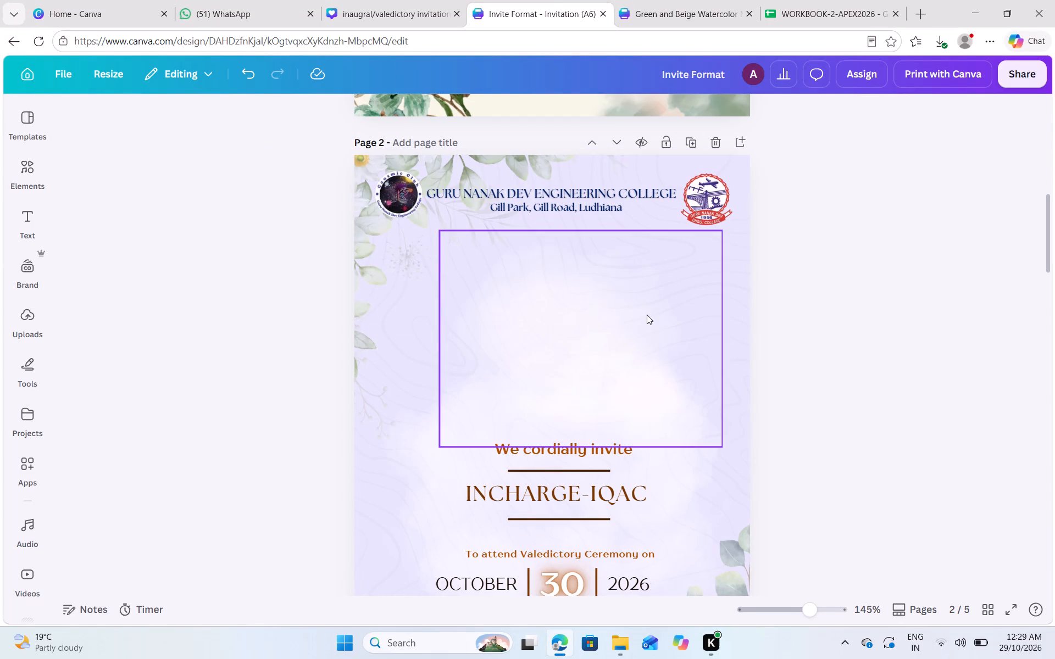
{"action": "left_click", "coordinate": [646, 312]}
{"action": "left_click_drag", "start_coordinate": [645, 312], "coordinate": [610, 316]}
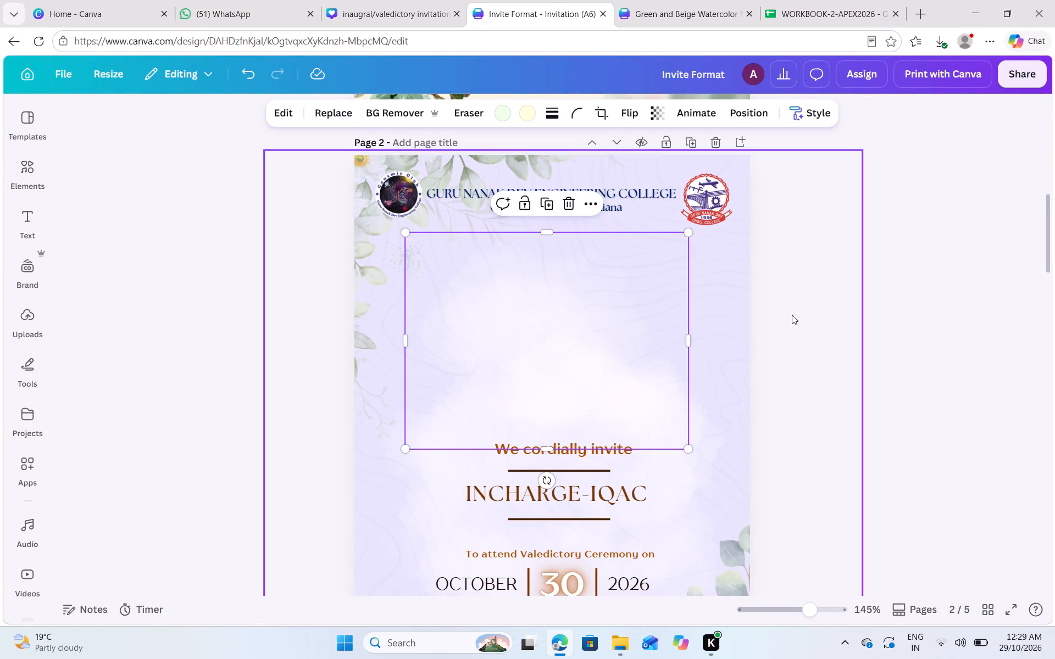
{"action": "left_click", "coordinate": [792, 315]}
{"action": "scroll", "coordinate": [792, 315], "scroll_direction": "left", "scroll_amount": 1}
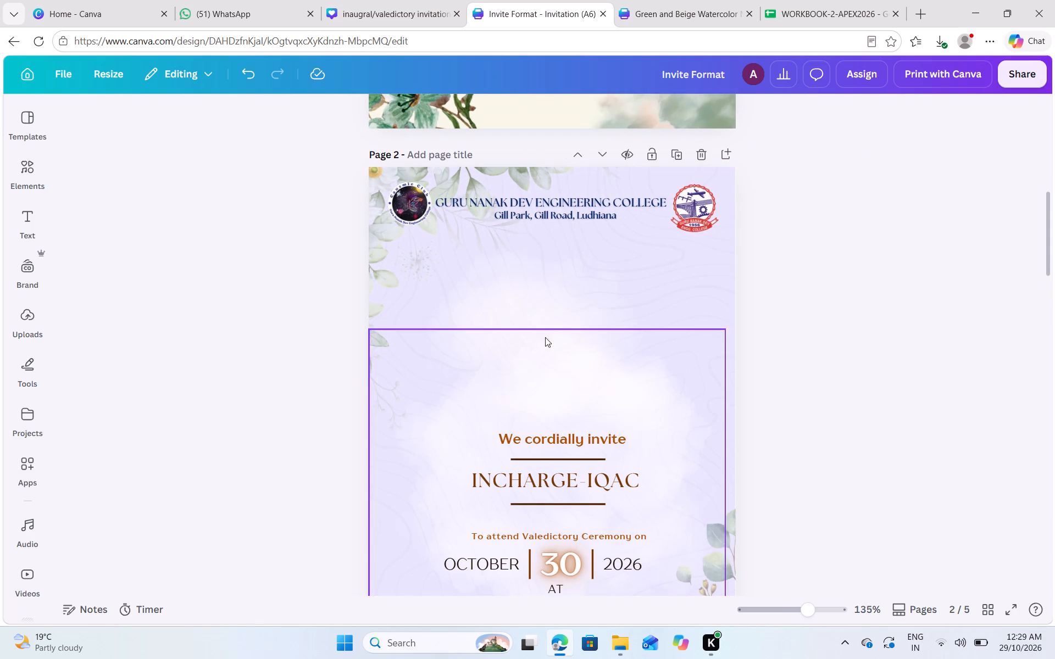
{"action": "left_click", "coordinate": [534, 308]}
{"action": "left_click_drag", "start_coordinate": [534, 308], "coordinate": [588, 328]}
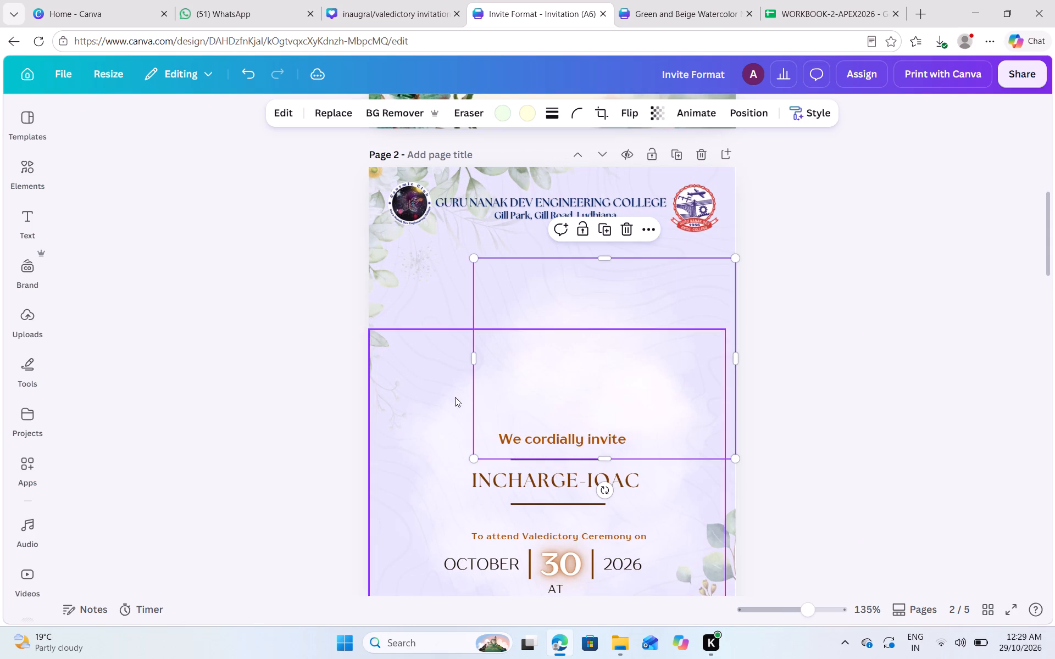
{"action": "left_click", "coordinate": [606, 232]}
{"action": "left_click_drag", "start_coordinate": [640, 347], "coordinate": [518, 343]}
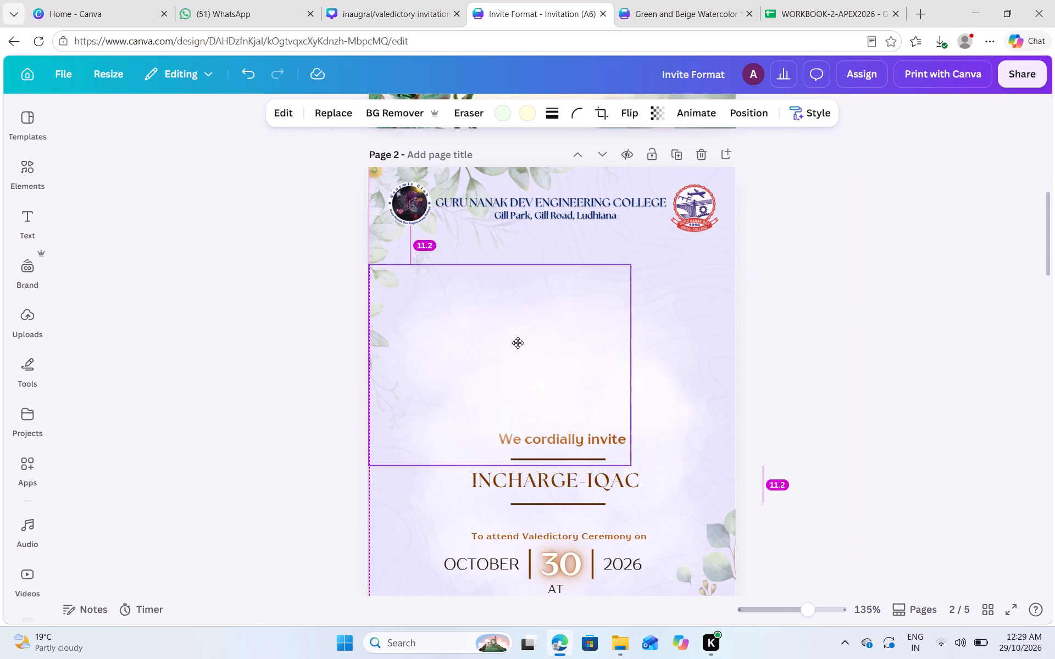
{"action": "left_click_drag", "start_coordinate": [518, 343], "coordinate": [518, 344]}
Adjust the position of the large pale cloud graphic behind page 2's invitation text.
{"action": "left_click", "coordinate": [652, 381]}
{"action": "left_click_drag", "start_coordinate": [648, 379], "coordinate": [665, 351]}
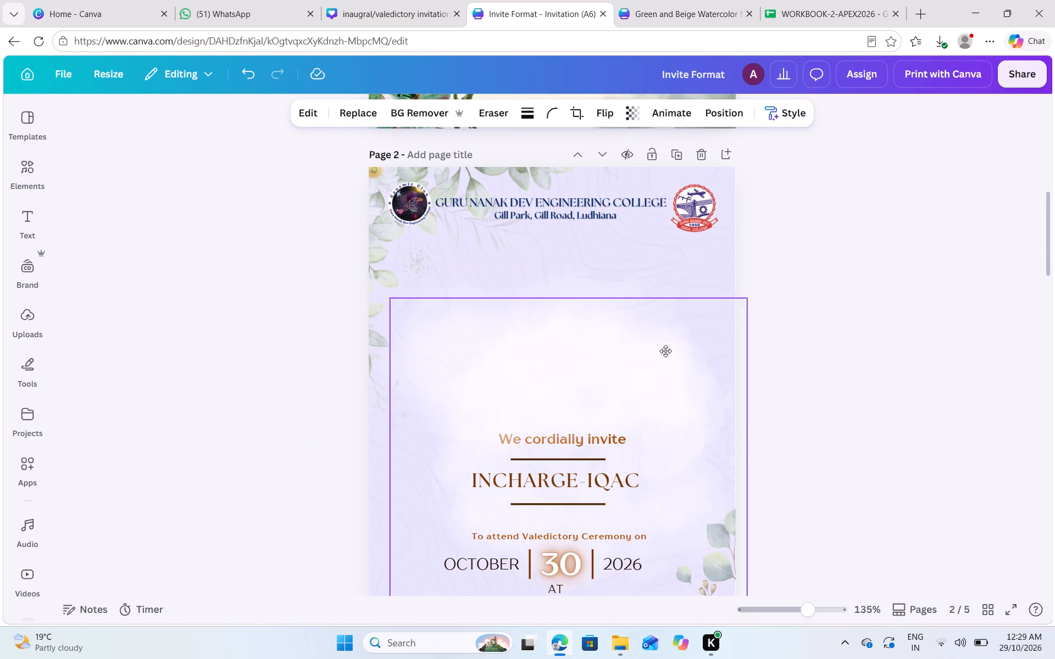
{"action": "left_click_drag", "start_coordinate": [665, 351], "coordinate": [660, 357]}
{"action": "left_click", "coordinate": [810, 355]}
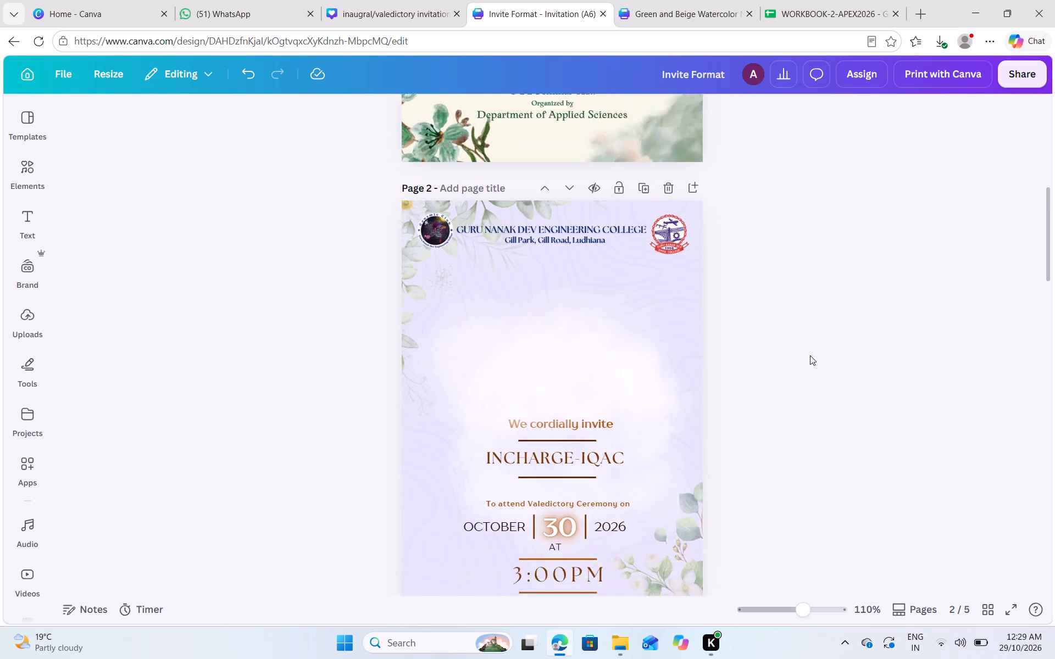
{"action": "left_click", "coordinate": [580, 353]}
{"action": "left_click", "coordinate": [631, 362]}
{"action": "left_click_drag", "start_coordinate": [631, 362], "coordinate": [624, 380]}
{"action": "left_click", "coordinate": [789, 332]}
Enlarge the left small cloud graphic to about 94 by 72 mm and centre it across page 2 below the header.
{"action": "left_click_drag", "start_coordinate": [588, 323], "coordinate": [609, 314]}
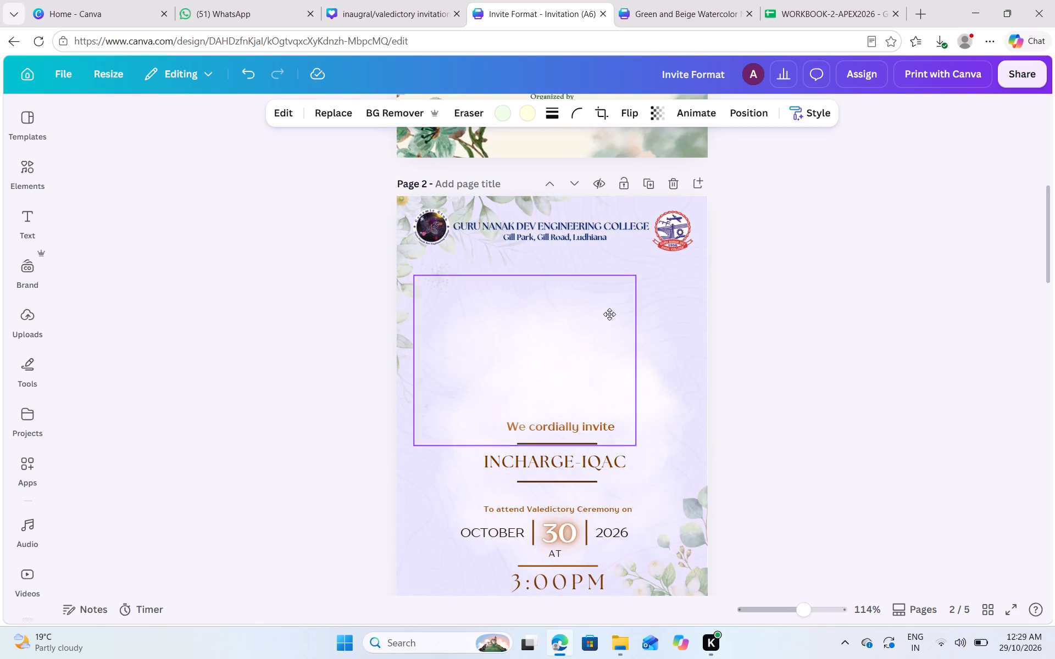
{"action": "left_click_drag", "start_coordinate": [609, 314], "coordinate": [596, 319]}
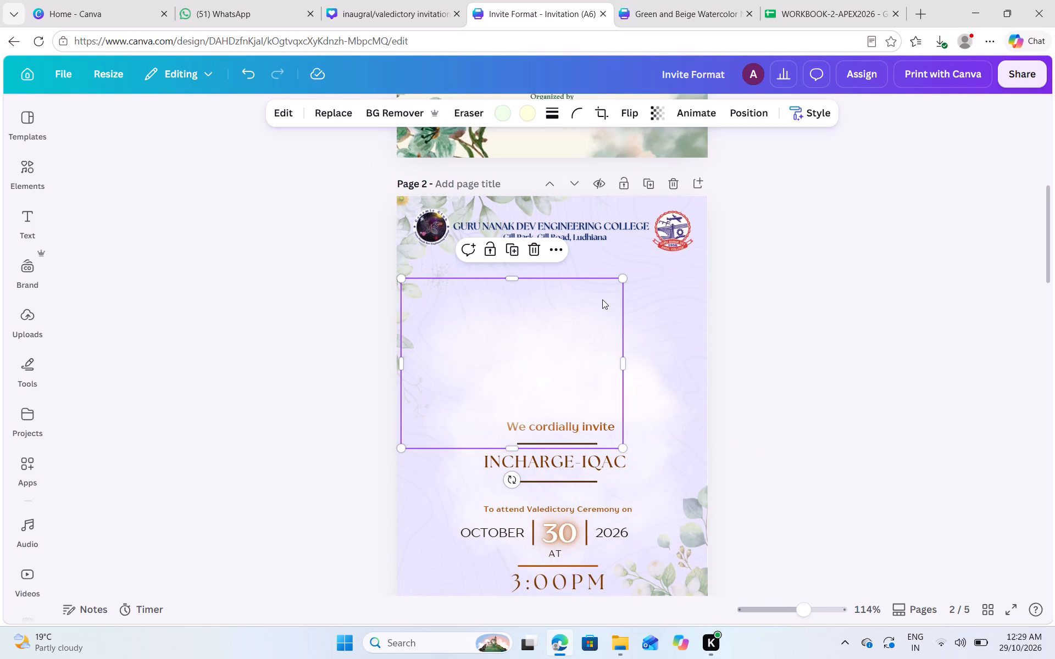
{"action": "left_click_drag", "start_coordinate": [622, 281], "coordinate": [744, 197]}
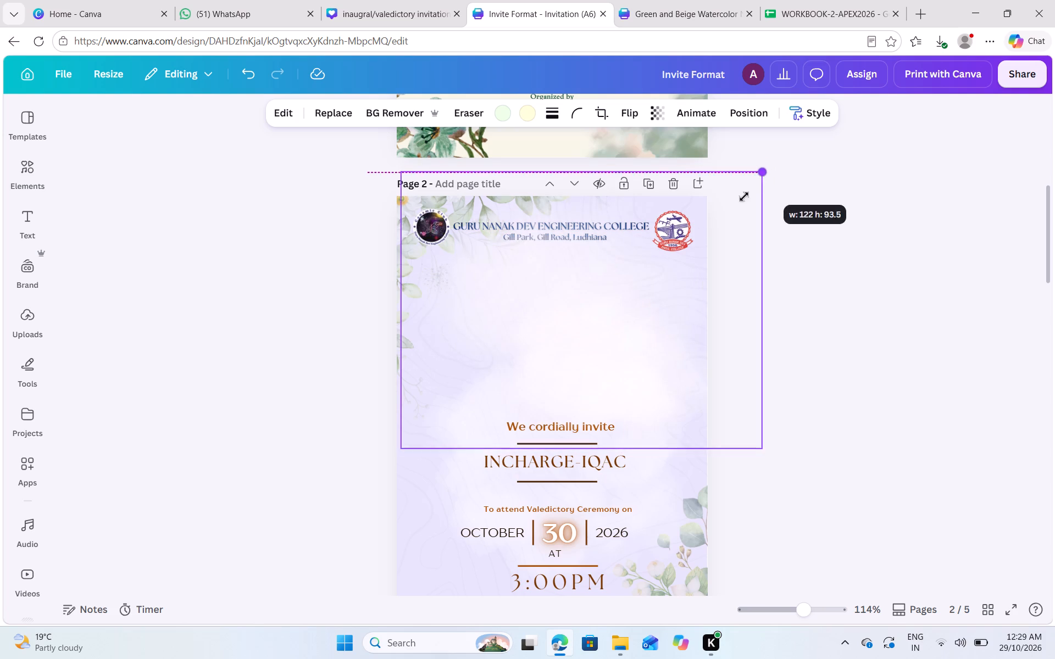
{"action": "left_click_drag", "start_coordinate": [744, 197], "coordinate": [699, 261]}
{"action": "left_click", "coordinate": [792, 336]}
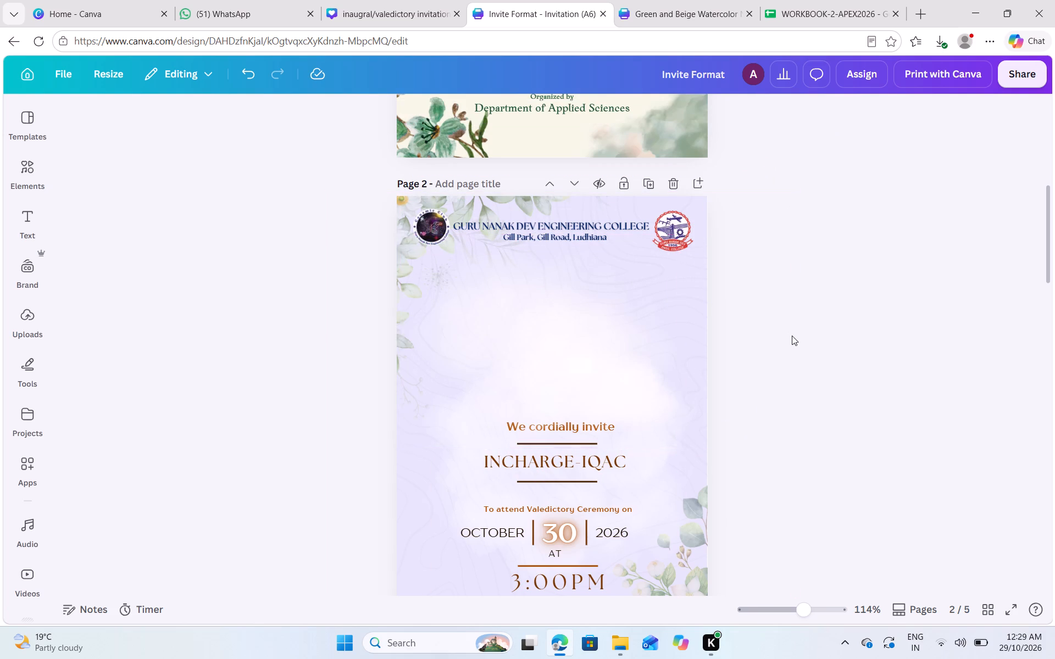
{"action": "left_click_drag", "start_coordinate": [581, 363], "coordinate": [594, 365]}
{"action": "left_click", "coordinate": [763, 429]}
Send the enlarged cloud graphic several layers backward on page 2.
{"action": "left_click", "coordinate": [494, 314]}
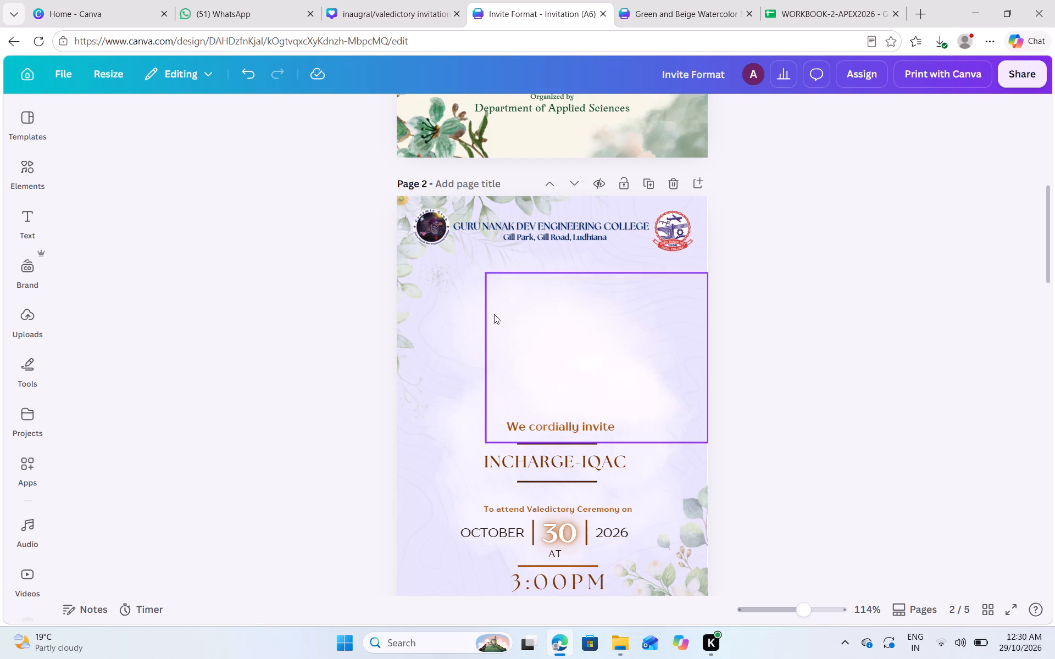
{"action": "left_click", "coordinate": [743, 105]}
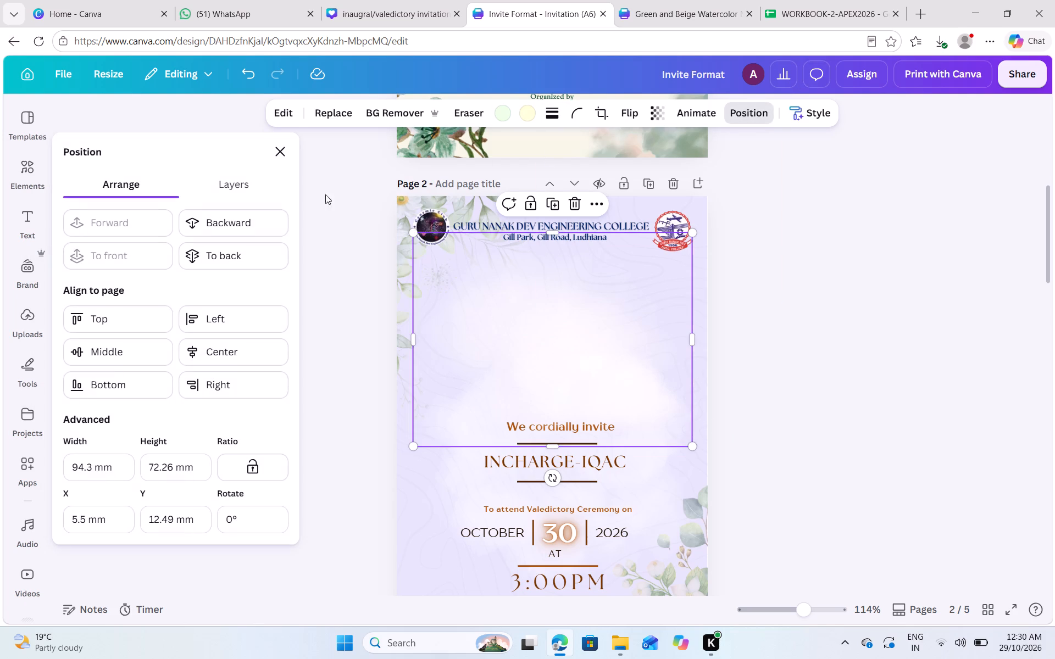
{"action": "triple_click", "coordinate": [257, 224]}
{"action": "triple_click", "coordinate": [257, 224]}
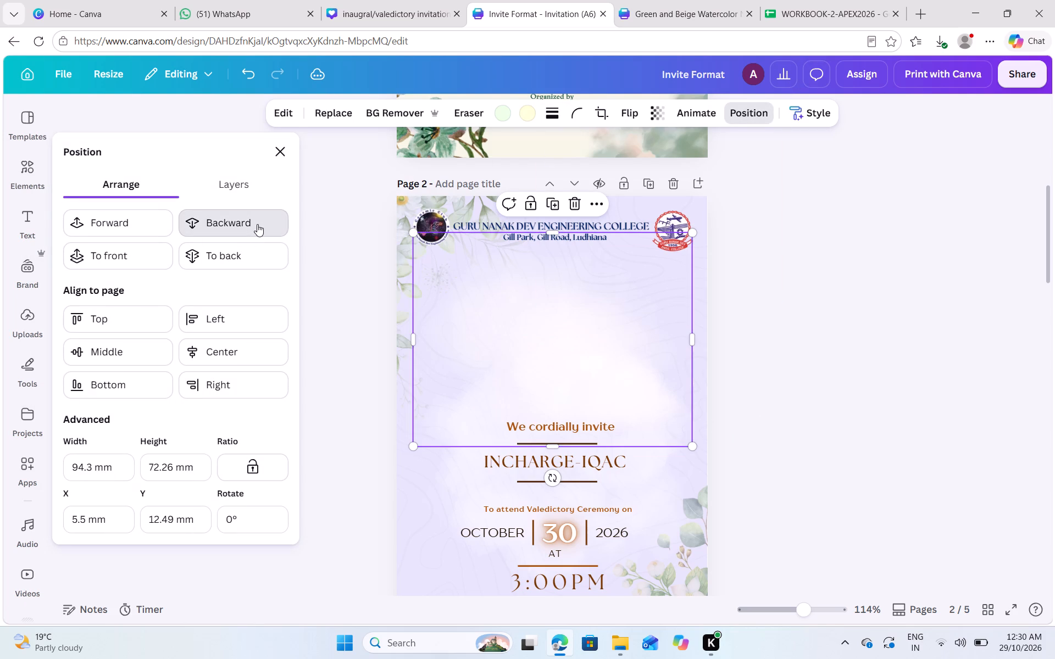
{"action": "double_click", "coordinate": [257, 224]}
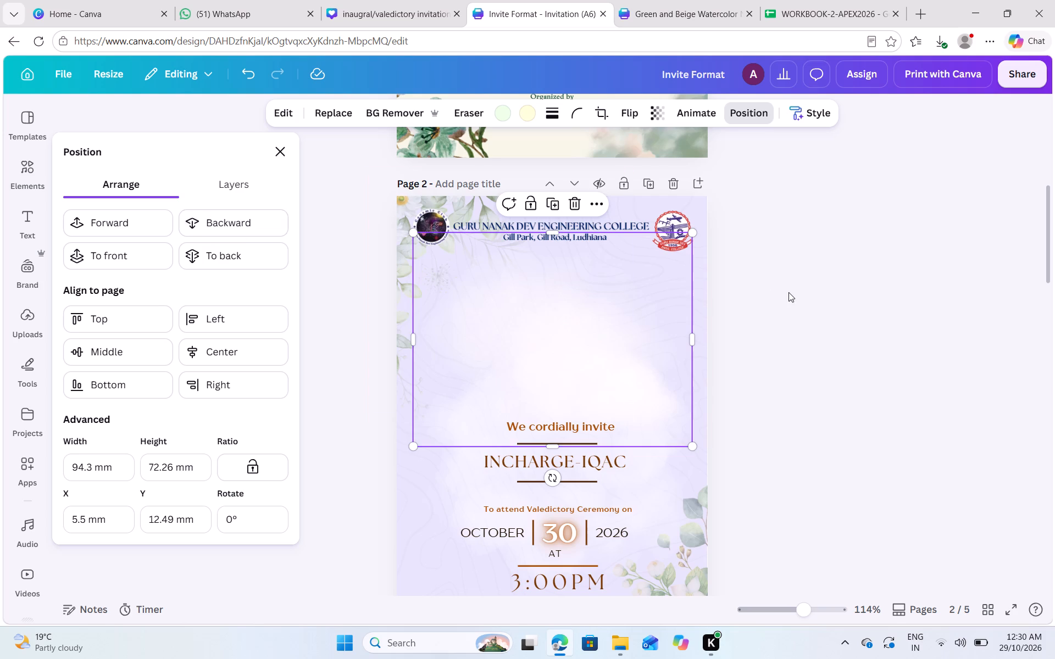
{"action": "left_click", "coordinate": [789, 295]}
{"action": "left_click", "coordinate": [789, 297]}
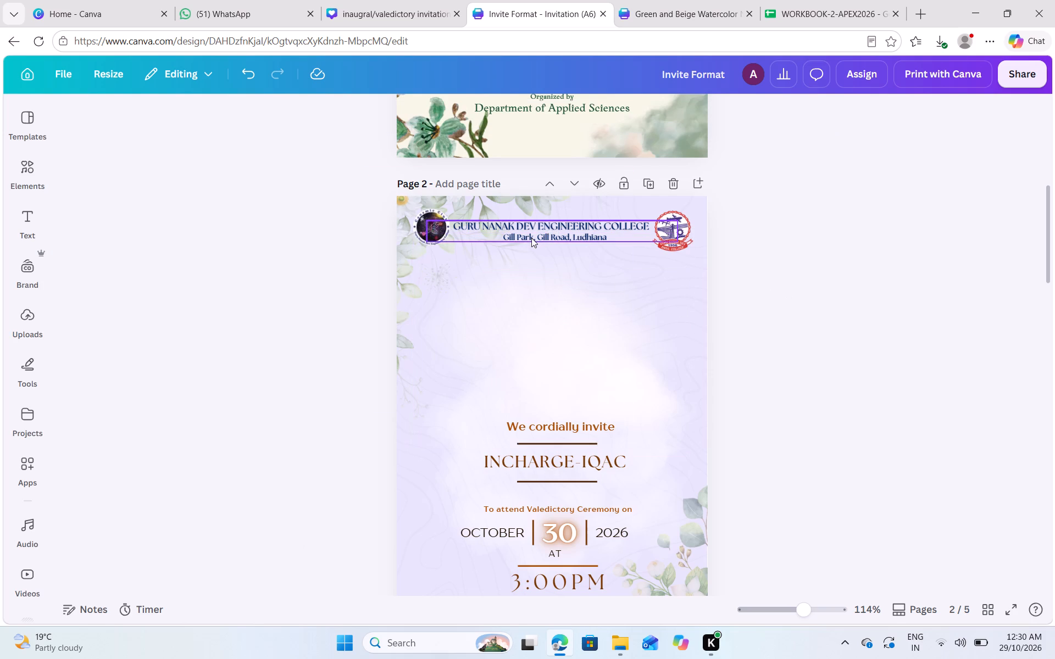
Set the transparency value of the leaf decoration in page 2's upper-left corner to 42.
{"action": "left_click", "coordinate": [417, 202]}
{"action": "left_click", "coordinate": [454, 193]}
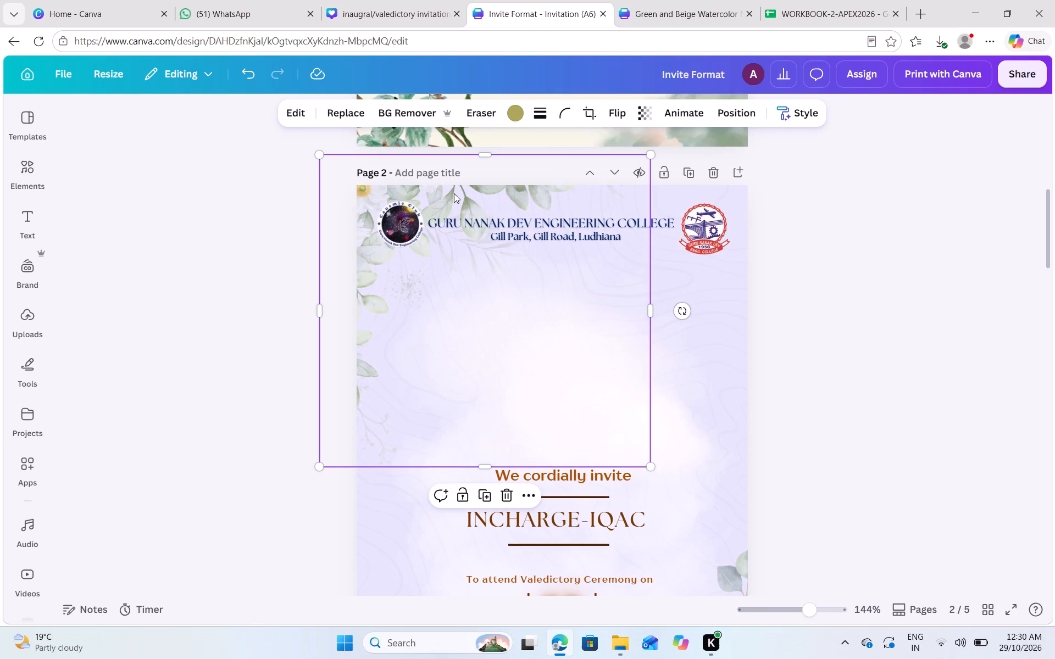
{"action": "left_click", "coordinate": [637, 109]}
{"action": "left_click_drag", "start_coordinate": [638, 174], "coordinate": [627, 174]}
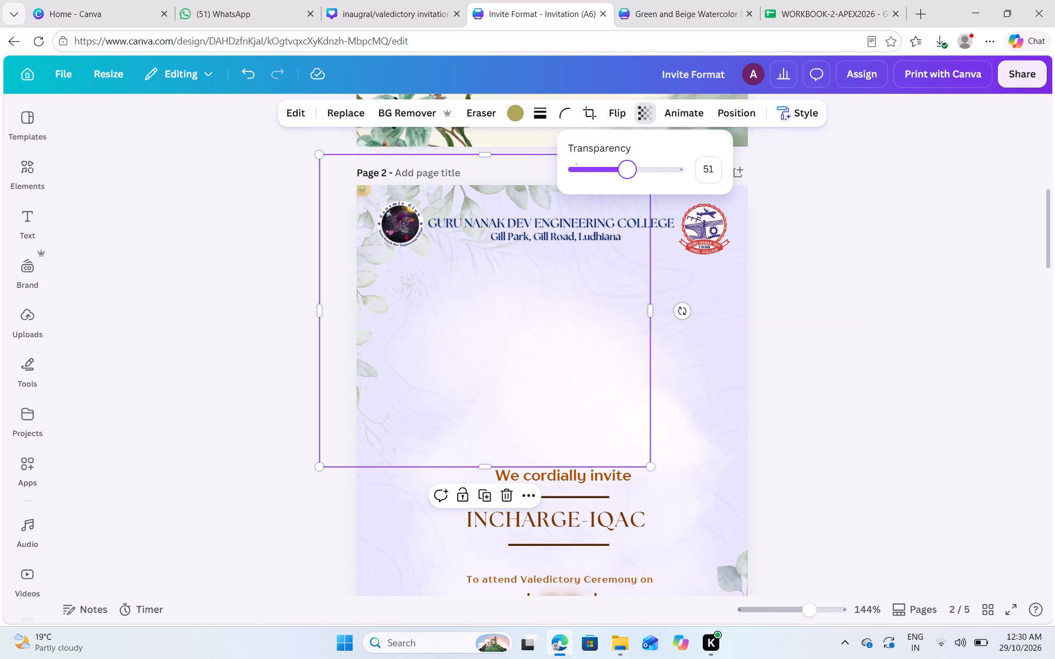
{"action": "left_click_drag", "start_coordinate": [627, 174], "coordinate": [618, 177]}
{"action": "left_click", "coordinate": [618, 177]}
{"action": "left_click", "coordinate": [739, 255]}
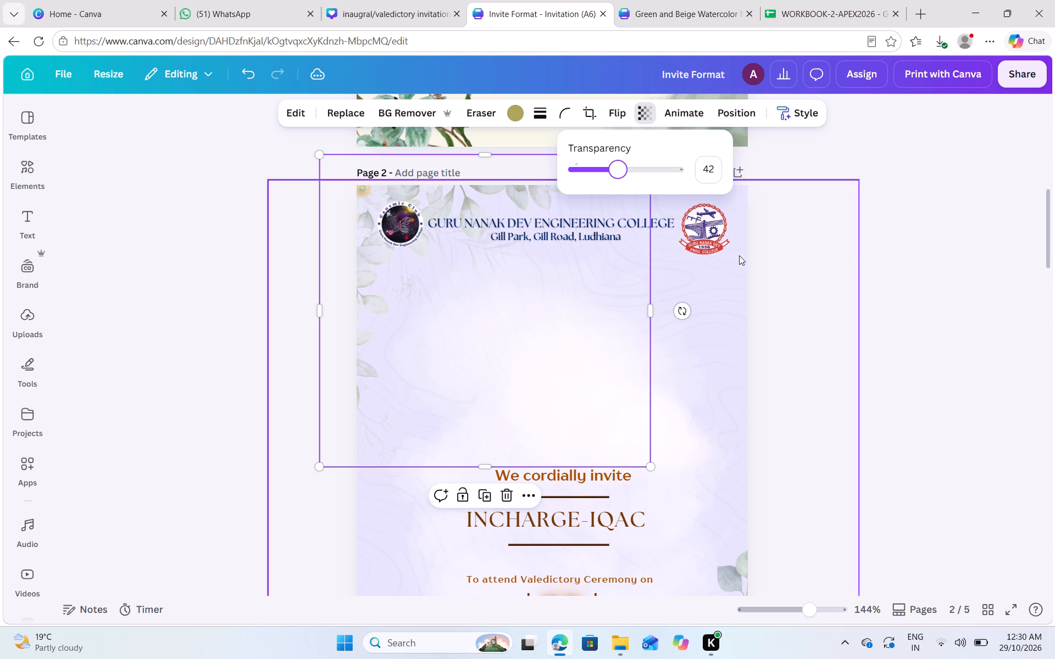
{"action": "left_click", "coordinate": [815, 214]}
Review page 2's layout from the college header down to the time line and bottom flowers.
{"action": "left_click", "coordinate": [658, 227]}
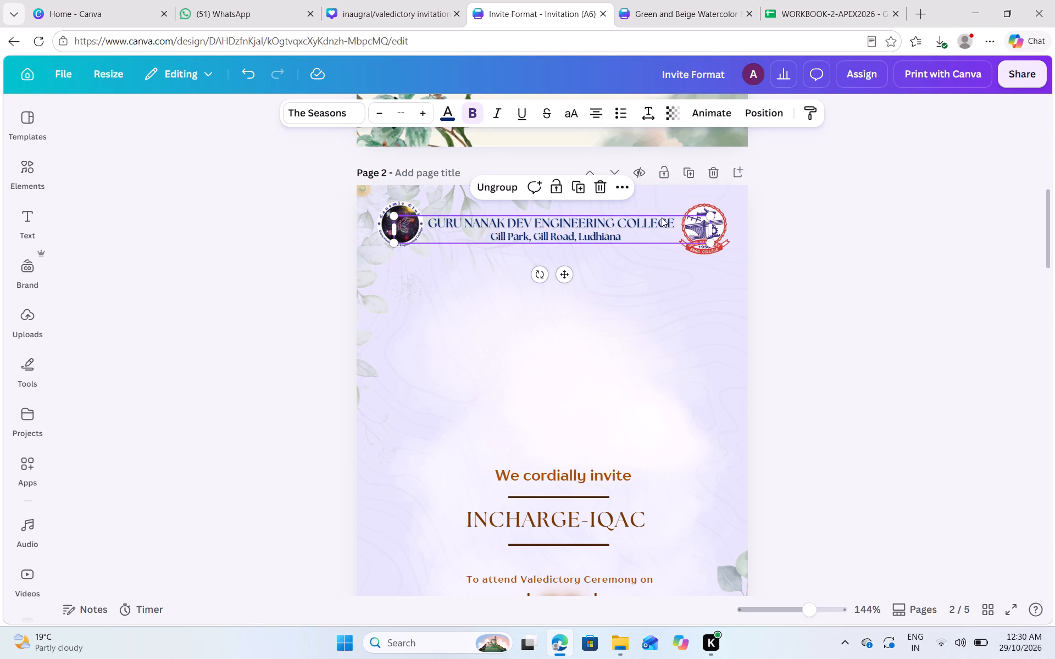
{"action": "scroll", "coordinate": [689, 328], "scroll_direction": "down", "scroll_amount": 4}
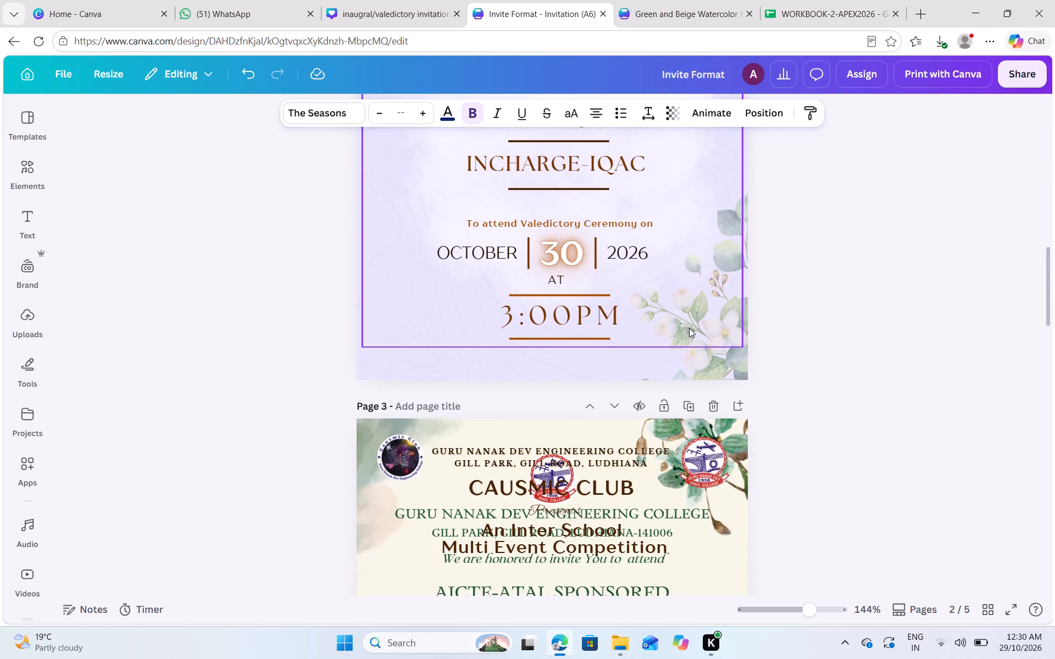
{"action": "scroll", "coordinate": [689, 328], "scroll_direction": "down", "scroll_amount": 1}
{"action": "scroll", "coordinate": [776, 396], "scroll_direction": "up", "scroll_amount": 3}
{"action": "scroll", "coordinate": [776, 396], "scroll_direction": "down", "scroll_amount": 3}
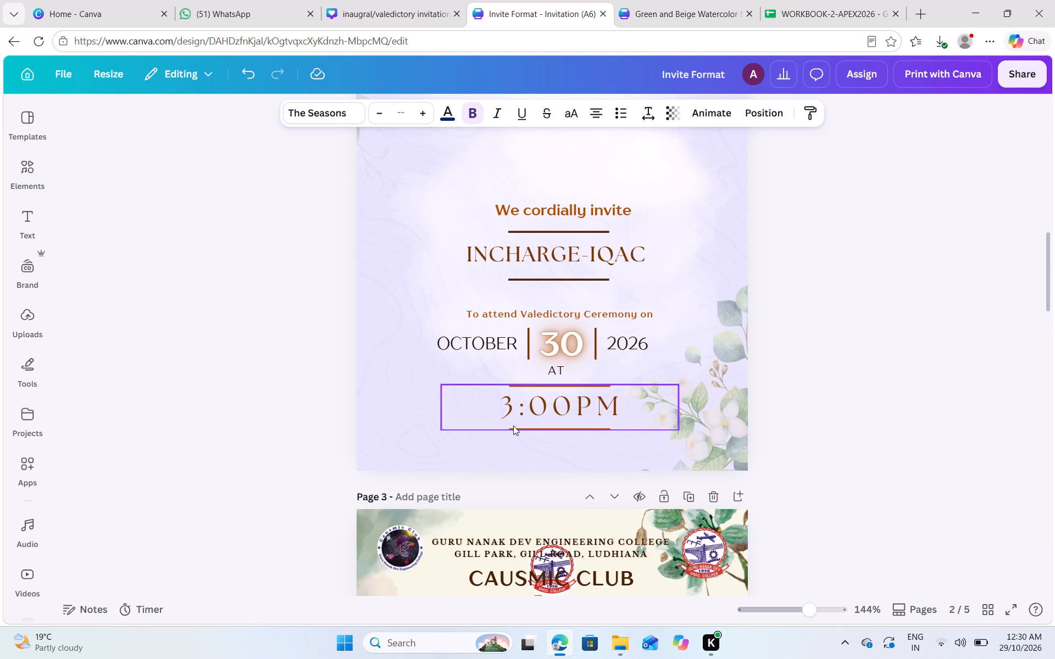
{"action": "scroll", "coordinate": [554, 423], "scroll_direction": "up", "scroll_amount": 4}
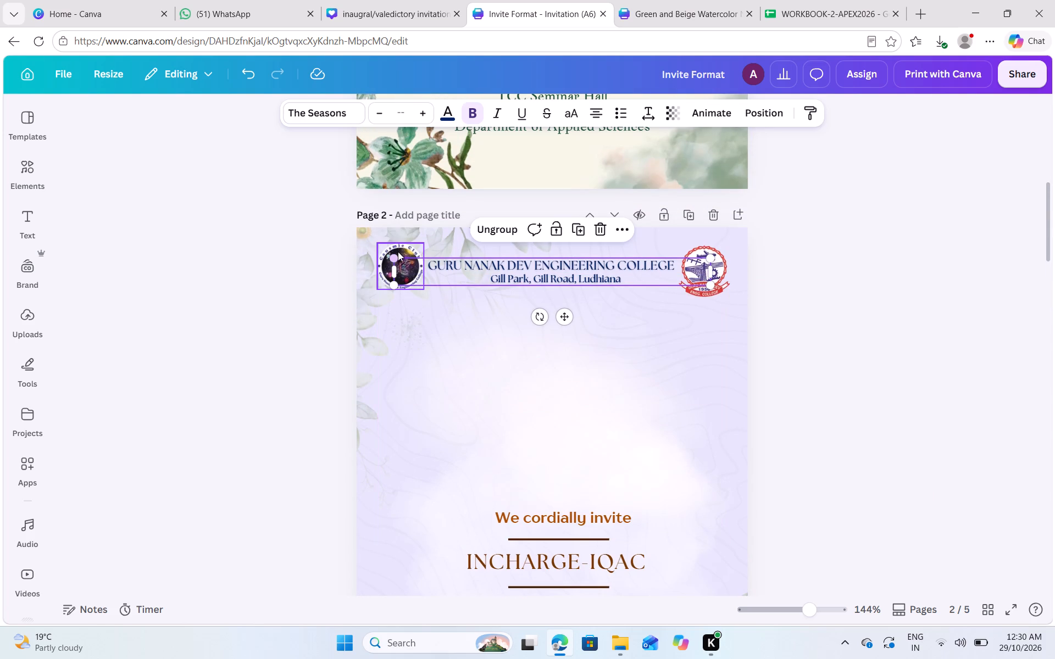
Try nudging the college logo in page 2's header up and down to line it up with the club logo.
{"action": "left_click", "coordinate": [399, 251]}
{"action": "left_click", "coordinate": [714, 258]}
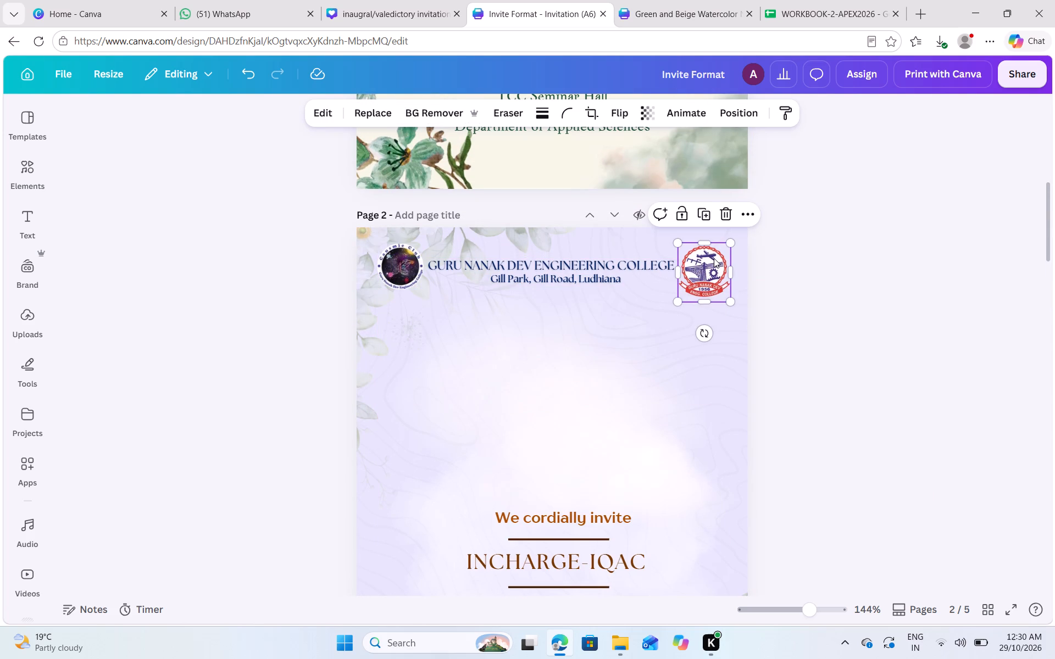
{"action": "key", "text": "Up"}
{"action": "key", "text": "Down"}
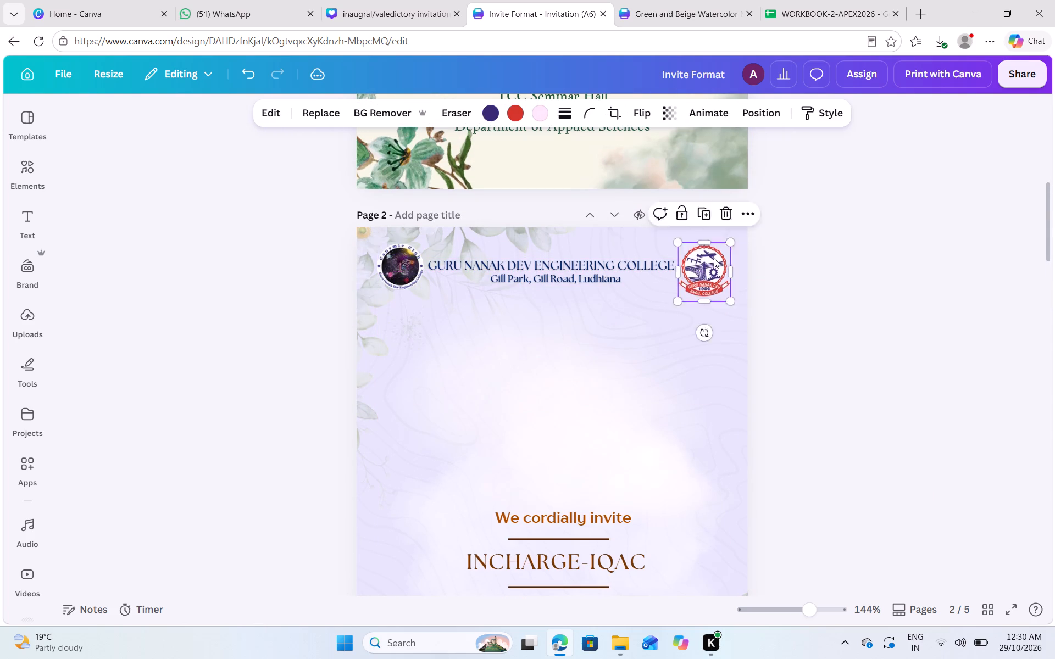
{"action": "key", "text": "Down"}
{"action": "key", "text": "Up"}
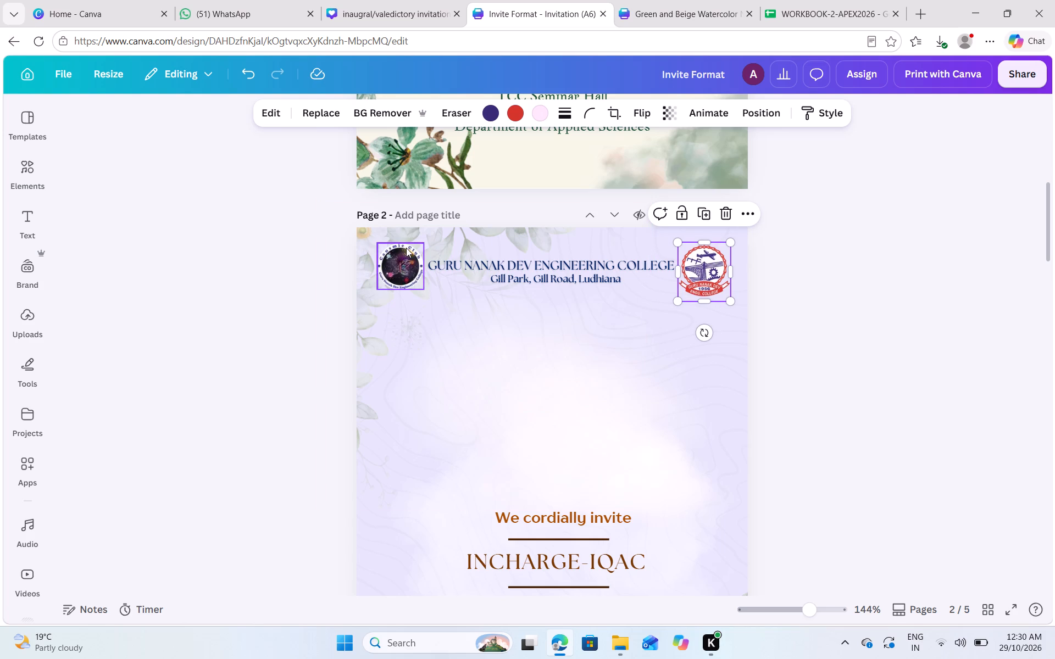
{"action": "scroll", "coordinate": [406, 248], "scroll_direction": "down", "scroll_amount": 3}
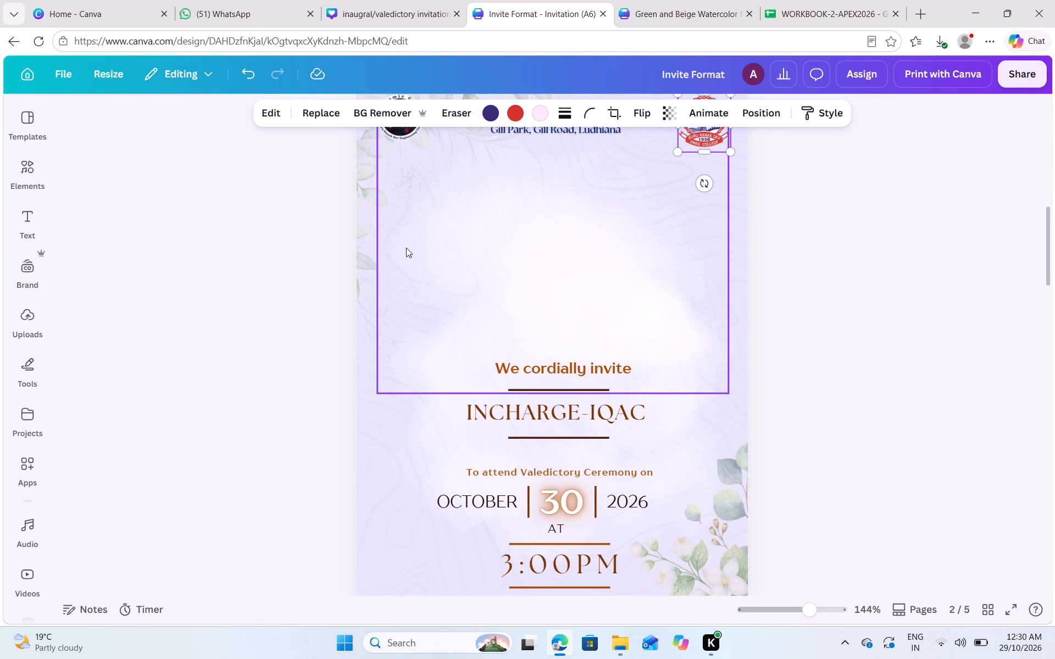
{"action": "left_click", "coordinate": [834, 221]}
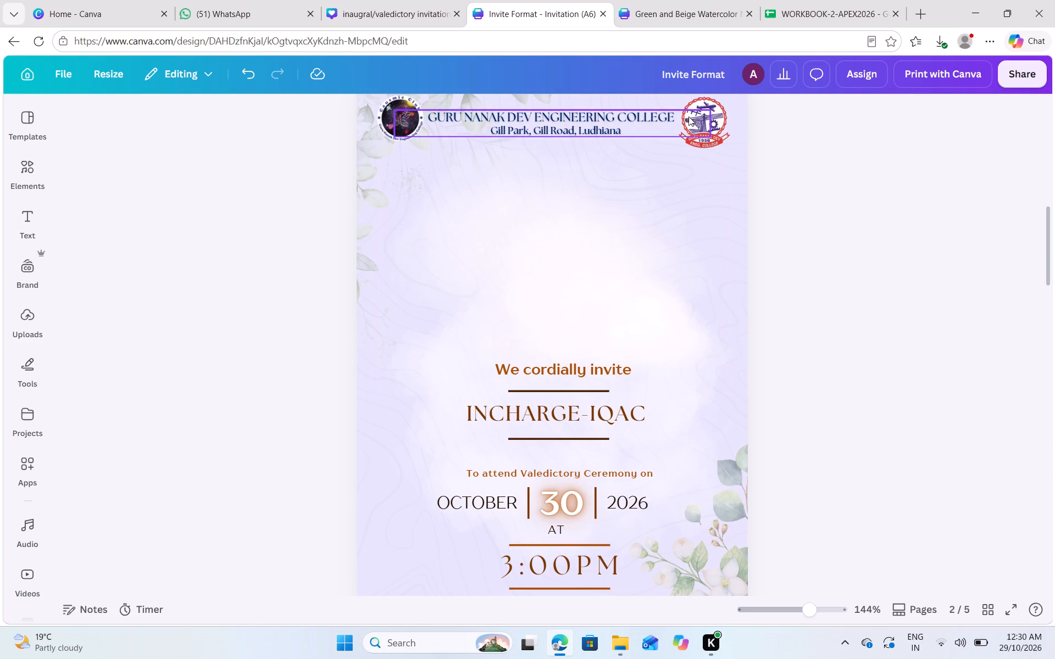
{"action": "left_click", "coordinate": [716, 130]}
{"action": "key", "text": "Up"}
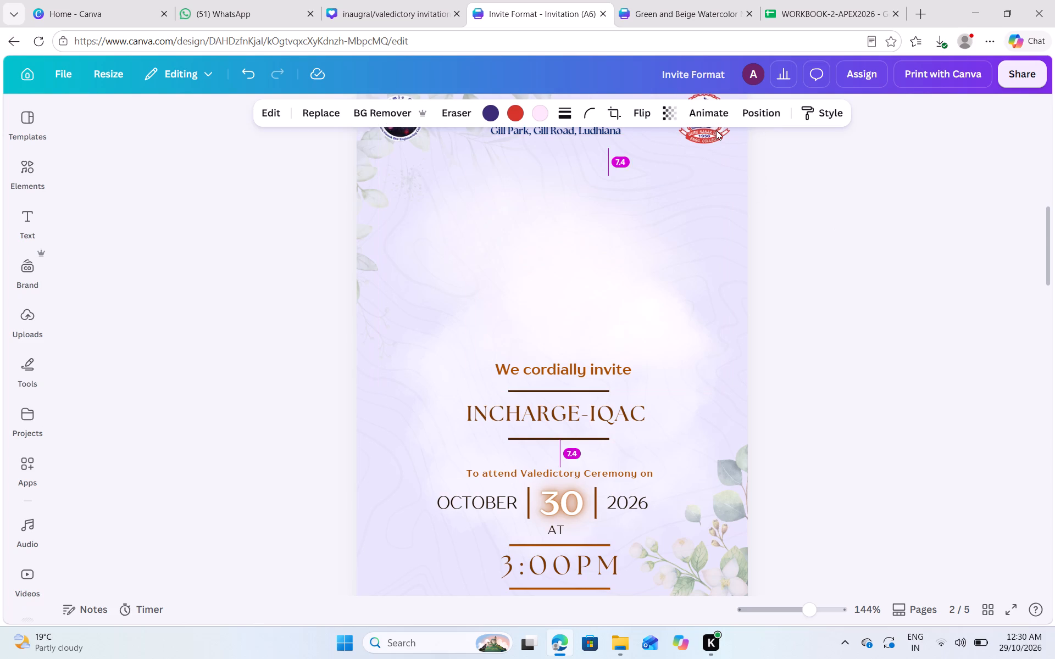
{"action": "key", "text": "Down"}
Examine the college logo's placement in page 2's header against the college name and the Causmic Club logo.
{"action": "scroll", "coordinate": [716, 130], "scroll_direction": "up", "scroll_amount": 1}
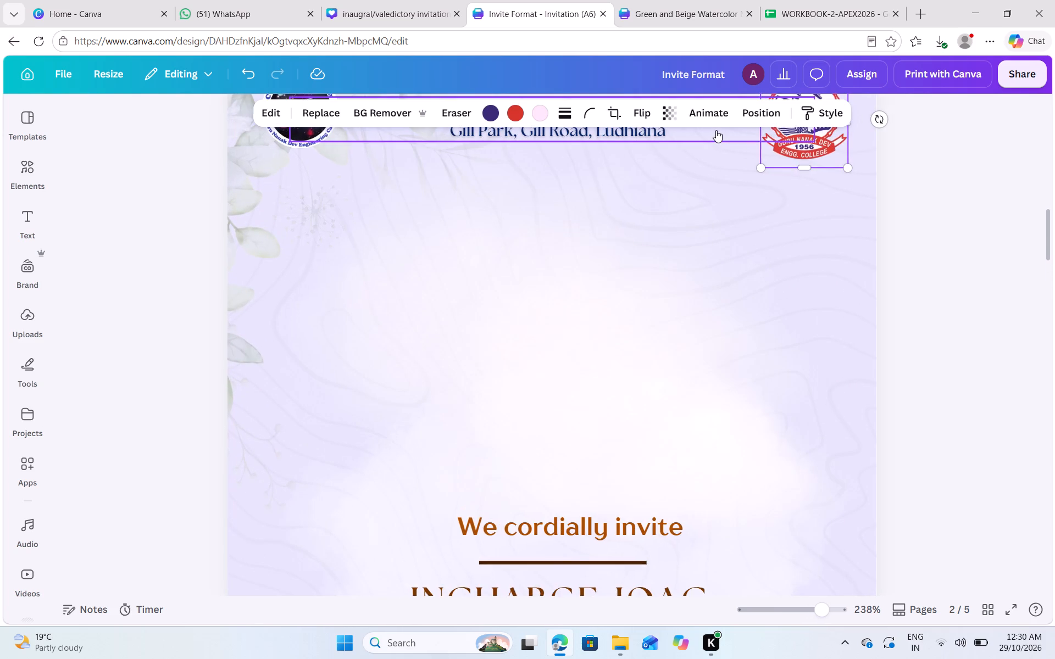
{"action": "scroll", "coordinate": [716, 130], "scroll_direction": "up", "scroll_amount": 2}
{"action": "scroll", "coordinate": [725, 230], "scroll_direction": "up", "scroll_amount": 1}
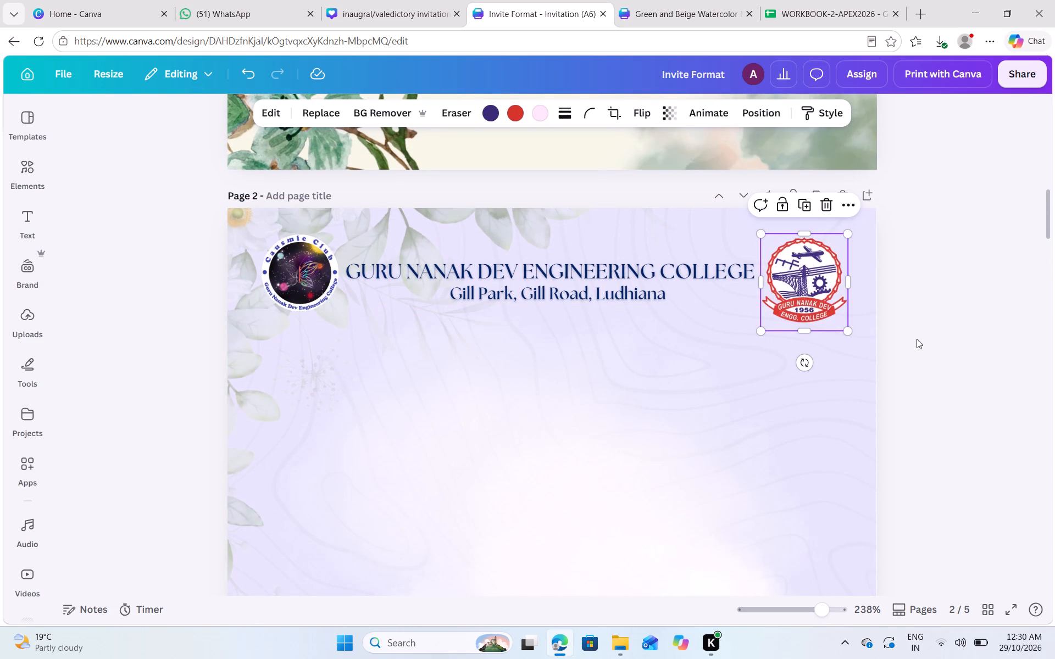
{"action": "left_click", "coordinate": [924, 334]}
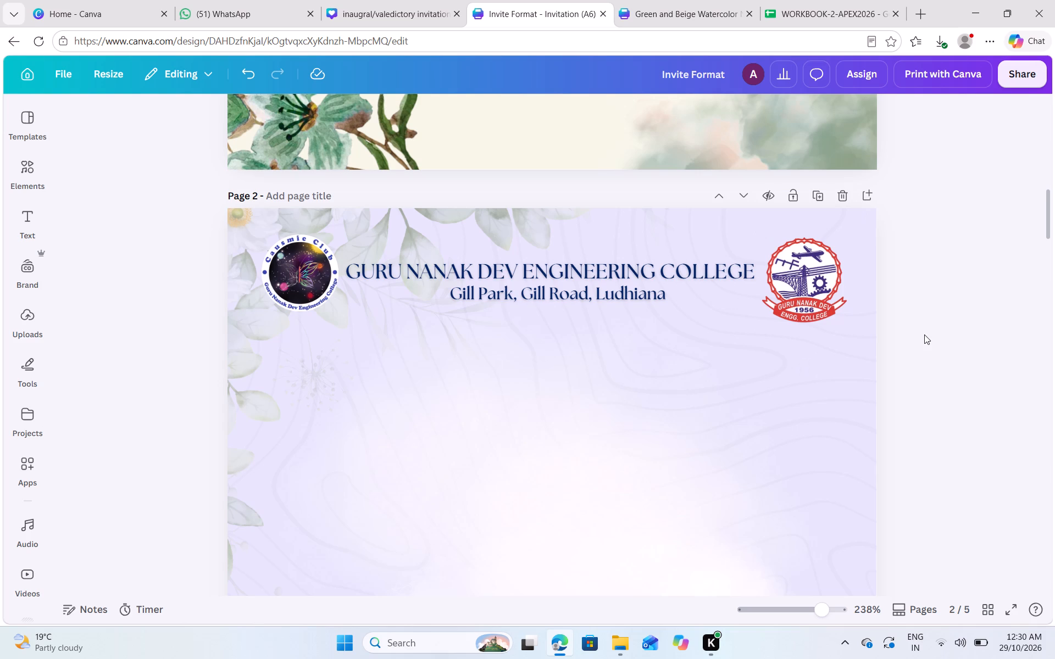
{"action": "left_click", "coordinate": [825, 308]}
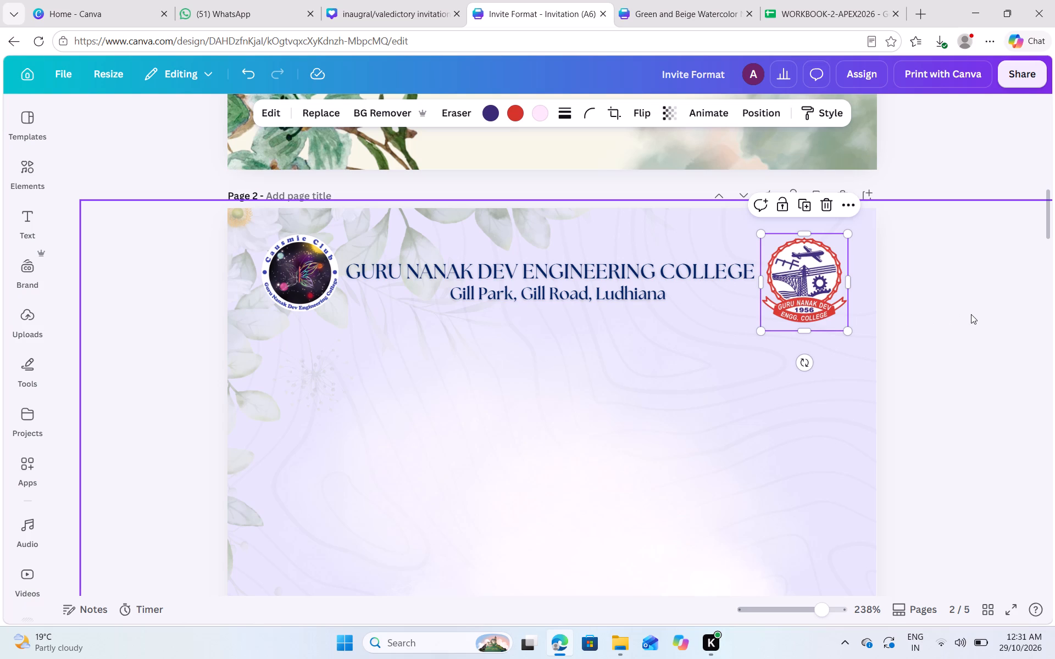
{"action": "left_click", "coordinate": [971, 314]}
{"action": "left_click", "coordinate": [823, 281]}
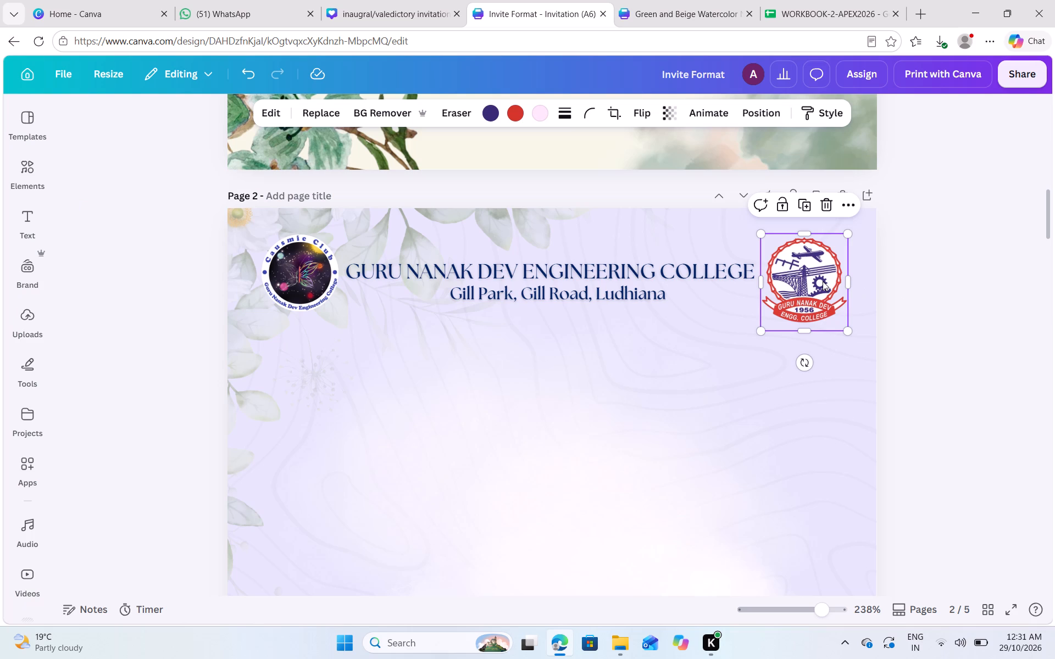
{"action": "left_click", "coordinate": [911, 298]}
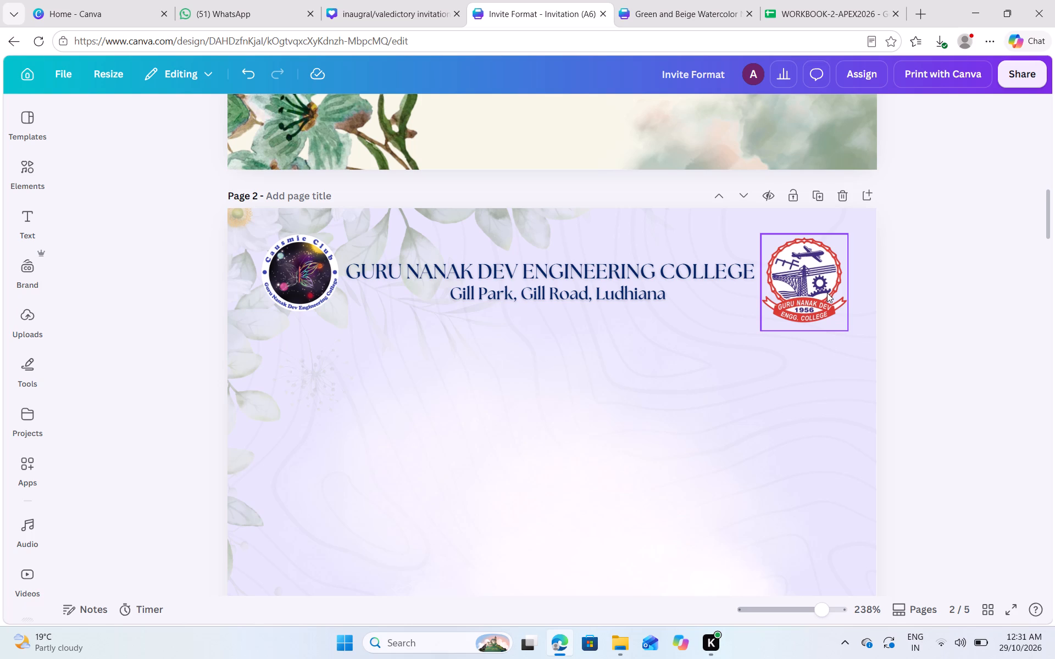
{"action": "left_click", "coordinate": [899, 298]}
Nudge the college logo in page 2's header slightly right, away from the college name.
{"action": "left_click", "coordinate": [809, 279]}
{"action": "left_click", "coordinate": [843, 284]}
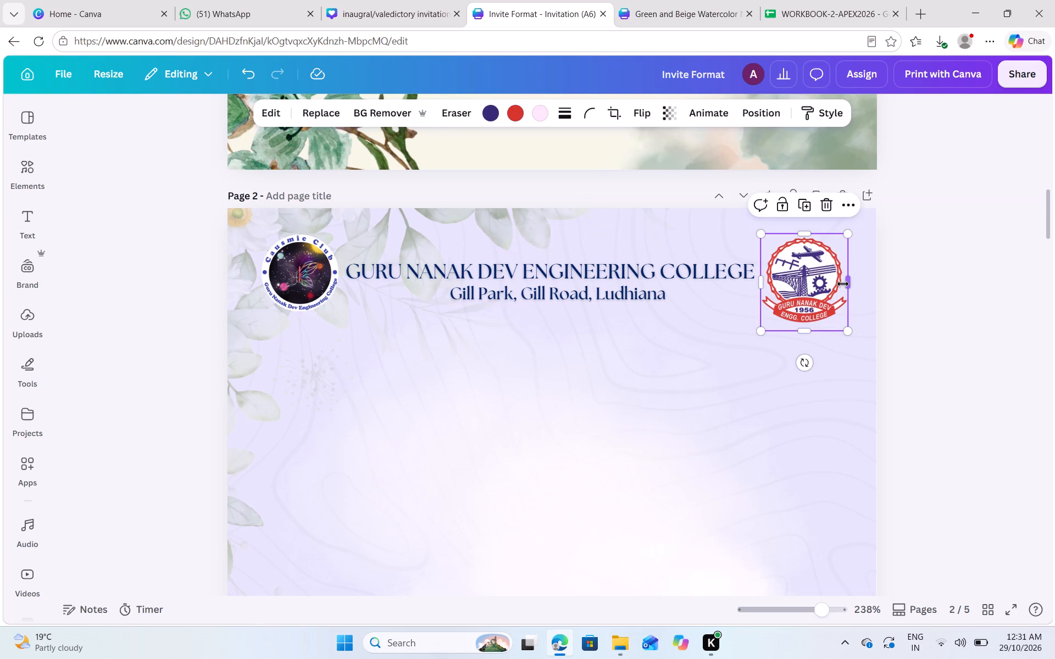
{"action": "key", "text": "Right"}
{"action": "key", "text": "Right"}
{"action": "key", "text": "Right"}
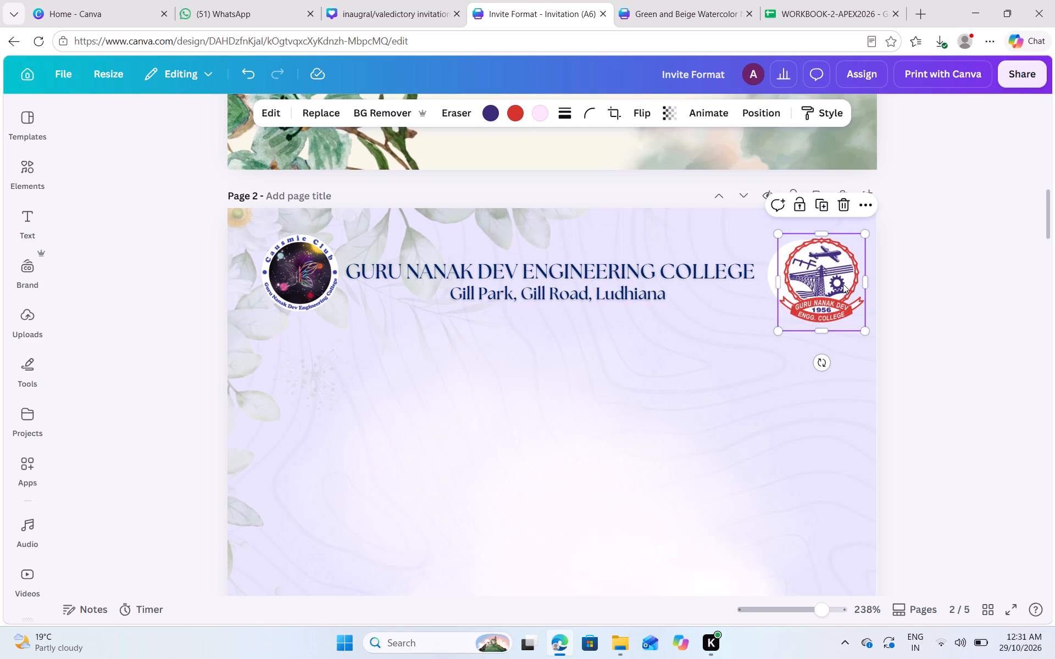
Move the Causmic Club logo outward and slightly down, about 2 mm from page 2's left edge and 5 mm from its top.
{"action": "left_click", "coordinate": [279, 273]}
{"action": "key", "text": "Down"}
{"action": "key", "text": "Up"}
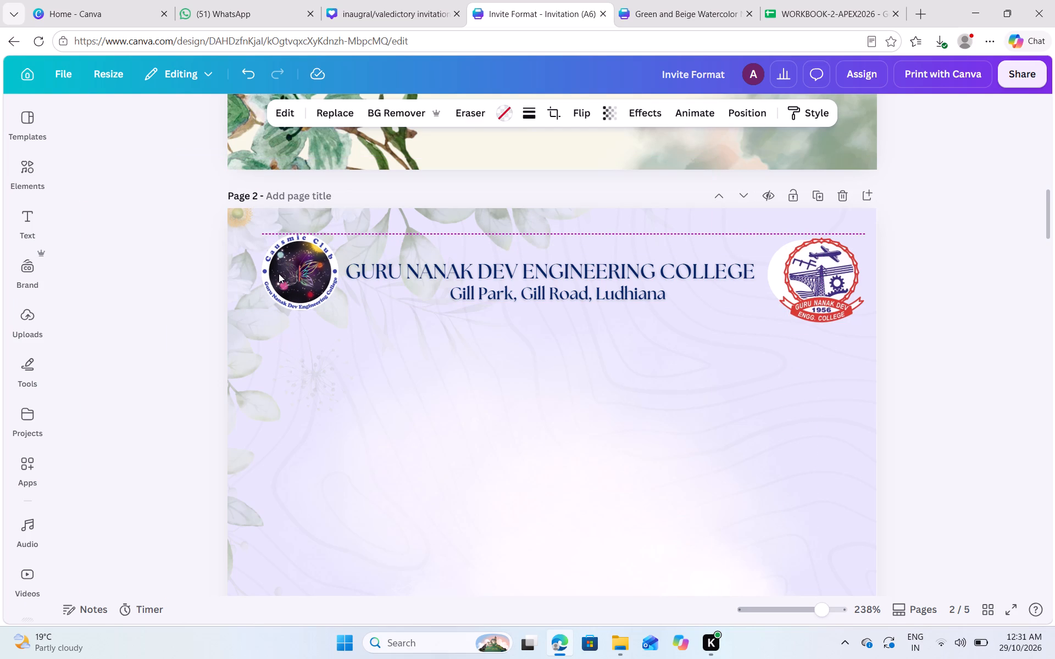
{"action": "key", "text": "Left"}
{"action": "key", "text": "Left"}
{"action": "key", "text": "Left"}
{"action": "key", "text": "Down"}
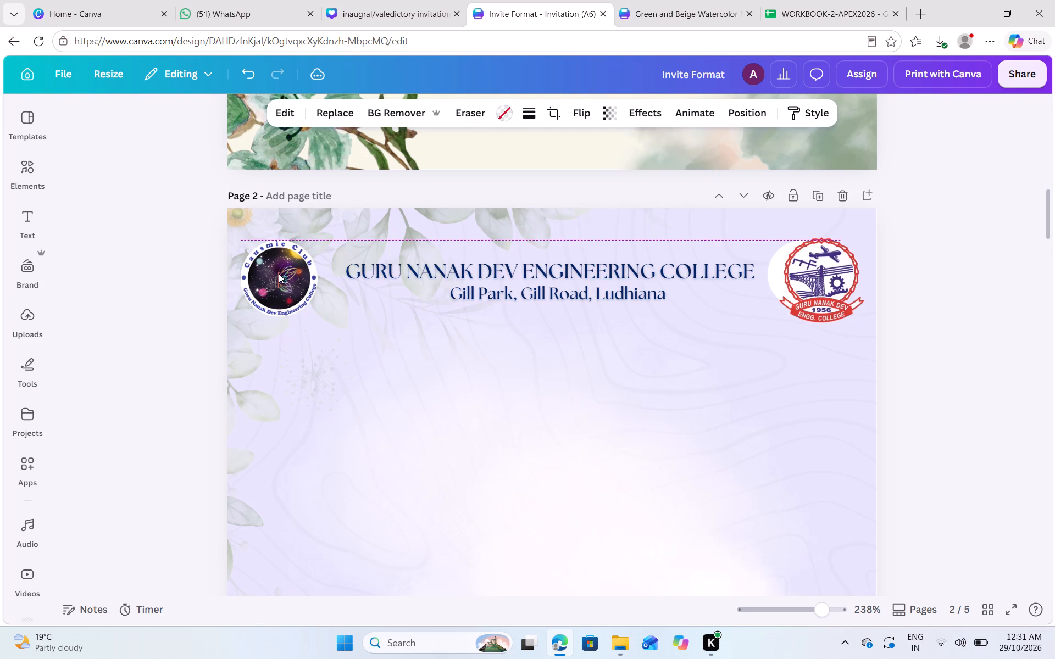
Delete the white circle layer behind the college logo on page 2.
{"action": "left_click", "coordinate": [753, 110]}
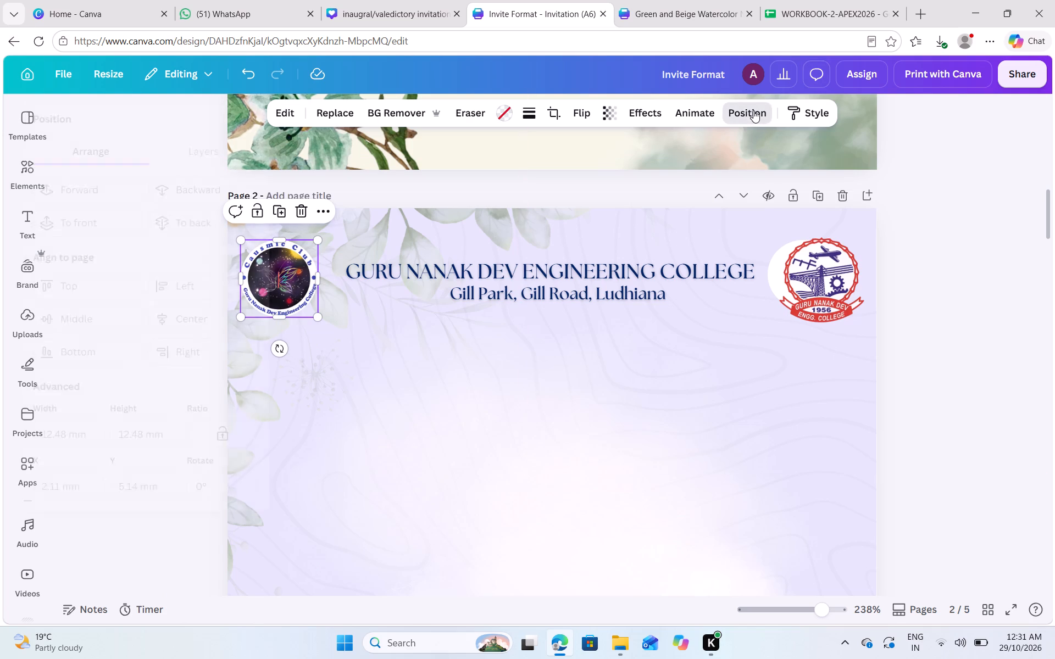
{"action": "left_click", "coordinate": [204, 188]}
{"action": "scroll", "coordinate": [236, 310], "scroll_direction": "down", "scroll_amount": 3}
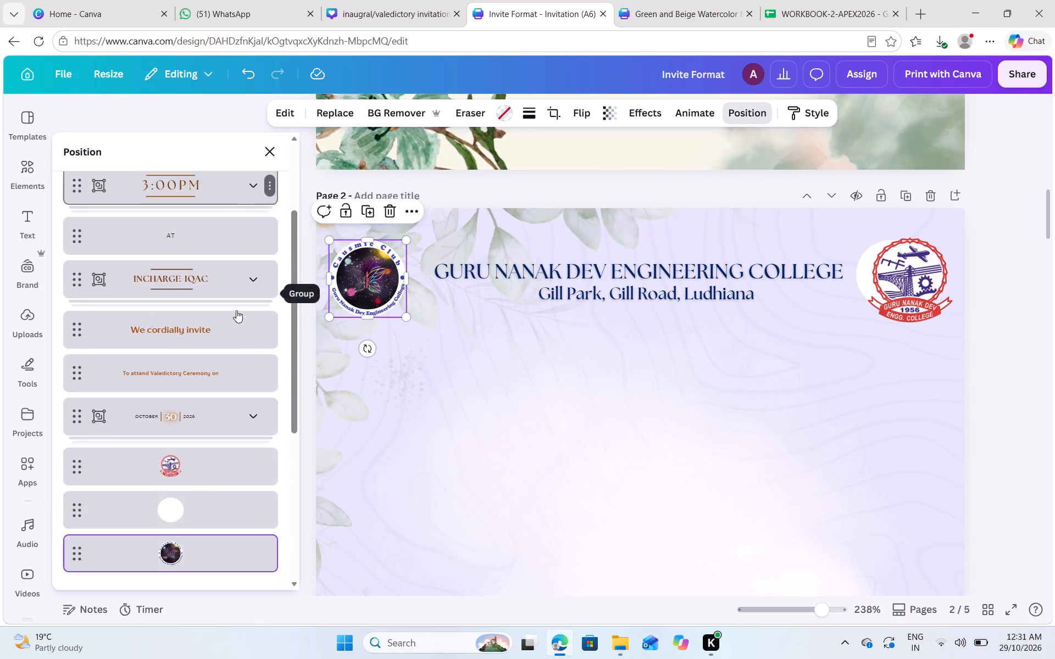
{"action": "scroll", "coordinate": [236, 310], "scroll_direction": "down", "scroll_amount": 2}
{"action": "left_click", "coordinate": [170, 223]}
{"action": "key", "text": "Delete"}
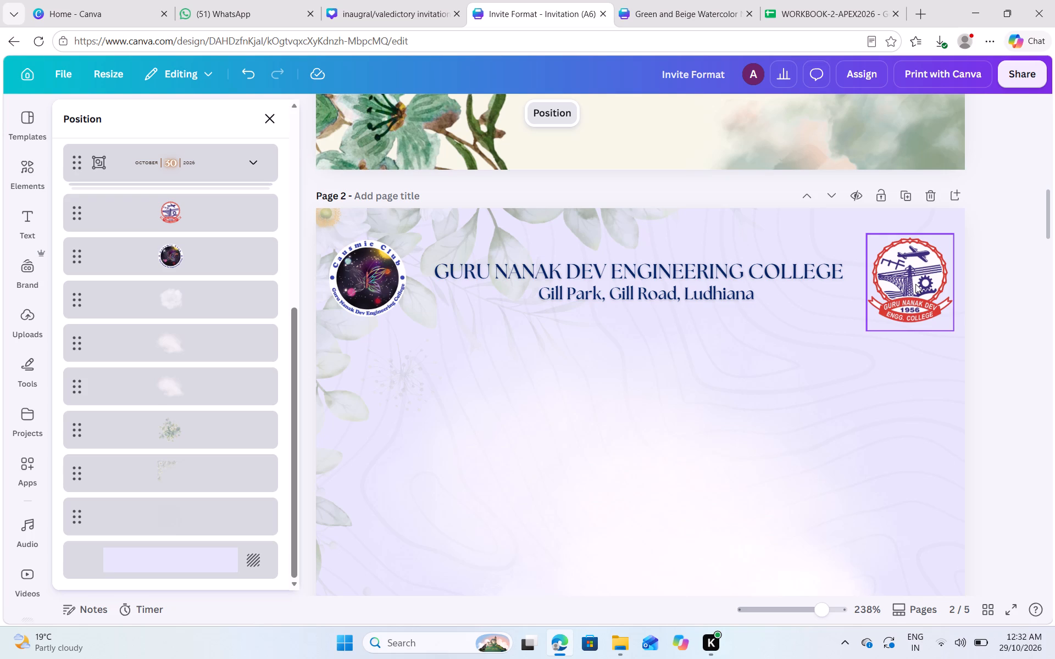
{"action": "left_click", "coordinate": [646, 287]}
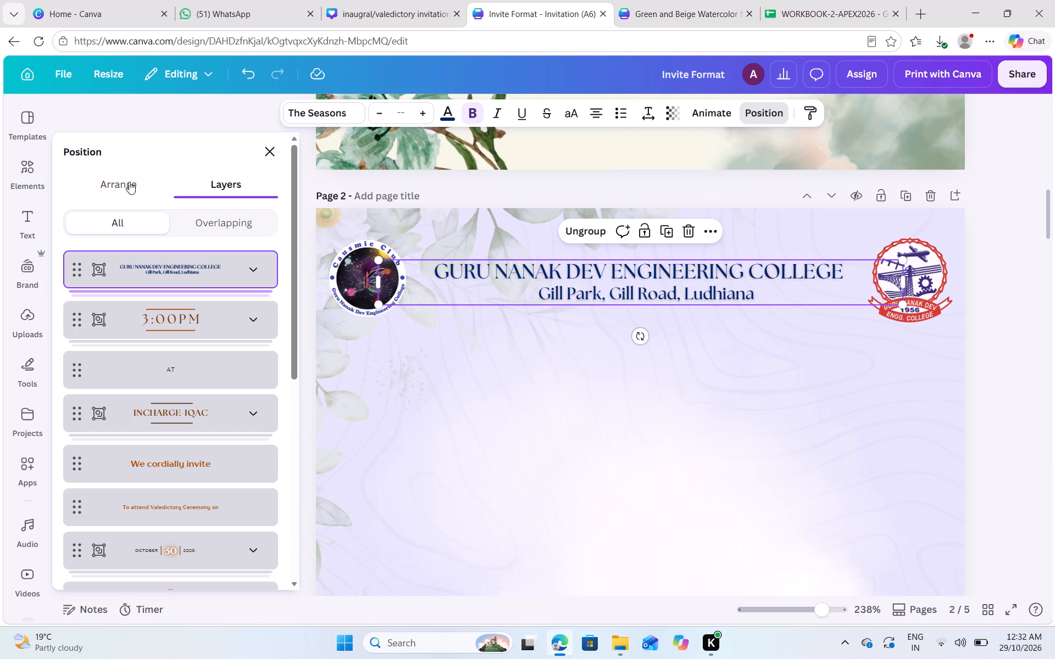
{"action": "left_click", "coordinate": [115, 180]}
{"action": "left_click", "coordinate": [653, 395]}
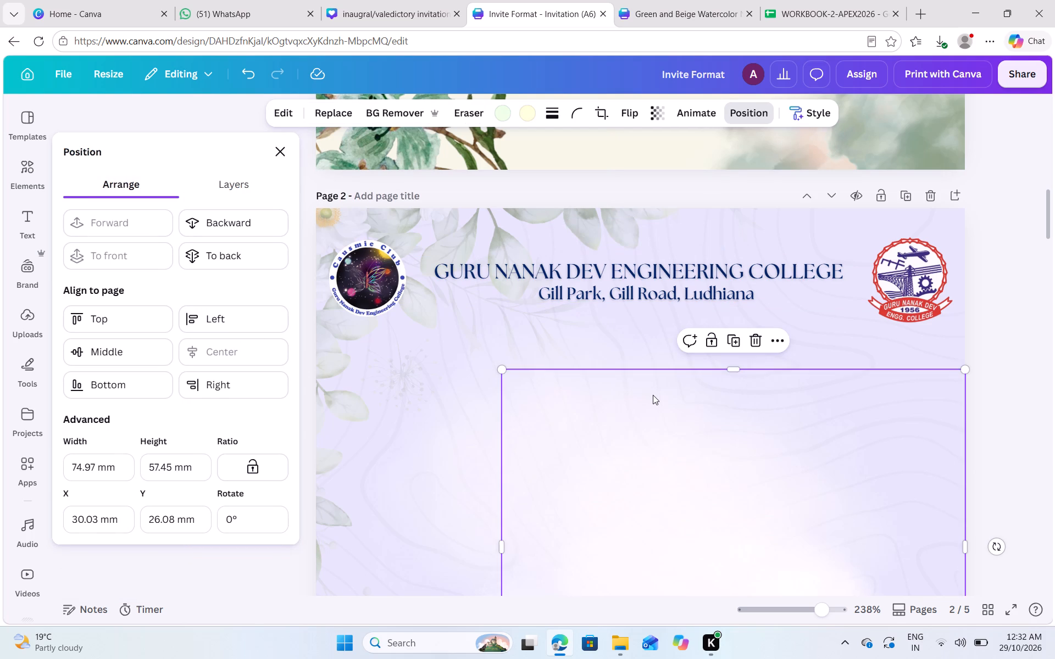
Look over the Foundation Day invitation in the inaugral/valedictory invitation design and page 1 of Invite Format as layout references.
{"action": "left_click", "coordinate": [407, 3]}
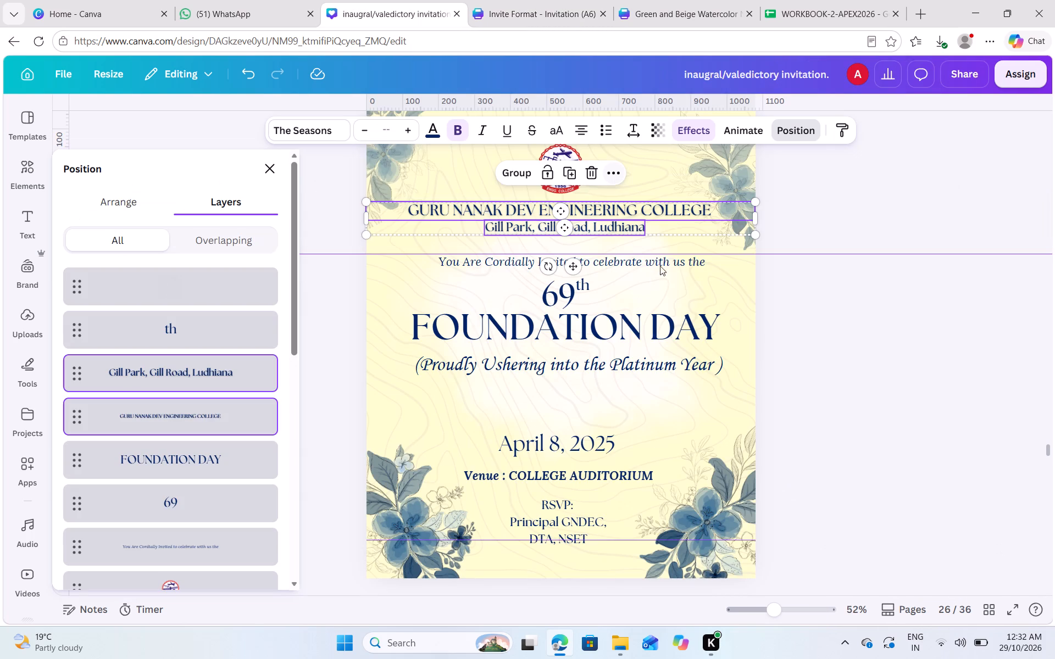
{"action": "left_click", "coordinate": [662, 260]}
{"action": "left_click", "coordinate": [653, 262]}
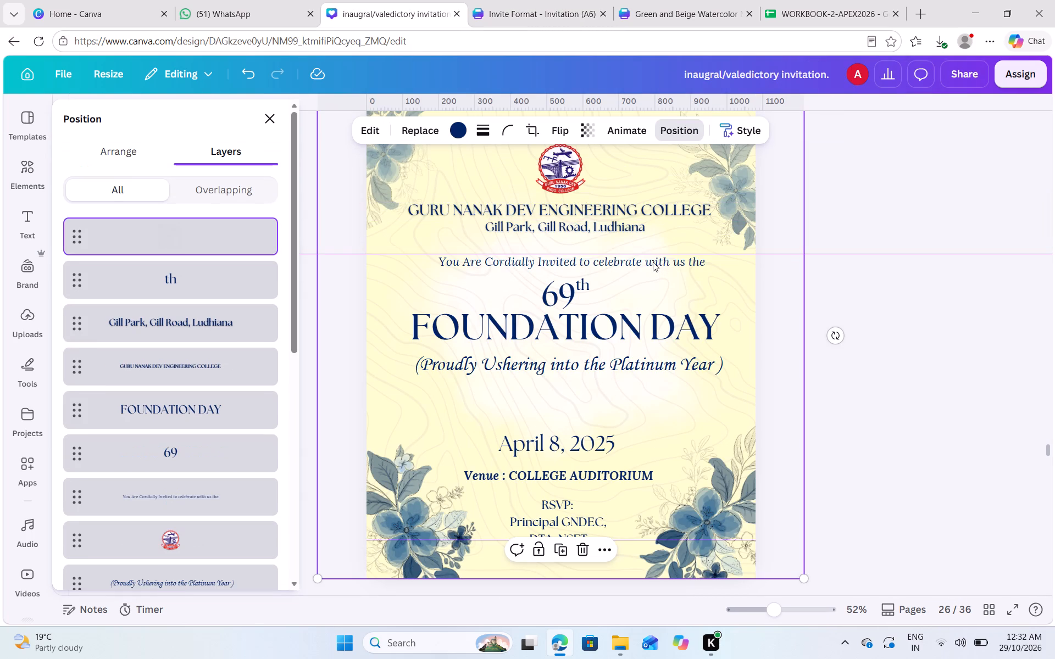
{"action": "left_click", "coordinate": [509, 0]}
{"action": "scroll", "coordinate": [806, 328], "scroll_direction": "up", "scroll_amount": 3}
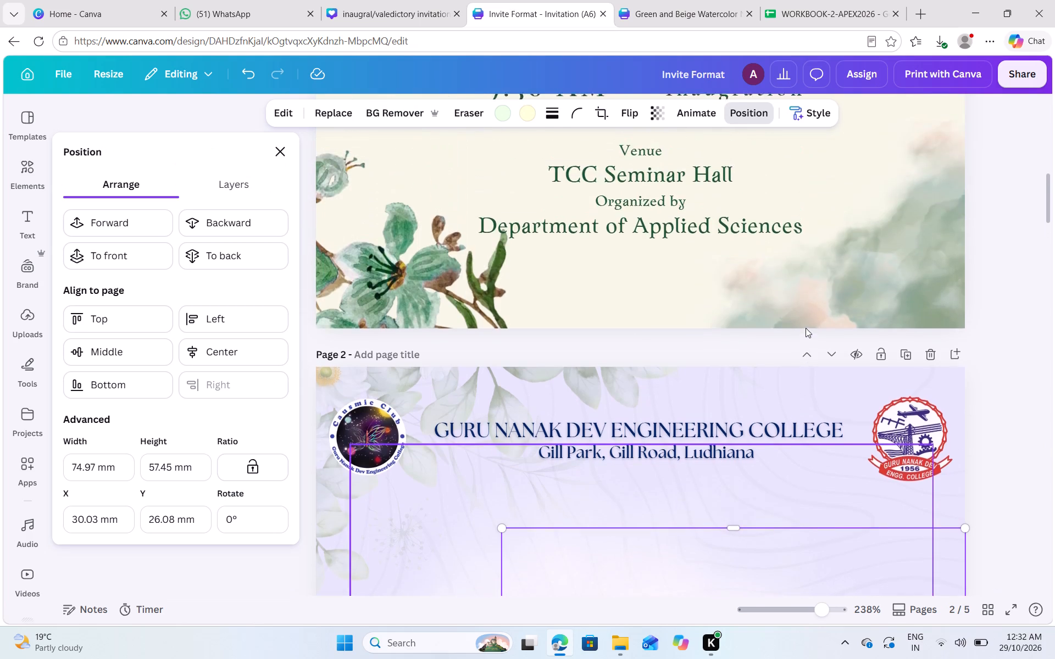
{"action": "scroll", "coordinate": [806, 328], "scroll_direction": "up", "scroll_amount": 2}
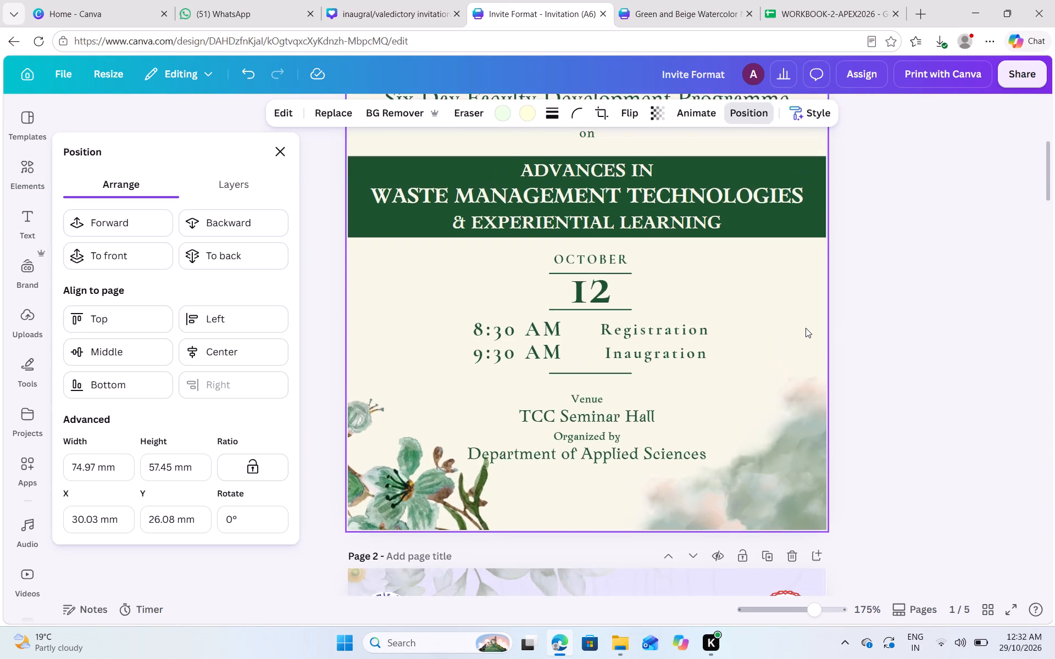
{"action": "scroll", "coordinate": [806, 328], "scroll_direction": "up", "scroll_amount": 2}
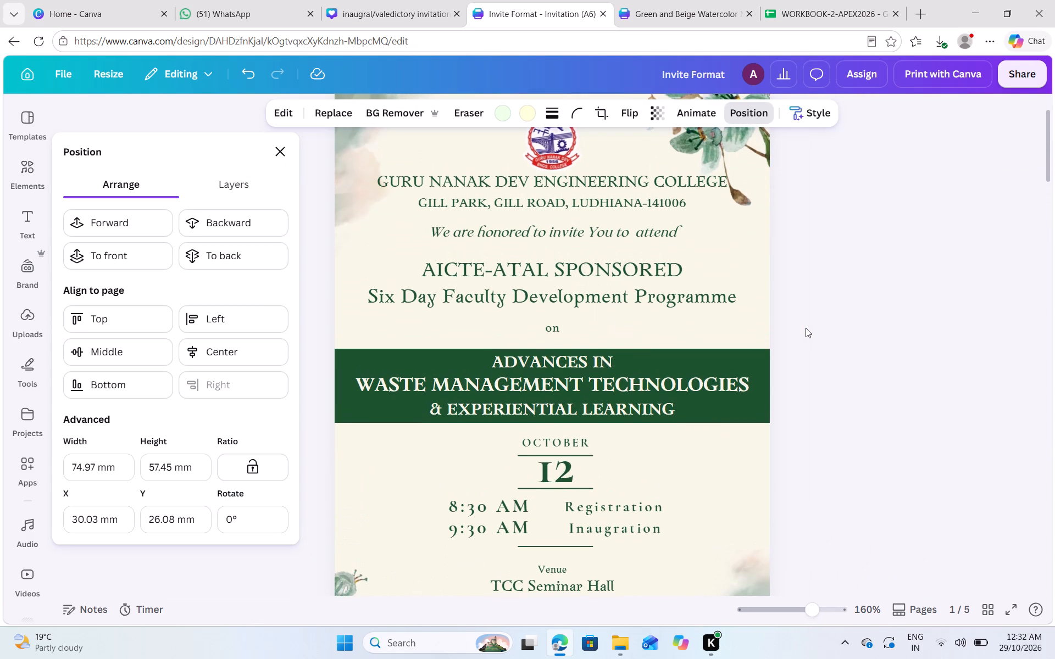
{"action": "scroll", "coordinate": [806, 328], "scroll_direction": "down", "scroll_amount": 2}
Switch to the Green and Beige Watercolor Nikah Invitation design and examine the header wording on its APEX invitation pages.
{"action": "left_click", "coordinate": [688, 0]}
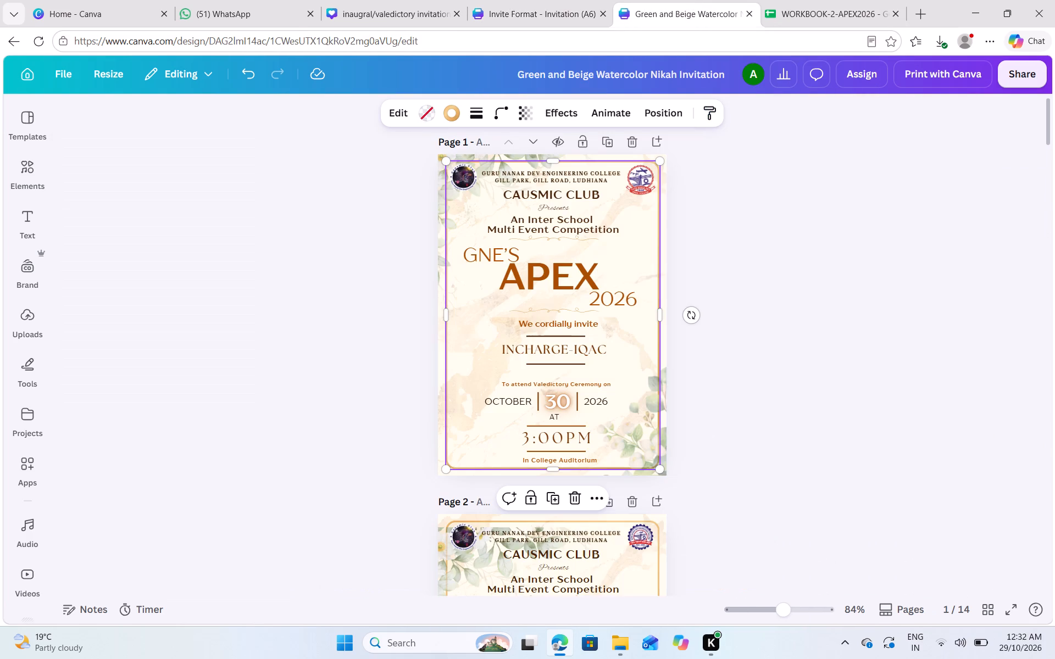
{"action": "left_click", "coordinate": [747, 193]}
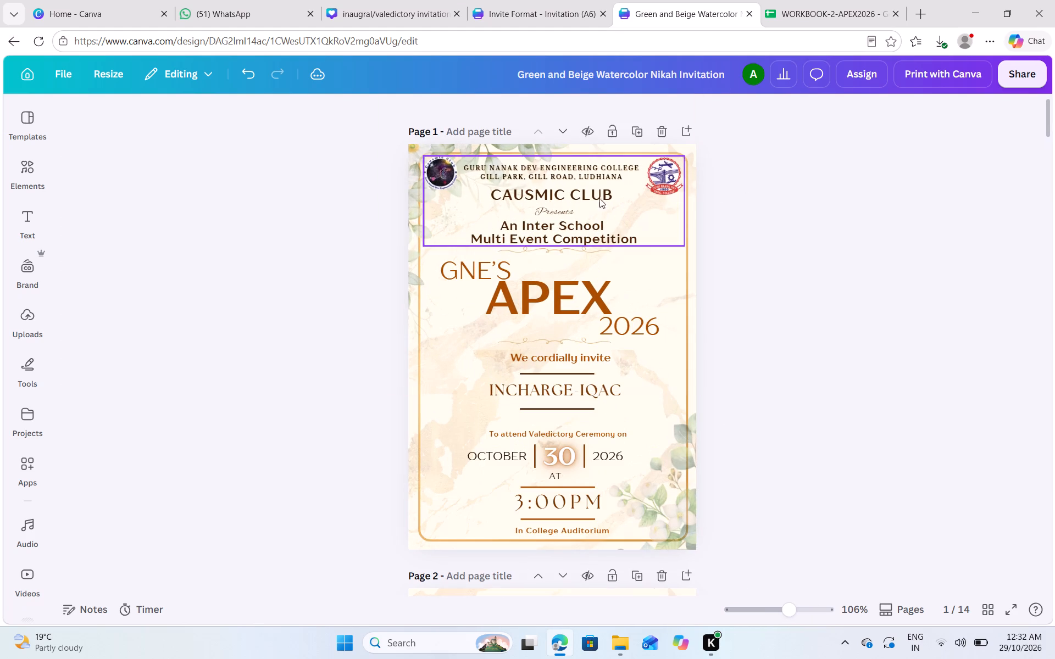
{"action": "left_click", "coordinate": [545, 198]}
{"action": "left_click", "coordinate": [543, 198]}
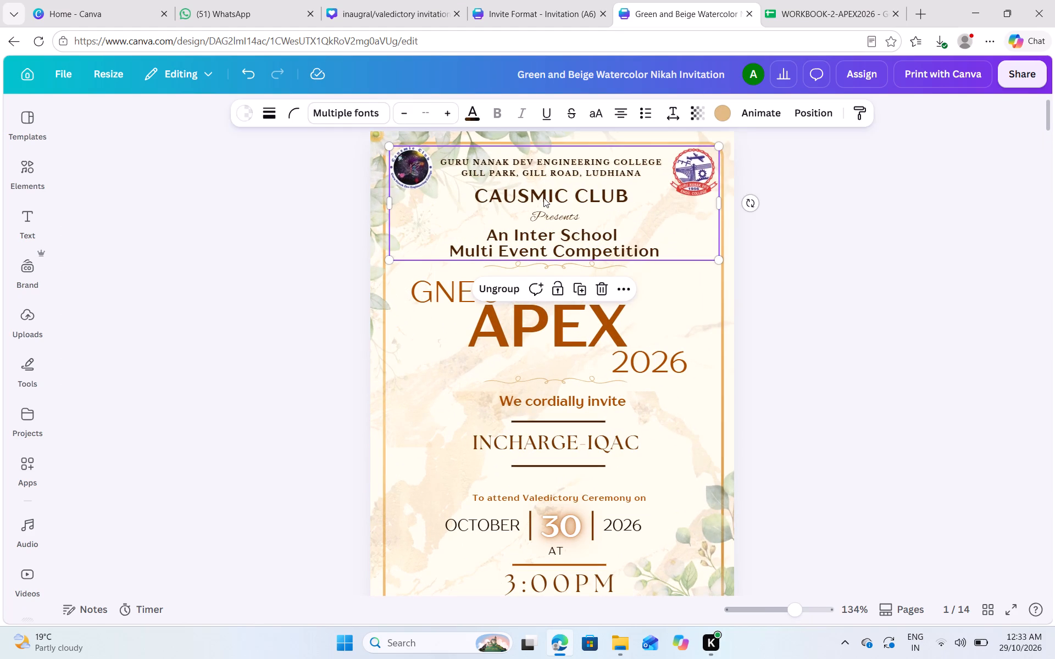
{"action": "left_click", "coordinate": [543, 198]}
{"action": "left_click", "coordinate": [816, 253]}
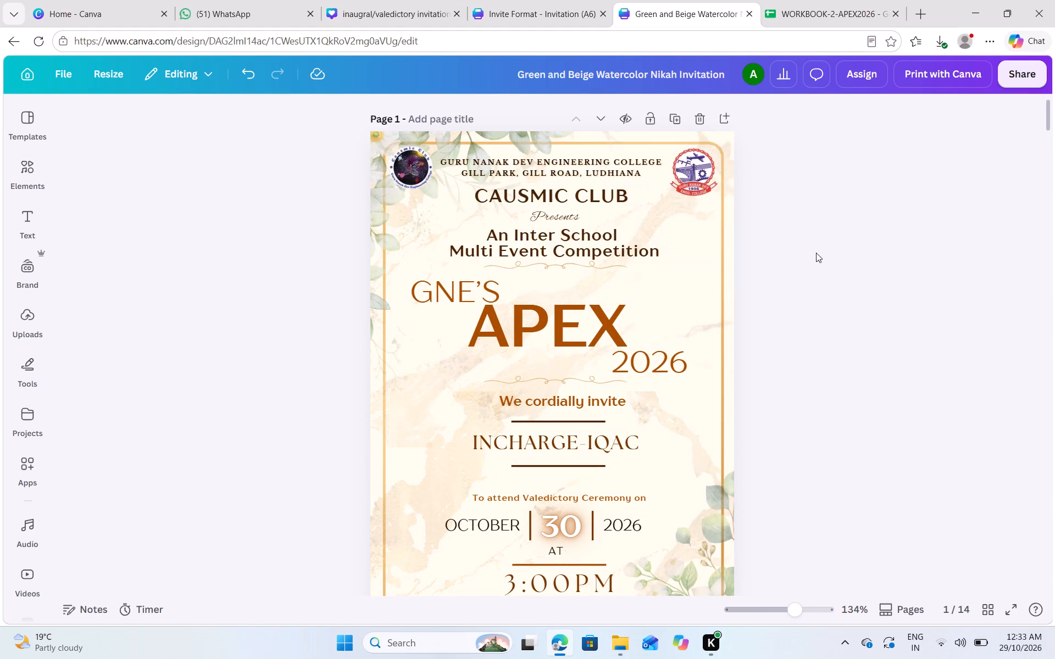
{"action": "scroll", "coordinate": [816, 253], "scroll_direction": "down", "scroll_amount": 9}
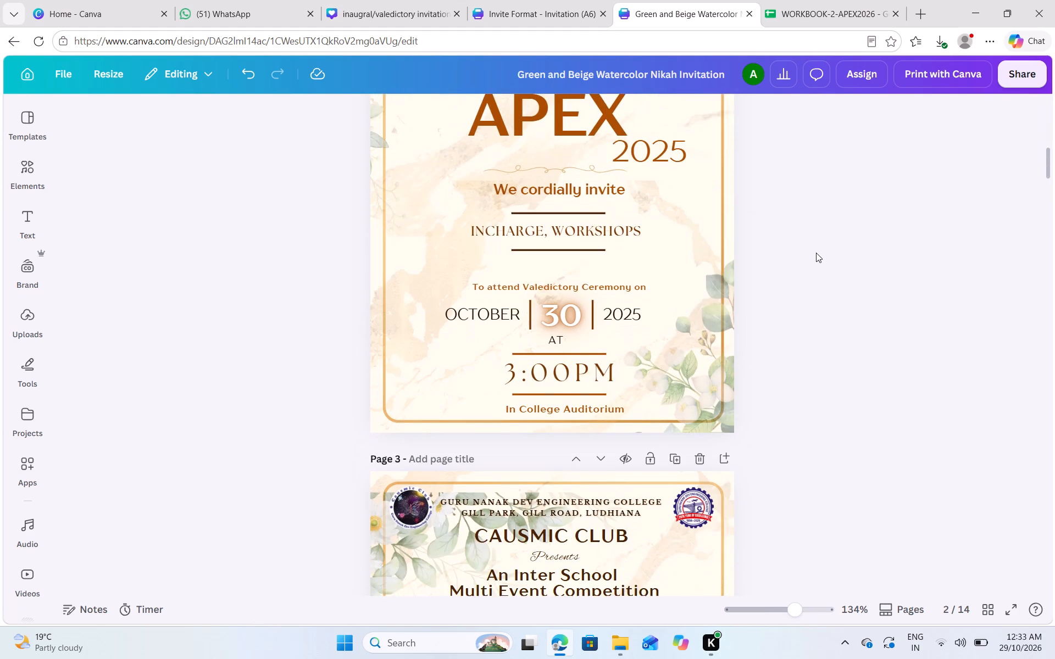
{"action": "scroll", "coordinate": [816, 253], "scroll_direction": "down", "scroll_amount": 1}
{"action": "scroll", "coordinate": [816, 253], "scroll_direction": "up", "scroll_amount": 11}
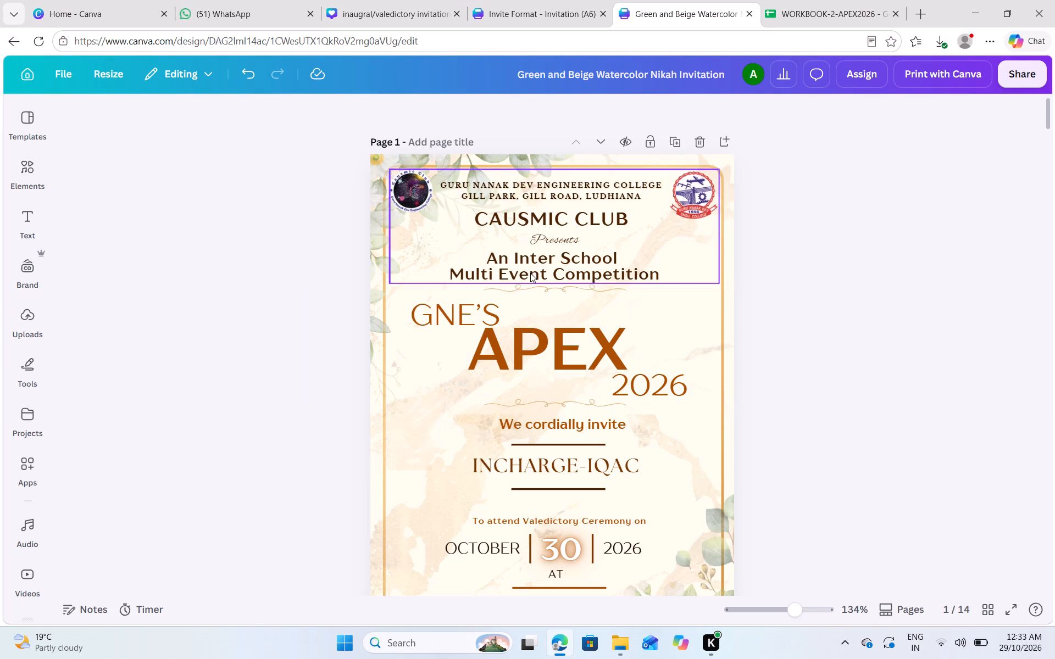
Copy the CAUSMIC CLUB, Presents and competition text block from the APEX invitation's page 1 into page 2 of Invite Format.
{"action": "left_click", "coordinate": [538, 266]}
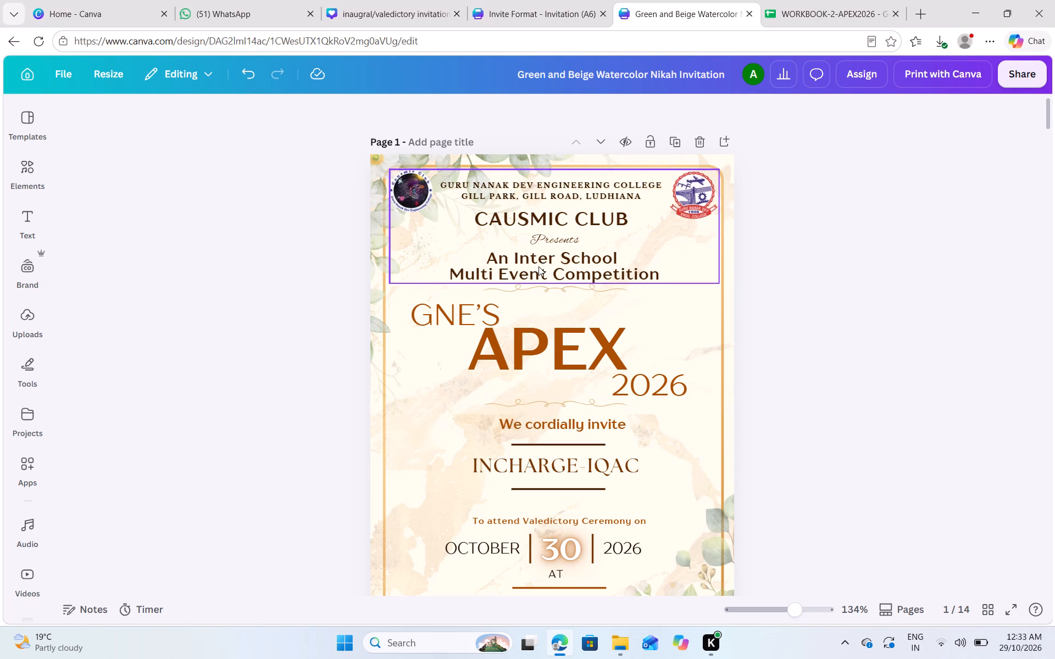
{"action": "left_click", "coordinate": [538, 266]}
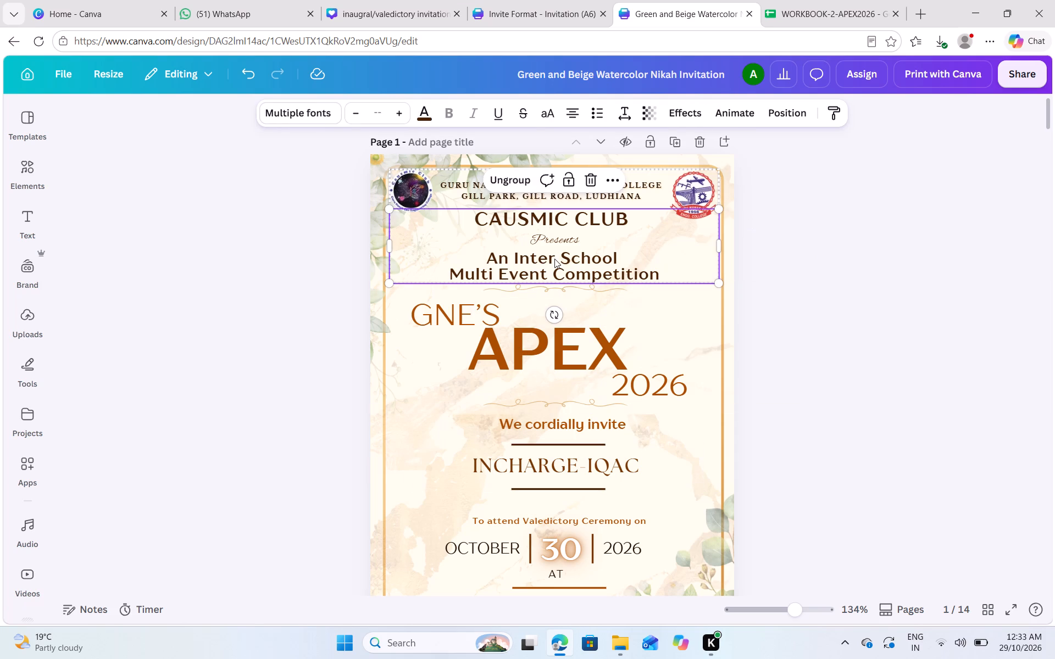
{"action": "key", "text": "ctrl+c"}
{"action": "left_click", "coordinate": [512, 5]}
{"action": "scroll", "coordinate": [590, 324], "scroll_direction": "down", "scroll_amount": 1}
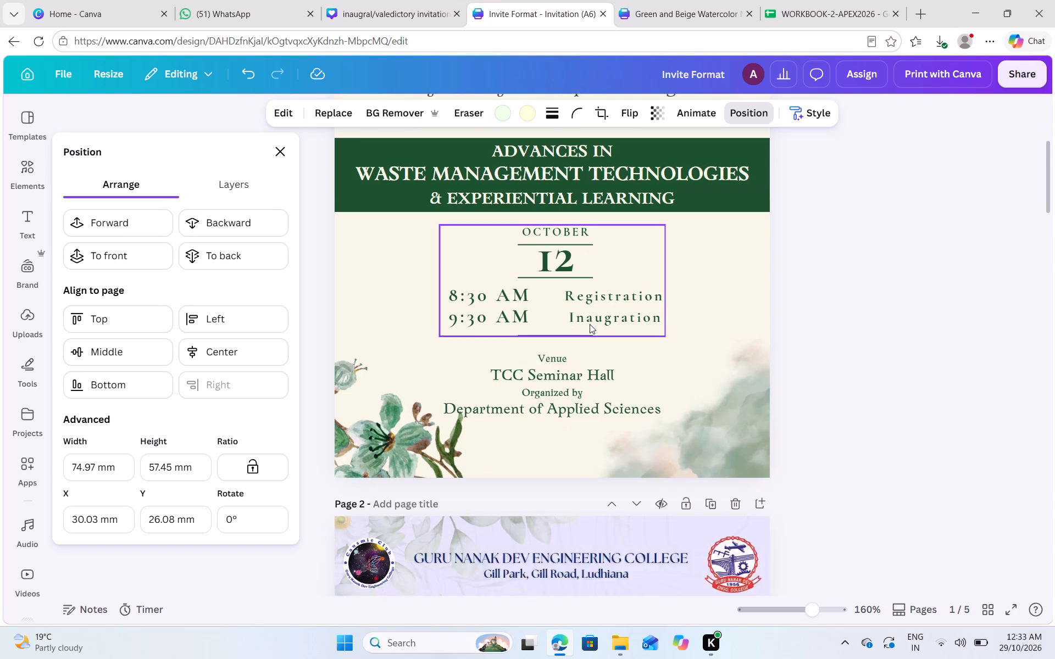
{"action": "scroll", "coordinate": [590, 324], "scroll_direction": "down", "scroll_amount": 5}
{"action": "scroll", "coordinate": [590, 324], "scroll_direction": "up", "scroll_amount": 1}
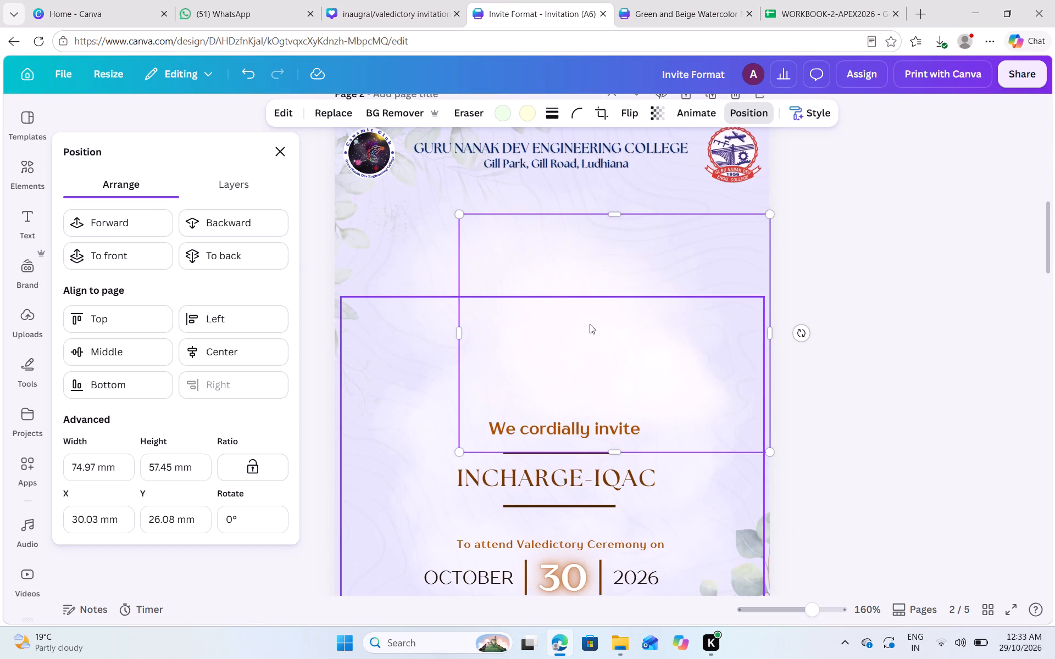
{"action": "key", "text": "ctrl+v"}
Center the pasted text block horizontally on page 2 and move it below the college address, about 20 mm from the page top.
{"action": "scroll", "coordinate": [813, 317], "scroll_direction": "up", "scroll_amount": 1}
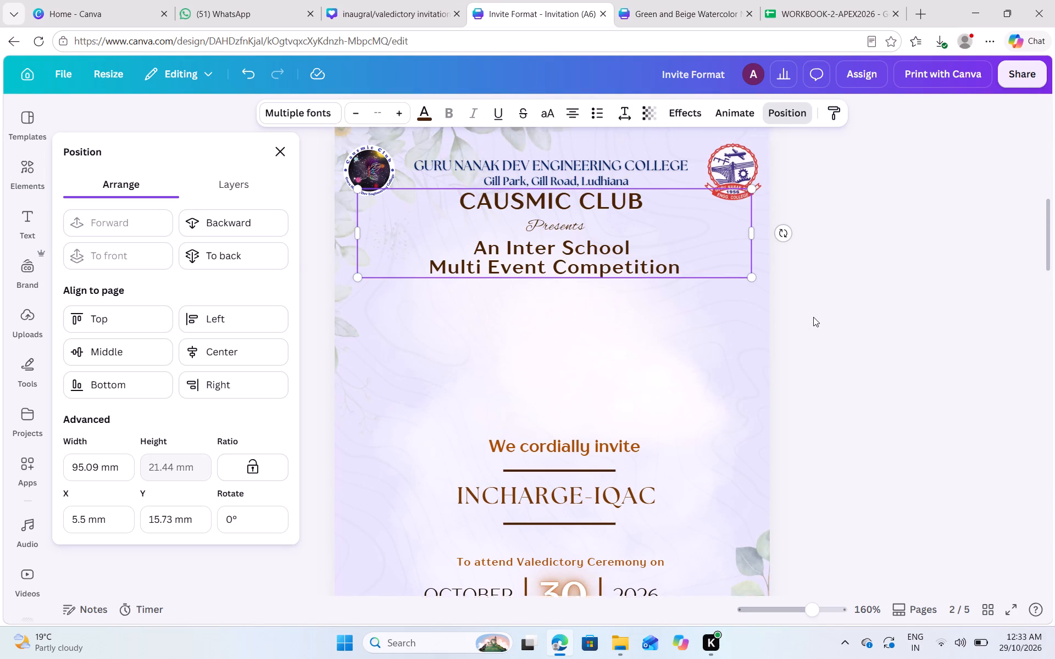
{"action": "scroll", "coordinate": [813, 317], "scroll_direction": "up", "scroll_amount": 1}
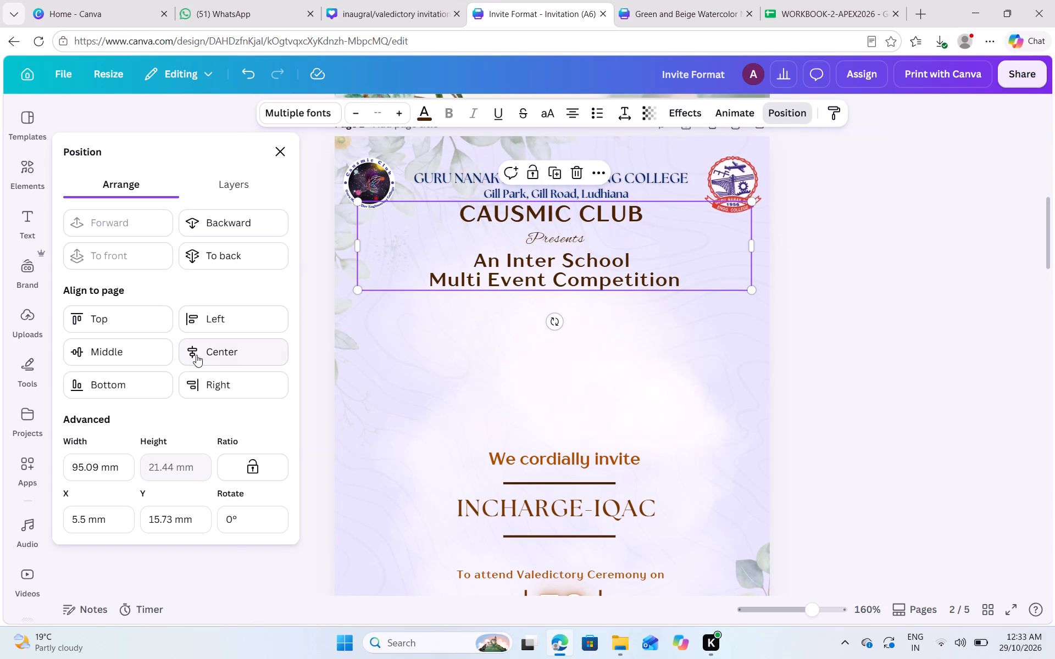
{"action": "left_click", "coordinate": [200, 348]}
{"action": "left_click", "coordinate": [796, 285]}
{"action": "left_click_drag", "start_coordinate": [665, 245], "coordinate": [667, 255]}
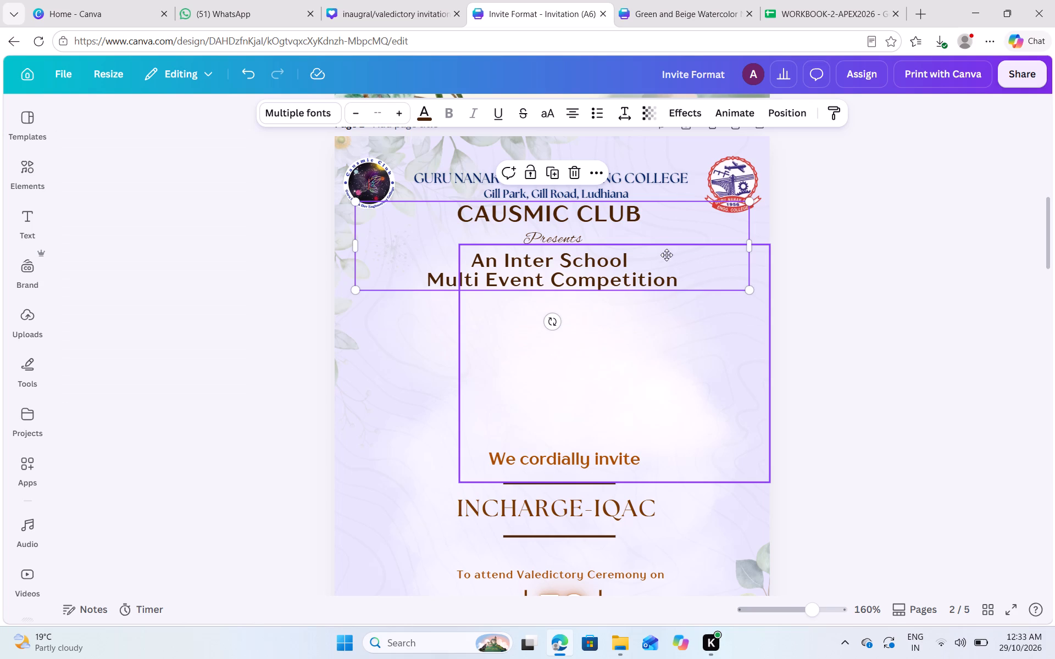
{"action": "left_click_drag", "start_coordinate": [667, 255], "coordinate": [666, 263]}
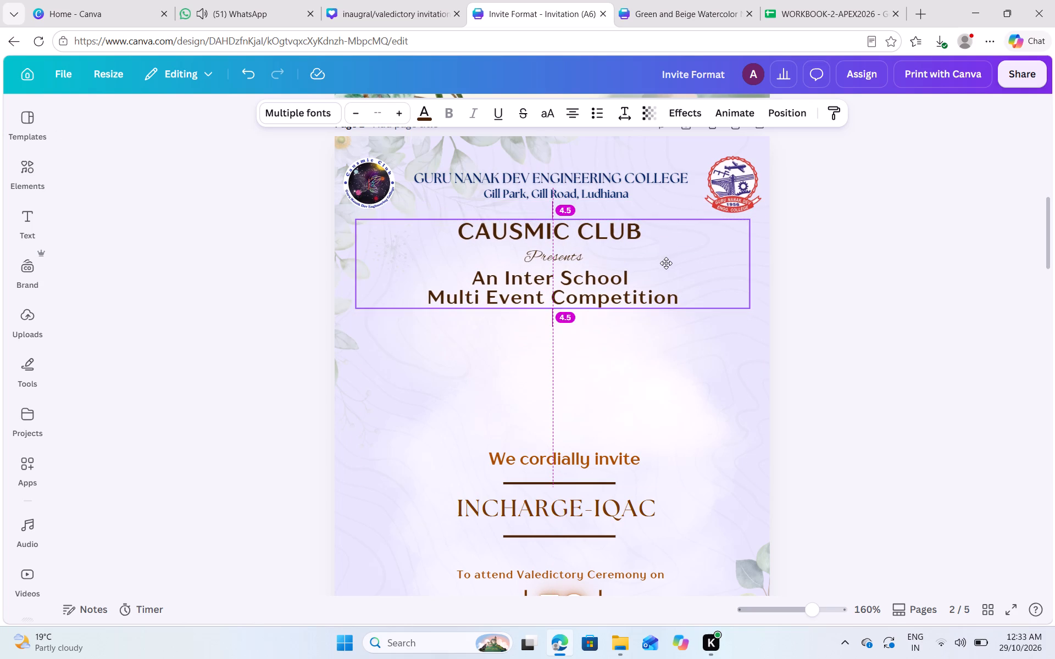
{"action": "left_click_drag", "start_coordinate": [666, 263], "coordinate": [666, 262]}
{"action": "left_click", "coordinate": [895, 309]}
{"action": "left_click", "coordinate": [621, 249]}
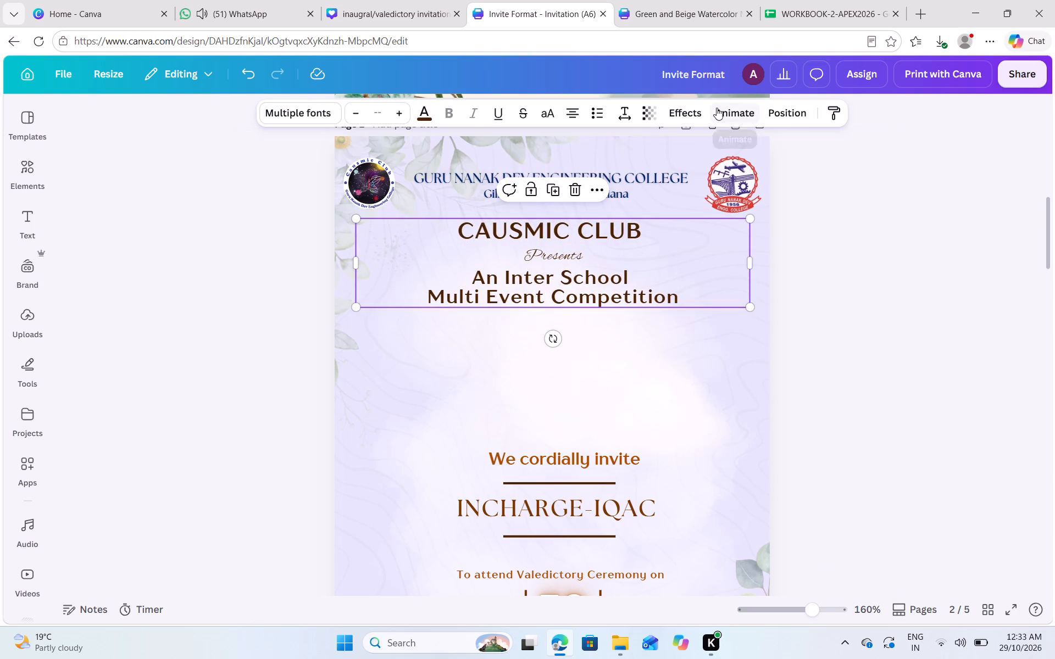
{"action": "left_click", "coordinate": [777, 110]}
{"action": "left_click", "coordinate": [221, 360]}
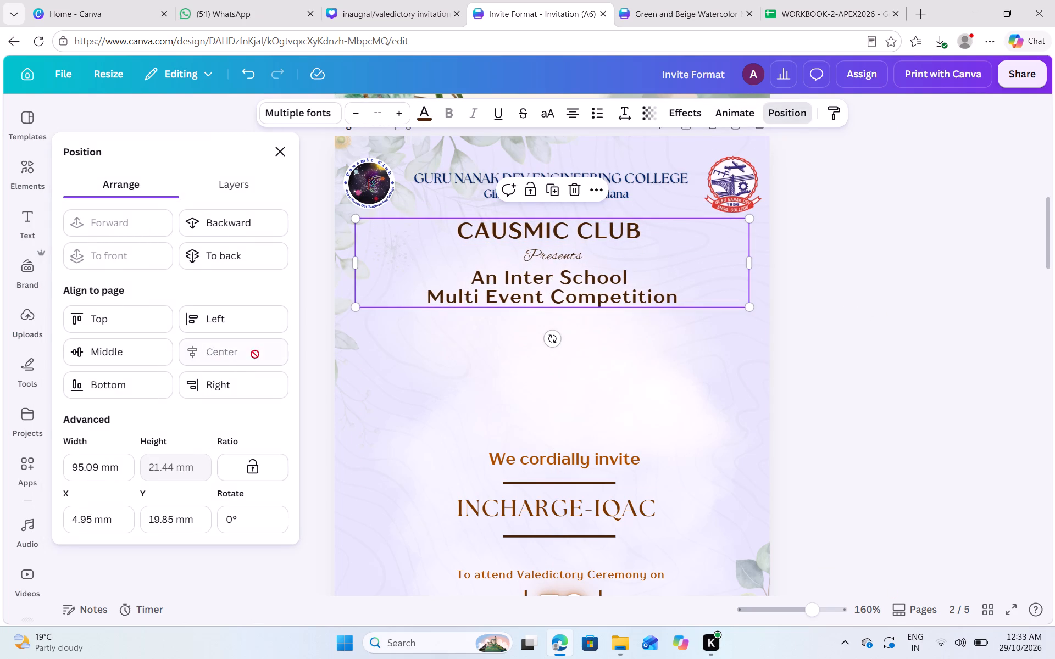
{"action": "double_click", "coordinate": [834, 222]}
Change the font of the CAUSMIC CLUB line to The Seasons, matching the college name in the header.
{"action": "left_click", "coordinate": [531, 175]}
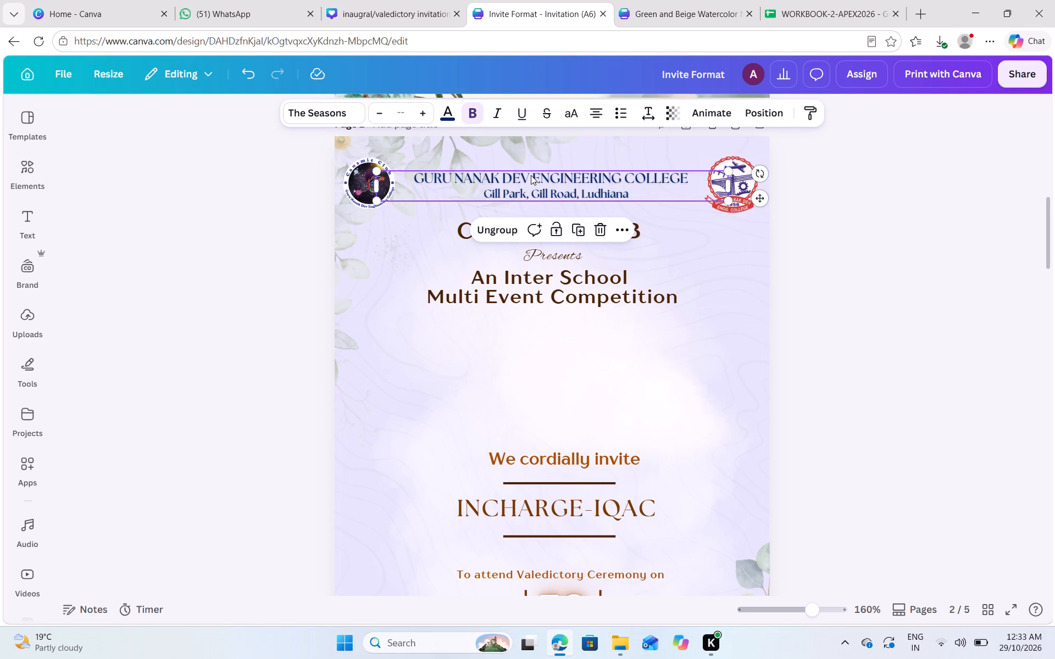
{"action": "left_click", "coordinate": [531, 175]}
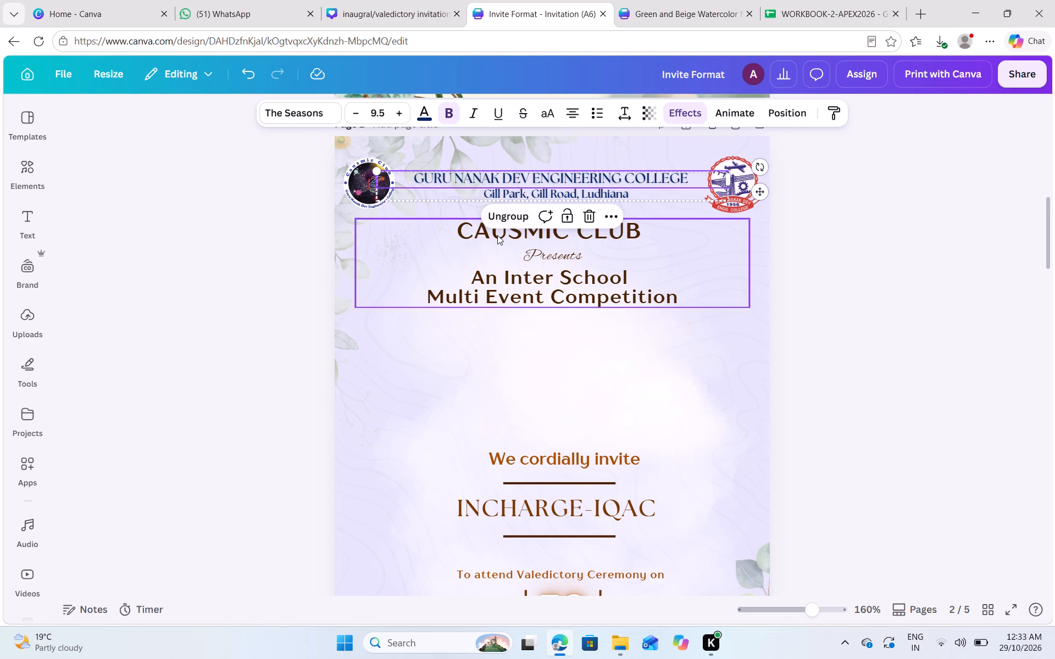
{"action": "left_click", "coordinate": [497, 235]}
{"action": "left_click", "coordinate": [497, 235]}
{"action": "left_click", "coordinate": [468, 228]}
{"action": "left_click_drag", "start_coordinate": [468, 228], "coordinate": [480, 231]}
{"action": "left_click", "coordinate": [455, 231]}
{"action": "left_click_drag", "start_coordinate": [456, 231], "coordinate": [488, 233]}
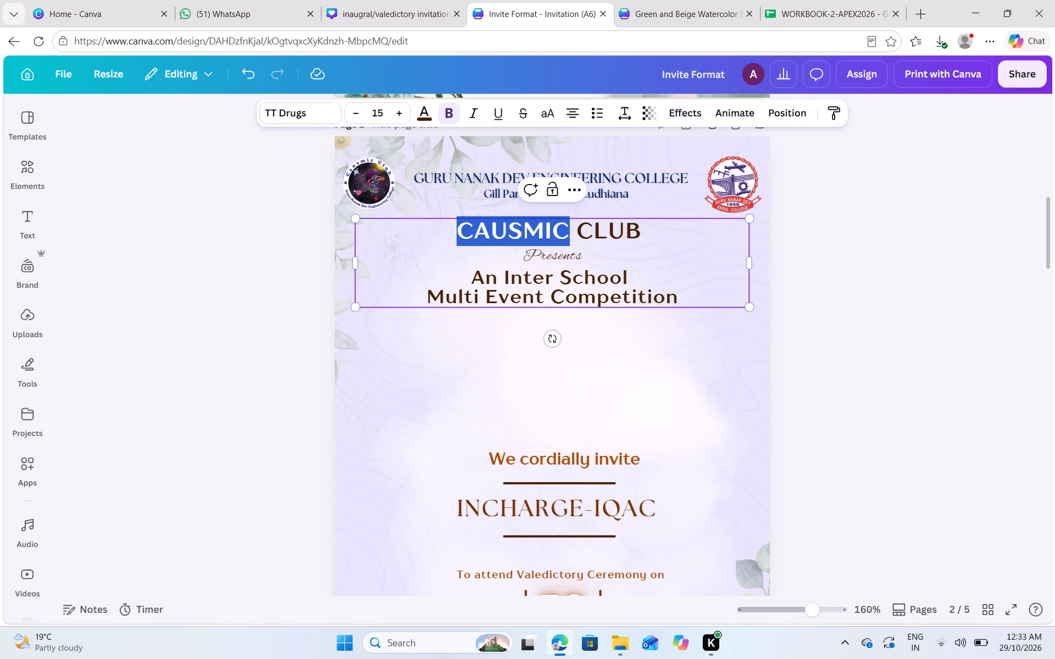
{"action": "left_click_drag", "start_coordinate": [488, 233], "coordinate": [609, 227]}
{"action": "left_click", "coordinate": [318, 108]}
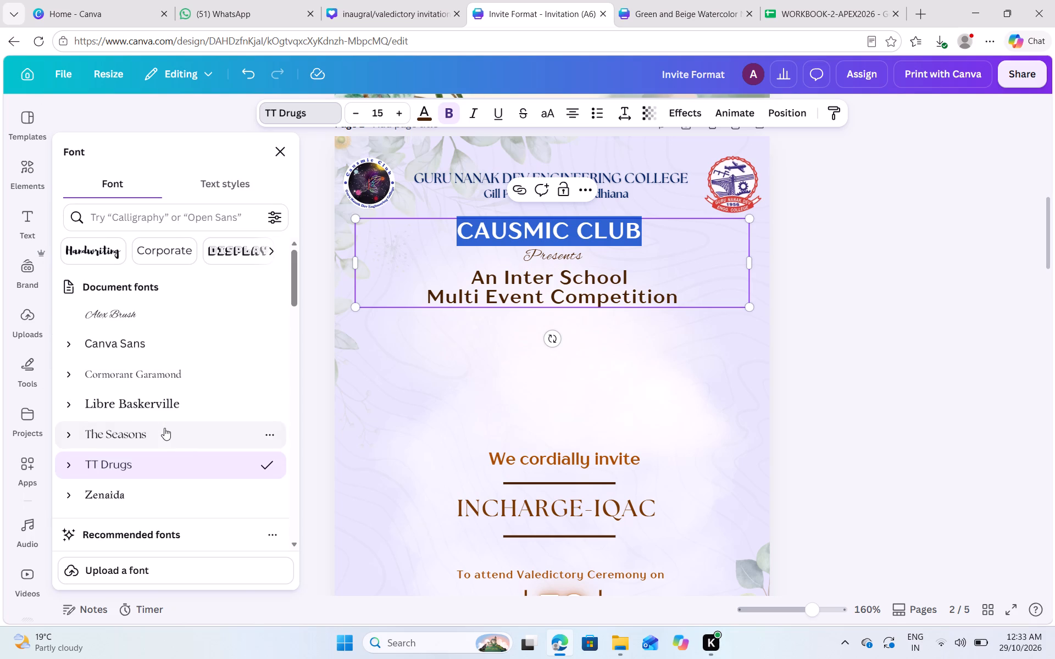
{"action": "left_click", "coordinate": [164, 428]}
{"action": "double_click", "coordinate": [810, 247]}
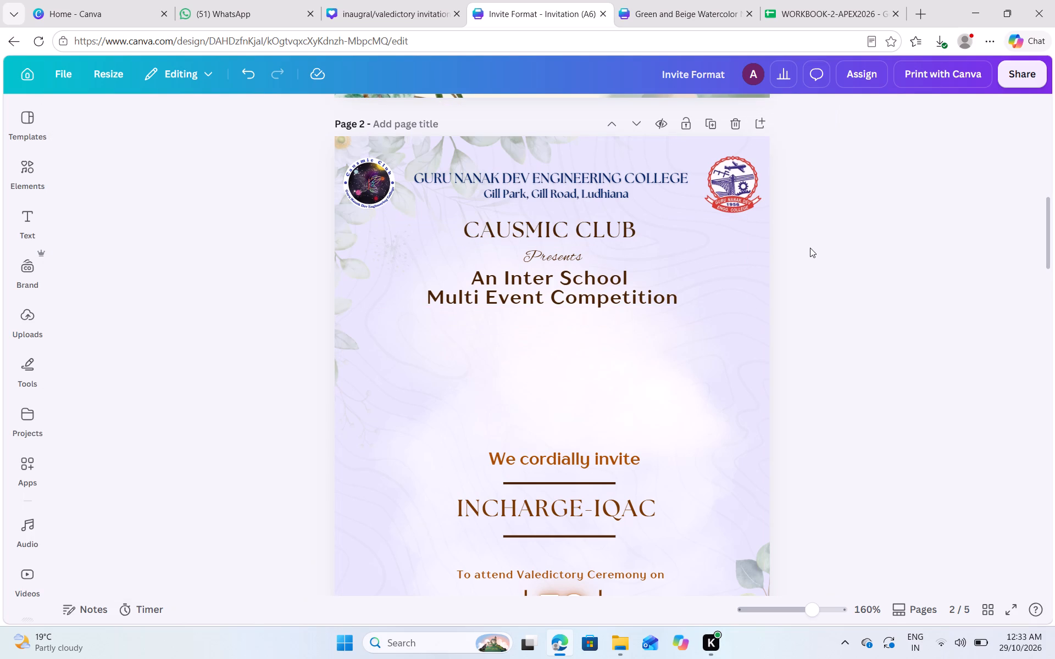
Nudge the CAUSMIC CLUB text block slightly further down from the college address on page 2.
{"action": "scroll", "coordinate": [810, 248], "scroll_direction": "up", "scroll_amount": 1}
{"action": "left_click_drag", "start_coordinate": [539, 314], "coordinate": [539, 319]}
{"action": "left_click", "coordinate": [824, 272]}
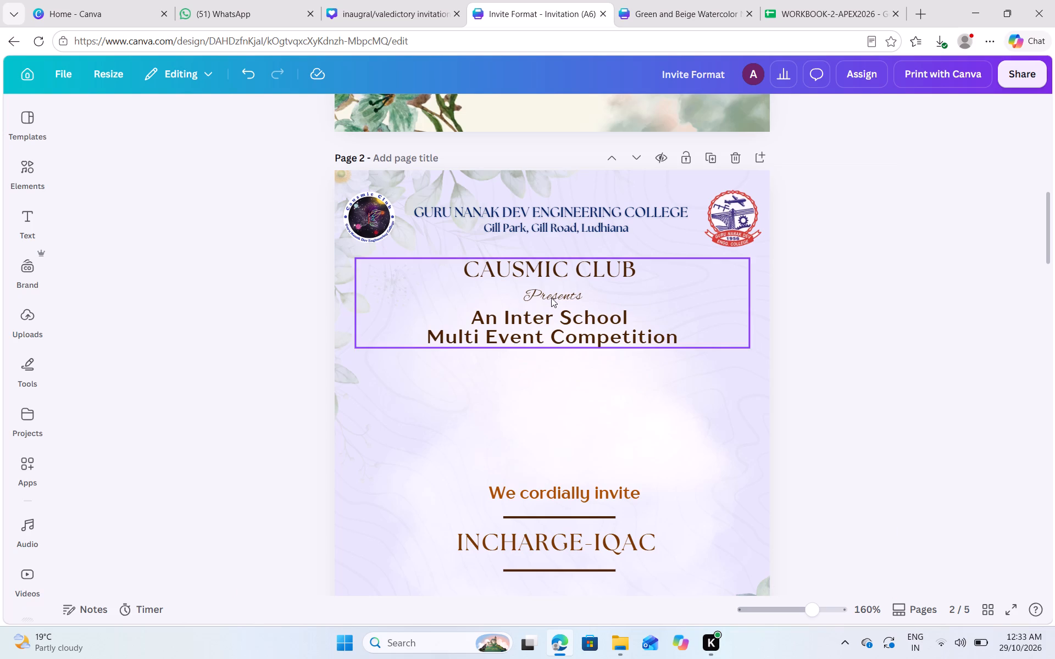
{"action": "double_click", "coordinate": [552, 296]}
{"action": "left_click", "coordinate": [876, 292]}
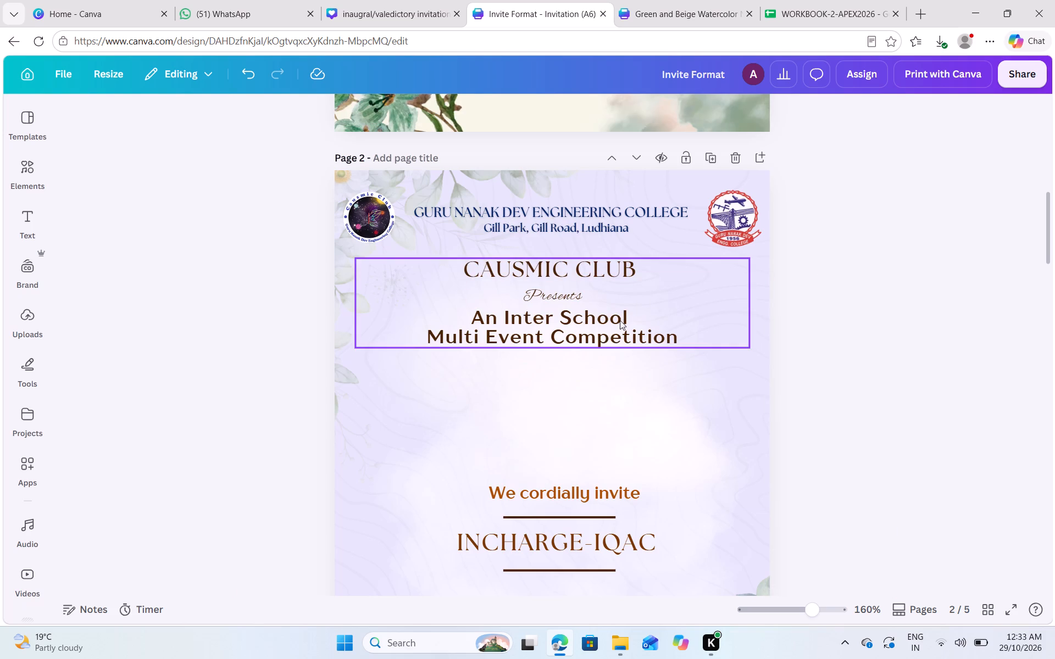
Set the font size of the "An Inter School Multi Event Competition" text to 8.
{"action": "left_click", "coordinate": [621, 322]}
{"action": "left_click", "coordinate": [610, 330]}
{"action": "left_click", "coordinate": [471, 315]}
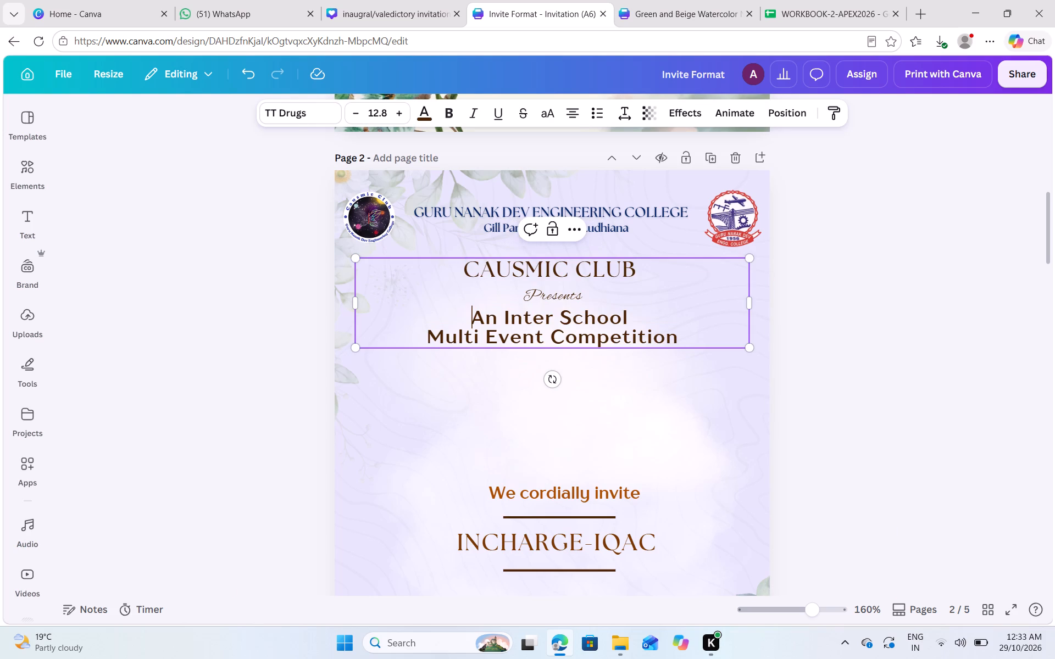
{"action": "left_click", "coordinate": [487, 320]}
{"action": "left_click_drag", "start_coordinate": [471, 316], "coordinate": [665, 330]}
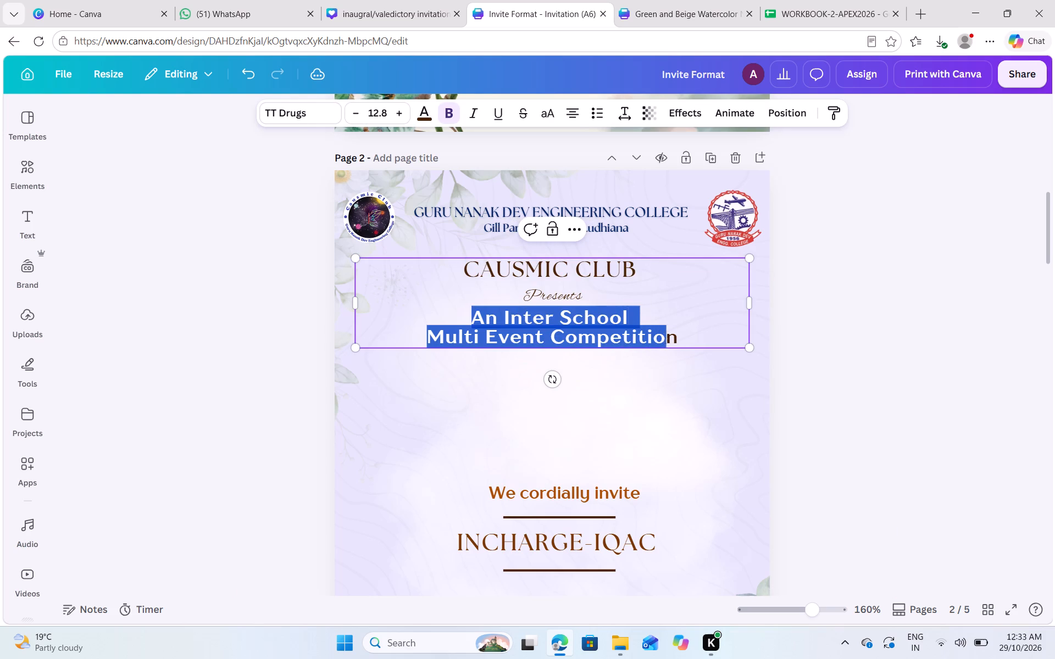
{"action": "left_click_drag", "start_coordinate": [665, 330], "coordinate": [681, 331]}
{"action": "left_click", "coordinate": [376, 114]}
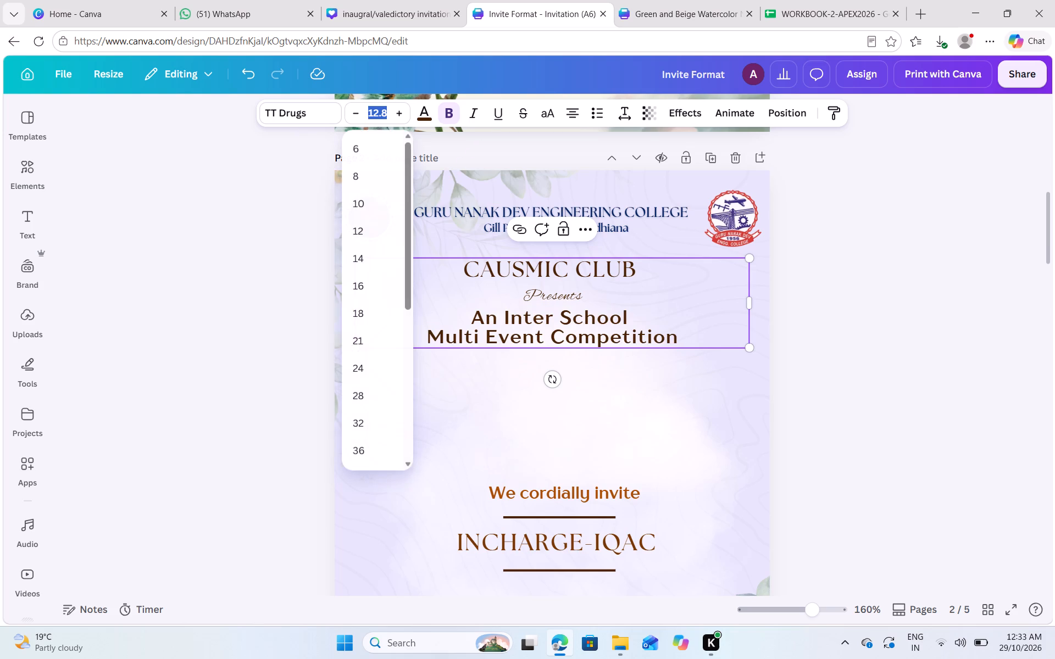
{"action": "key", "text": "8"}
{"action": "key", "text": "Return"}
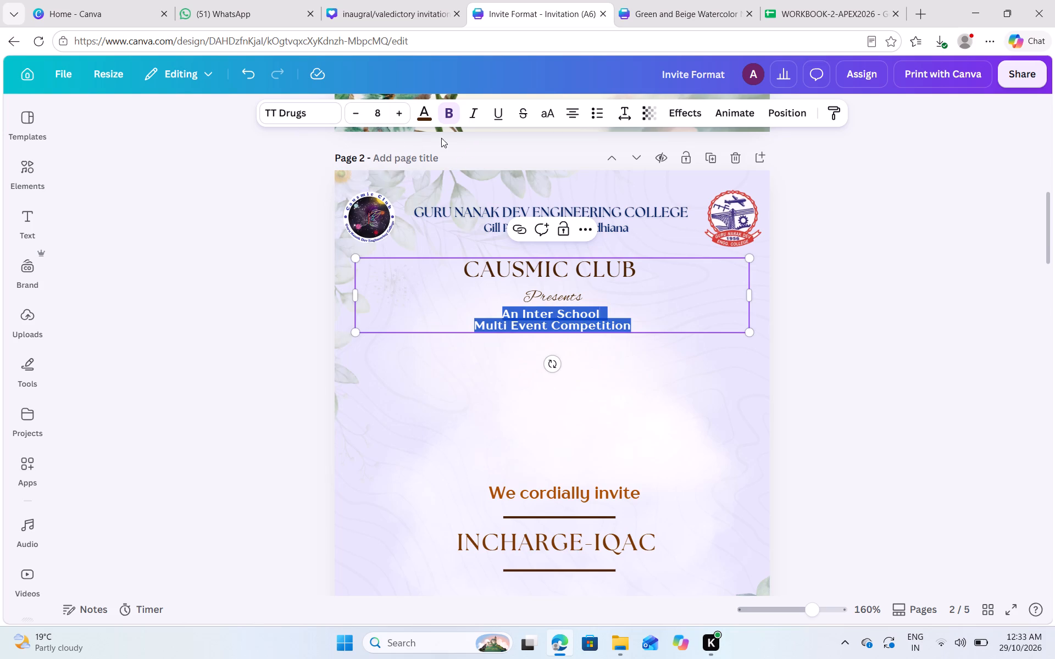
Remove the line break so "An Inter School Multi Event Competition" runs on a single line.
{"action": "left_click", "coordinate": [635, 328]}
{"action": "left_click", "coordinate": [477, 328]}
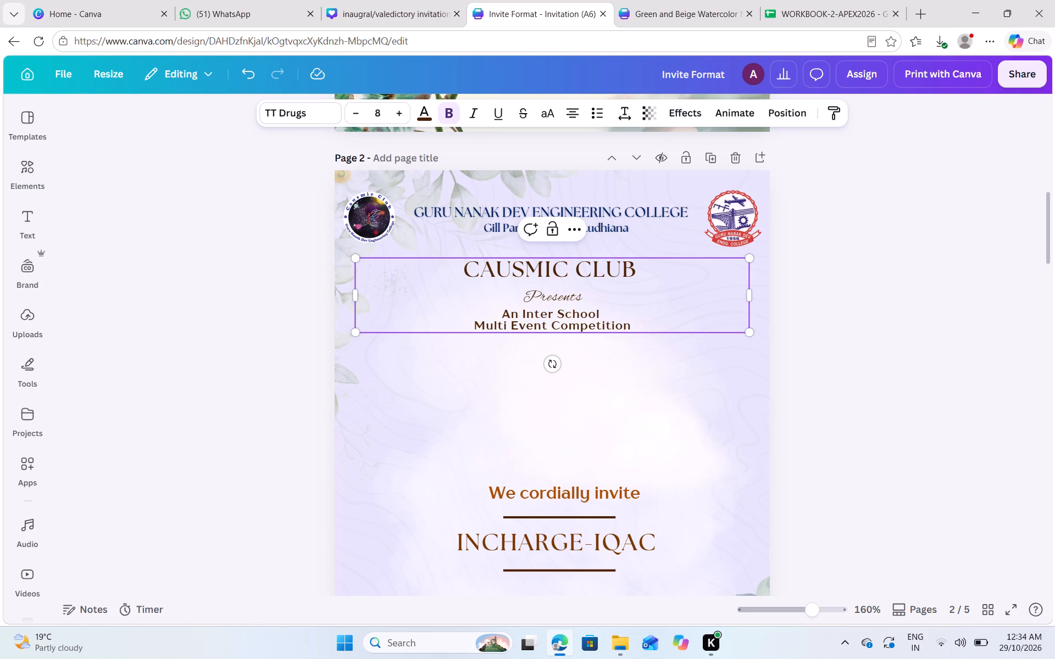
{"action": "key", "text": "BackSpace"}
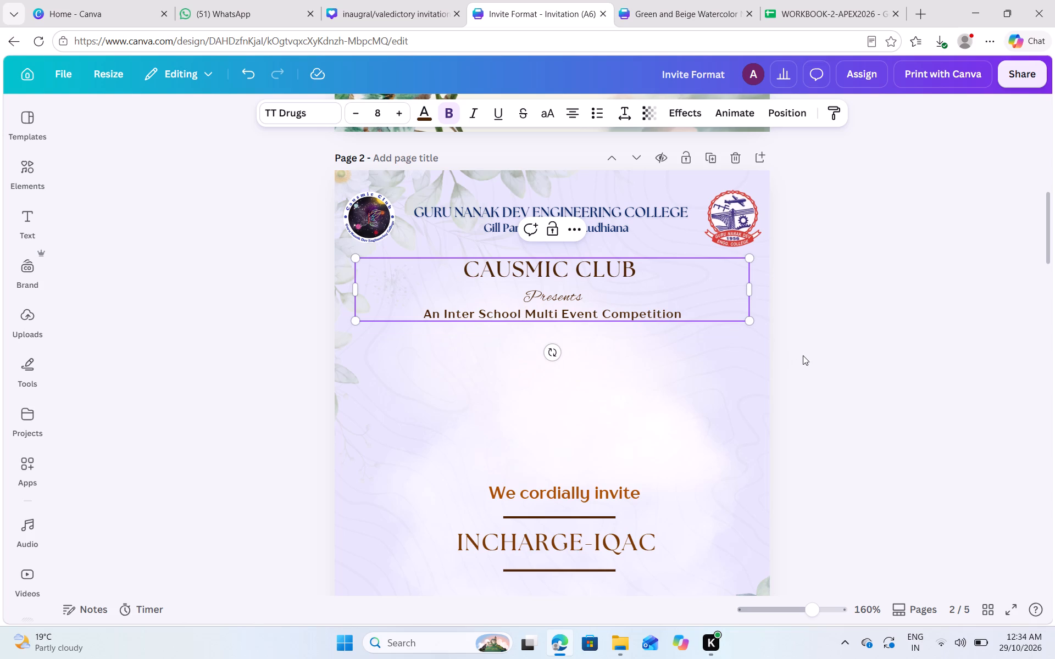
{"action": "left_click", "coordinate": [799, 358]}
Cut the "An Inter School Multi Event Competition" line from the text block and remove the empty line left under Presents.
{"action": "double_click", "coordinate": [618, 316]}
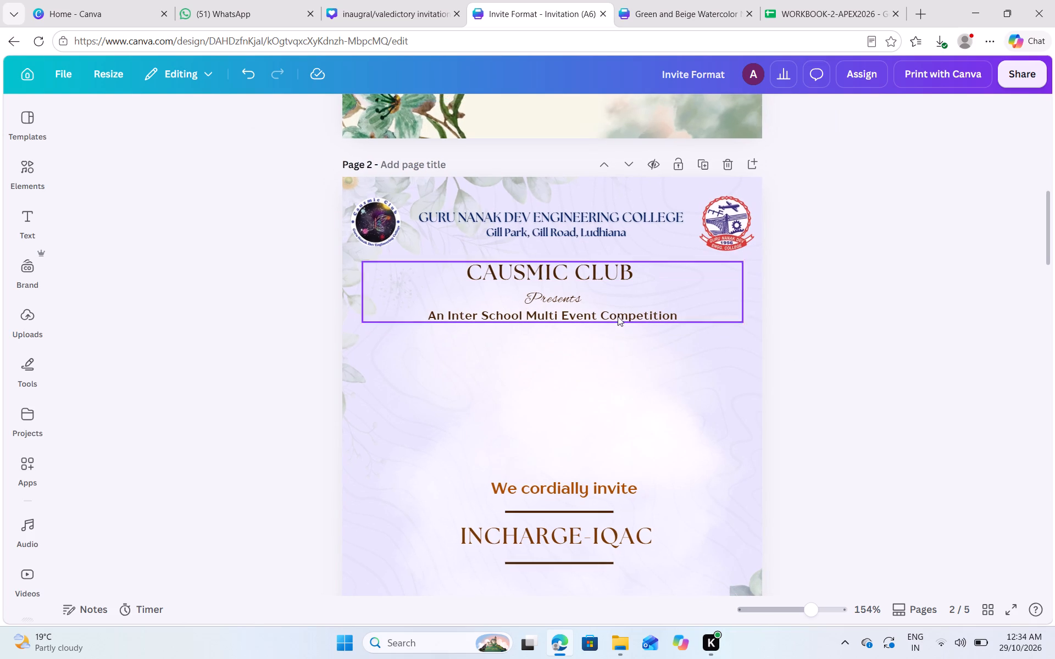
{"action": "left_click_drag", "start_coordinate": [708, 317], "coordinate": [410, 321]}
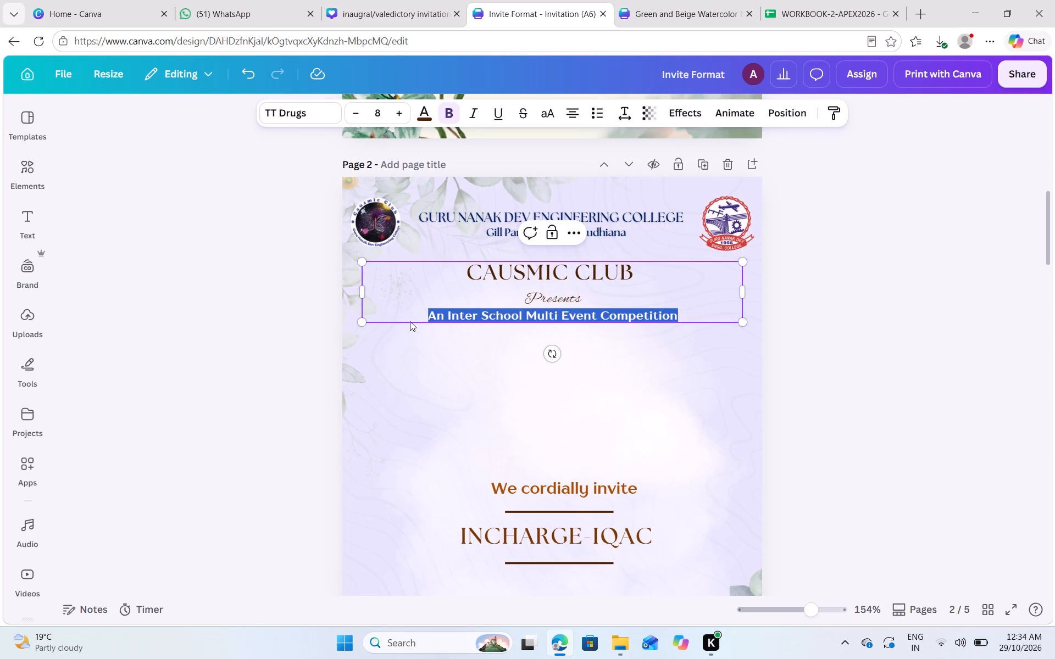
{"action": "left_click_drag", "start_coordinate": [410, 321], "coordinate": [409, 323]}
{"action": "key", "text": "ctrl+x"}
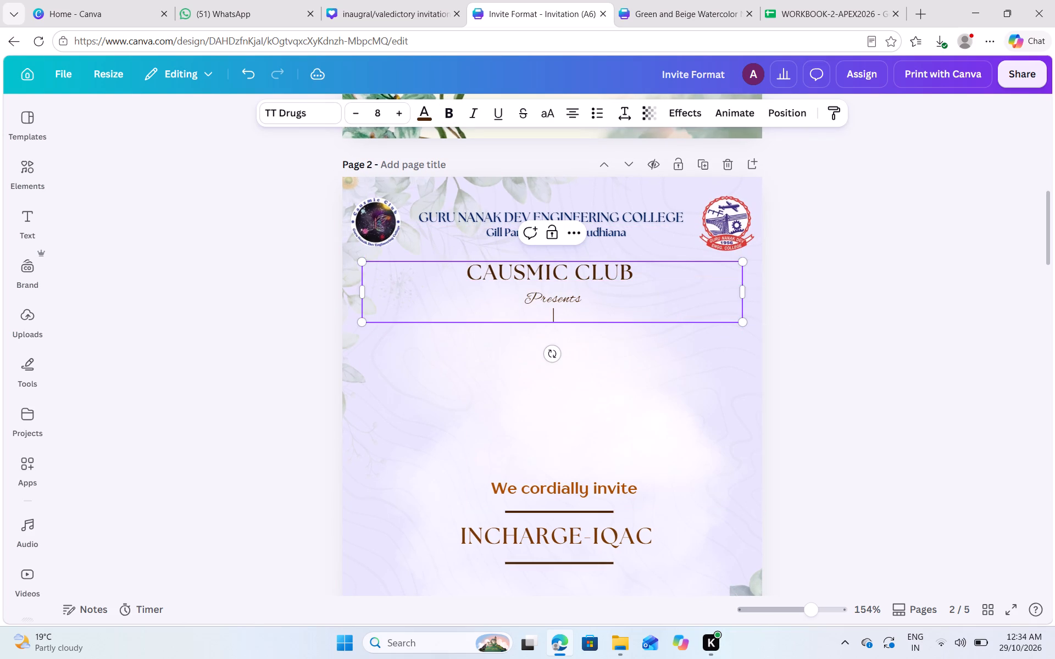
{"action": "key", "text": "BackSpace"}
{"action": "left_click", "coordinate": [728, 353]}
{"action": "left_click", "coordinate": [836, 322]}
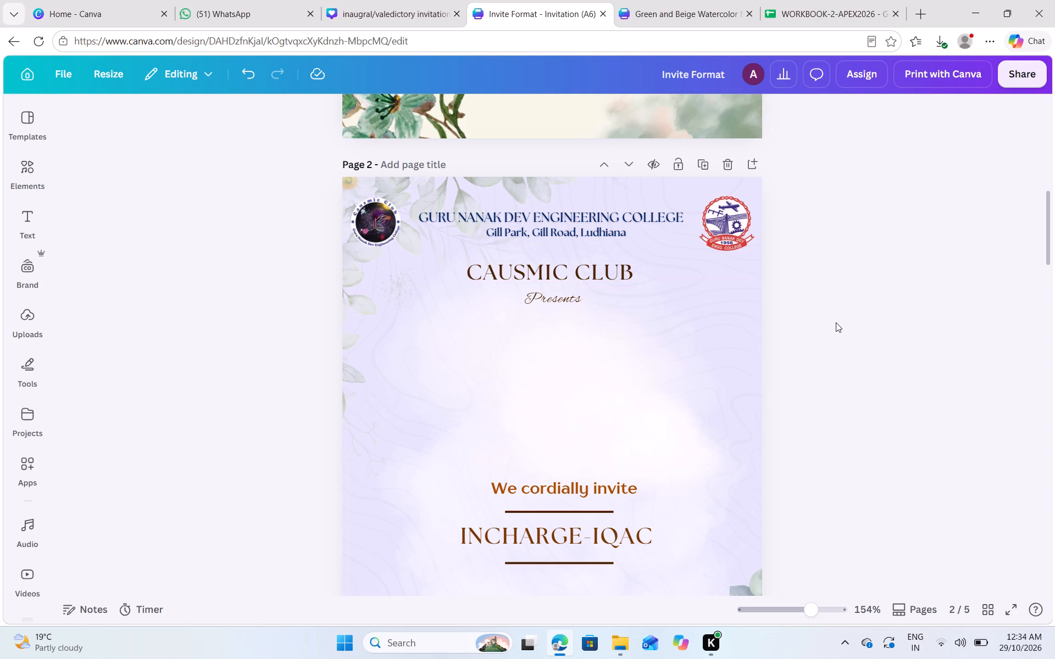
Paste "An Inter School Multi Event Competition" as a separate text box on page 2, horizontally centred below Presents at about Y 36.8 mm.
{"action": "key", "text": "ctrl+c"}
{"action": "key", "text": "ctrl+v"}
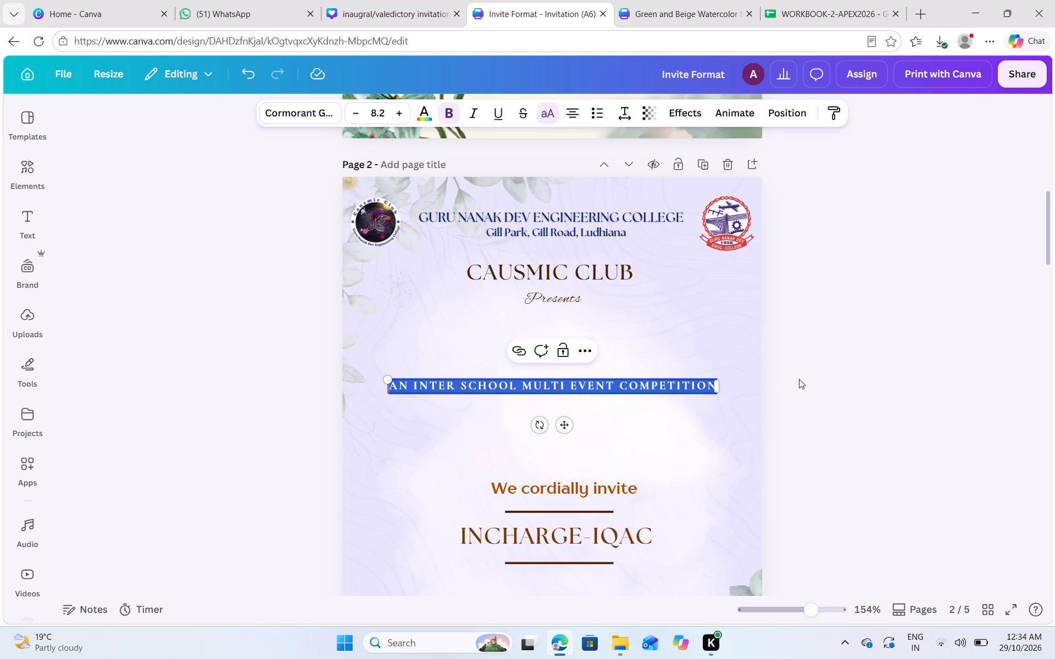
{"action": "left_click", "coordinate": [799, 379]}
{"action": "left_click_drag", "start_coordinate": [633, 388], "coordinate": [640, 333]}
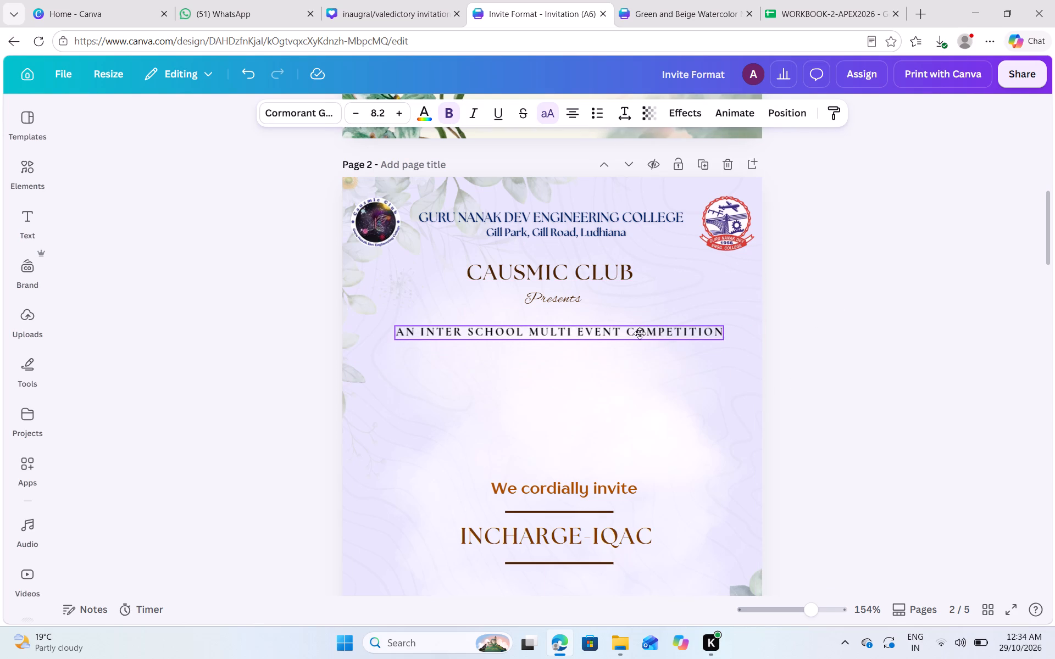
{"action": "left_click_drag", "start_coordinate": [640, 333], "coordinate": [632, 331]}
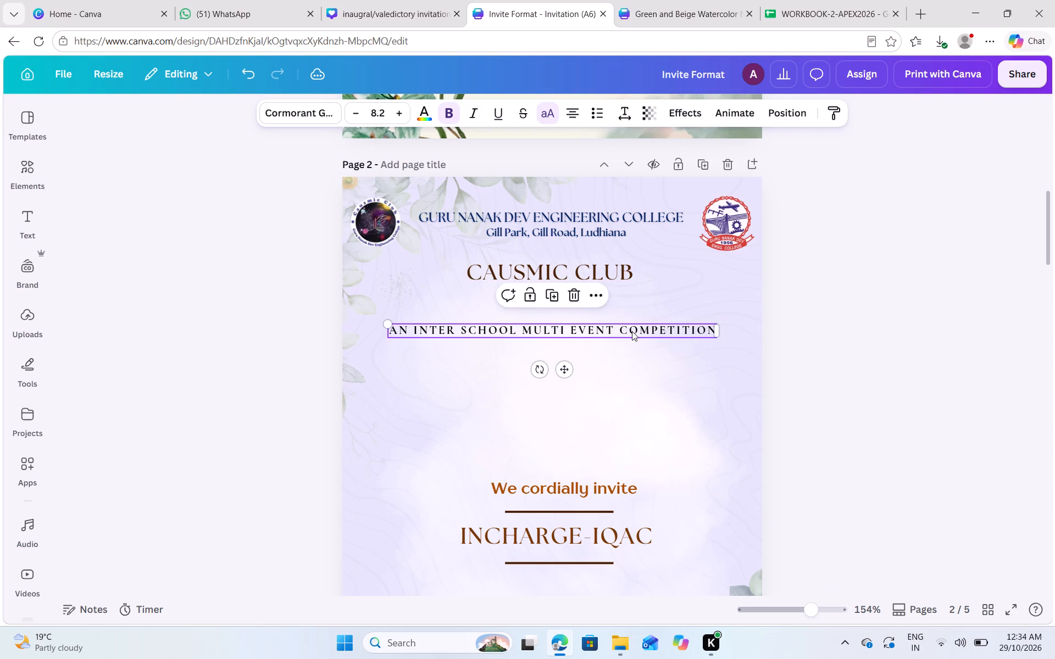
{"action": "left_click", "coordinate": [791, 111]}
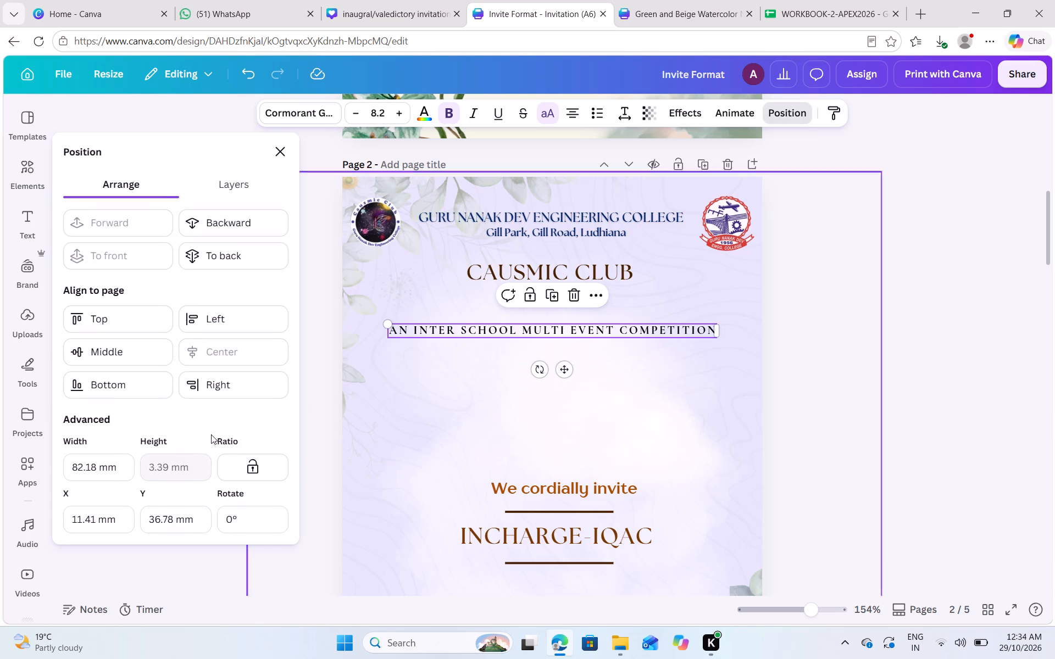
{"action": "double_click", "coordinate": [877, 291]}
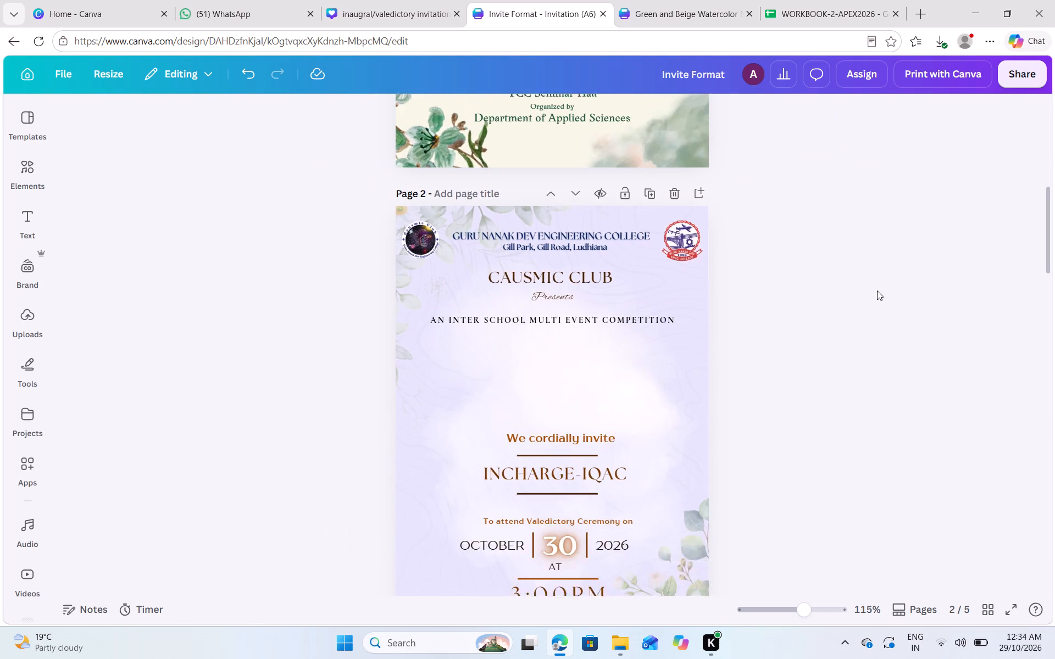
Enlarge the CAUSMIC CLUB and Presents text block to about 98.2 mm wide and centre it horizontally on the page.
{"action": "left_click", "coordinate": [535, 279]}
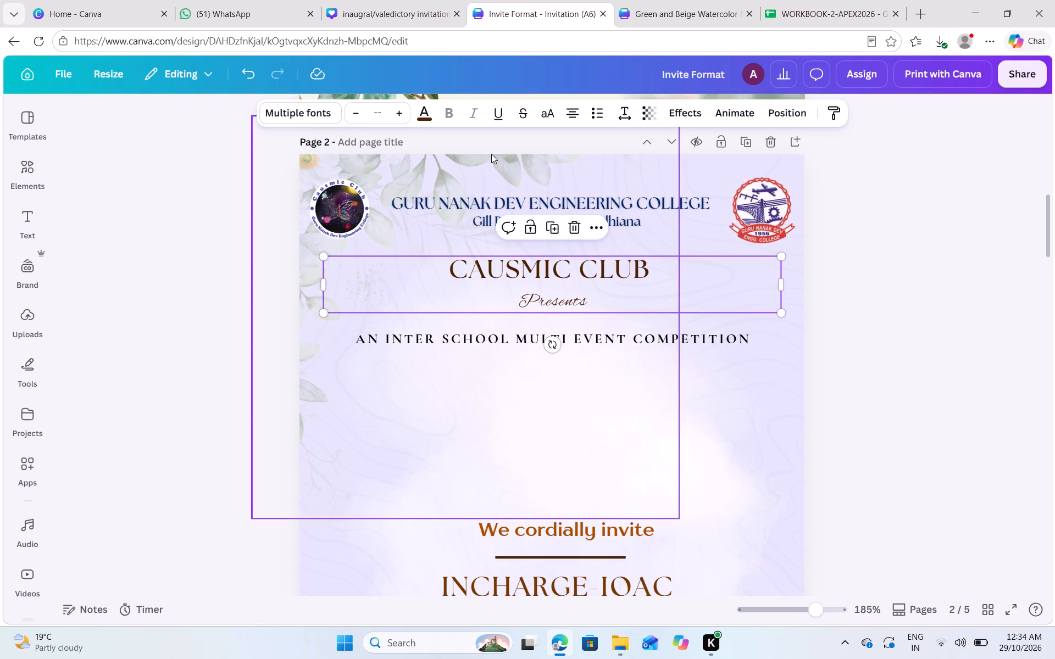
{"action": "left_click_drag", "start_coordinate": [782, 254], "coordinate": [794, 244]}
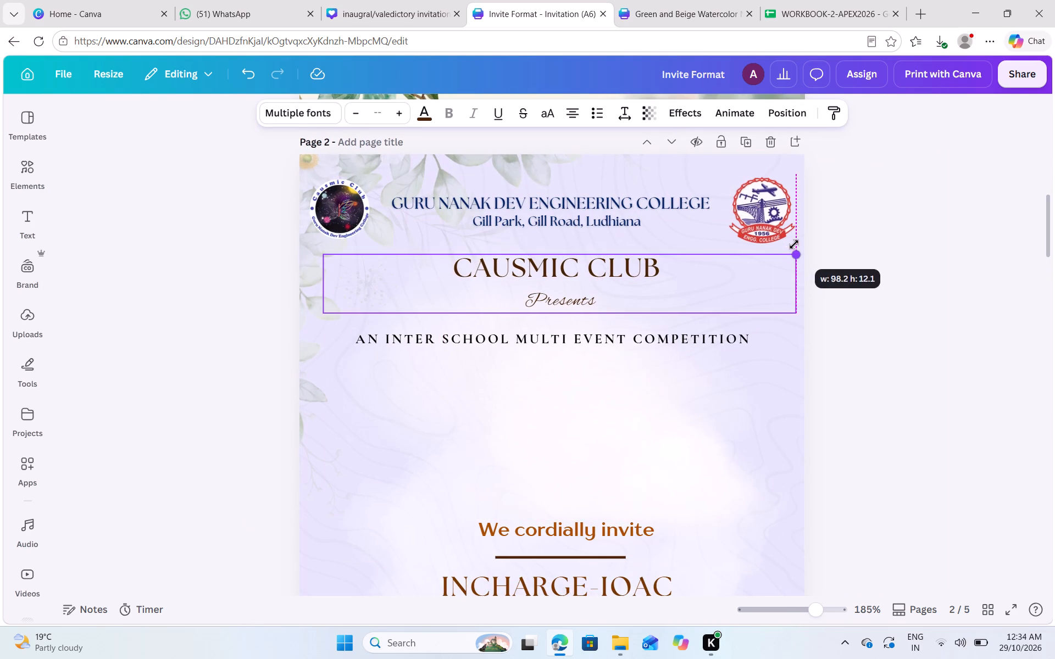
{"action": "left_click_drag", "start_coordinate": [794, 244], "coordinate": [794, 243]}
{"action": "left_click", "coordinate": [789, 114]}
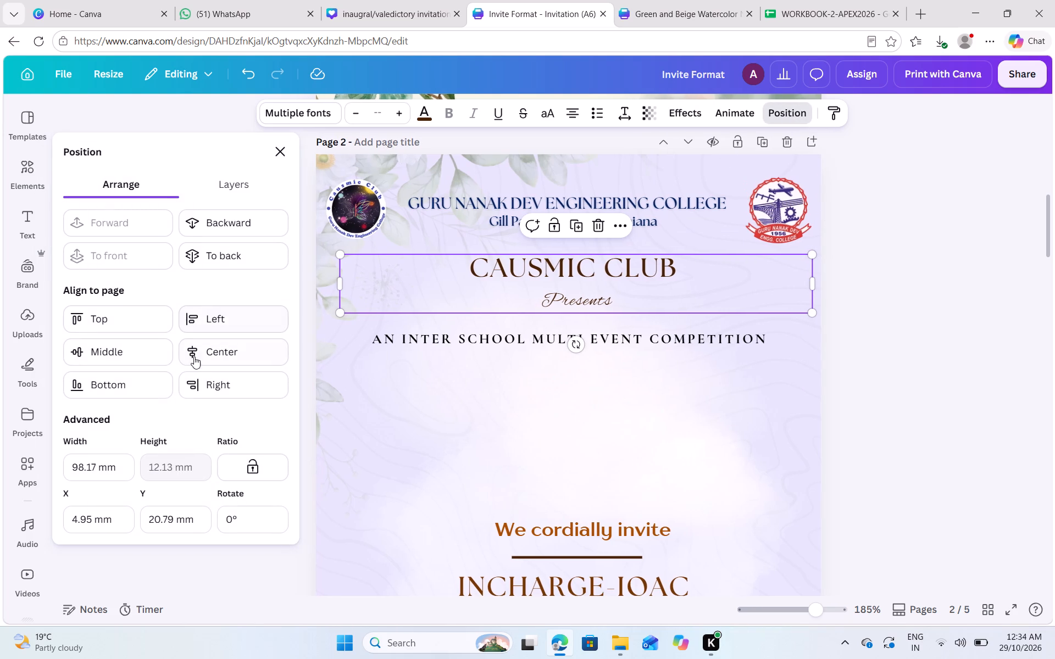
{"action": "left_click", "coordinate": [201, 359]}
{"action": "double_click", "coordinate": [952, 279]}
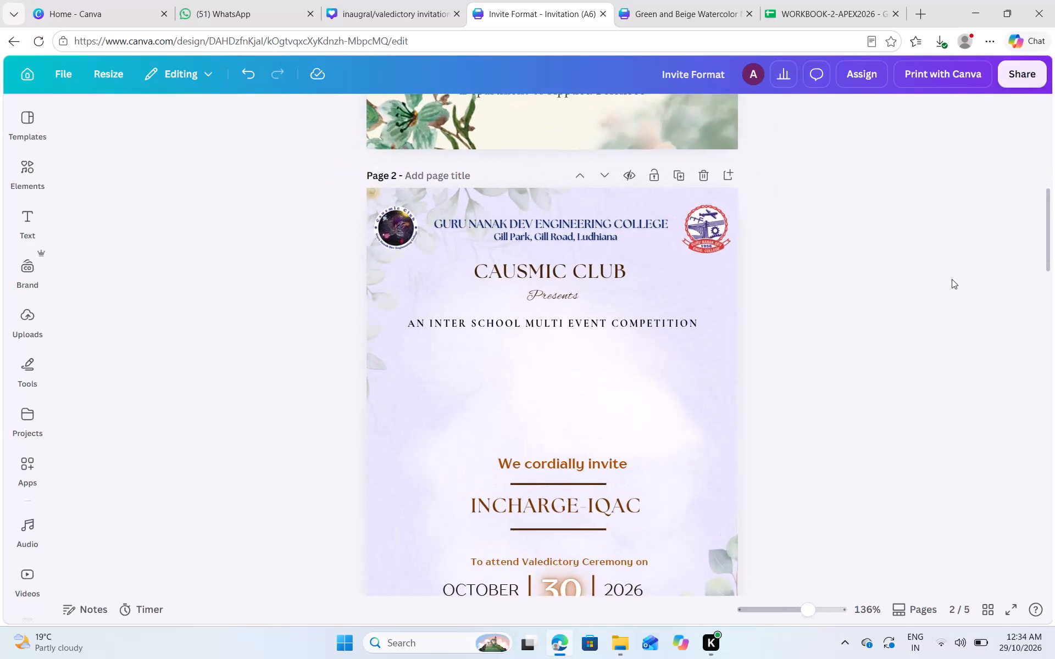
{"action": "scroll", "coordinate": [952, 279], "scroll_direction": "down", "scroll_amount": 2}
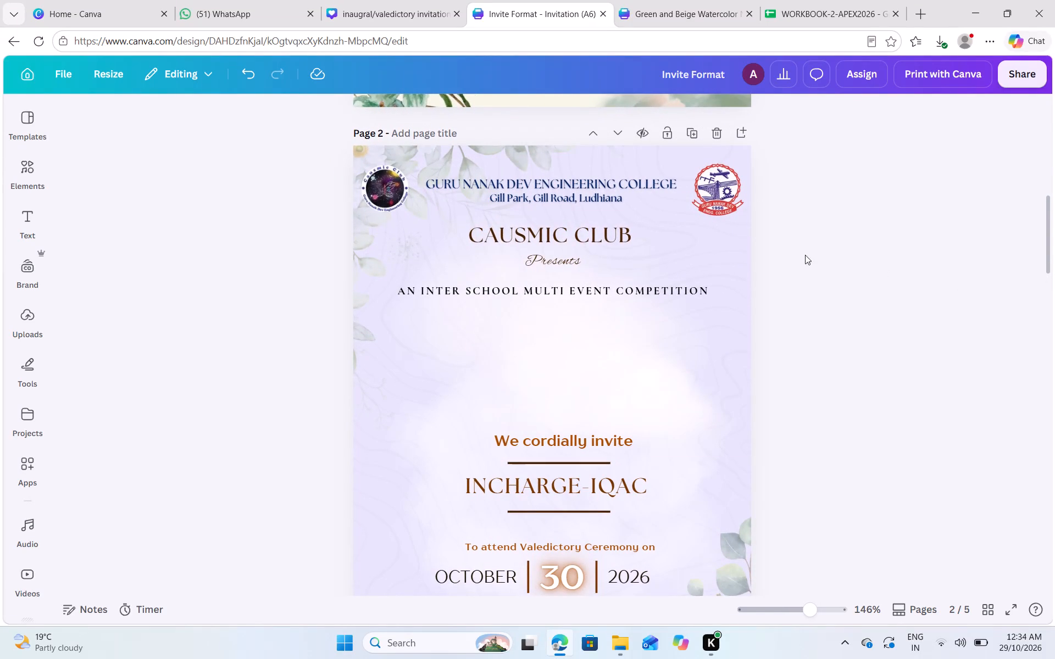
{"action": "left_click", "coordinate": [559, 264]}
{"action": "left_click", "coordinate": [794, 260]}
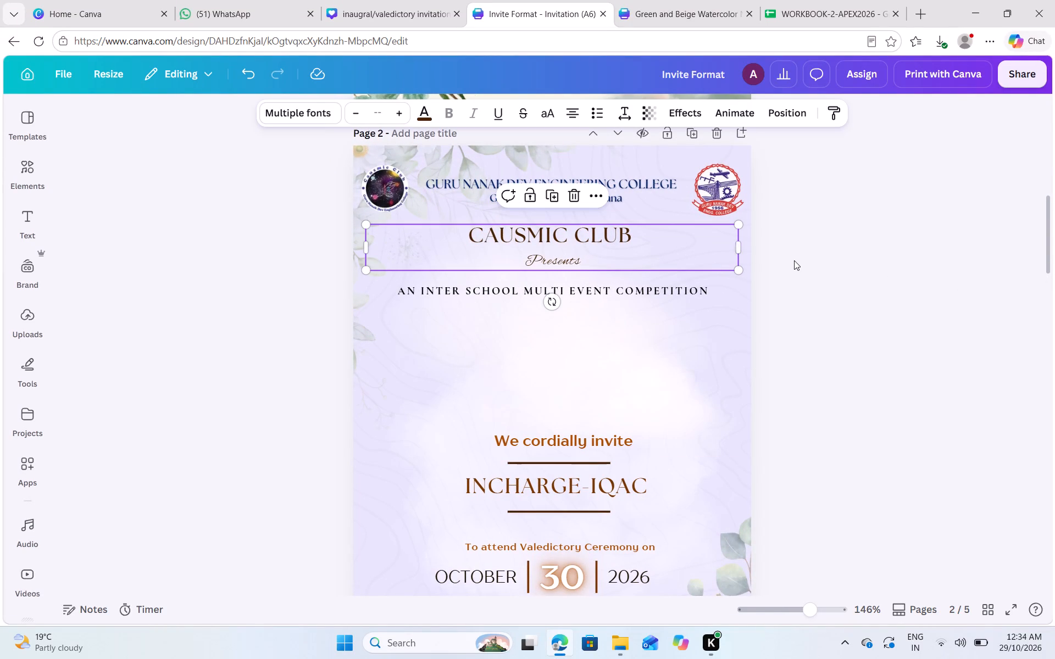
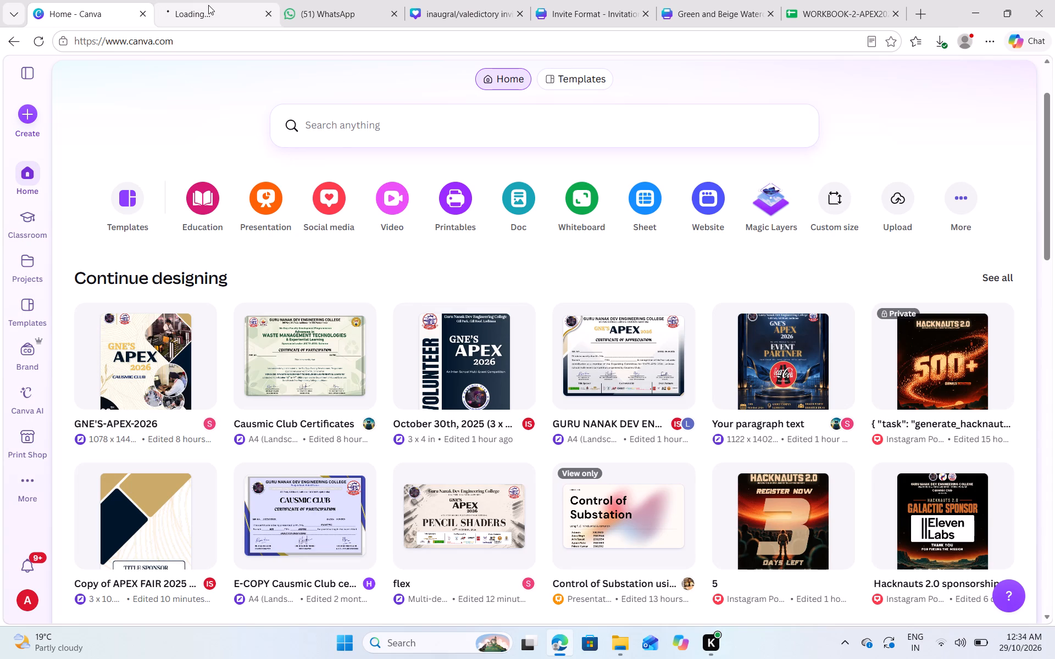
Switch to the newly opened October 30th, 2025 (3 x 4 in) volunteer badge design.
{"action": "left_click", "coordinate": [208, 5]}
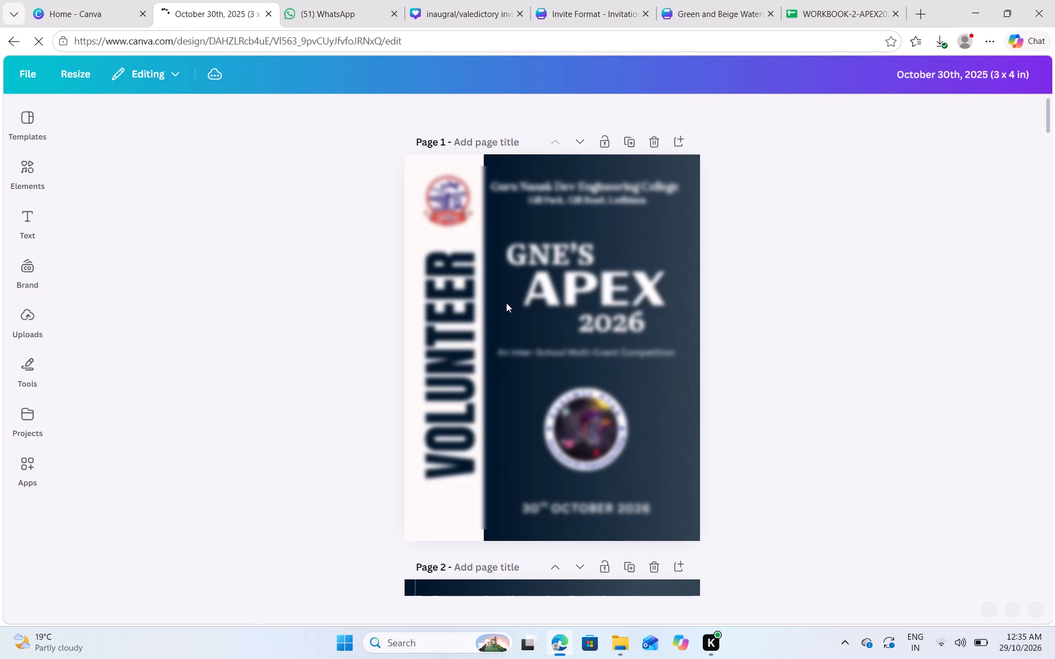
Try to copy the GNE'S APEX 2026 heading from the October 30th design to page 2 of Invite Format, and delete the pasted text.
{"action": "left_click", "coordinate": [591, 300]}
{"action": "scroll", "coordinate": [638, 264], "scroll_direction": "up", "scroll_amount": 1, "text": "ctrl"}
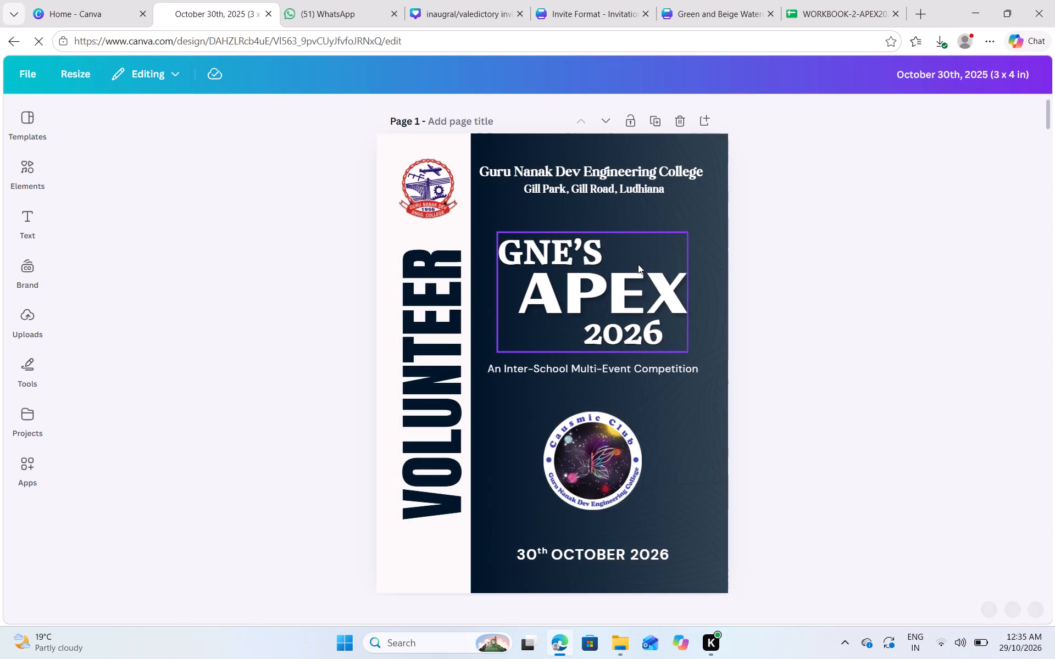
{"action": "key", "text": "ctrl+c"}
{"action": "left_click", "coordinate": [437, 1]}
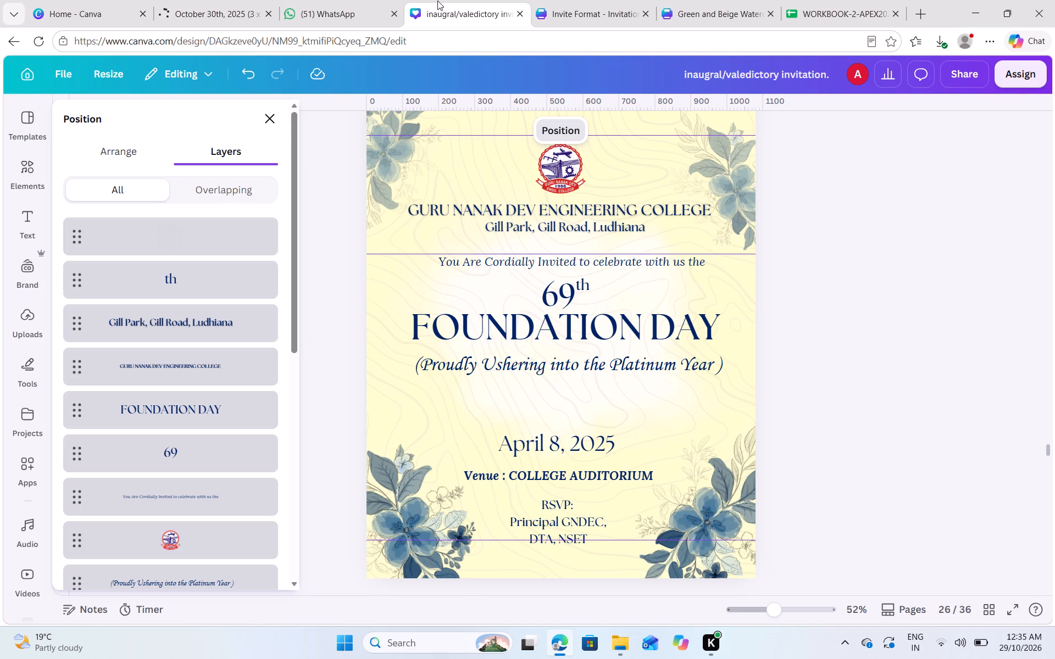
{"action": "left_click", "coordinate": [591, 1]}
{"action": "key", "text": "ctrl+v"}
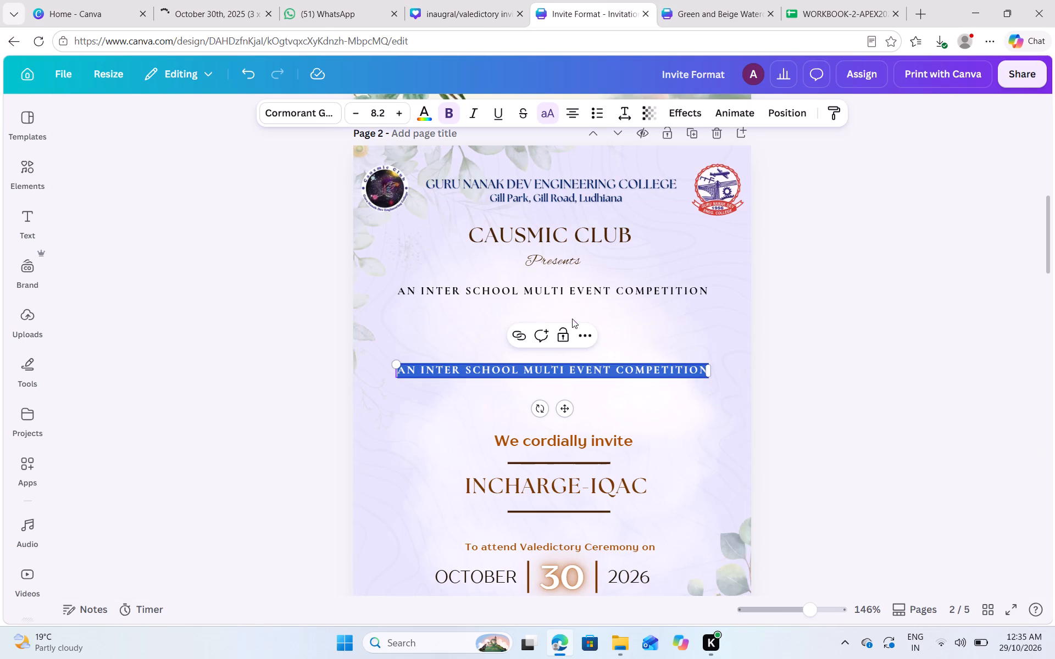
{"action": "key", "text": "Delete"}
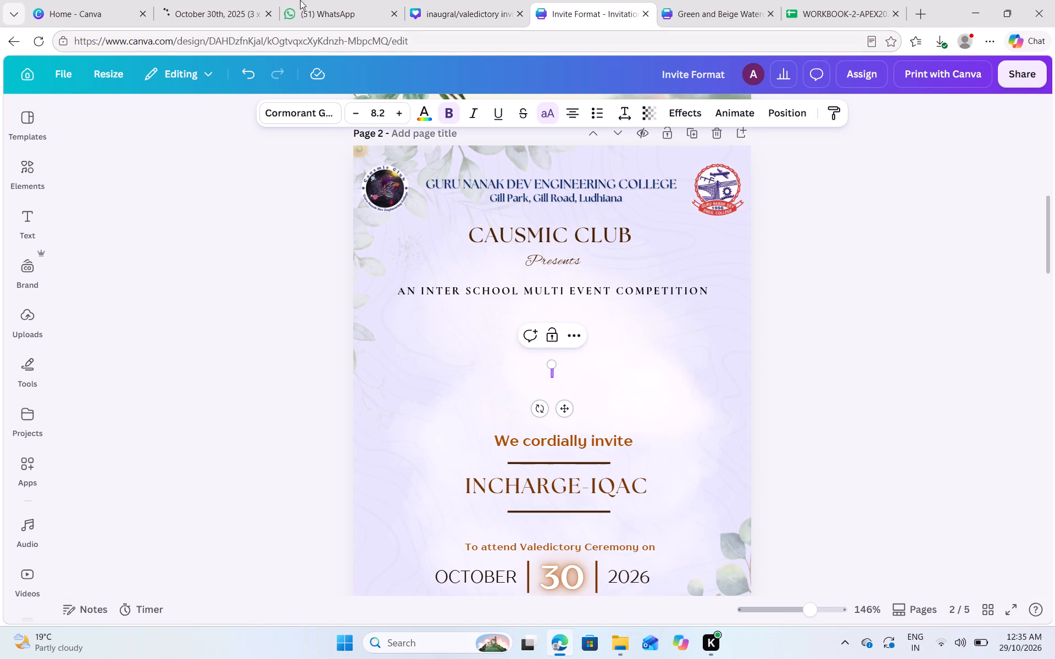
Copy the grouped GNE'S APEX 2026 heading from page 1 of the October 30th design and paste it onto page 2 of Invite Format.
{"action": "left_click", "coordinate": [222, 2]}
{"action": "left_click", "coordinate": [586, 273]}
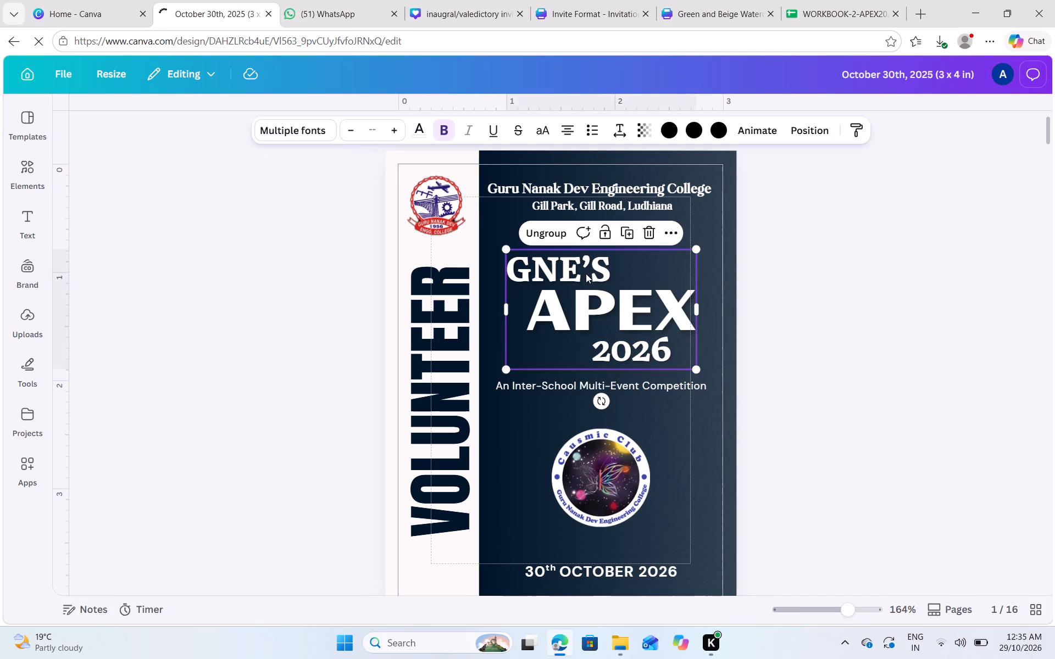
{"action": "key", "text": "ctrl+c"}
{"action": "left_click", "coordinate": [497, 1]}
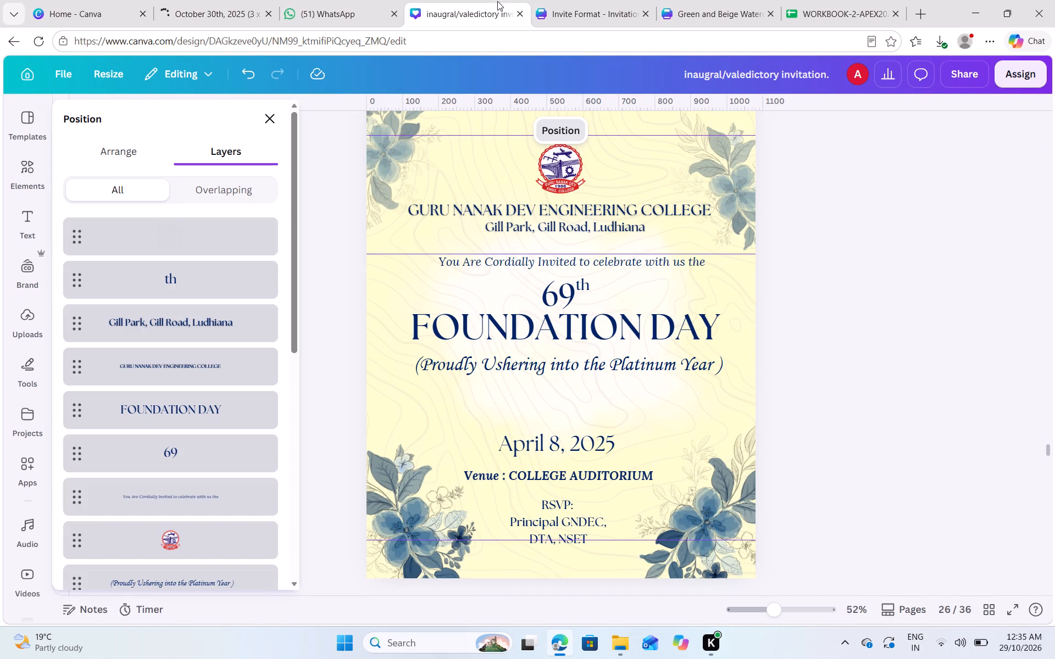
{"action": "left_click", "coordinate": [609, 18]}
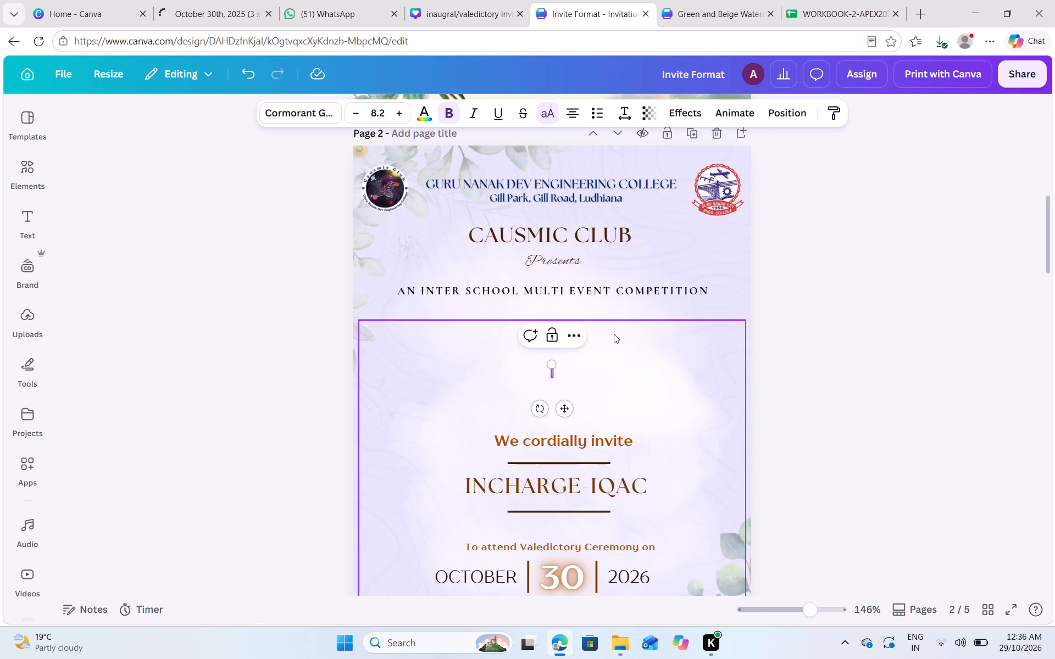
{"action": "left_click", "coordinate": [641, 370]}
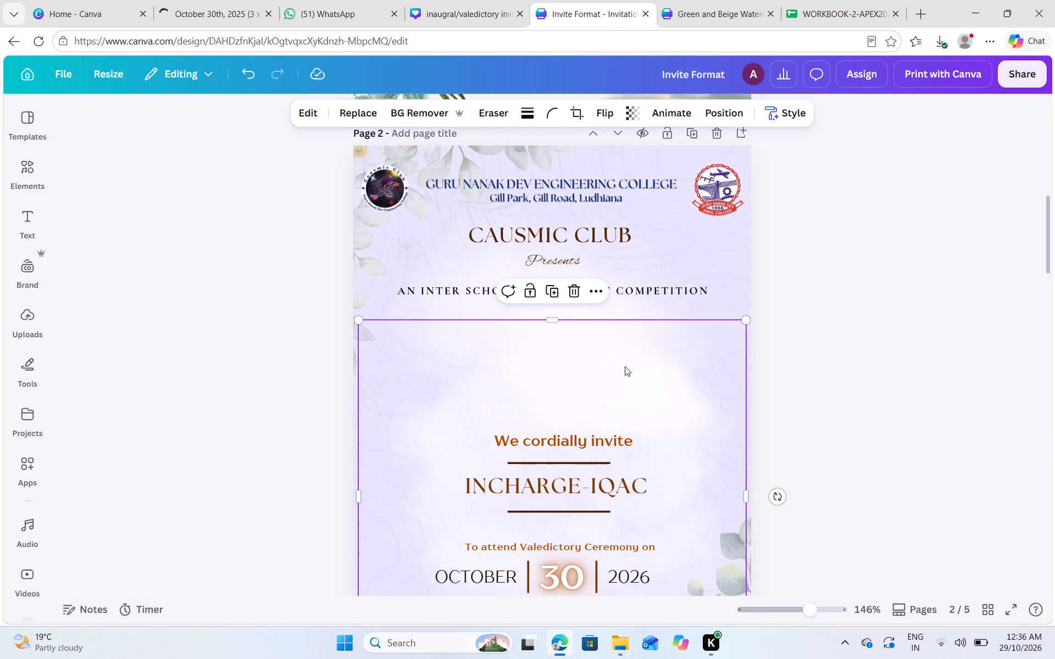
{"action": "key", "text": "ctrl+v"}
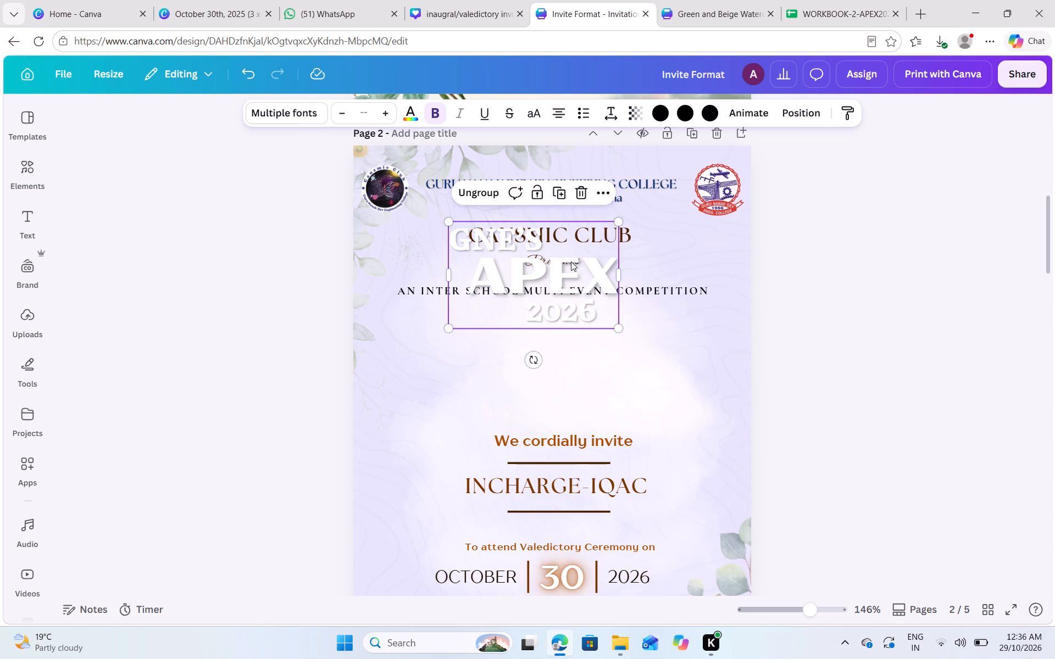
Open the text colour choices for the pasted GNE'S APEX 2026 heading.
{"action": "left_click", "coordinate": [659, 109]}
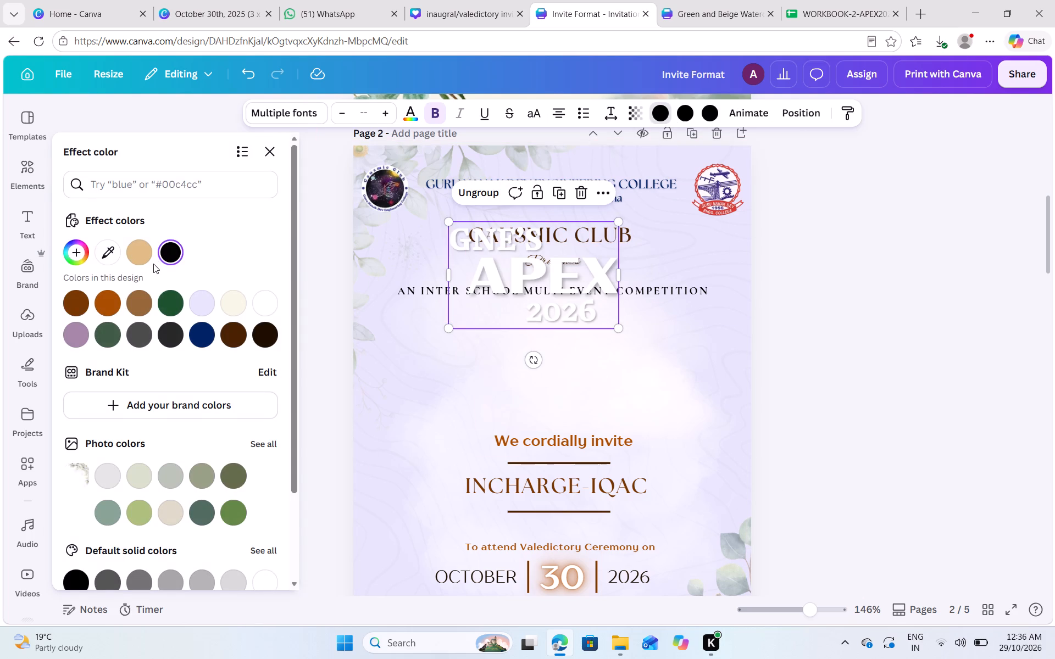
{"action": "left_click", "coordinate": [413, 111]}
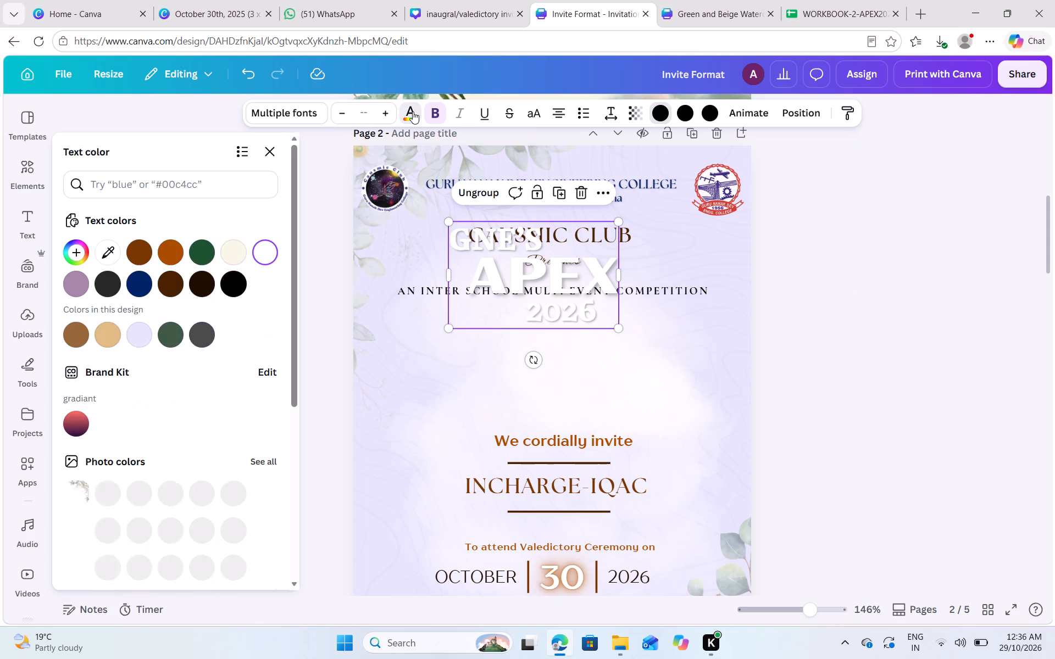
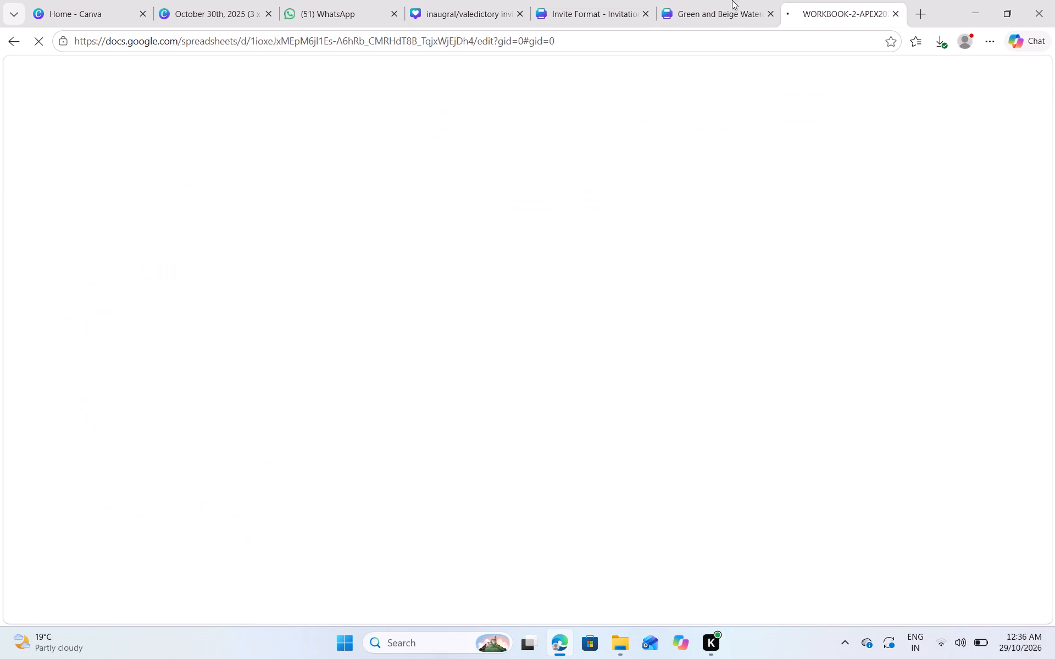
Return to the Canva home page and look through the recent designs under Continue designing.
{"action": "left_click", "coordinate": [715, 0]}
{"action": "left_click", "coordinate": [190, 0]}
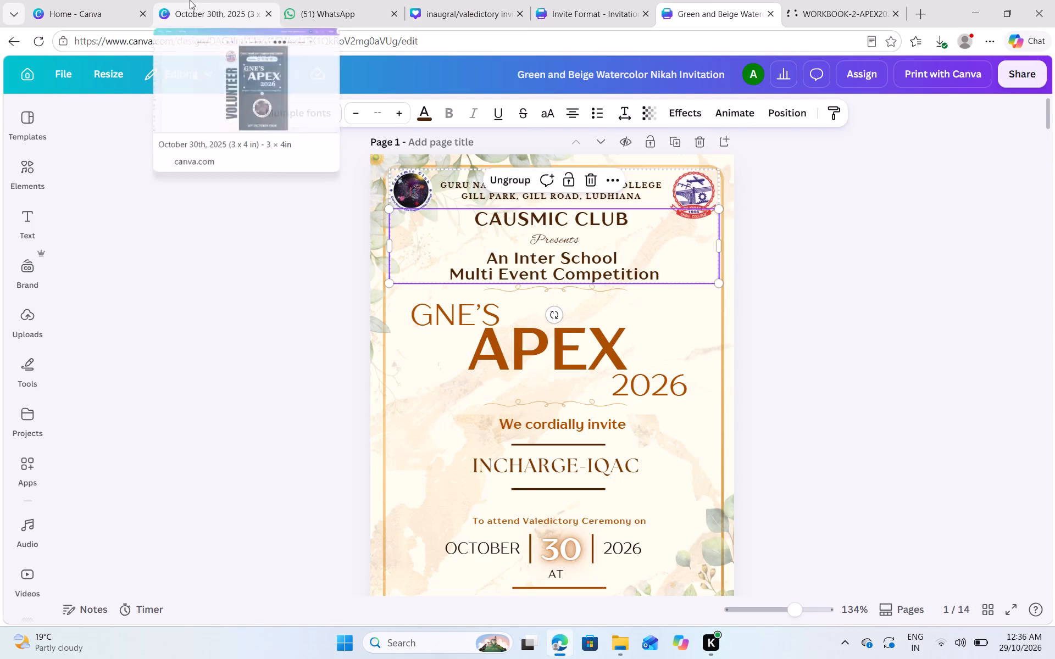
{"action": "left_click", "coordinate": [80, 1]}
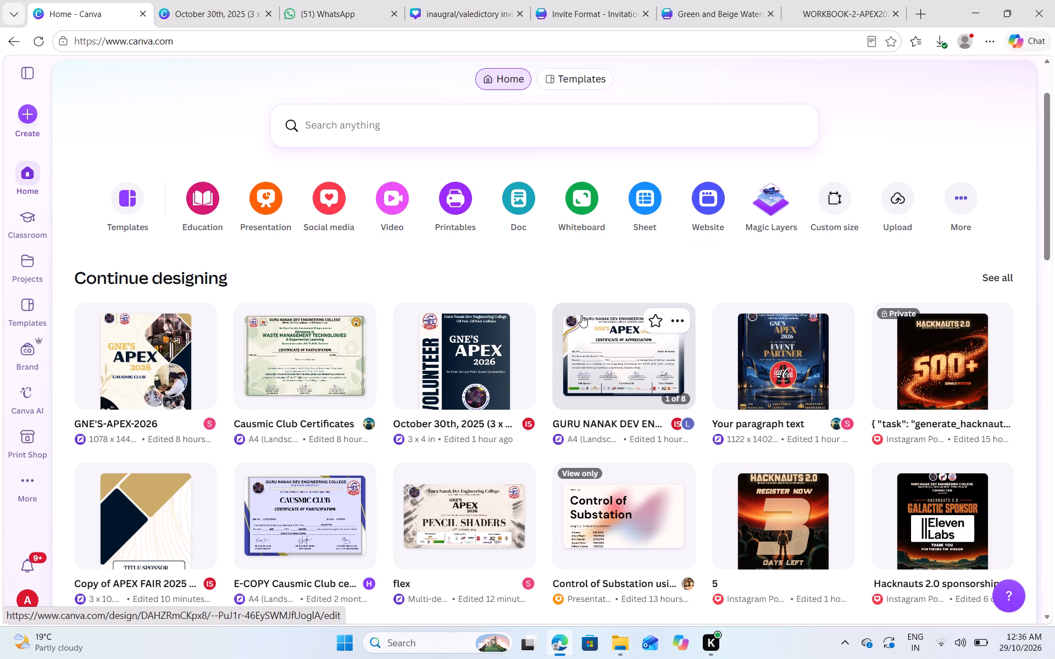
{"action": "scroll", "coordinate": [581, 315], "scroll_direction": "down", "scroll_amount": 1}
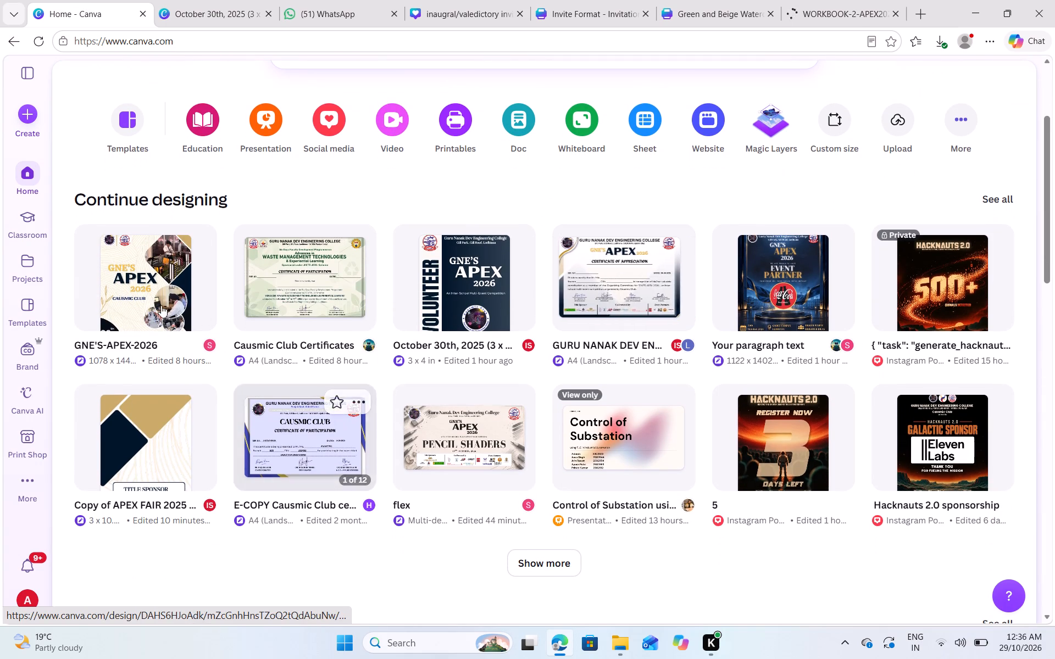
Open the GNE'S-APEX-2026 design from the recent designs.
{"action": "left_click", "coordinate": [158, 304]}
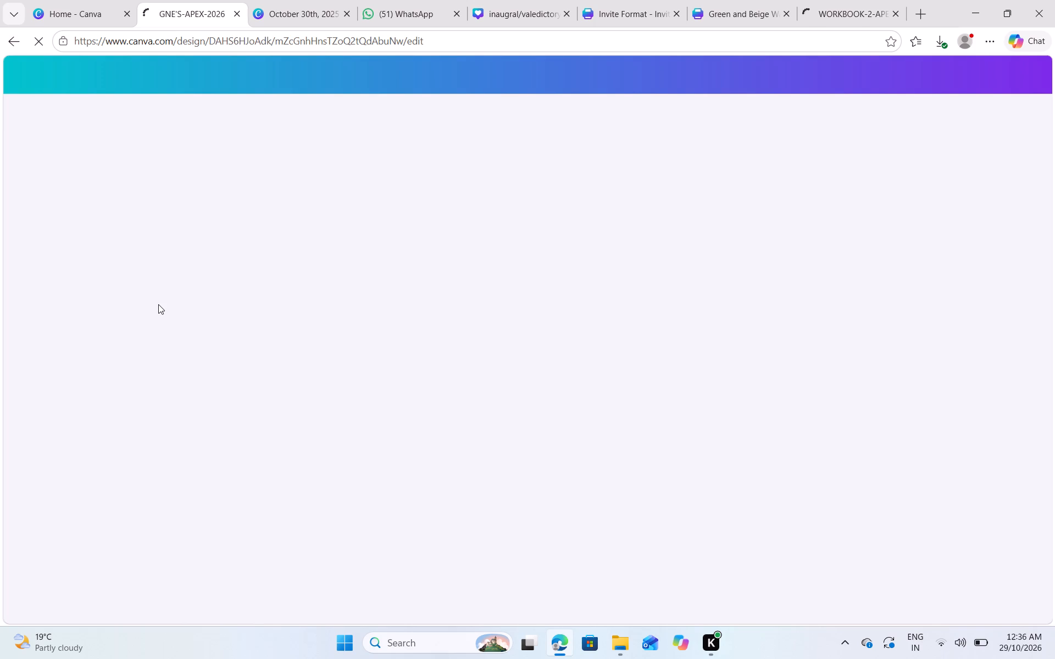
{"action": "left_click", "coordinate": [58, 0]}
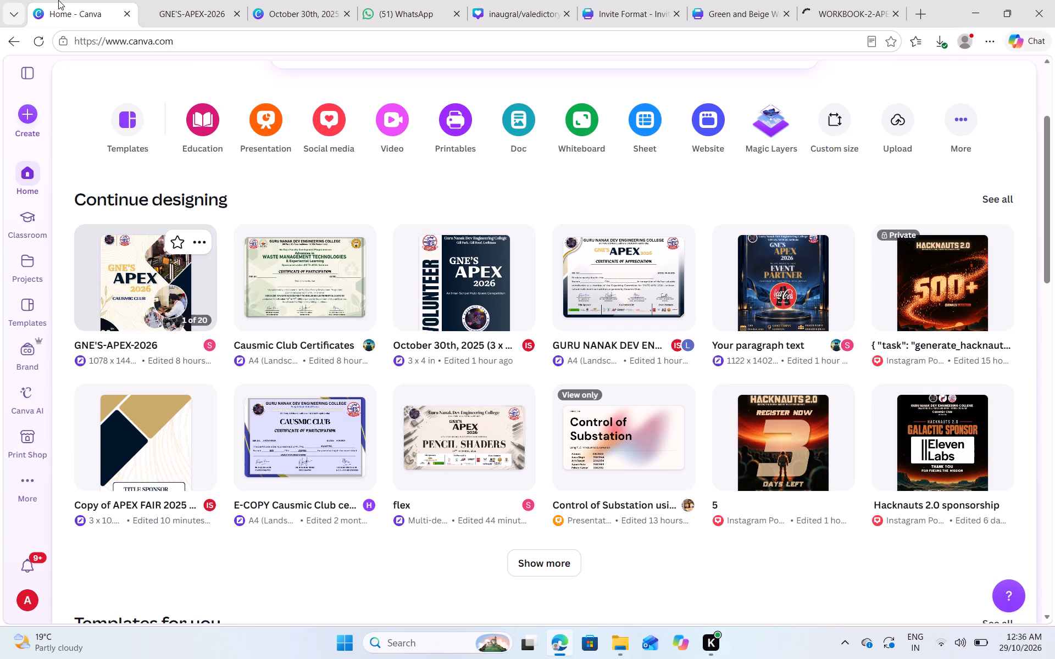
{"action": "left_click", "coordinate": [204, 0]}
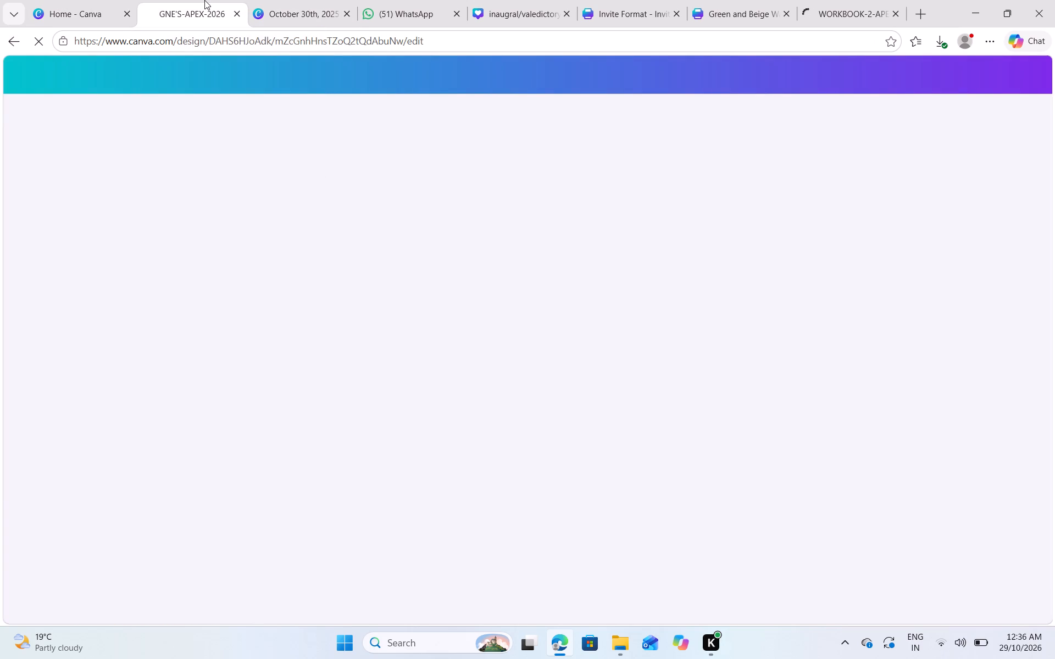
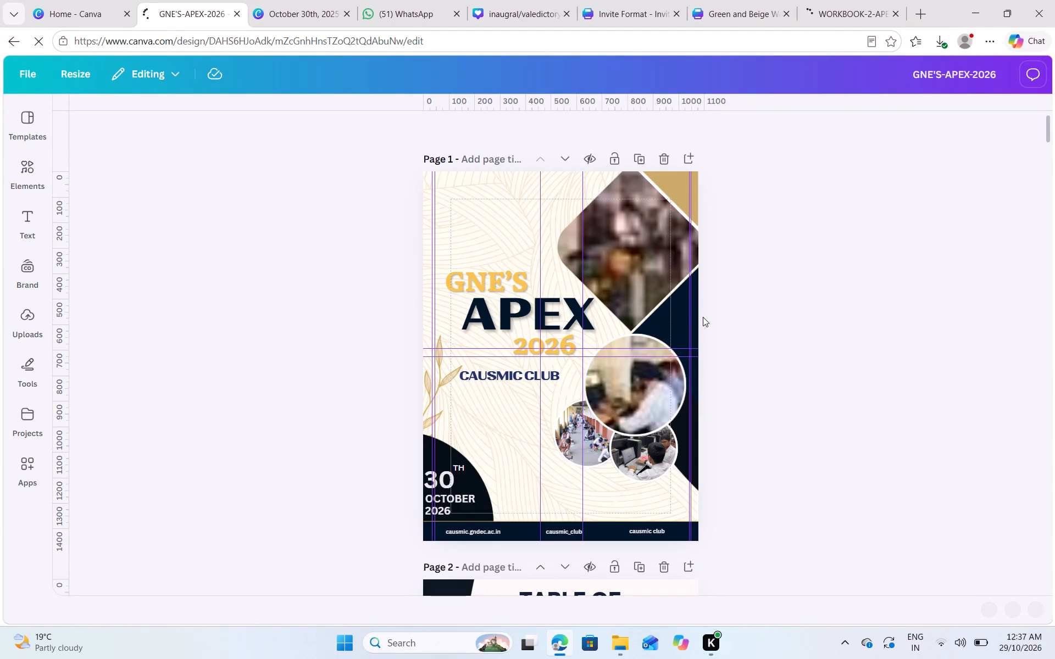
Copy the hex code #001529 of the dark navy diamond shape on page 1 of the GNE'S-APEX-2026 design.
{"action": "left_click", "coordinate": [697, 312]}
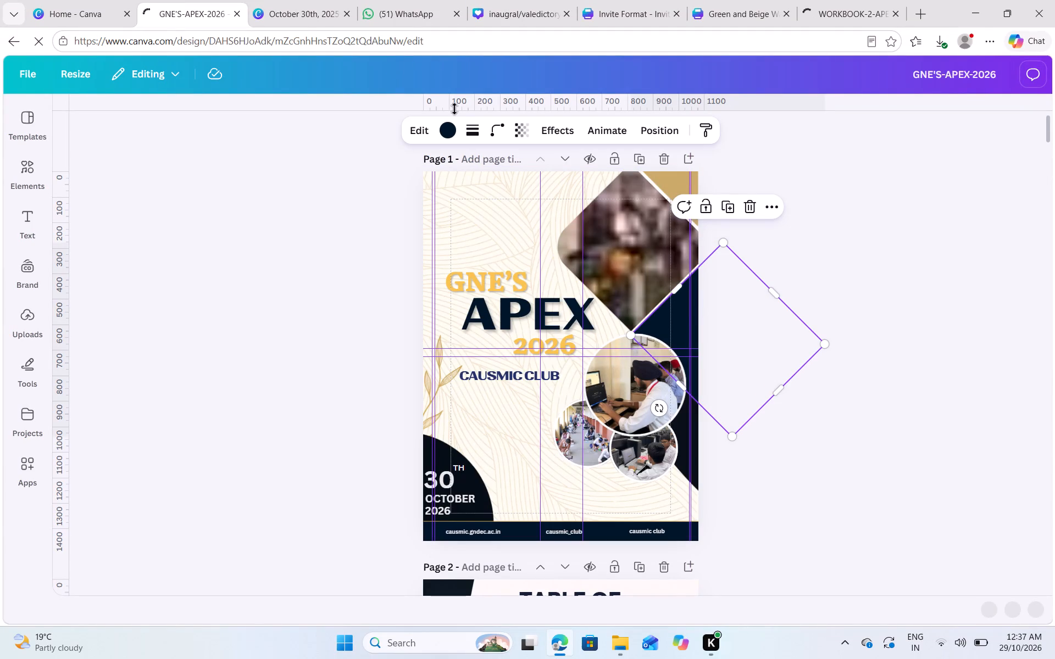
{"action": "left_click", "coordinate": [447, 128]}
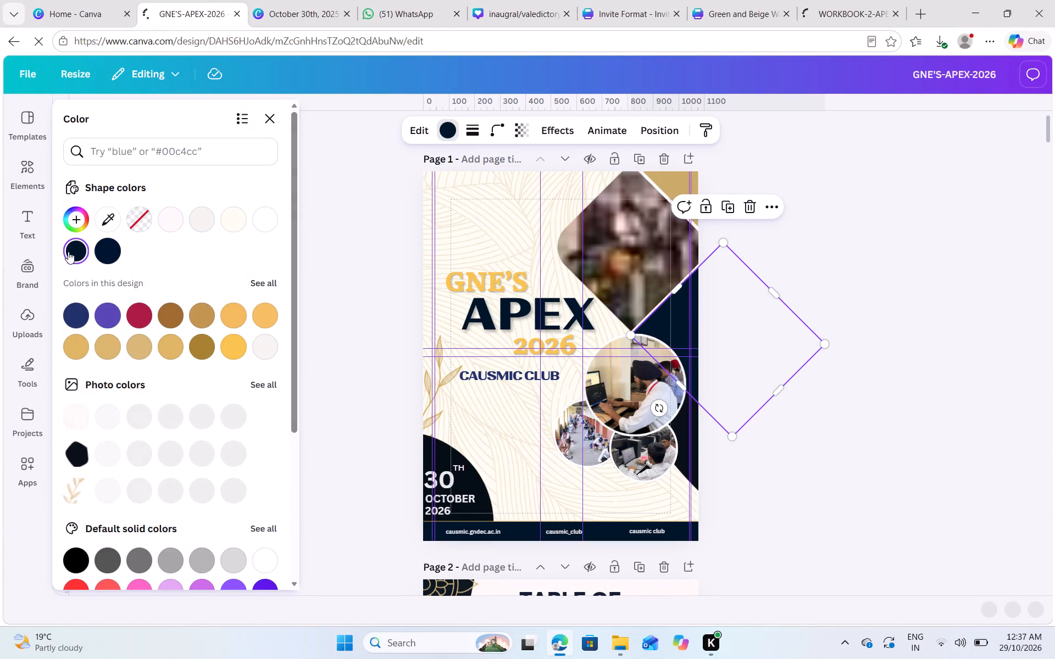
{"action": "left_click", "coordinate": [76, 249]}
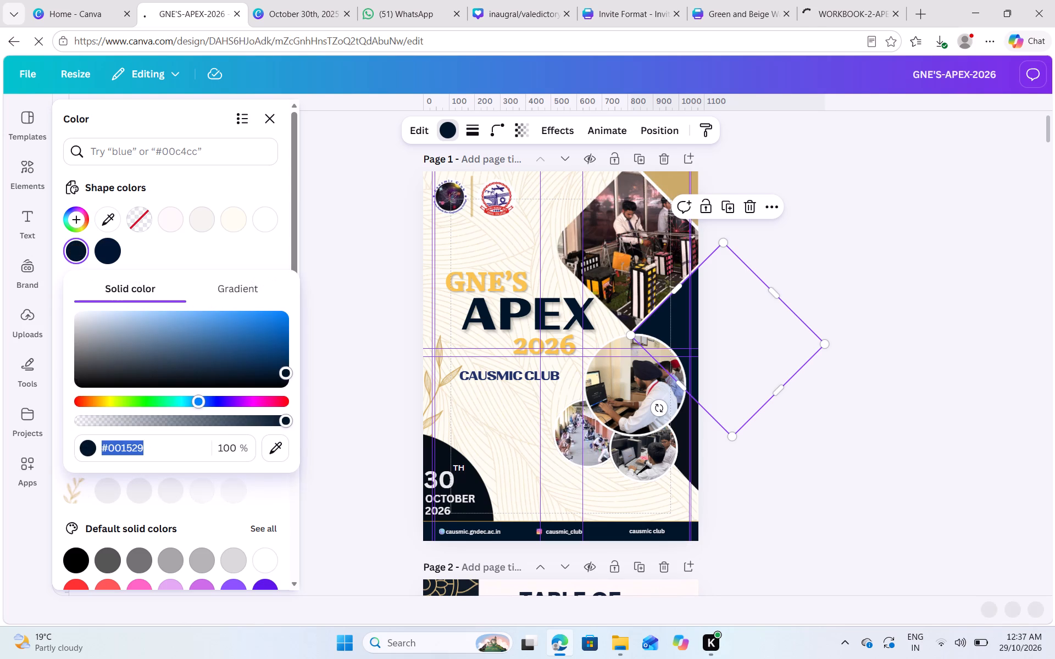
{"action": "key", "text": "ctrl+c"}
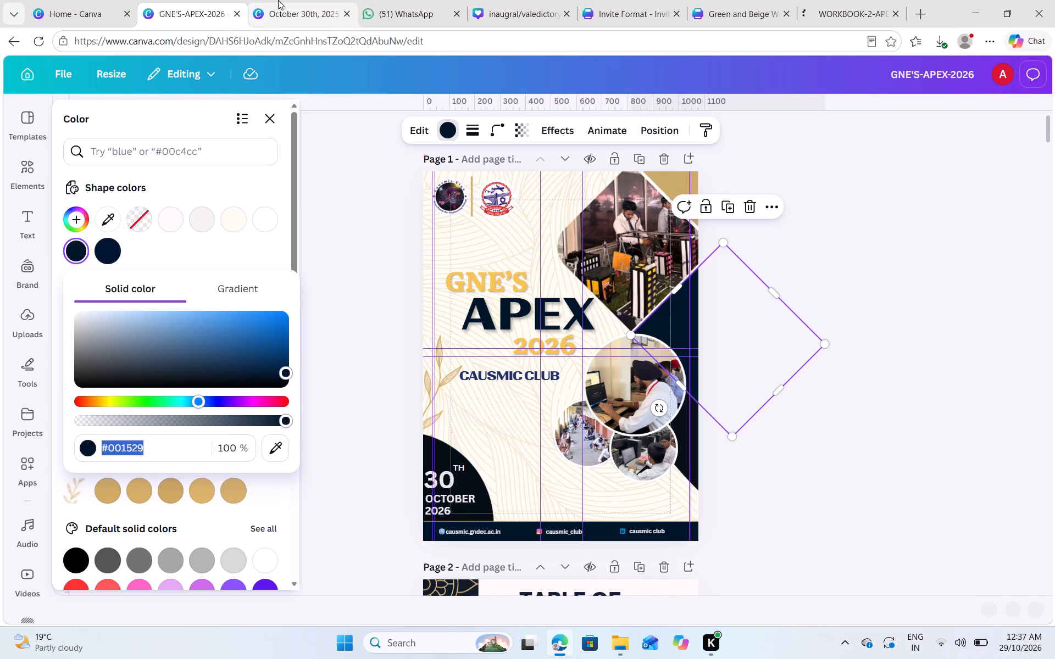
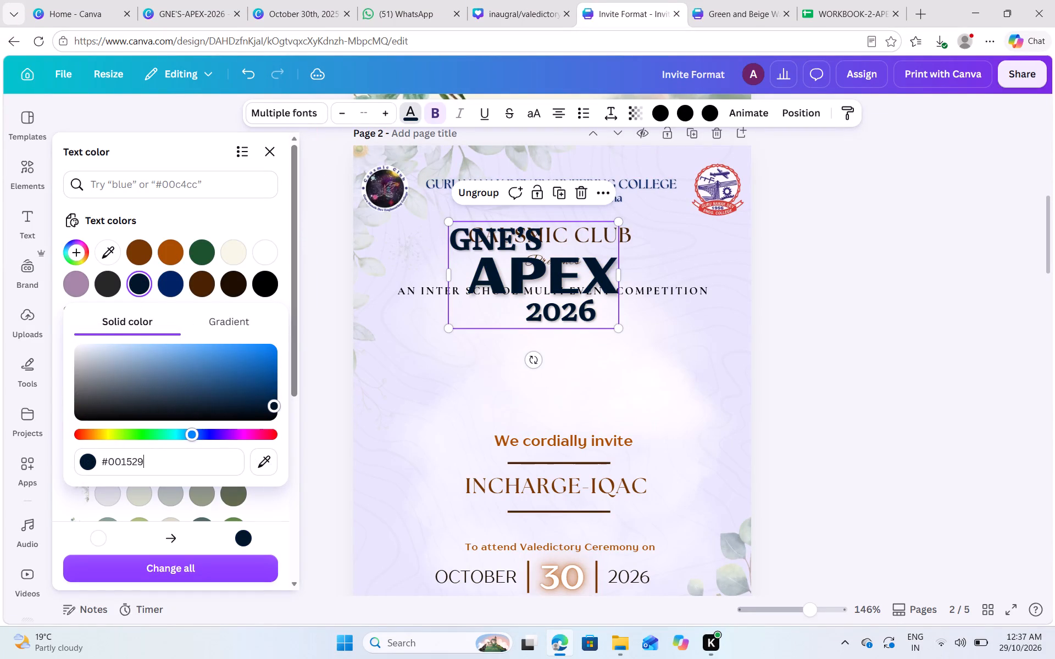
Move the grouped GNE'S APEX 2026 heading between the competition line and "We cordially invite" on page 2, and centre it horizontally on the page.
{"action": "left_click", "coordinate": [783, 384]}
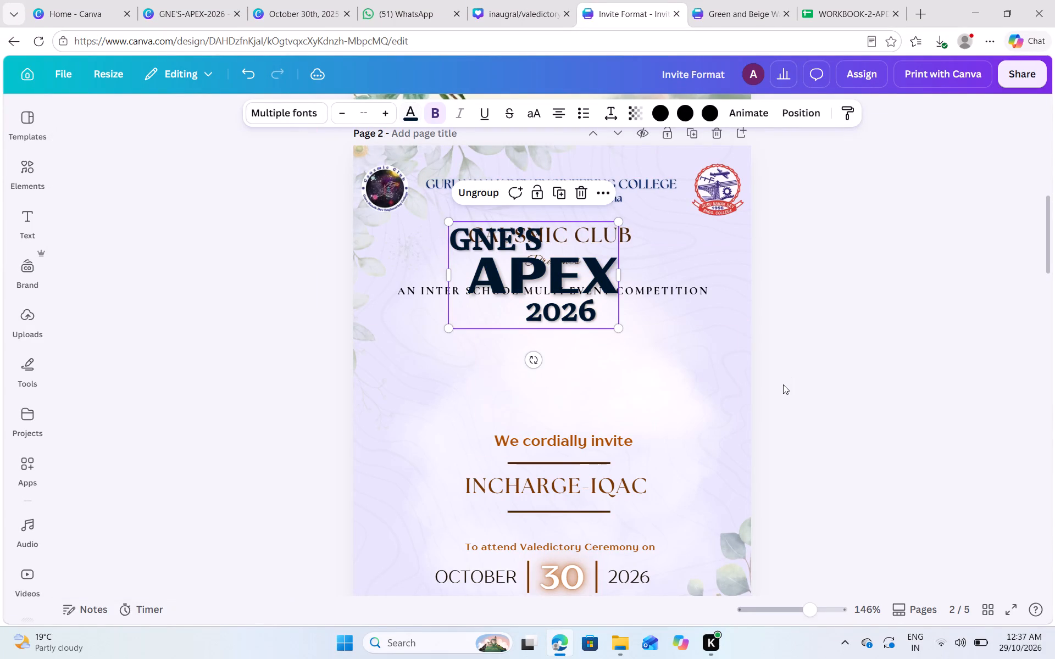
{"action": "left_click", "coordinate": [783, 384]}
{"action": "left_click", "coordinate": [506, 265]}
{"action": "left_click_drag", "start_coordinate": [523, 271], "coordinate": [527, 286]}
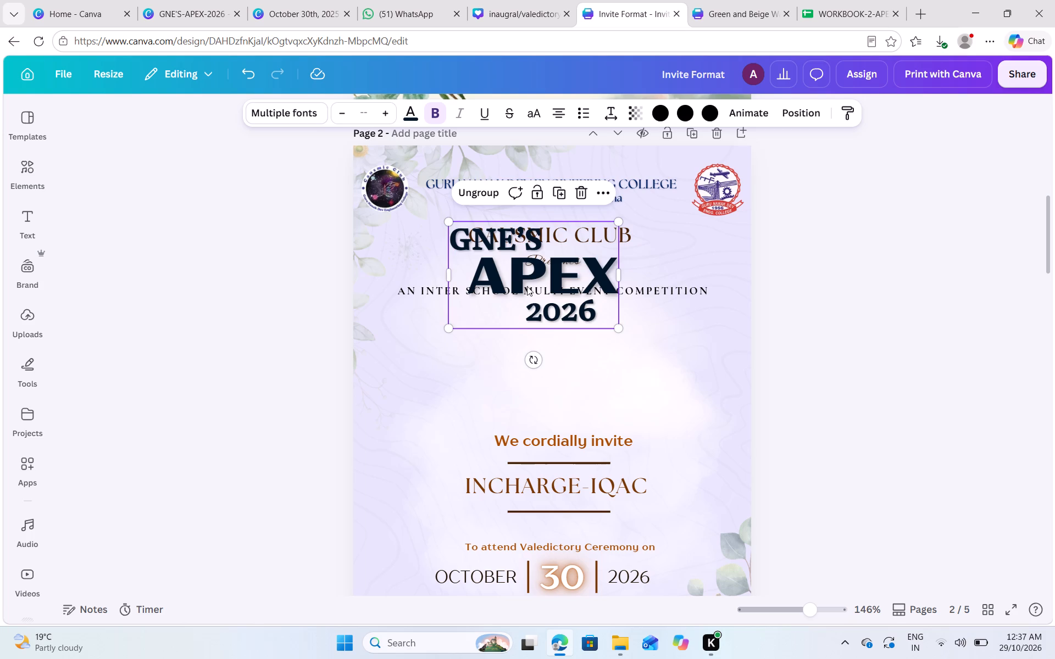
{"action": "left_click_drag", "start_coordinate": [527, 286], "coordinate": [546, 361]}
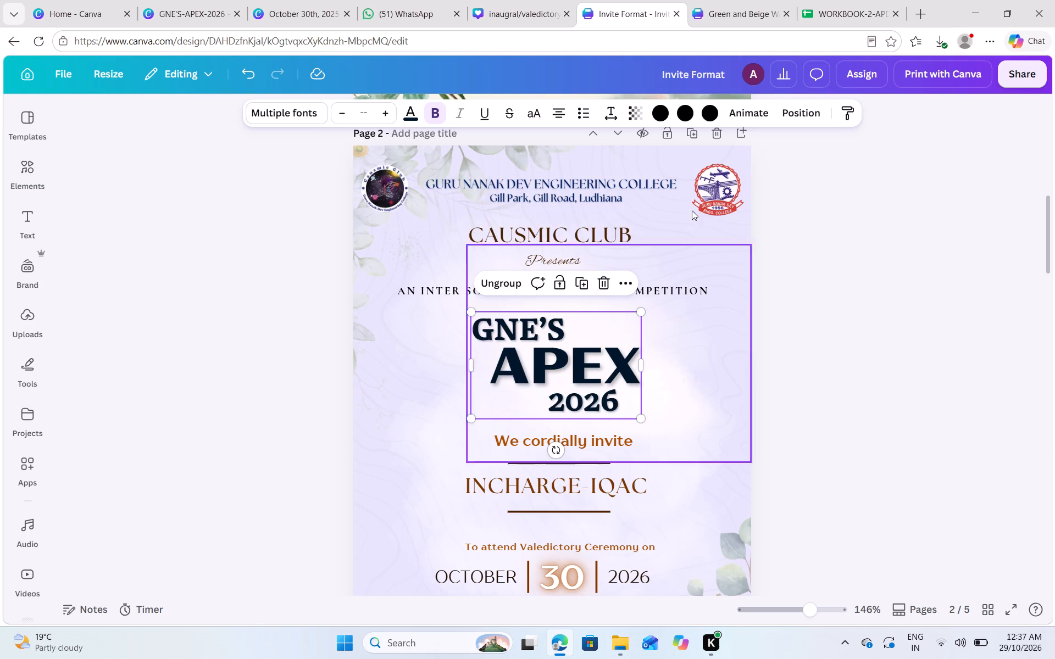
{"action": "left_click", "coordinate": [795, 119]}
{"action": "left_click", "coordinate": [220, 358]}
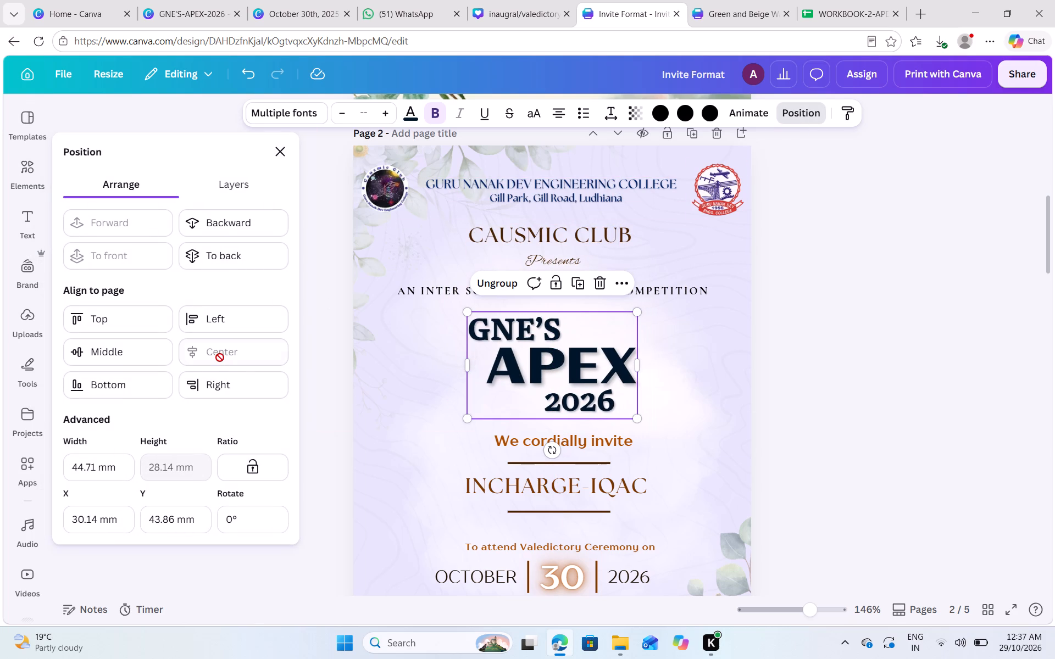
Move the soft white glow graphic up behind the GNE'S APEX 2026 heading on page 2.
{"action": "left_click", "coordinate": [798, 332]}
{"action": "left_click", "coordinate": [798, 332]}
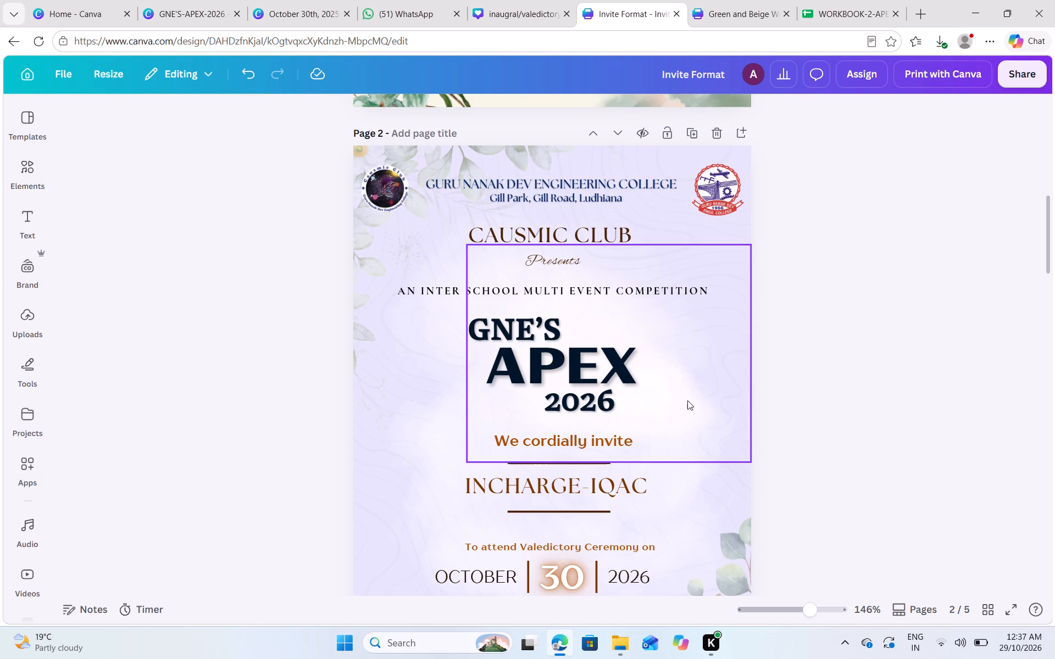
{"action": "left_click", "coordinate": [668, 390]}
{"action": "left_click_drag", "start_coordinate": [682, 398], "coordinate": [659, 310]}
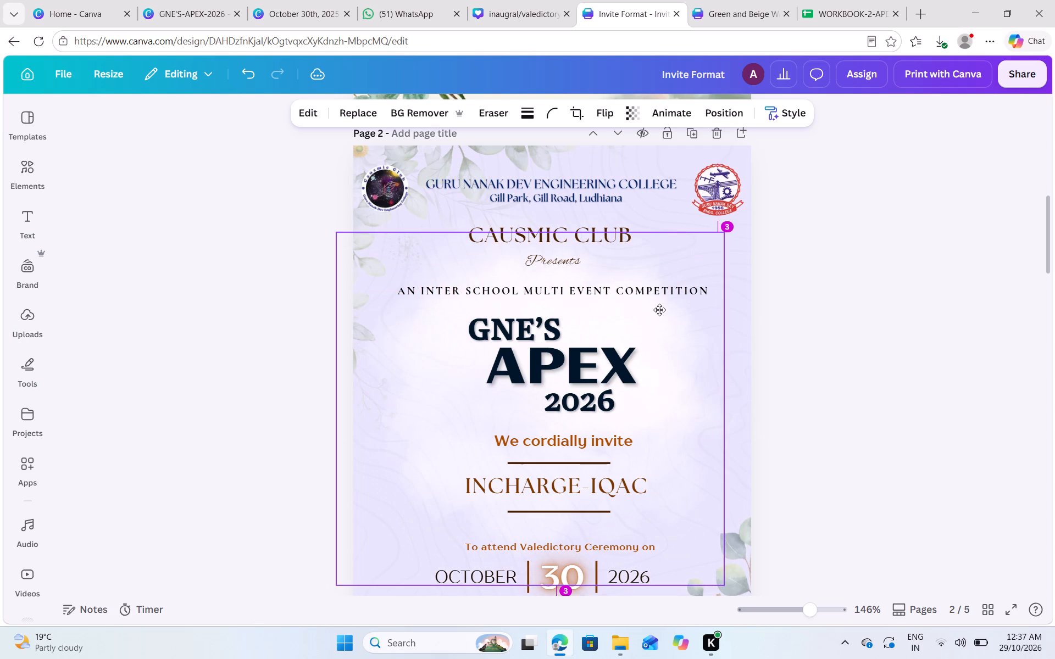
{"action": "left_click_drag", "start_coordinate": [659, 310], "coordinate": [674, 312]}
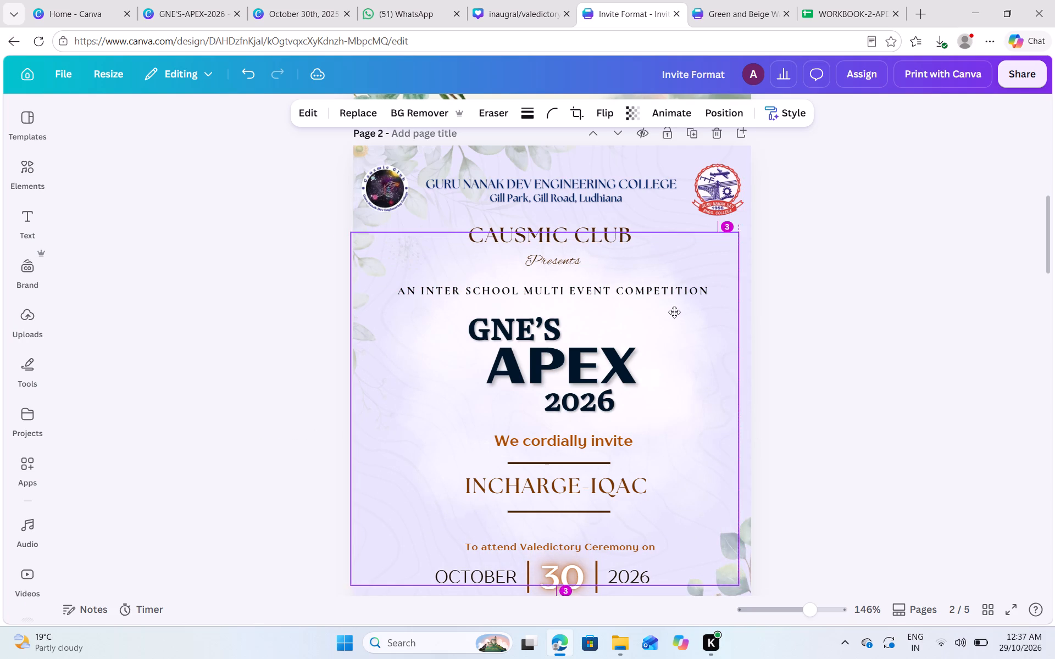
{"action": "left_click", "coordinate": [799, 309]}
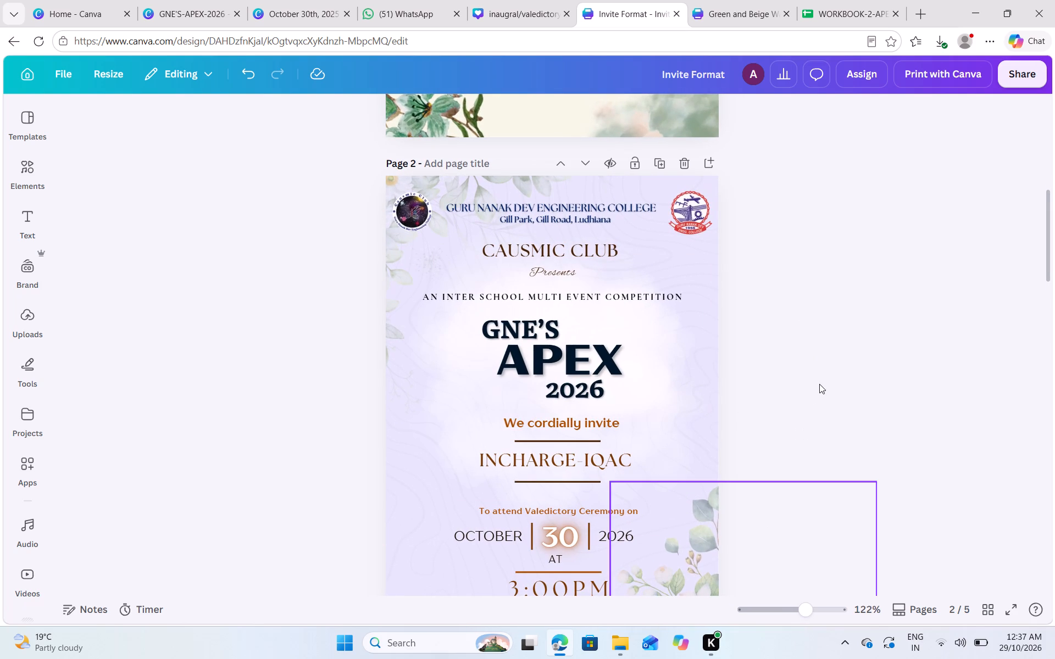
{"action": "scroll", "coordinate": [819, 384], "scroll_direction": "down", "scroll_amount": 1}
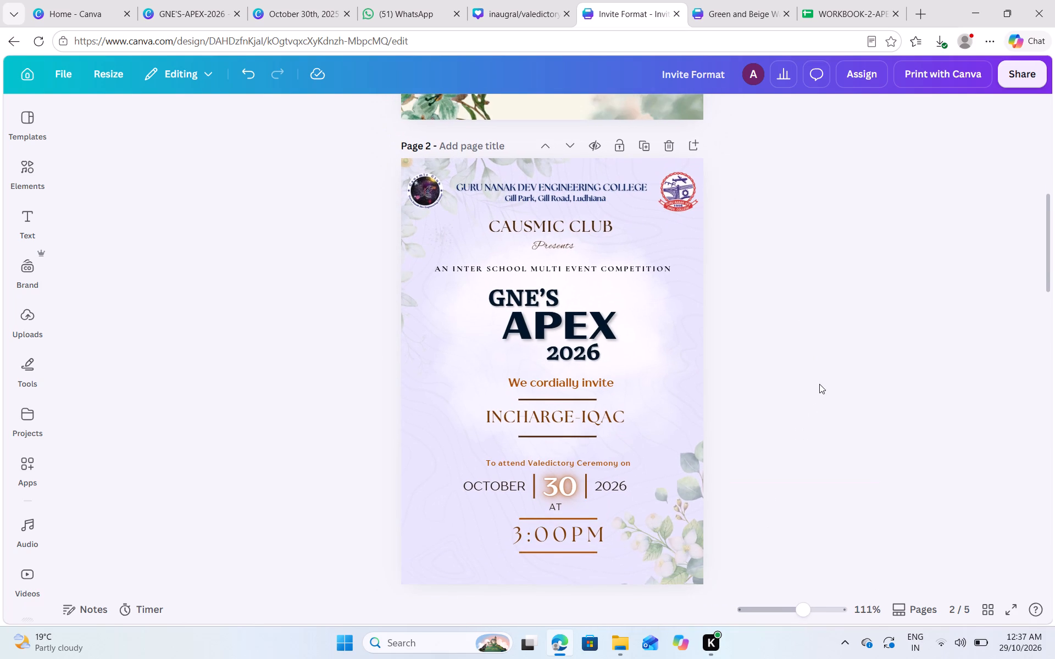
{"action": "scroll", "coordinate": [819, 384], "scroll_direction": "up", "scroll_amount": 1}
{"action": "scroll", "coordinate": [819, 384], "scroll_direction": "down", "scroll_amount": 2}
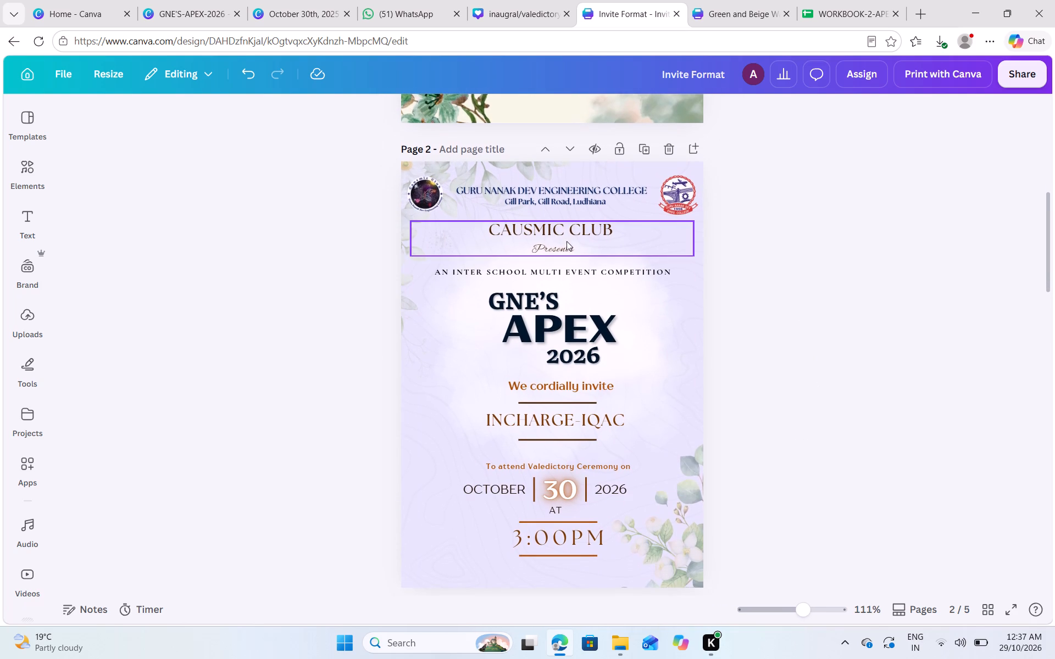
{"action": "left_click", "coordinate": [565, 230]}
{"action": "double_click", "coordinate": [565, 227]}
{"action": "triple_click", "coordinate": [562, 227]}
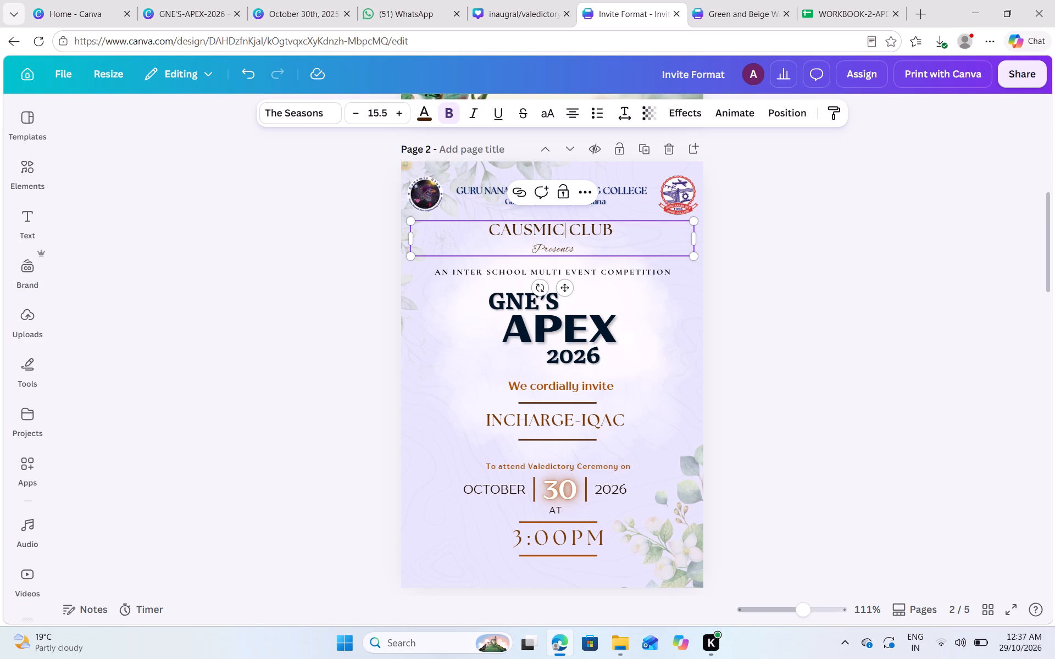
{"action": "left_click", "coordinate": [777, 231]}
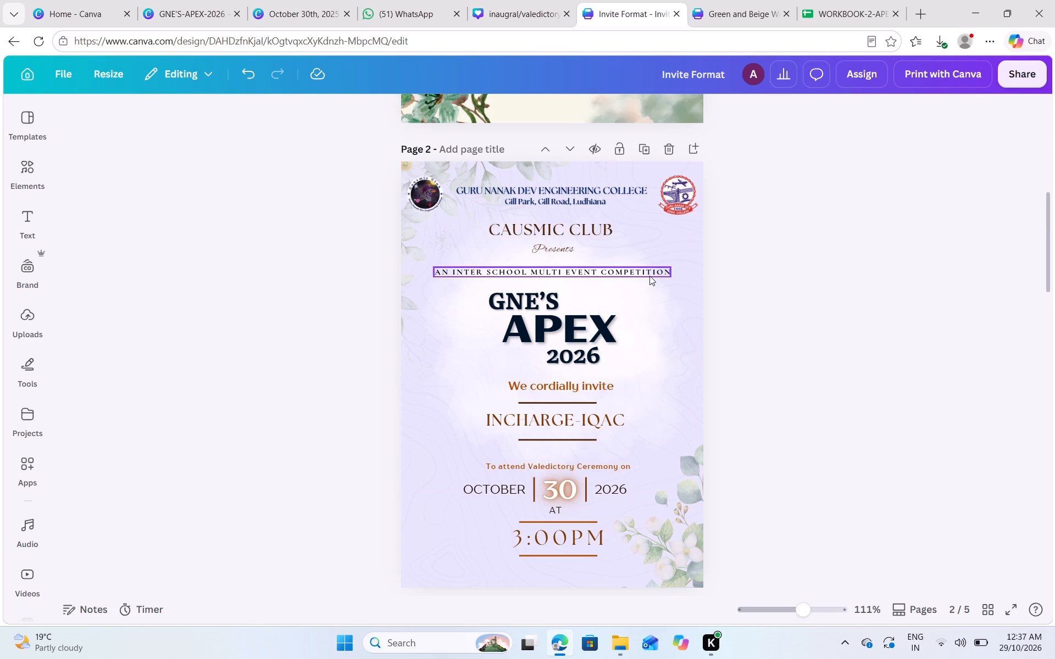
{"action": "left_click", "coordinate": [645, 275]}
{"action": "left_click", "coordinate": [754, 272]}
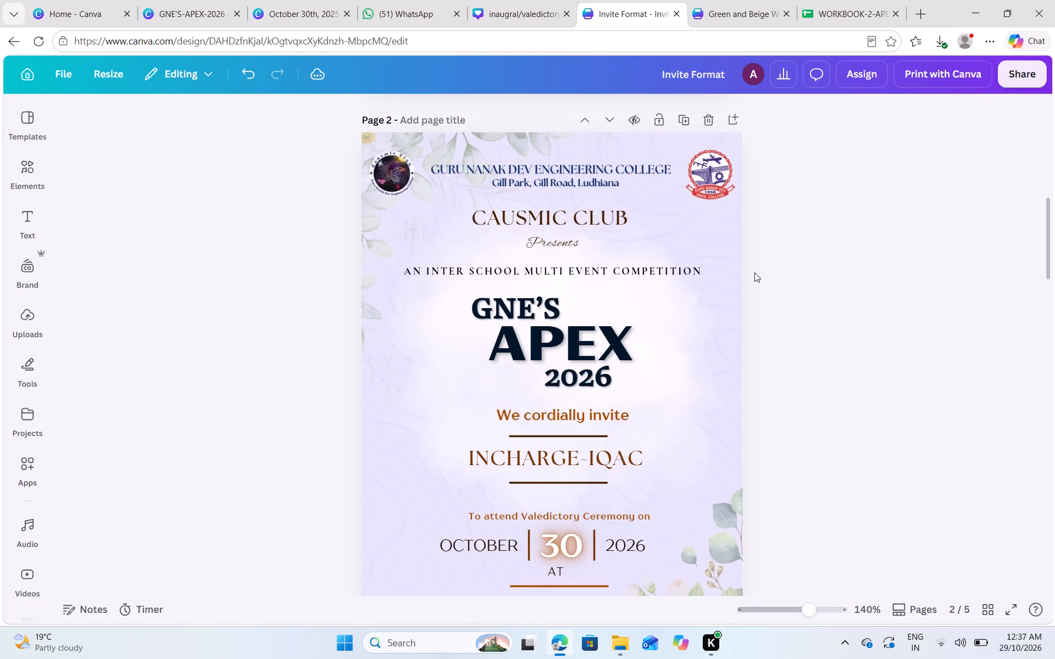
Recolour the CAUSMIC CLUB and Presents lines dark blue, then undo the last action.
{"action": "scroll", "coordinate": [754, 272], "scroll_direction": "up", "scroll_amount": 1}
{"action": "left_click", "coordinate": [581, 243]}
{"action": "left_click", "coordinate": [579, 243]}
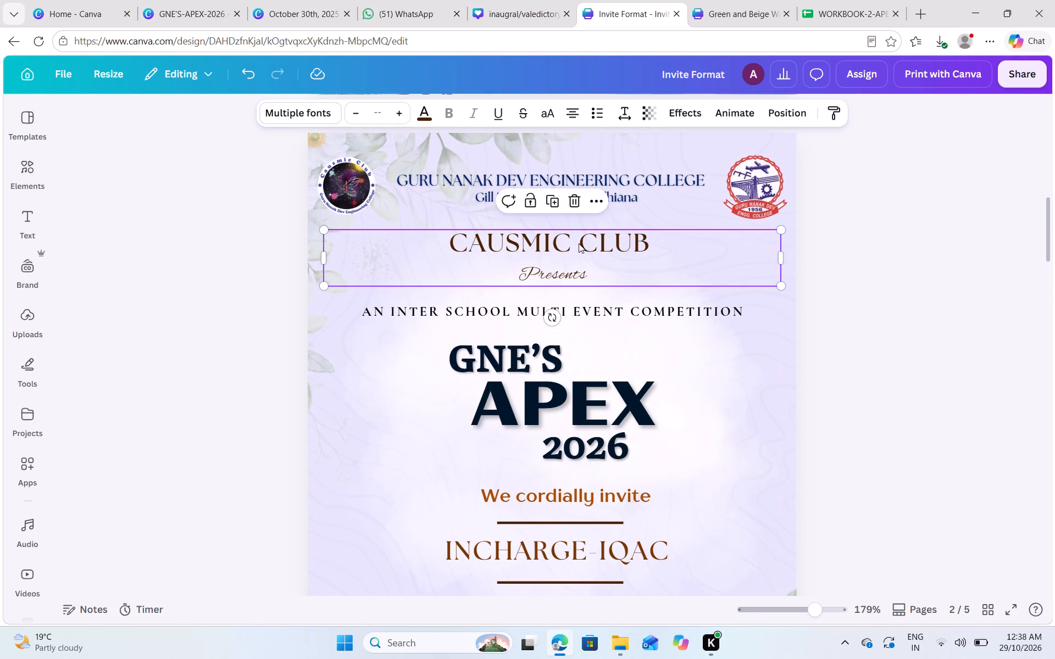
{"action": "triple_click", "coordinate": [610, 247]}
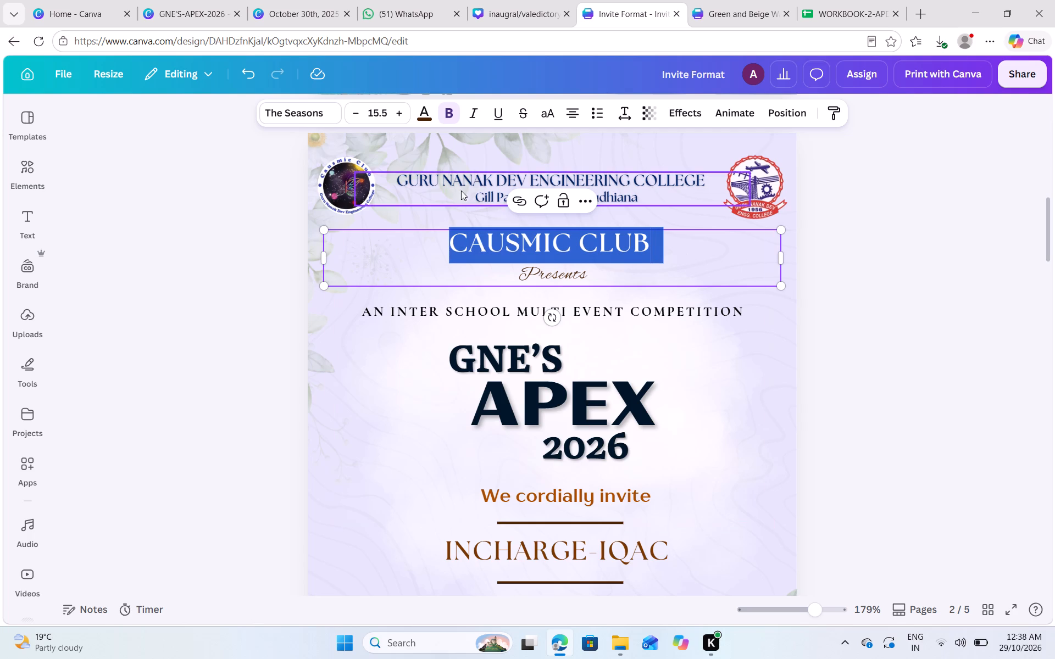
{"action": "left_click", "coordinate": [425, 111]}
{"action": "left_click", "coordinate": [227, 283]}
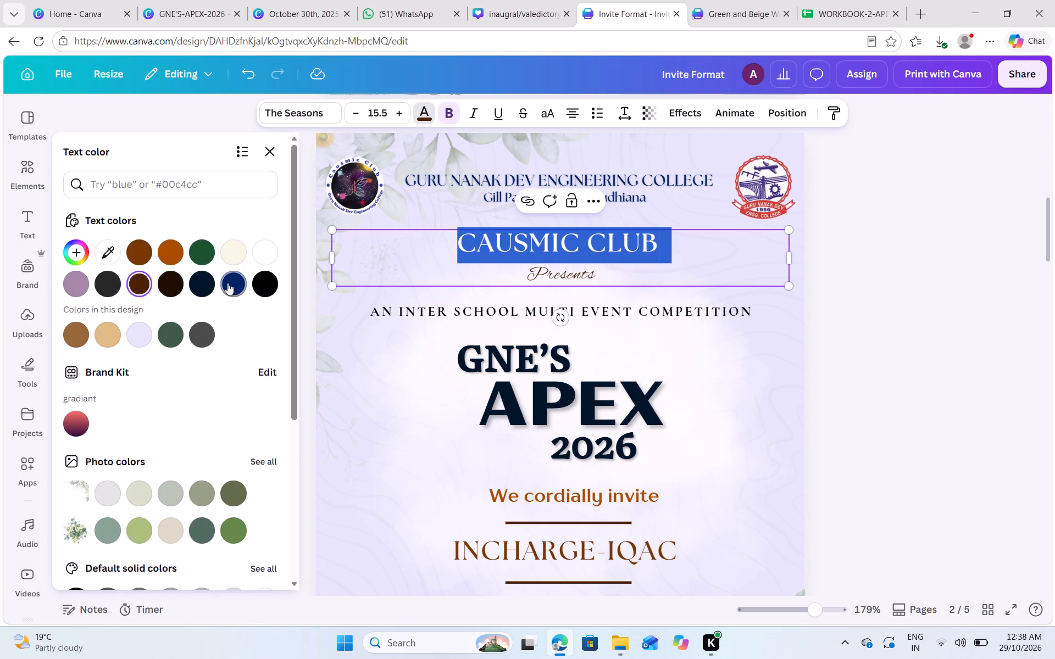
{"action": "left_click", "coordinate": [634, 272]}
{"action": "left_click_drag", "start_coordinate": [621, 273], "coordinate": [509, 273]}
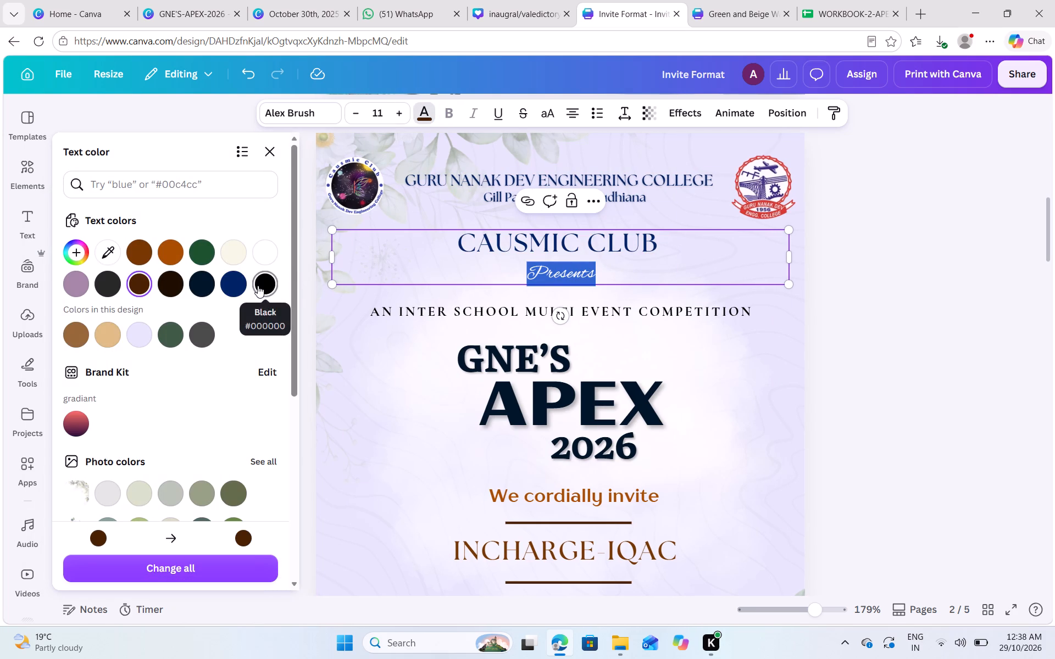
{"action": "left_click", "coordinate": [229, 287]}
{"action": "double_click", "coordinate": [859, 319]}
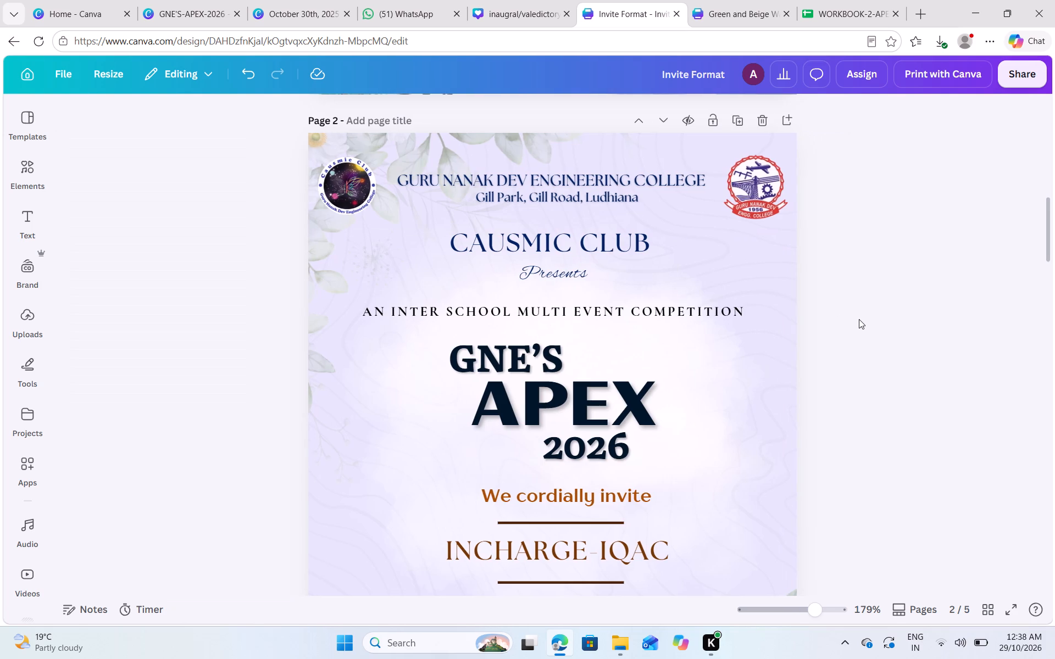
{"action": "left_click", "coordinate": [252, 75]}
Recolour the CAUSMIC CLUB and Presents lines to the very dark navy used for the GNE'S APEX heading.
{"action": "double_click", "coordinate": [548, 250]}
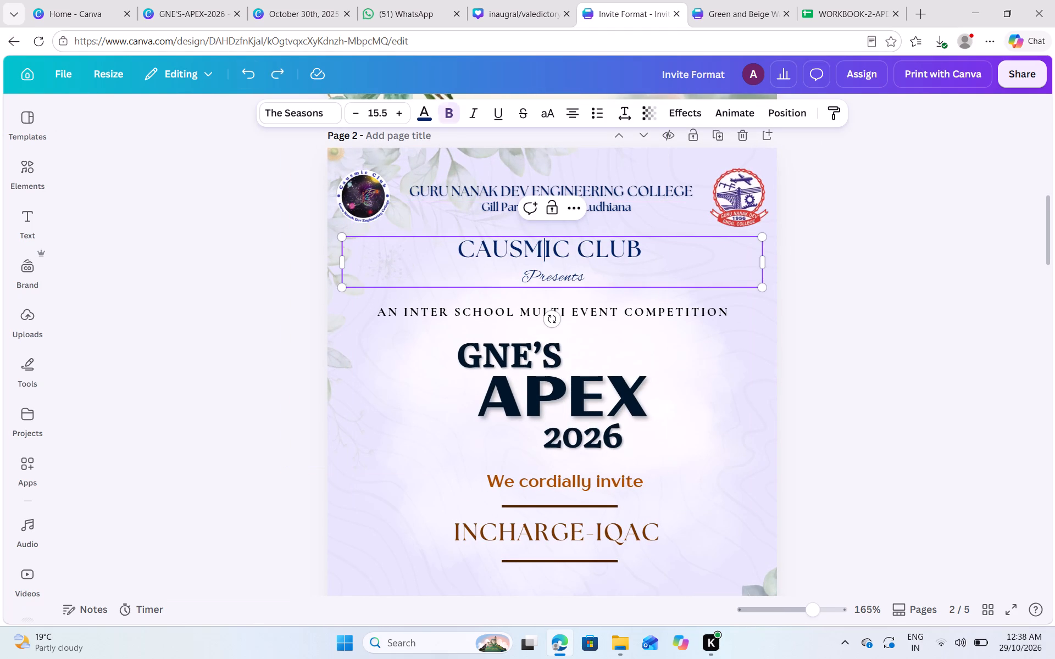
{"action": "triple_click", "coordinate": [546, 251]}
{"action": "left_click", "coordinate": [423, 104]}
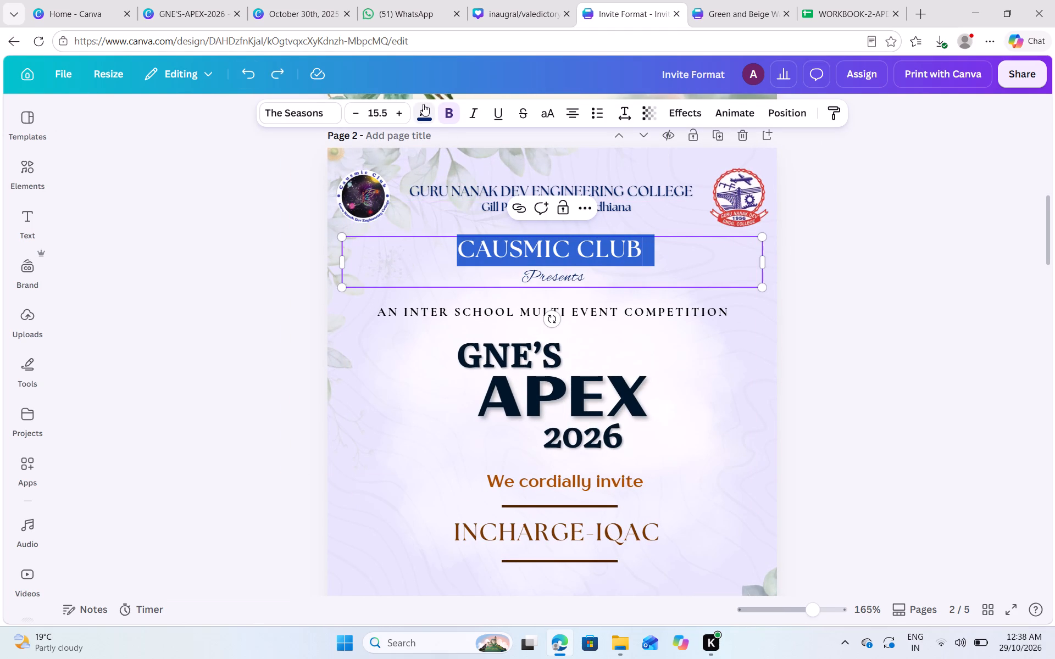
{"action": "left_click", "coordinate": [197, 284]}
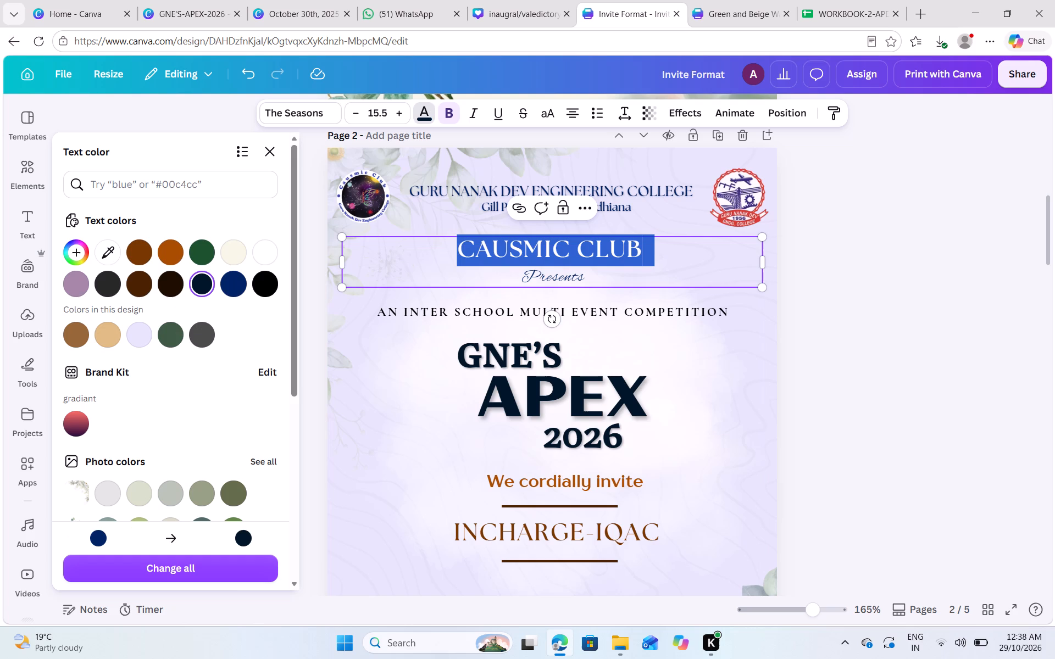
{"action": "left_click", "coordinate": [828, 282]}
{"action": "left_click", "coordinate": [828, 282]}
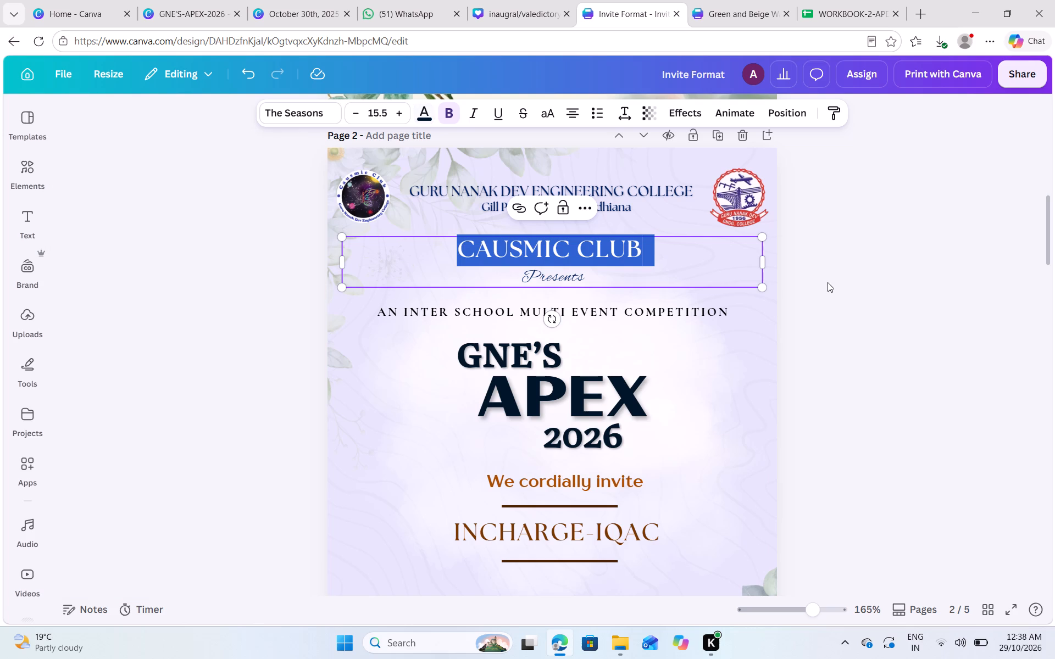
{"action": "scroll", "coordinate": [828, 282], "scroll_direction": "left", "scroll_amount": 1}
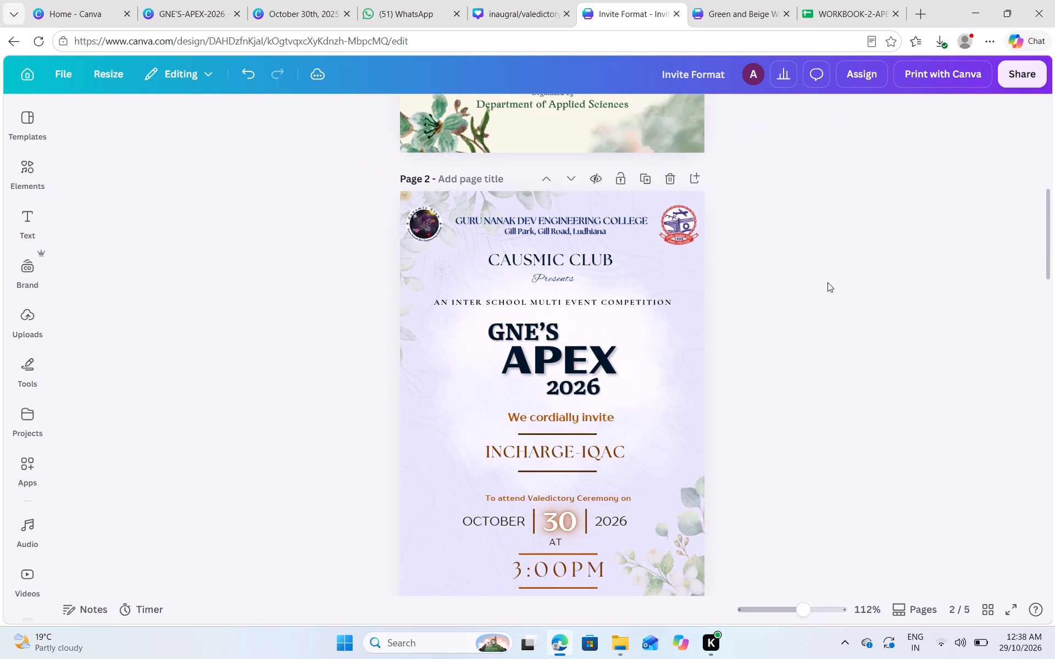
{"action": "scroll", "coordinate": [828, 282], "scroll_direction": "left", "scroll_amount": 1}
{"action": "left_click", "coordinate": [550, 272]}
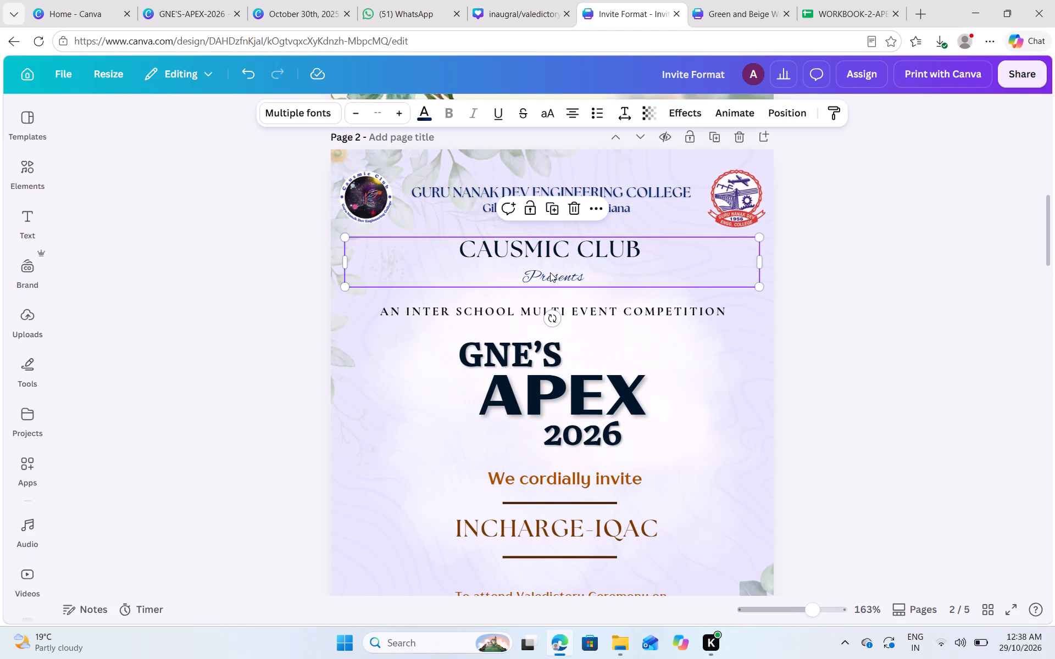
{"action": "triple_click", "coordinate": [549, 276]}
{"action": "left_click", "coordinate": [422, 114]}
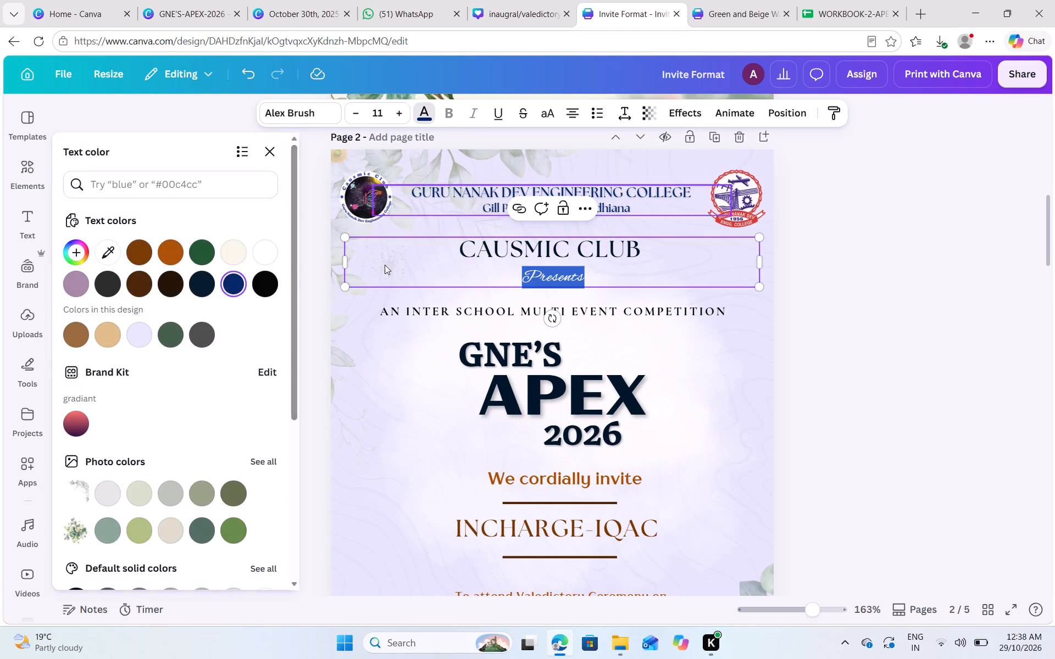
{"action": "left_click", "coordinate": [201, 283]}
{"action": "double_click", "coordinate": [871, 286]}
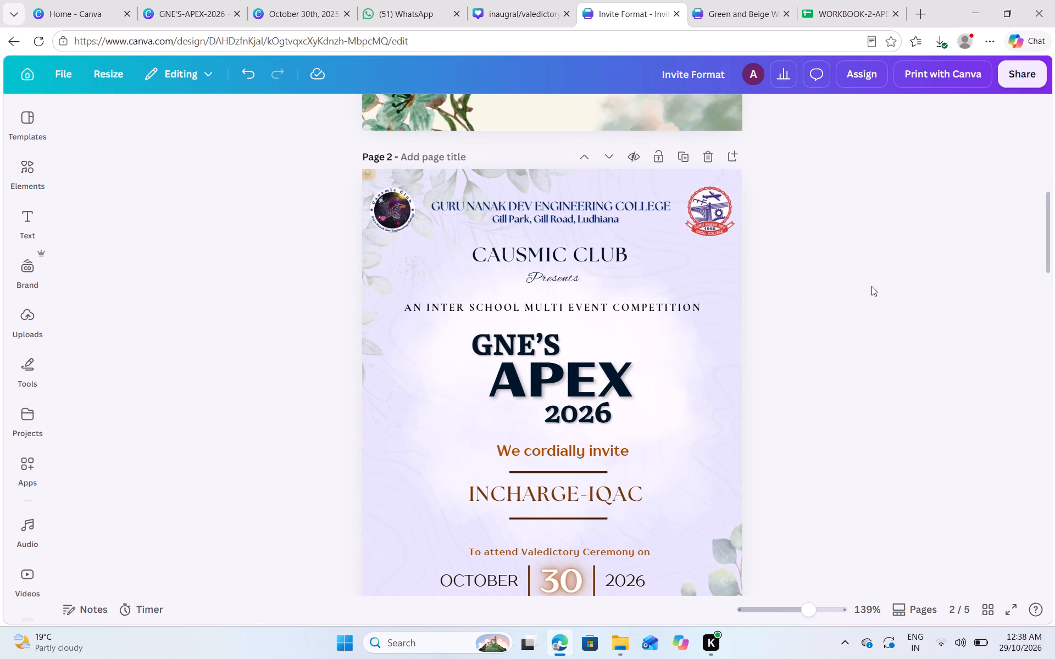
Review the page 2 invitation against the inaugral/valedictory invitation and the Green and Beige Watercolor Nikah Invitation designs.
{"action": "scroll", "coordinate": [871, 286], "scroll_direction": "down", "scroll_amount": 1}
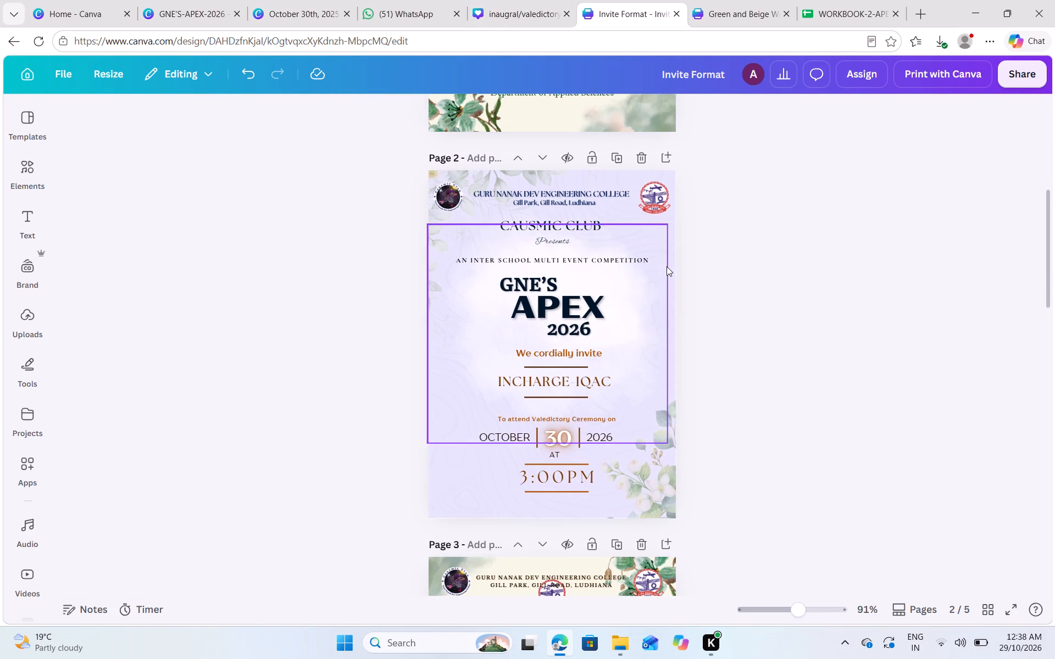
{"action": "left_click", "coordinate": [802, 279]}
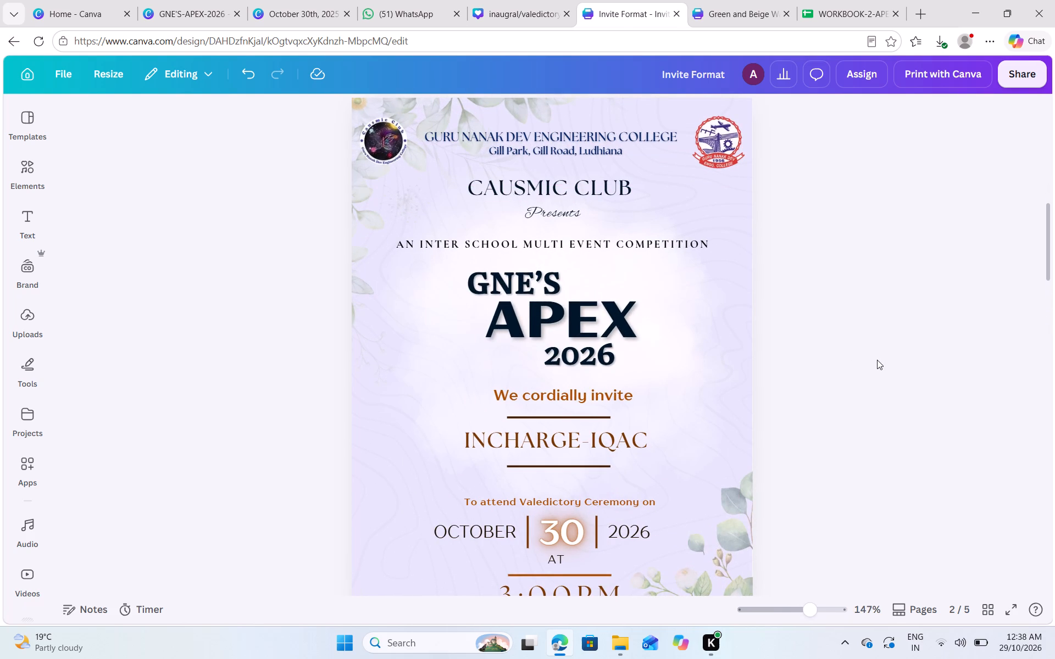
{"action": "scroll", "coordinate": [877, 360], "scroll_direction": "down", "scroll_amount": 3}
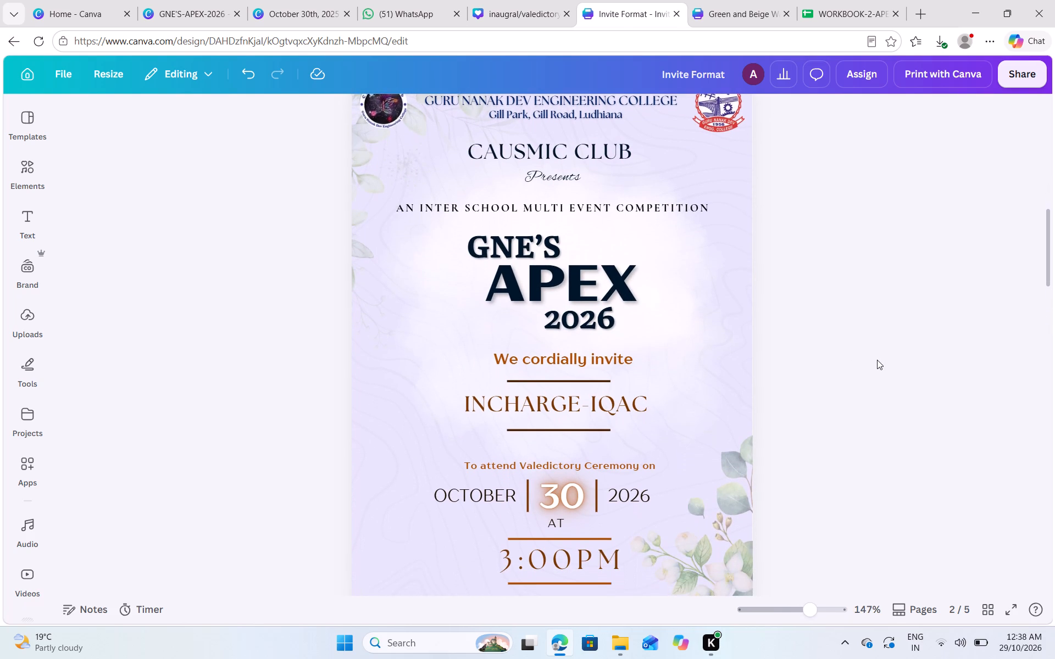
{"action": "scroll", "coordinate": [877, 360], "scroll_direction": "down", "scroll_amount": 1}
{"action": "left_click", "coordinate": [540, 9]}
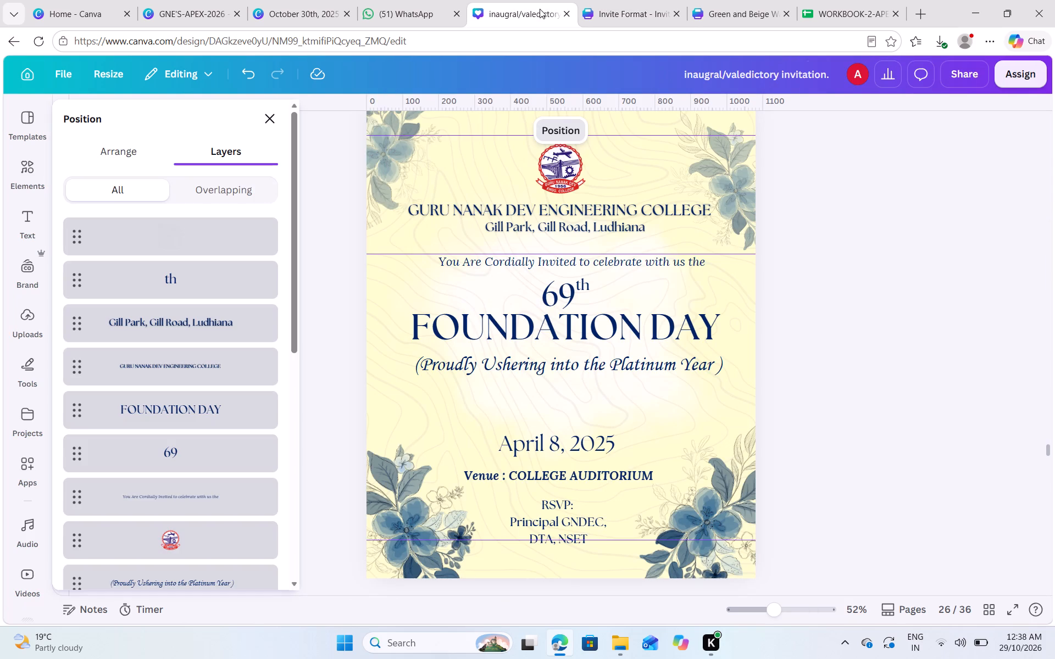
{"action": "left_click", "coordinate": [751, 4]}
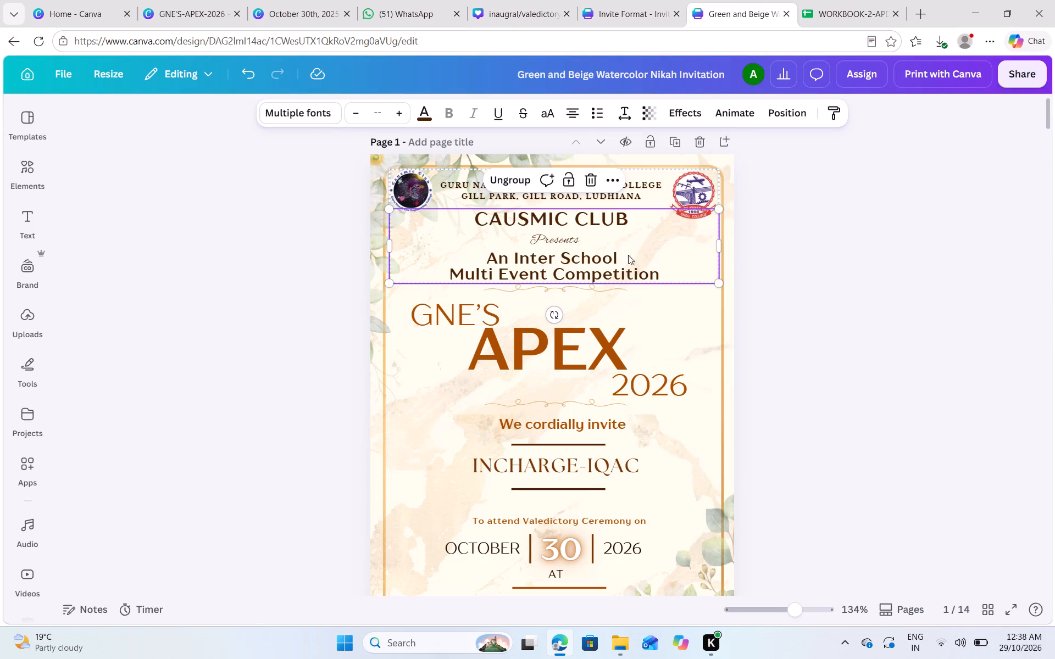
{"action": "scroll", "coordinate": [688, 437], "scroll_direction": "down", "scroll_amount": 2}
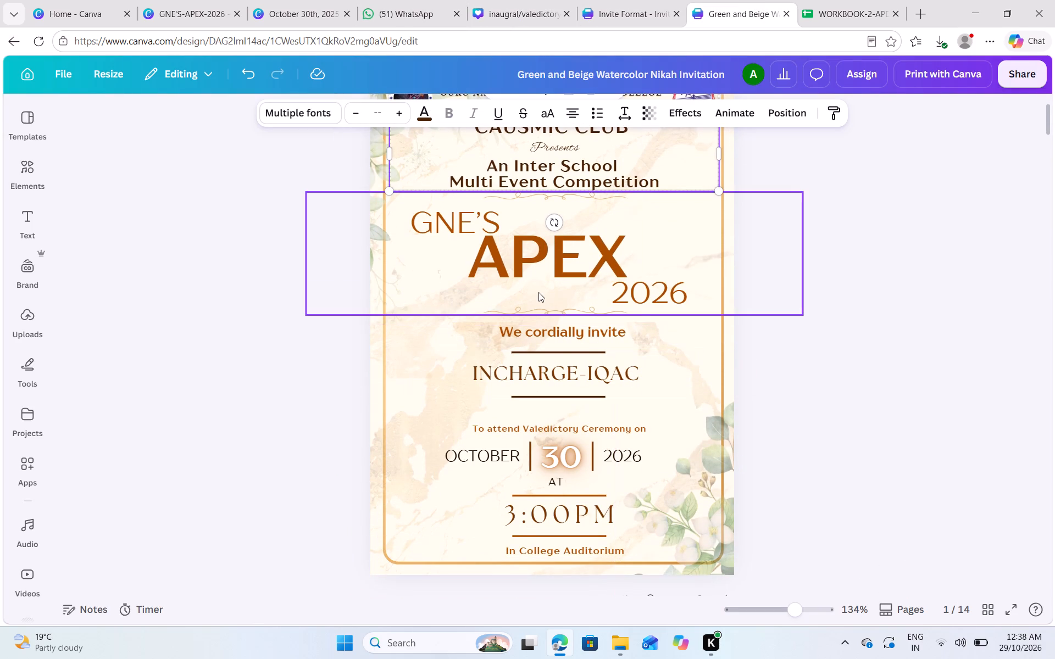
{"action": "scroll", "coordinate": [538, 292], "scroll_direction": "up", "scroll_amount": 1}
In Invite Format, restyle the "We cordially invite" line with The Seasons font and the APEX heading's very dark navy.
{"action": "left_click", "coordinate": [620, 1]}
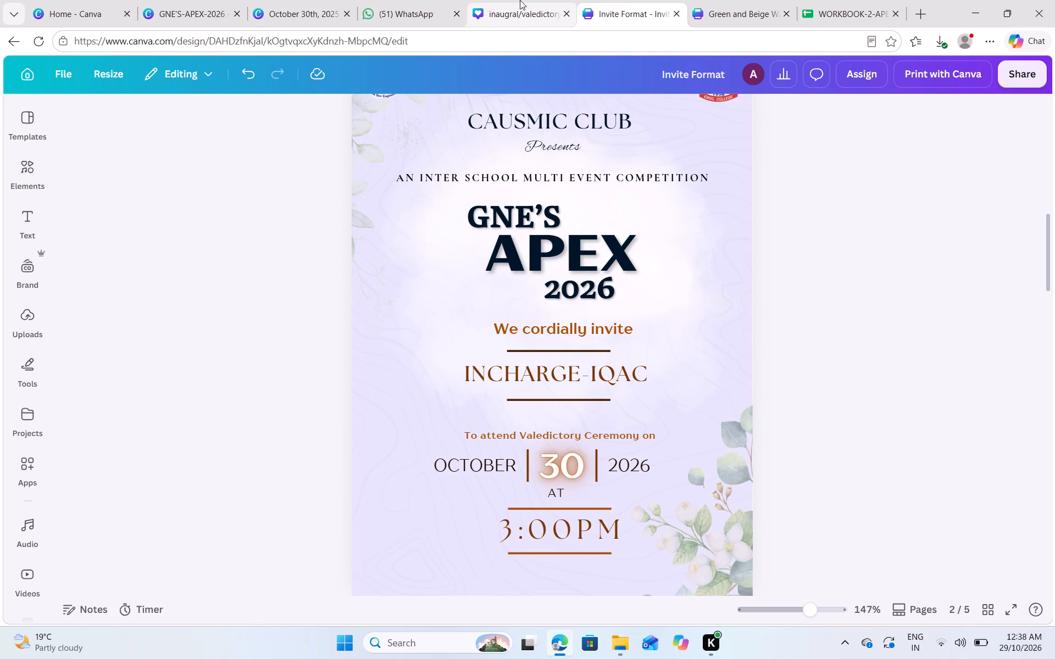
{"action": "left_click", "coordinate": [576, 335]}
{"action": "left_click", "coordinate": [313, 116]}
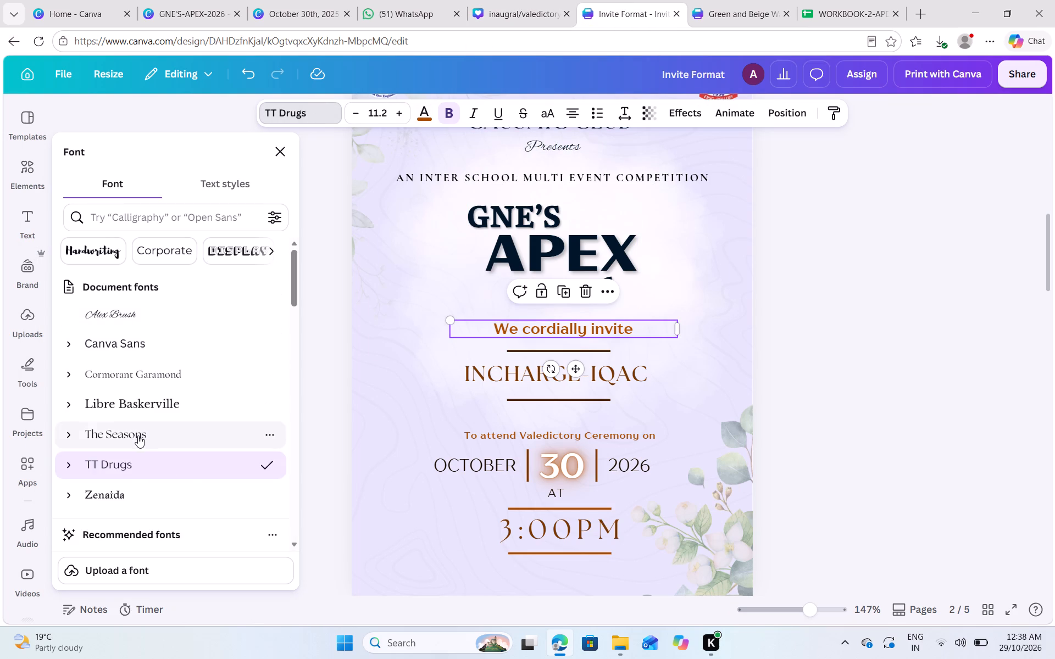
{"action": "left_click", "coordinate": [138, 434]}
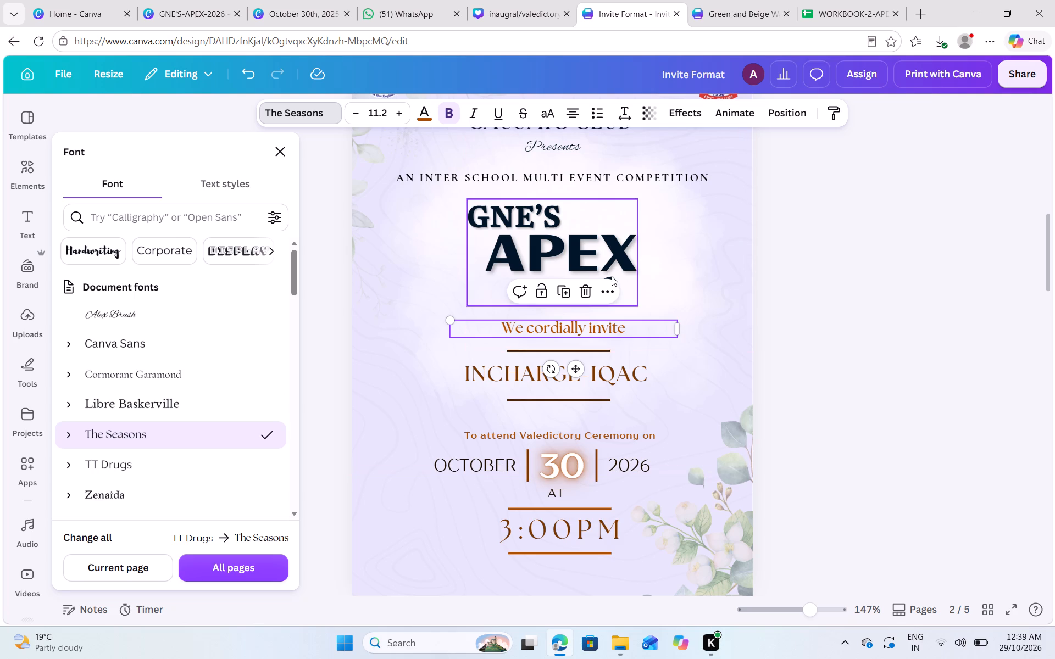
{"action": "left_click", "coordinate": [425, 111]}
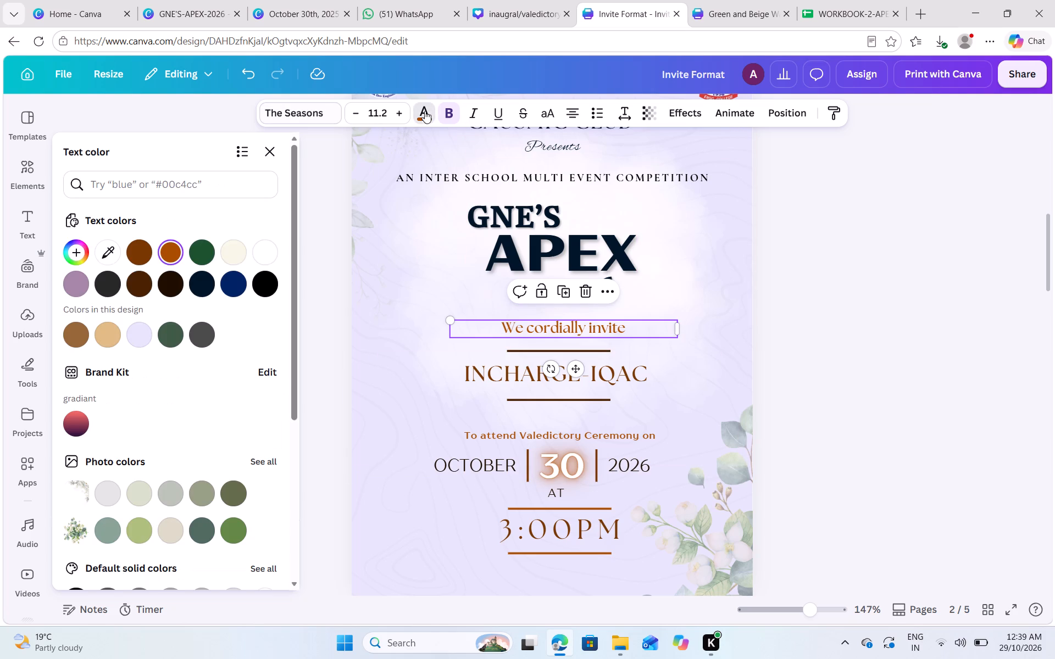
{"action": "left_click", "coordinate": [107, 282]}
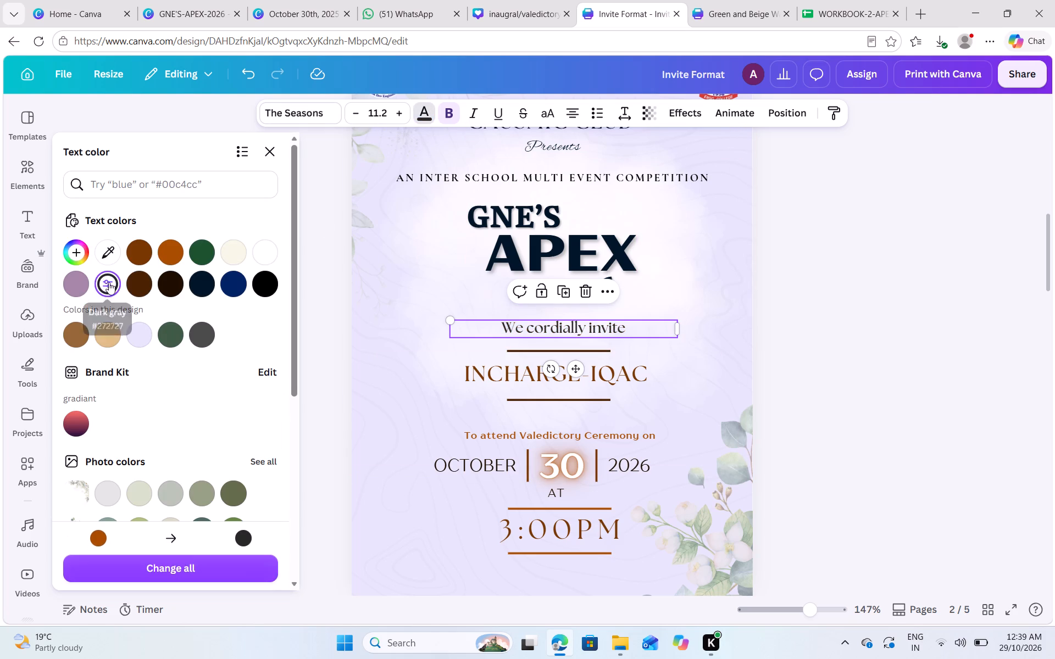
{"action": "left_click", "coordinate": [201, 288]}
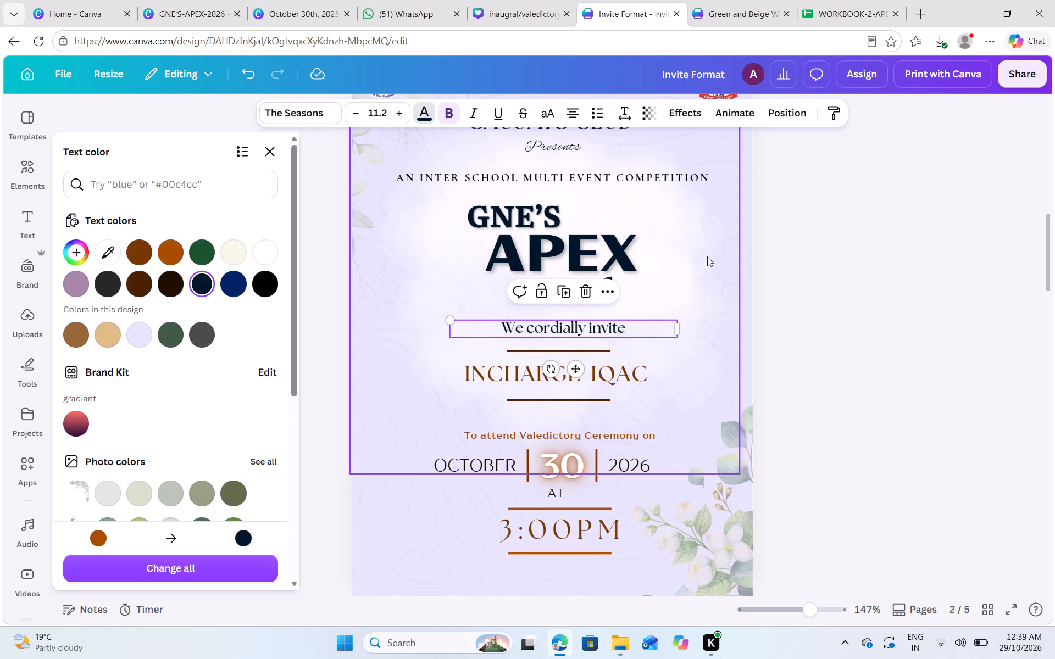
{"action": "double_click", "coordinate": [817, 260]}
{"action": "scroll", "coordinate": [817, 260], "scroll_direction": "up", "scroll_amount": 1}
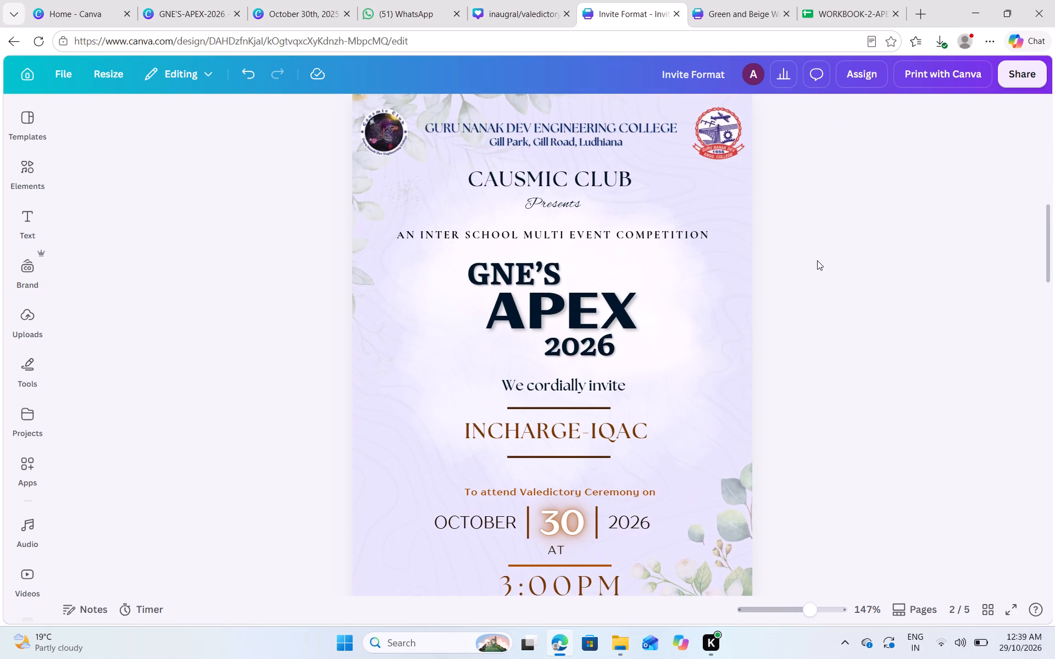
Recolour the "To attend Valedictory Ceremony on" line on page 2 with the APEX heading's very dark navy.
{"action": "scroll", "coordinate": [817, 260], "scroll_direction": "down", "scroll_amount": 2}
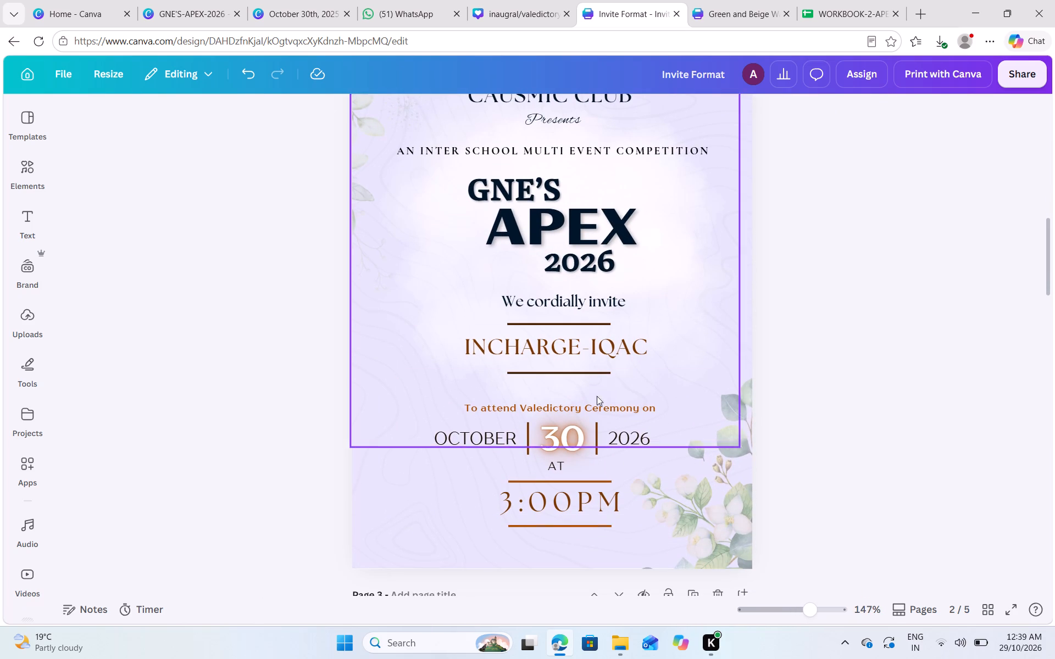
{"action": "left_click", "coordinate": [574, 410]}
{"action": "left_click", "coordinate": [426, 119]}
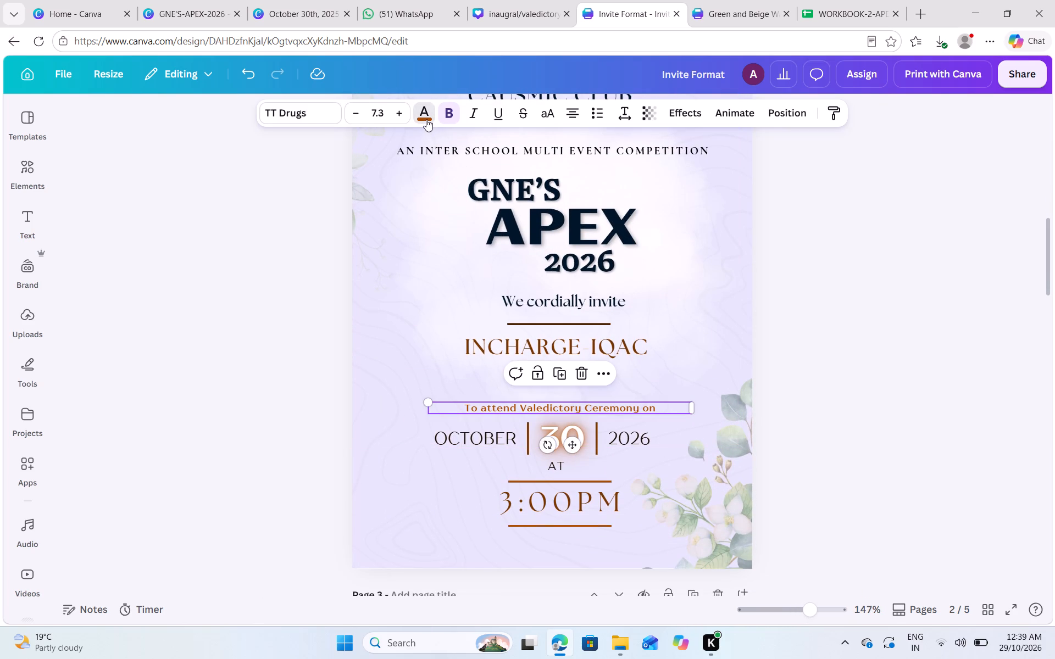
{"action": "left_click", "coordinate": [204, 277]}
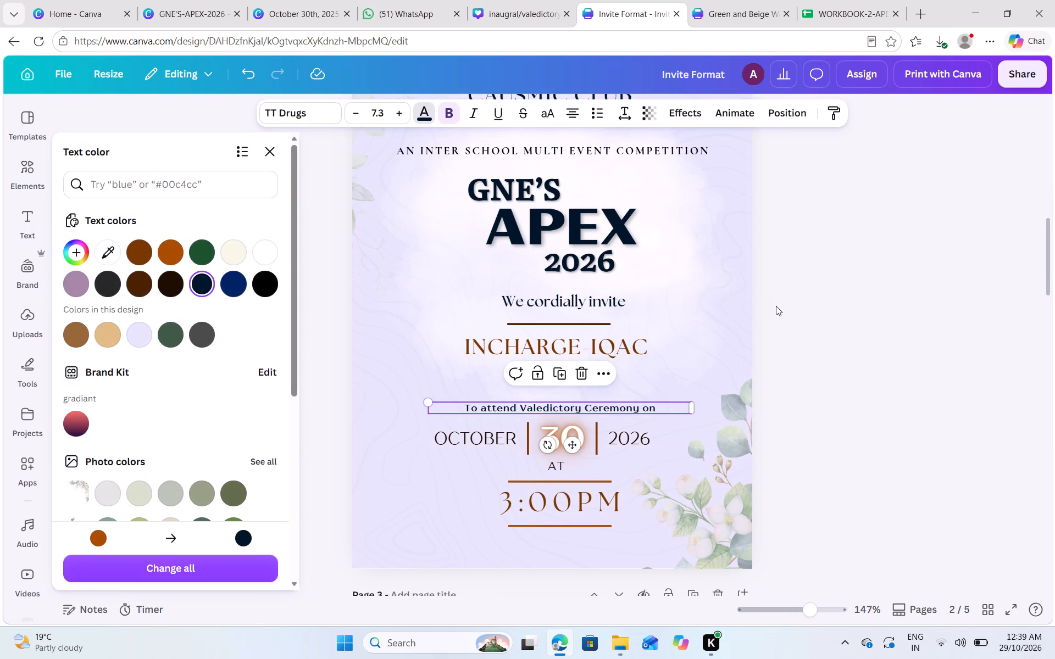
{"action": "left_click", "coordinate": [776, 306]}
{"action": "left_click", "coordinate": [776, 306]}
Recolour the 30 in the date row to Dark azure #001529, after trying the brighter dark blue.
{"action": "left_click", "coordinate": [564, 440]}
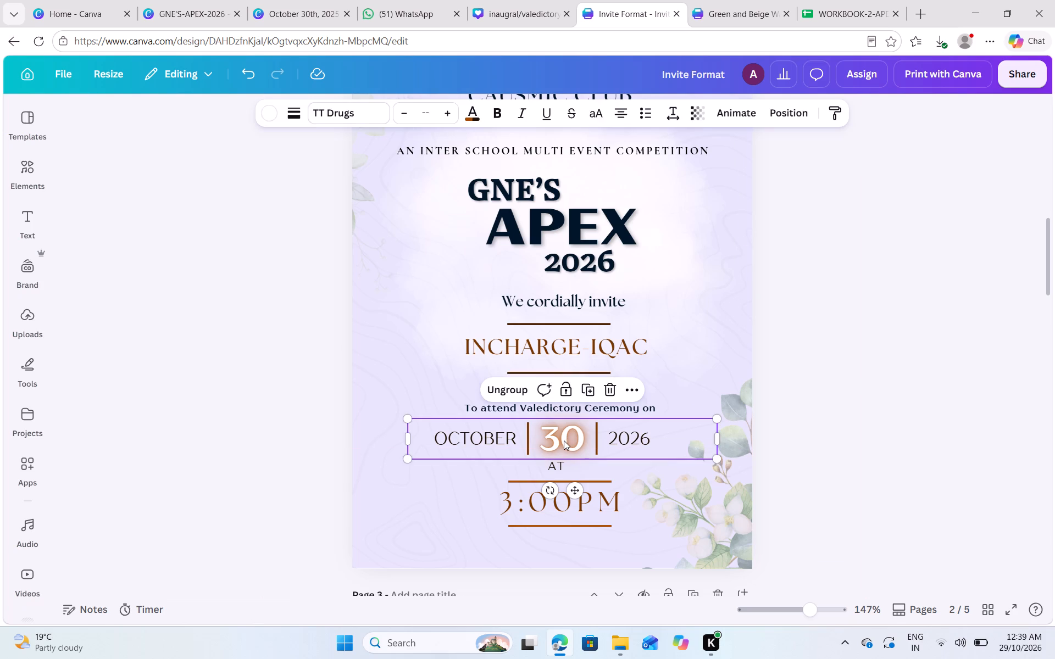
{"action": "left_click", "coordinate": [563, 440]}
{"action": "left_click", "coordinate": [427, 117]}
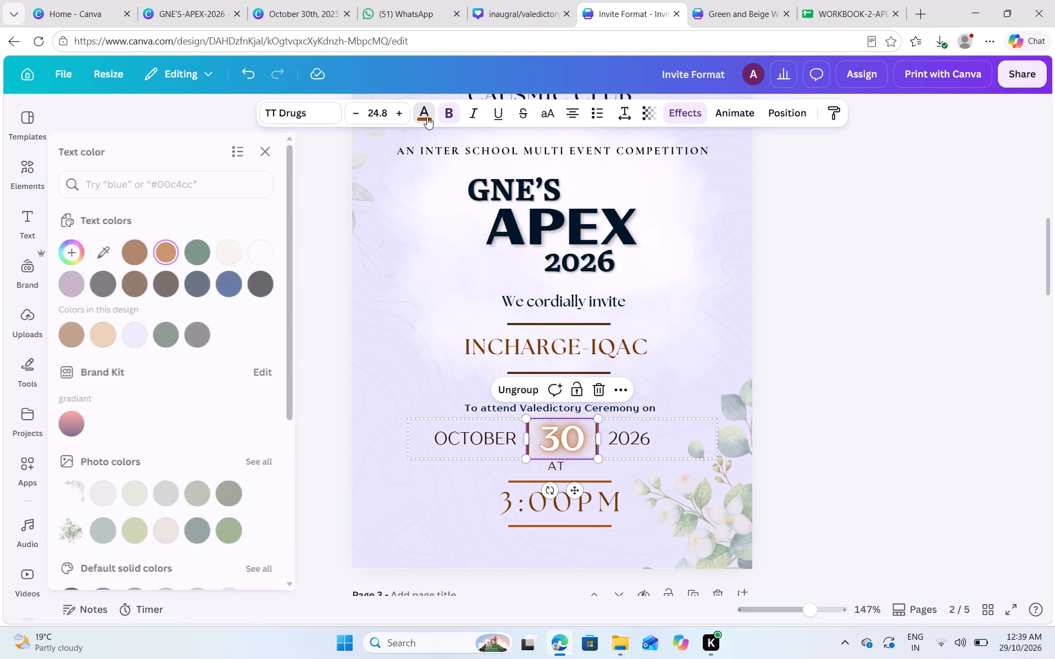
{"action": "left_click", "coordinate": [226, 283]}
{"action": "left_click", "coordinate": [195, 288]}
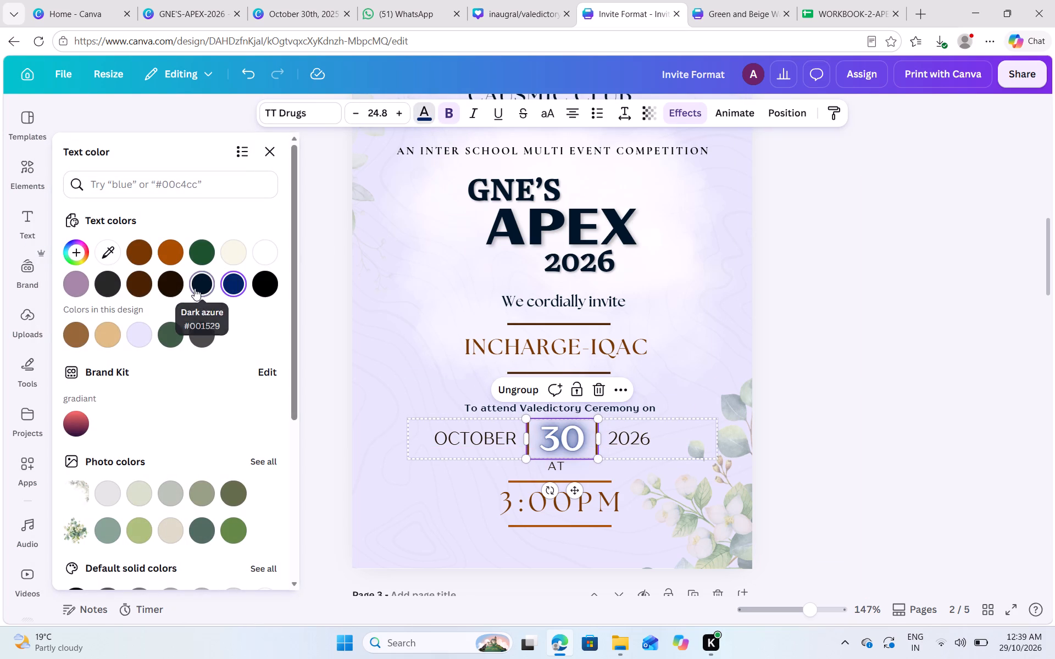
{"action": "double_click", "coordinate": [834, 249]}
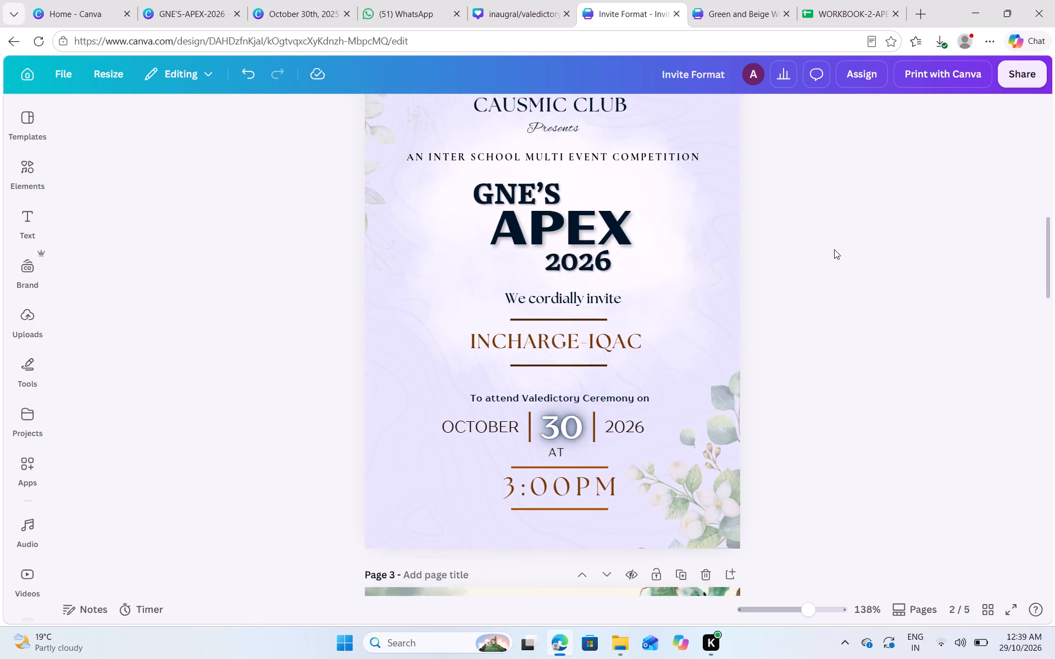
{"action": "scroll", "coordinate": [834, 249], "scroll_direction": "up", "scroll_amount": 1}
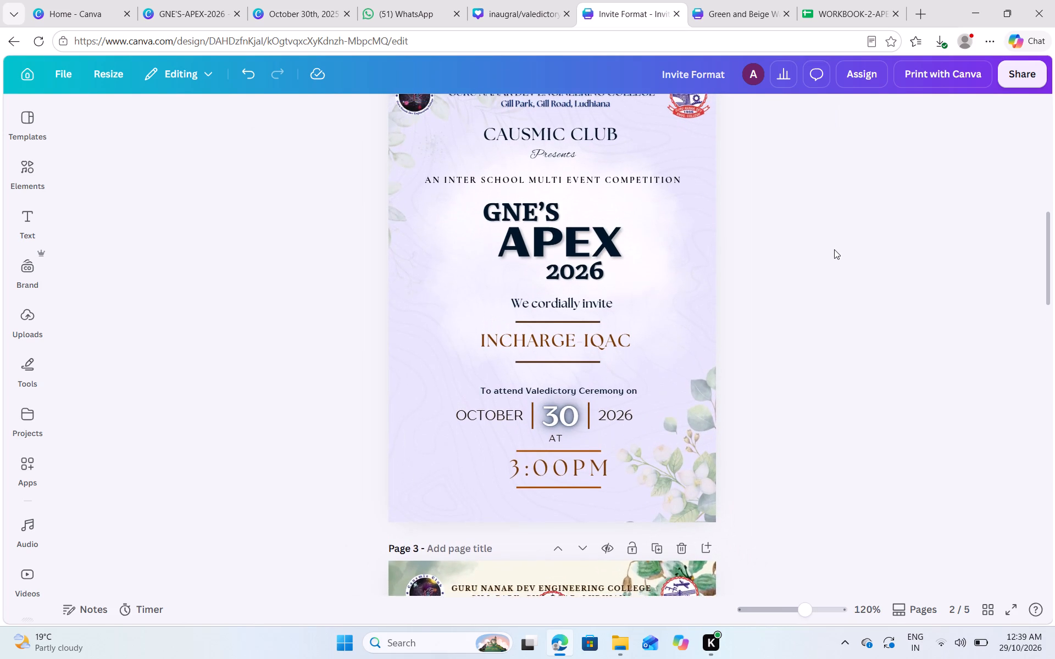
Change the ceremony time at the bottom of the page 2 invitation to 3:30PM.
{"action": "left_click", "coordinate": [578, 513]}
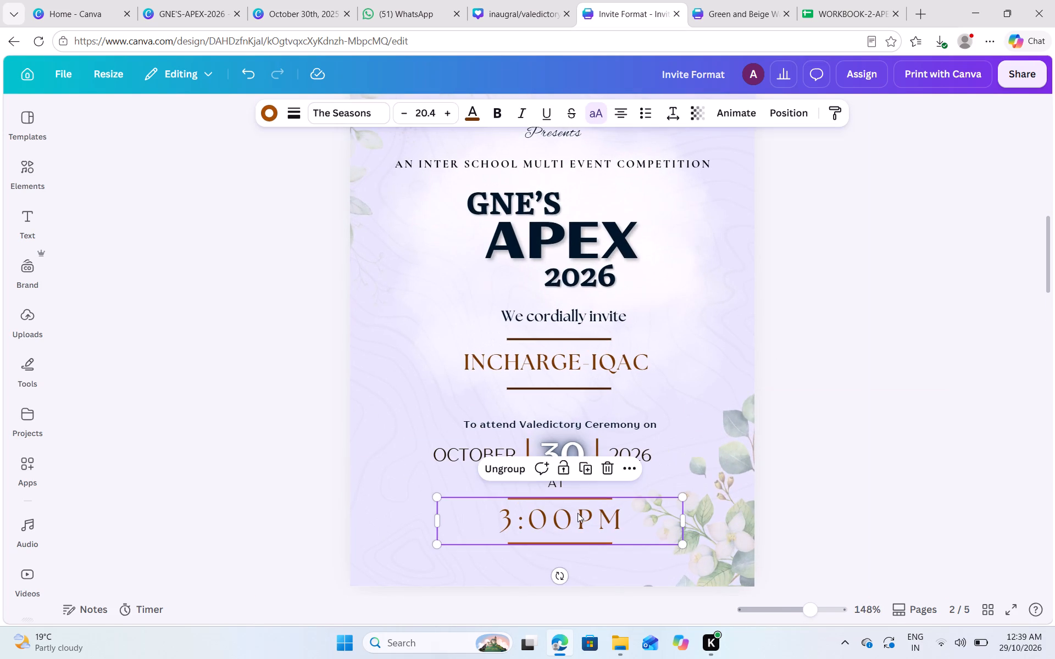
{"action": "left_click", "coordinate": [558, 525]}
{"action": "left_click", "coordinate": [545, 524]}
{"action": "left_click", "coordinate": [545, 523]}
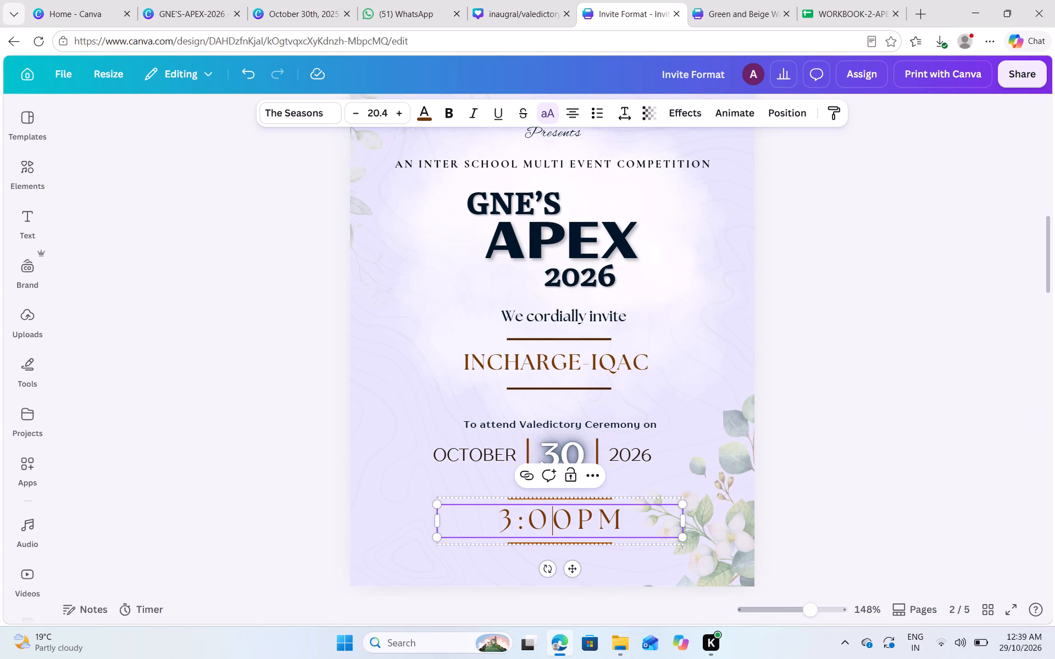
{"action": "key", "text": "BackSpace"}
{"action": "key", "text": "3"}
Recolour the 3:30PM time text with the light tan already used in the design.
{"action": "triple_click", "coordinate": [601, 521]}
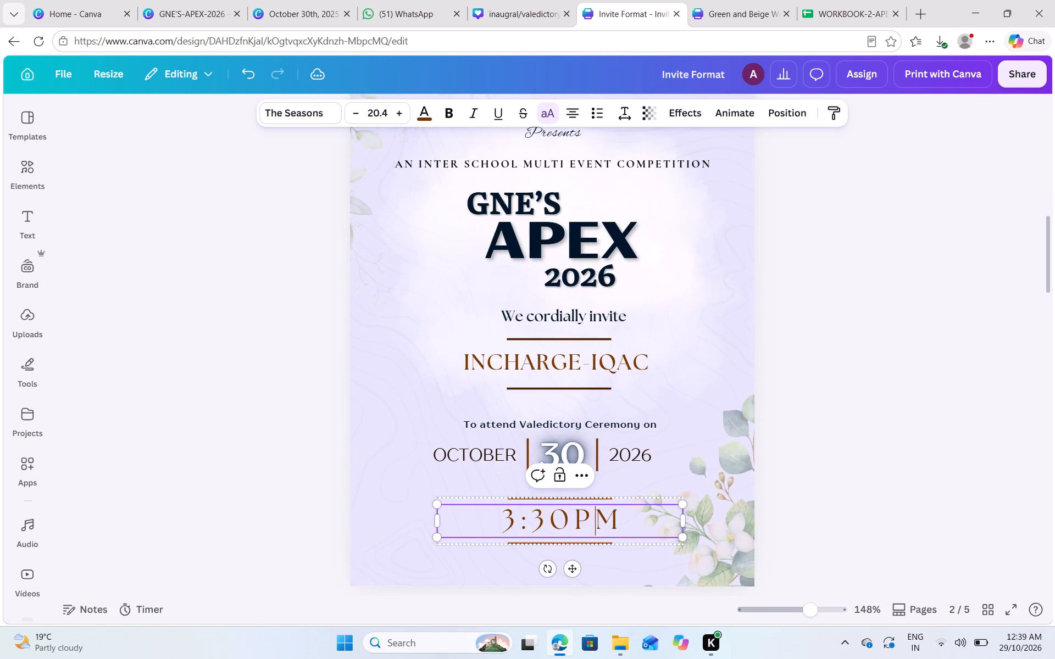
{"action": "left_click", "coordinate": [418, 113]}
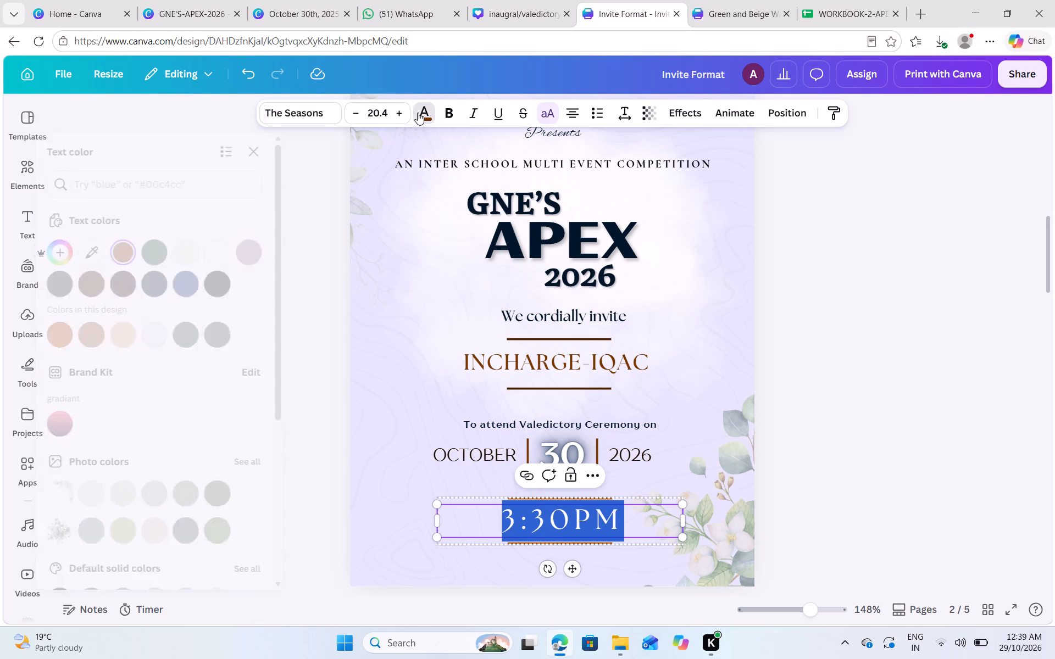
{"action": "left_click", "coordinate": [138, 328]}
{"action": "double_click", "coordinate": [826, 288]}
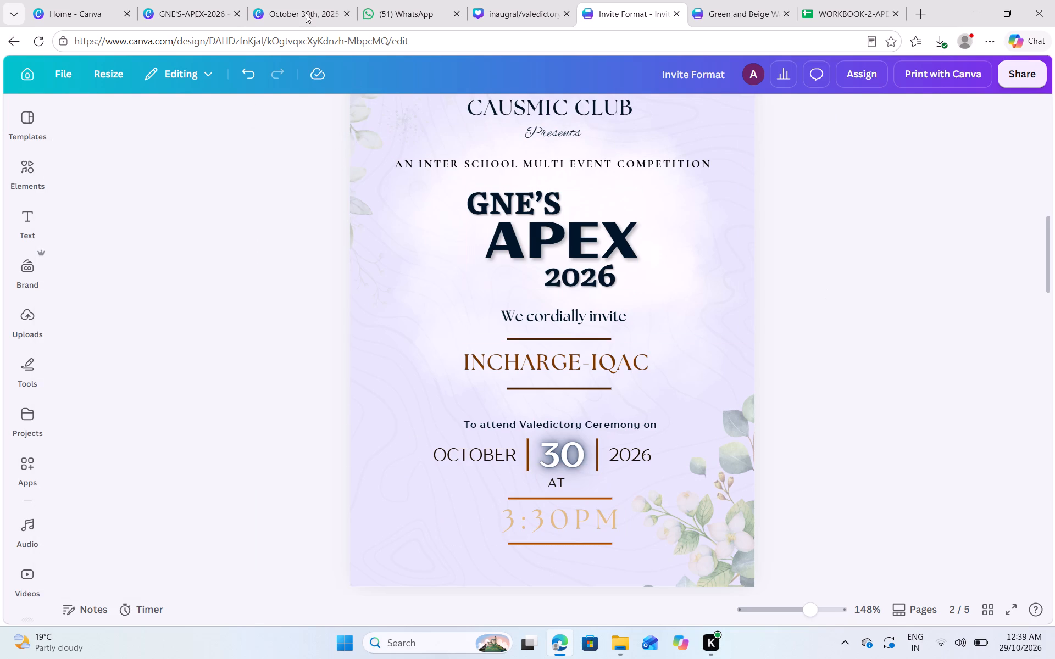
Look through the other open invitation designs, and in GNE'S-APEX-2026 open the colour choices for page 1's gold corner graphic.
{"action": "left_click", "coordinate": [301, 0]}
{"action": "left_click", "coordinate": [495, 1]}
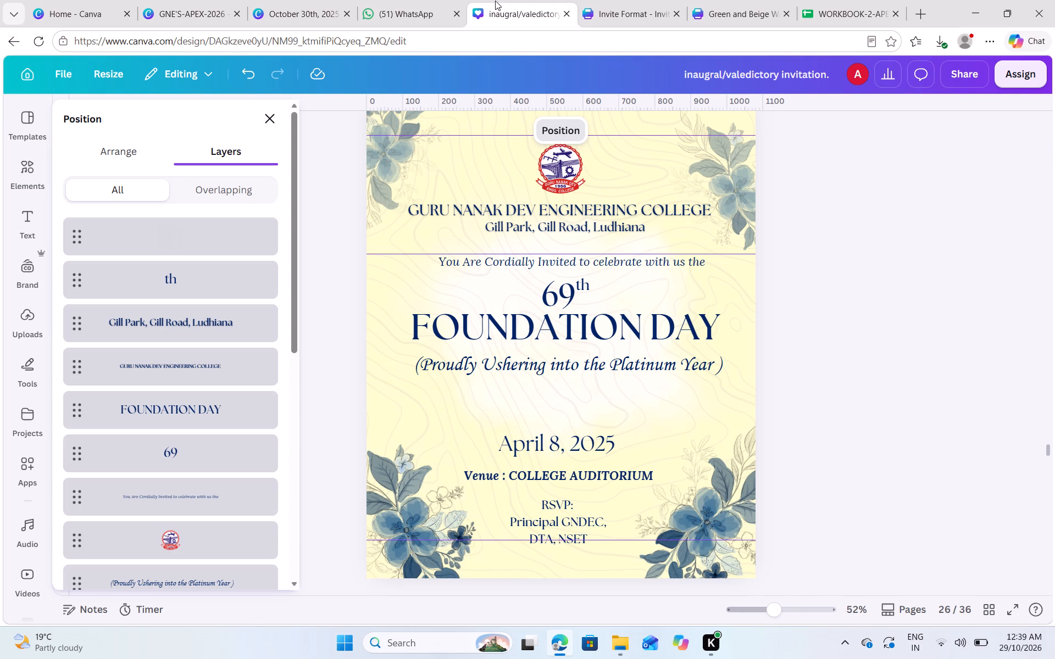
{"action": "left_click", "coordinate": [730, 1]}
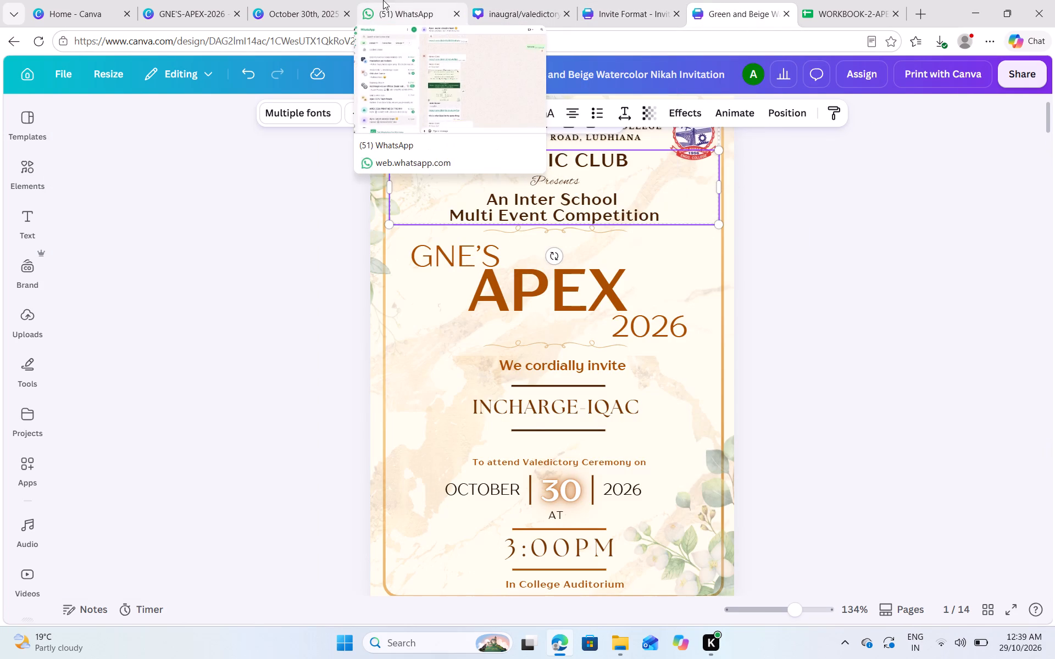
{"action": "left_click", "coordinate": [195, 1]}
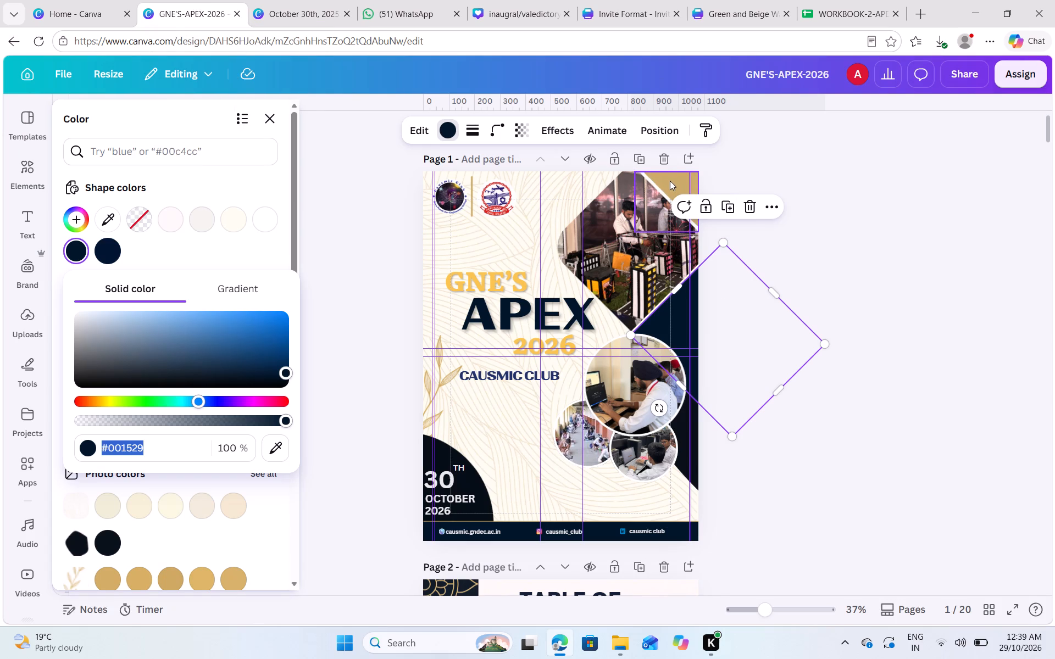
{"action": "left_click", "coordinate": [670, 181]}
{"action": "left_click", "coordinate": [507, 131]}
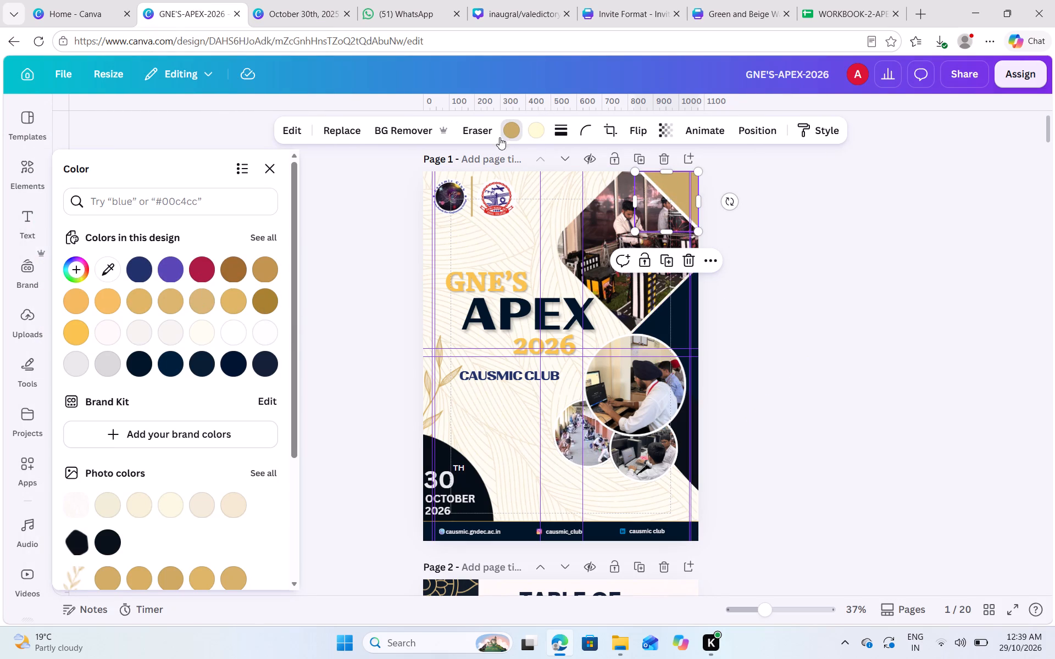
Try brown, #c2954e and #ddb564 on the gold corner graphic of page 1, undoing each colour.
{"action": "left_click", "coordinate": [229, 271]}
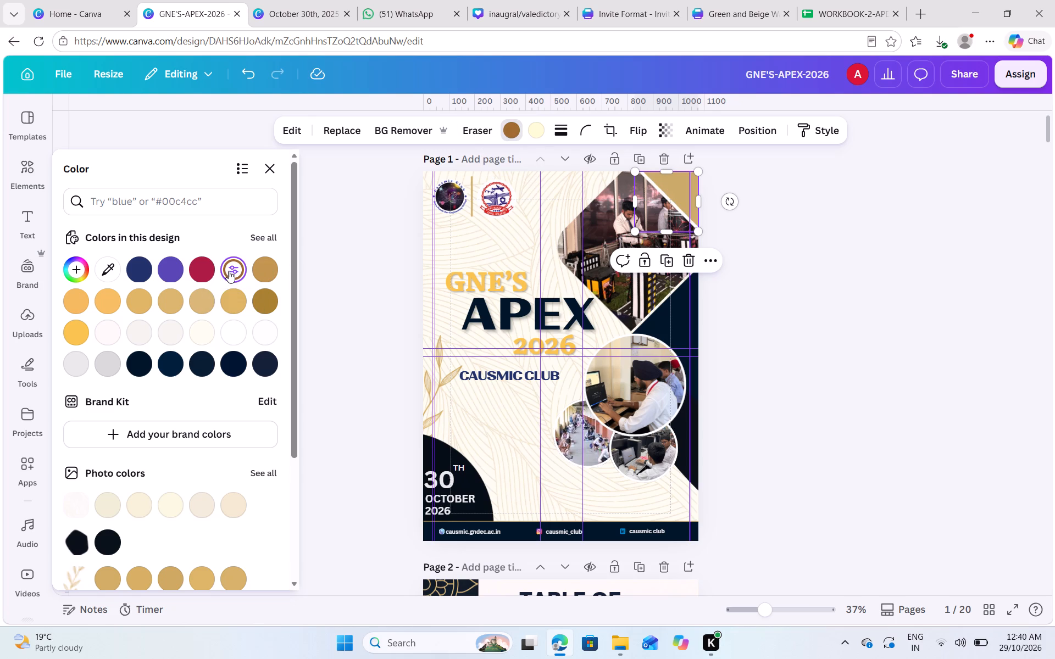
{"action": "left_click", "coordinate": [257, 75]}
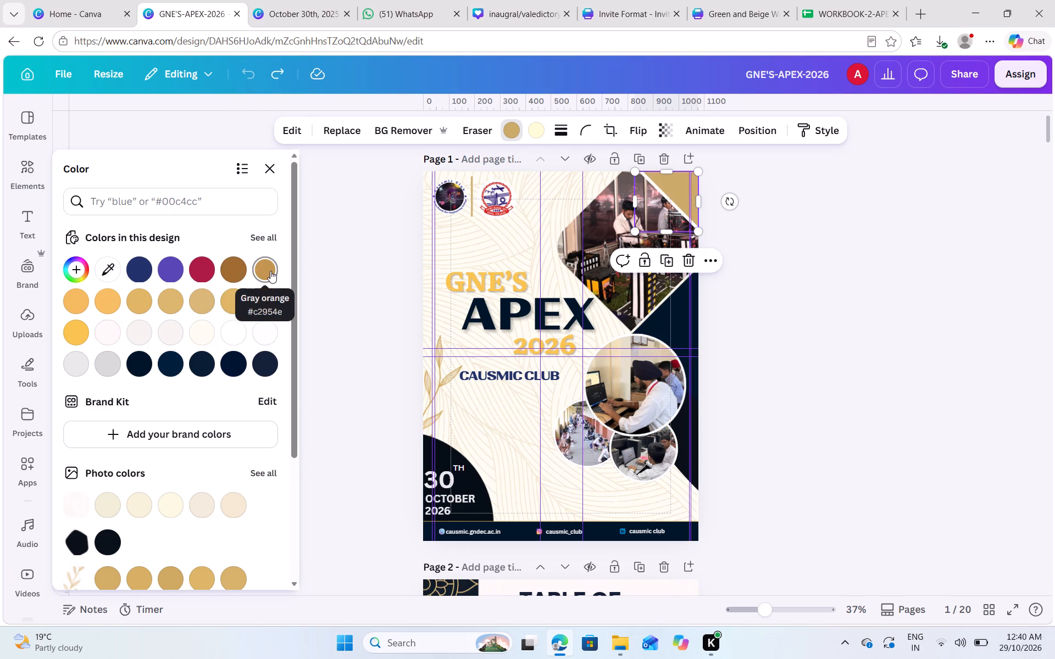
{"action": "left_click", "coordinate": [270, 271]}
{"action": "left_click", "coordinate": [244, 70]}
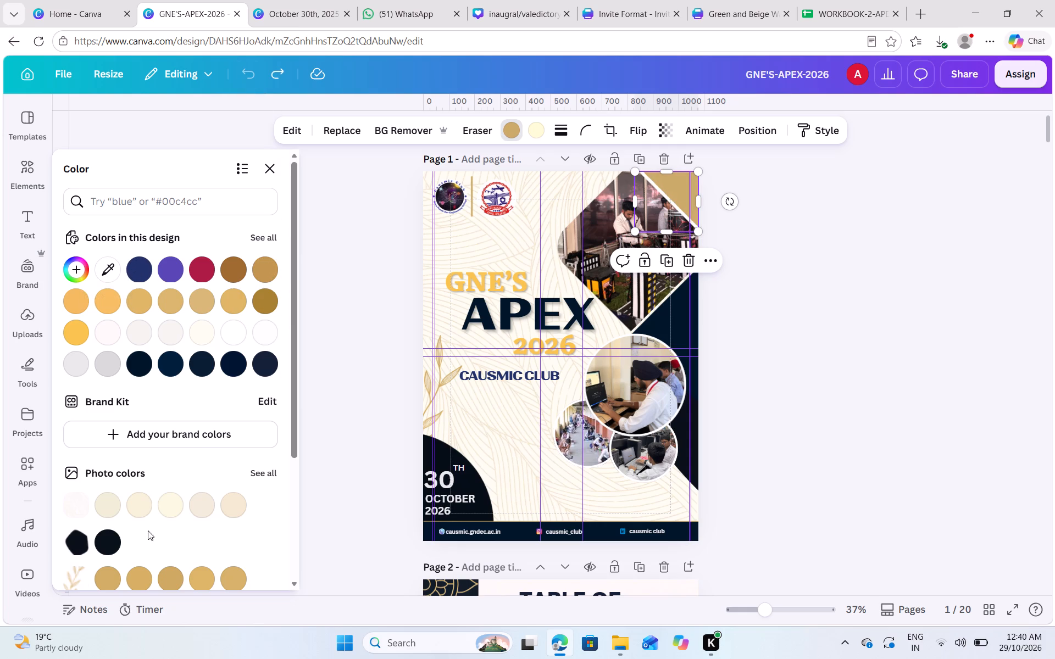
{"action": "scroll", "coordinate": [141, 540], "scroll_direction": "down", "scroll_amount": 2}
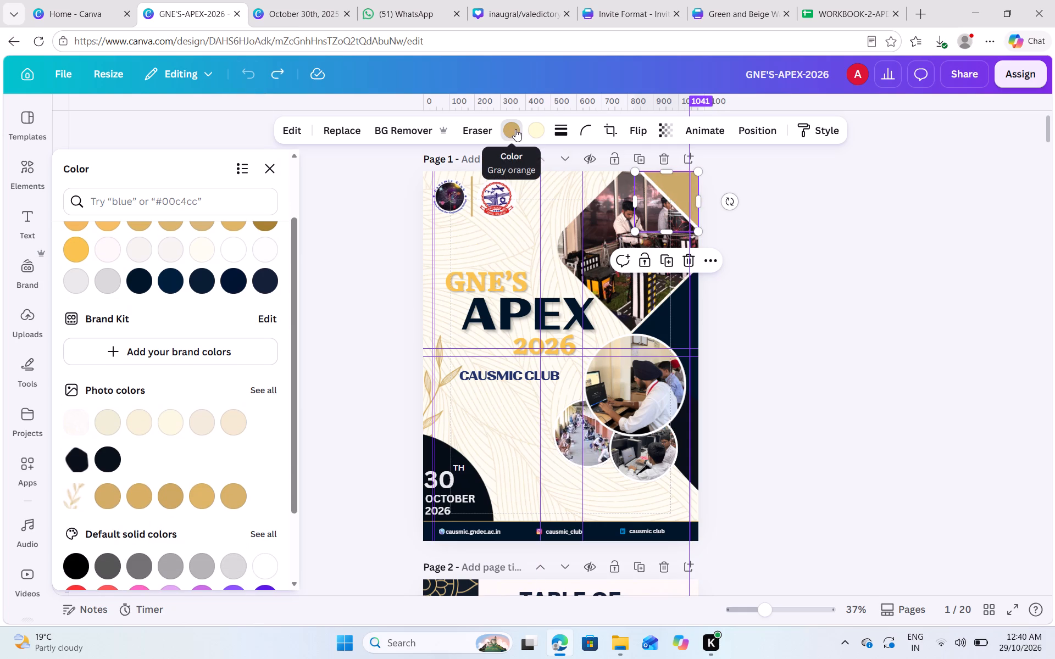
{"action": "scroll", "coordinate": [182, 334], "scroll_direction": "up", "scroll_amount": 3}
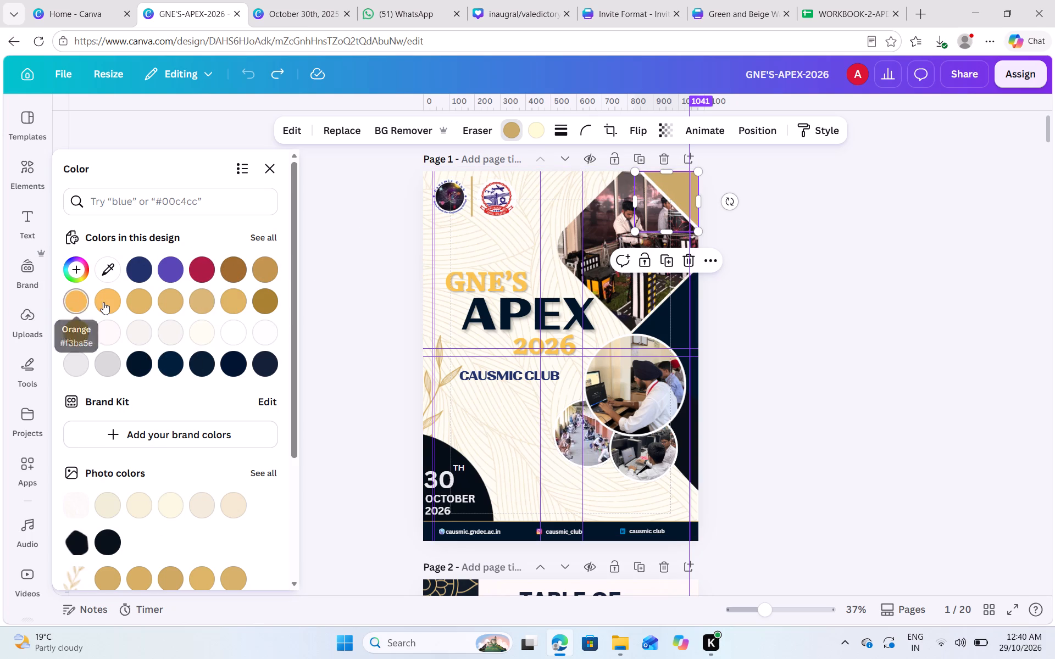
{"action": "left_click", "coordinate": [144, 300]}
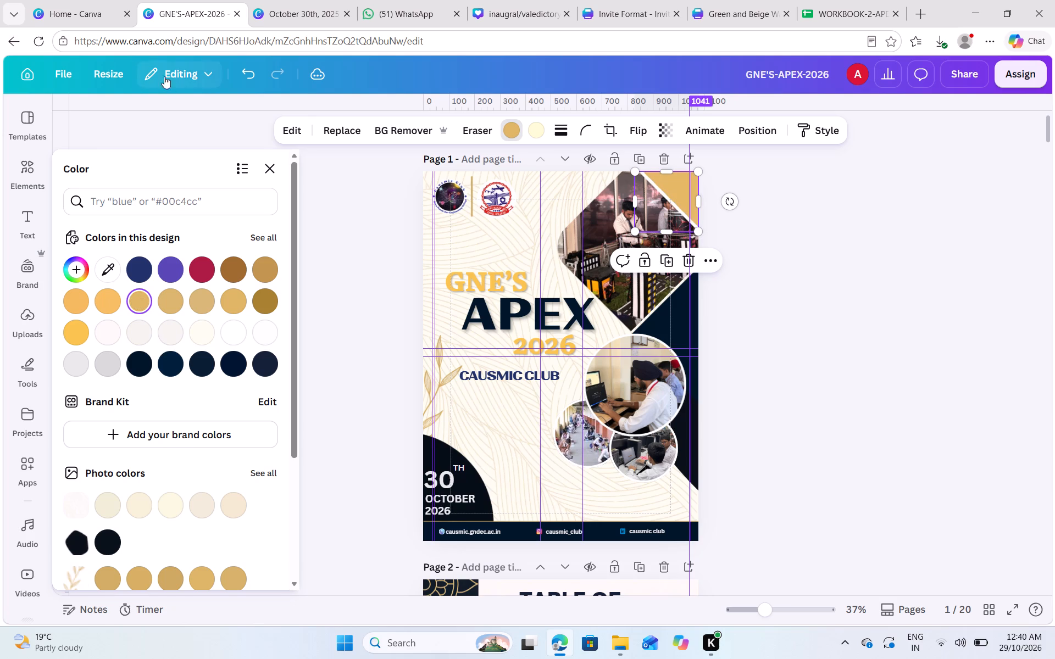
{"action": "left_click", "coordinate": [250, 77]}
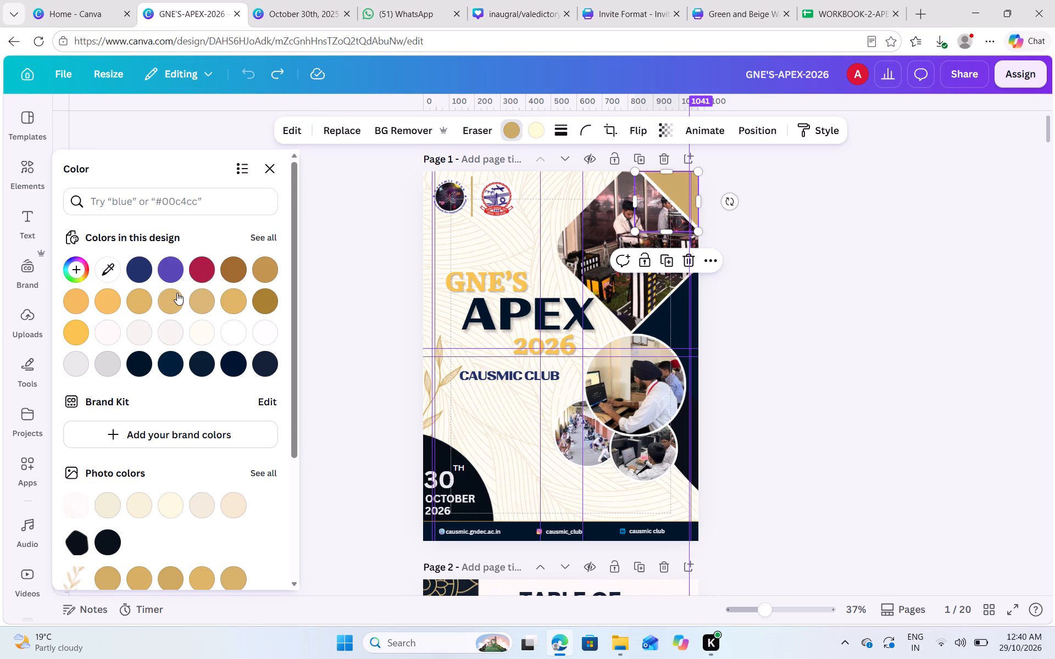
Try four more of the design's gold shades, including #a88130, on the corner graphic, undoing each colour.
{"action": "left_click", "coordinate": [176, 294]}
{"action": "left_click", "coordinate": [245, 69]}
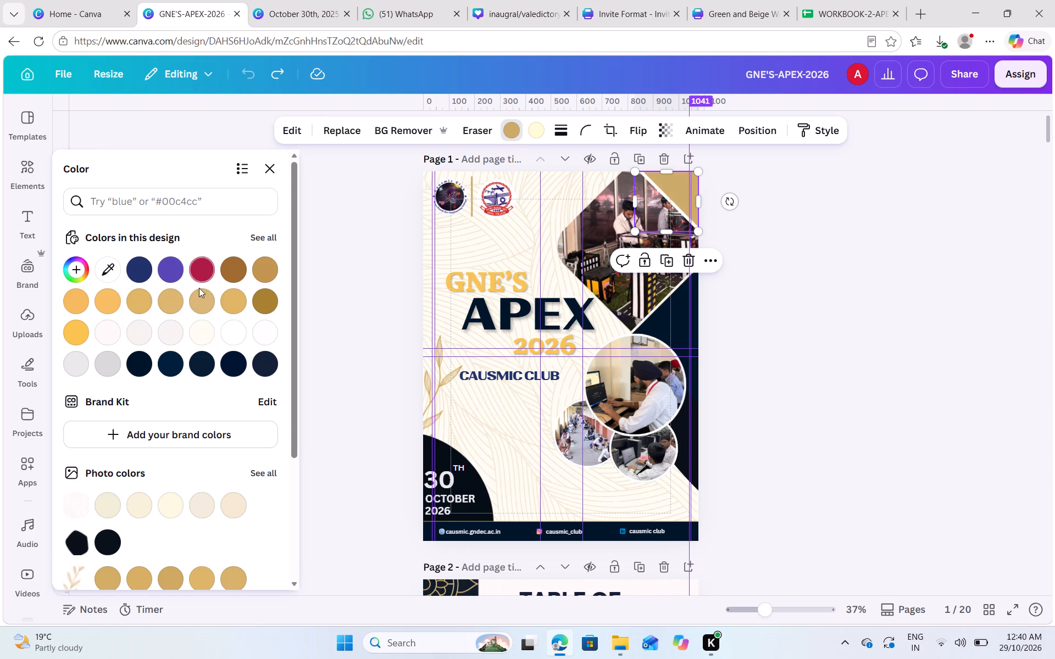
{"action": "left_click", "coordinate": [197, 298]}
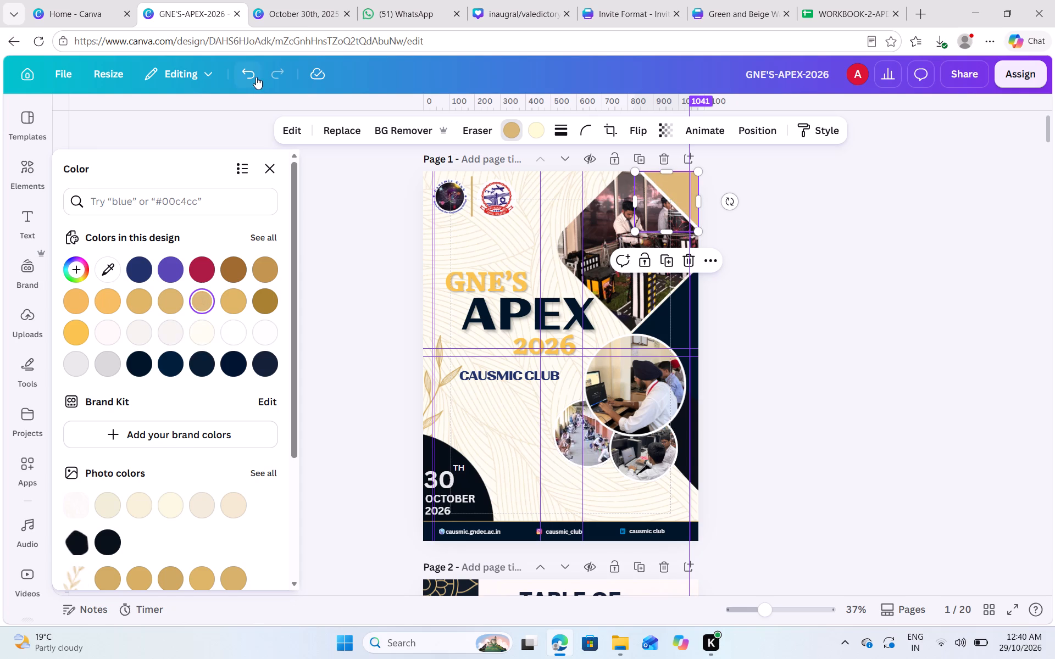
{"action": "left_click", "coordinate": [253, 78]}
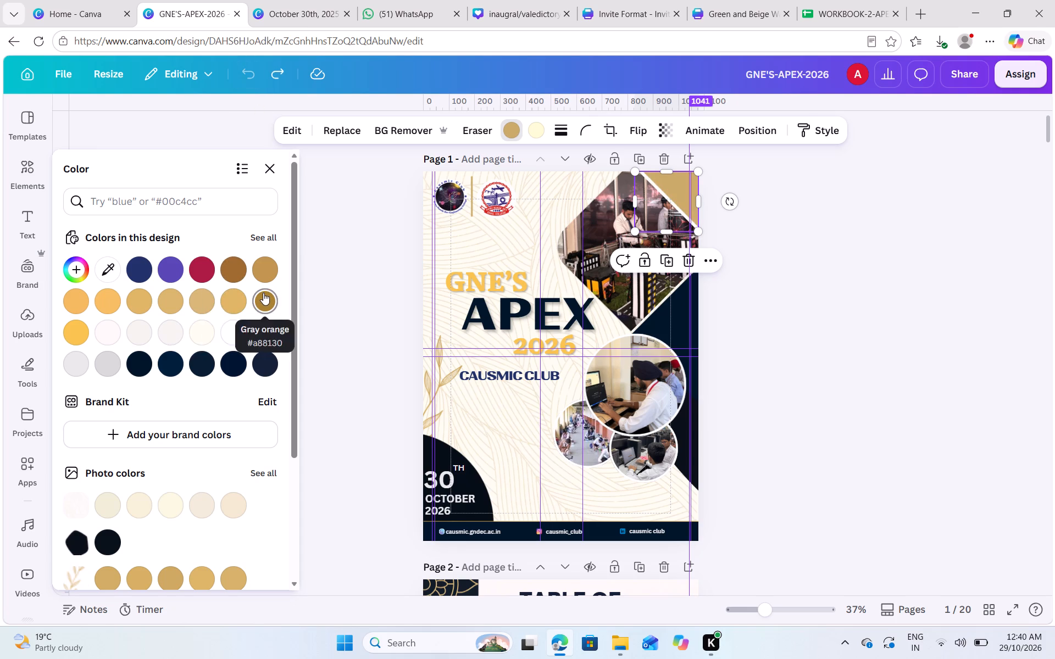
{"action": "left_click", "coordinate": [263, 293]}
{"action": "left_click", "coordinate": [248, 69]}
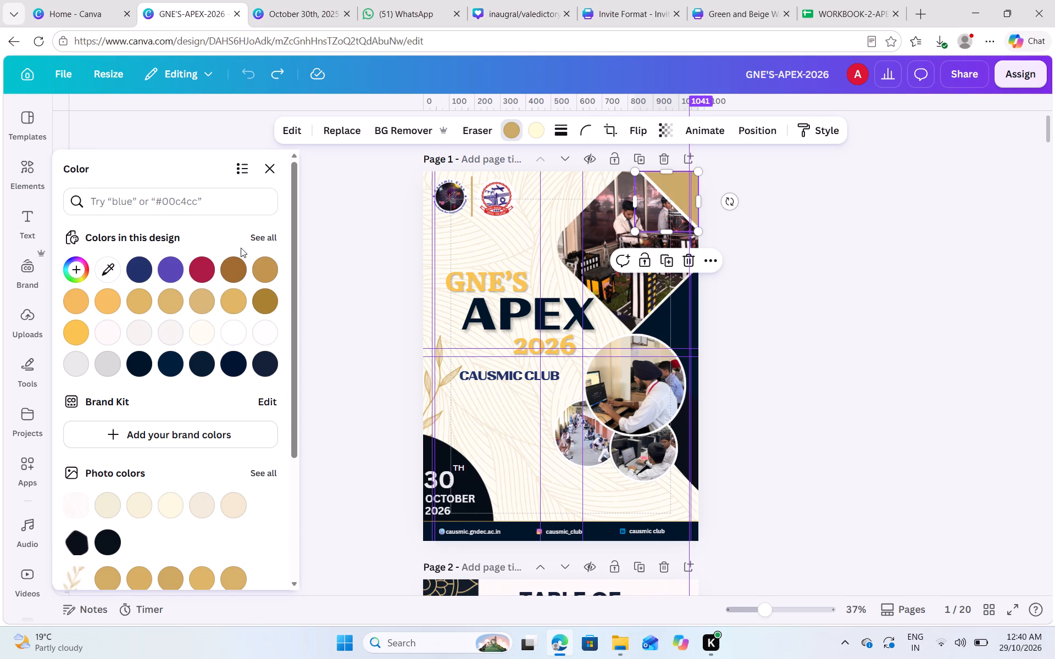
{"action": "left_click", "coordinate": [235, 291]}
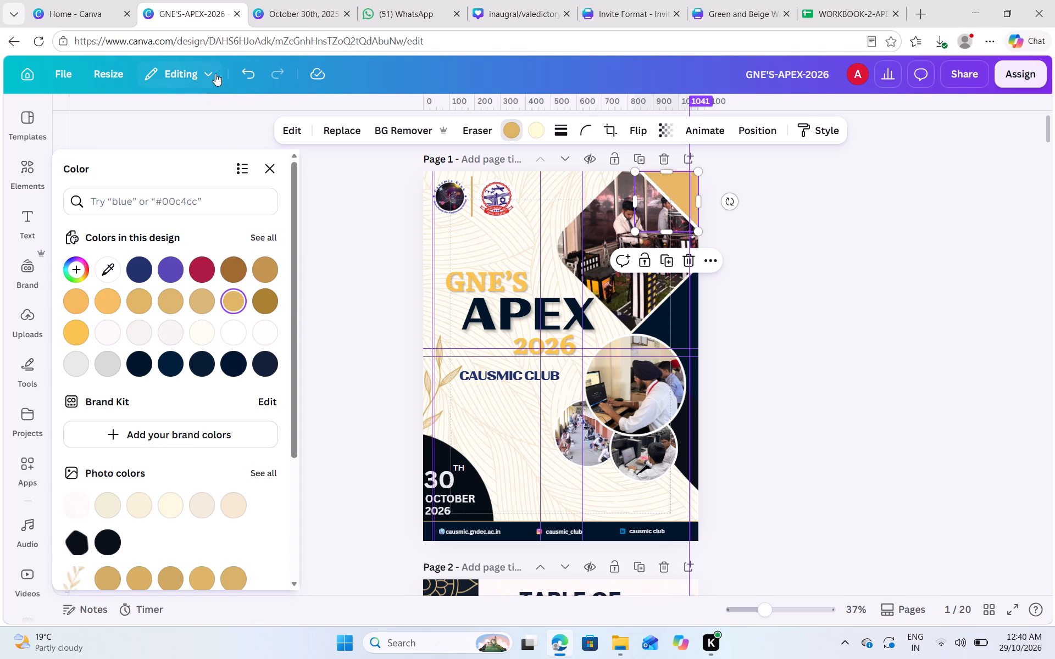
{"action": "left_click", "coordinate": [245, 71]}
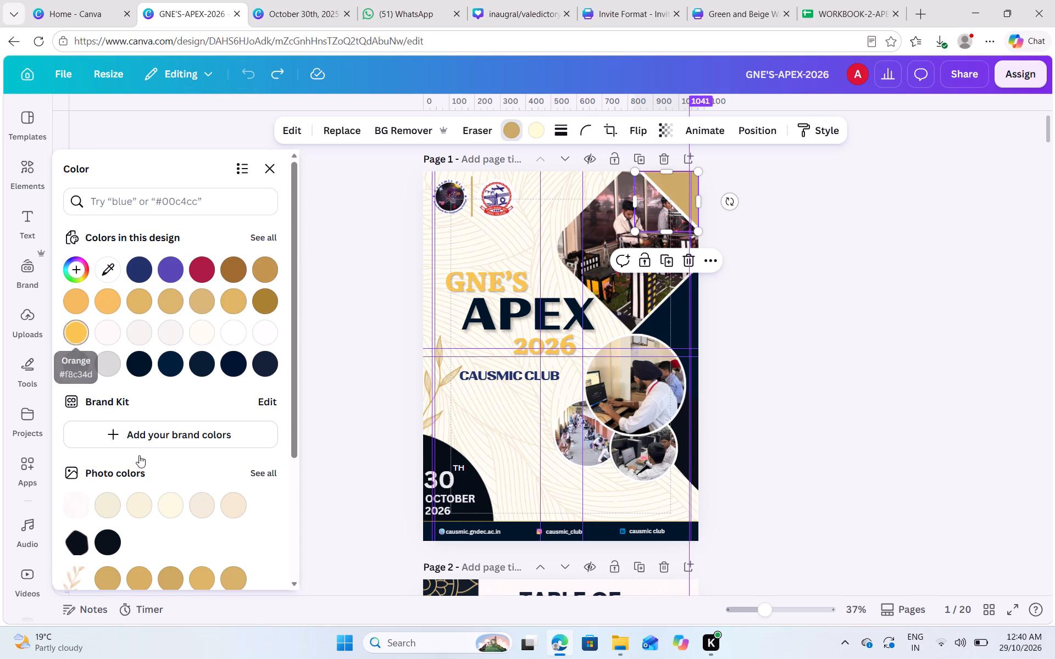
Recolour the gold corner graphic on page 1 with the photo colour #d1ad63.
{"action": "scroll", "coordinate": [195, 549], "scroll_direction": "down", "scroll_amount": 3}
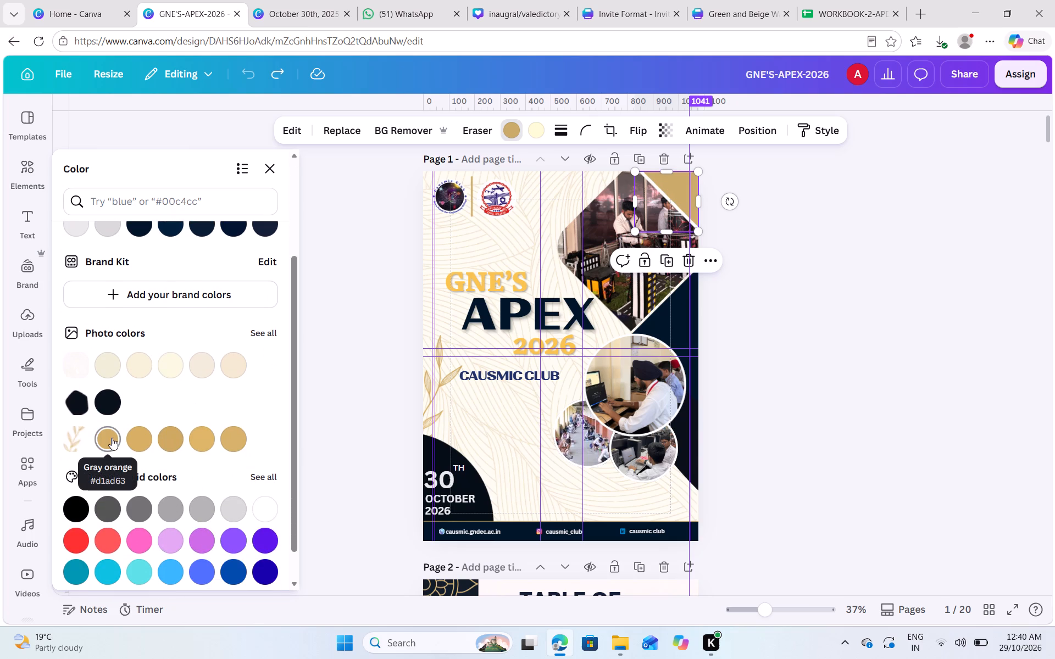
{"action": "left_click", "coordinate": [112, 438]}
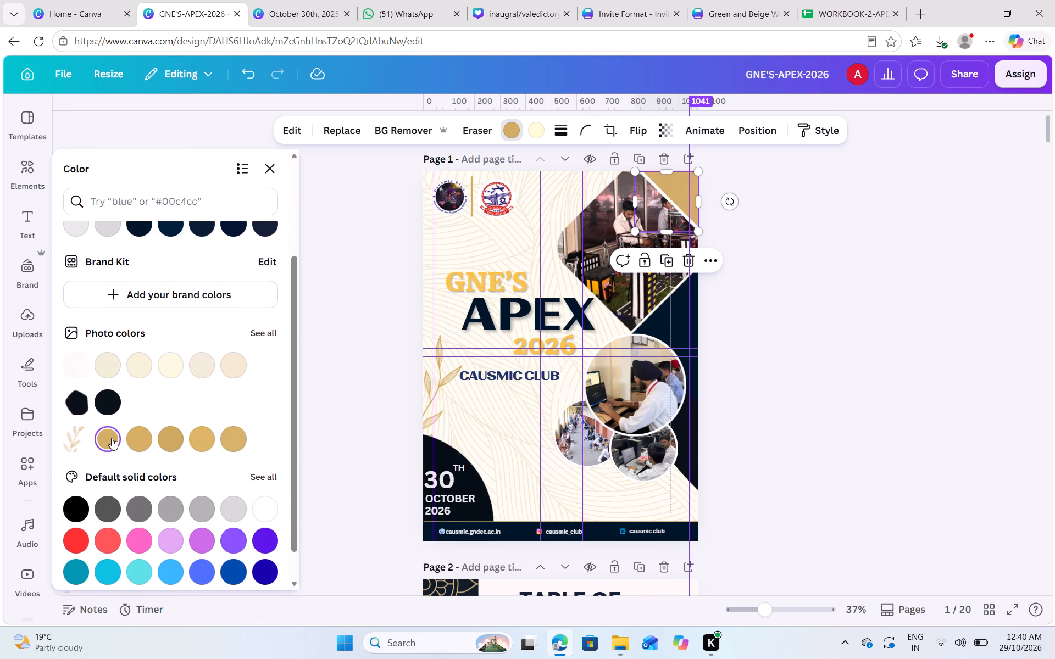
{"action": "left_click", "coordinate": [112, 438]}
{"action": "left_click", "coordinate": [105, 437]}
{"action": "scroll", "coordinate": [141, 376], "scroll_direction": "up", "scroll_amount": 2}
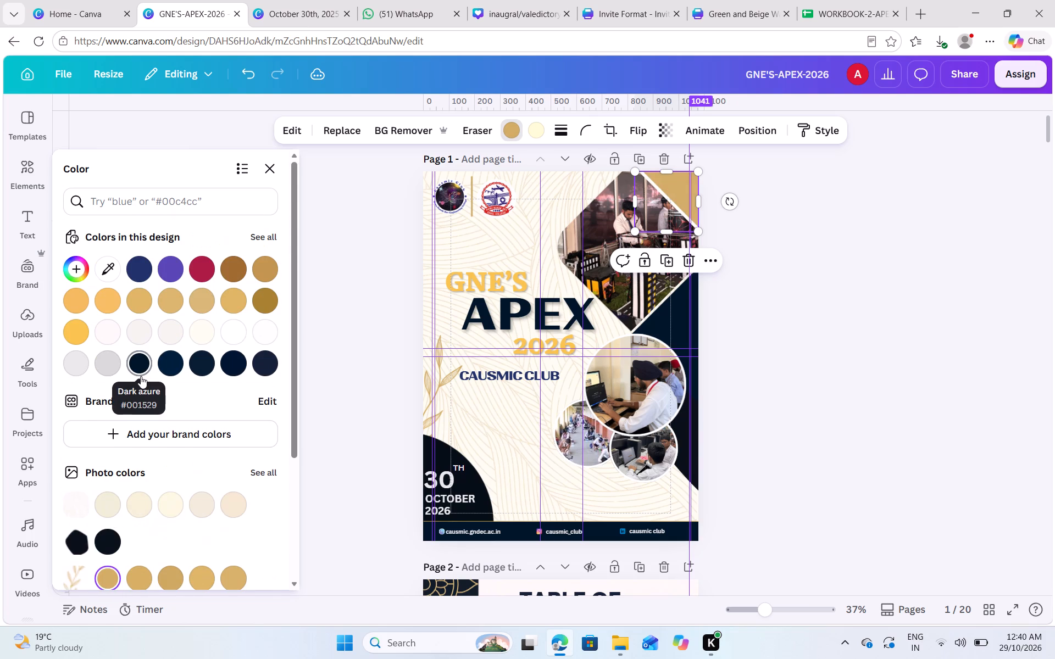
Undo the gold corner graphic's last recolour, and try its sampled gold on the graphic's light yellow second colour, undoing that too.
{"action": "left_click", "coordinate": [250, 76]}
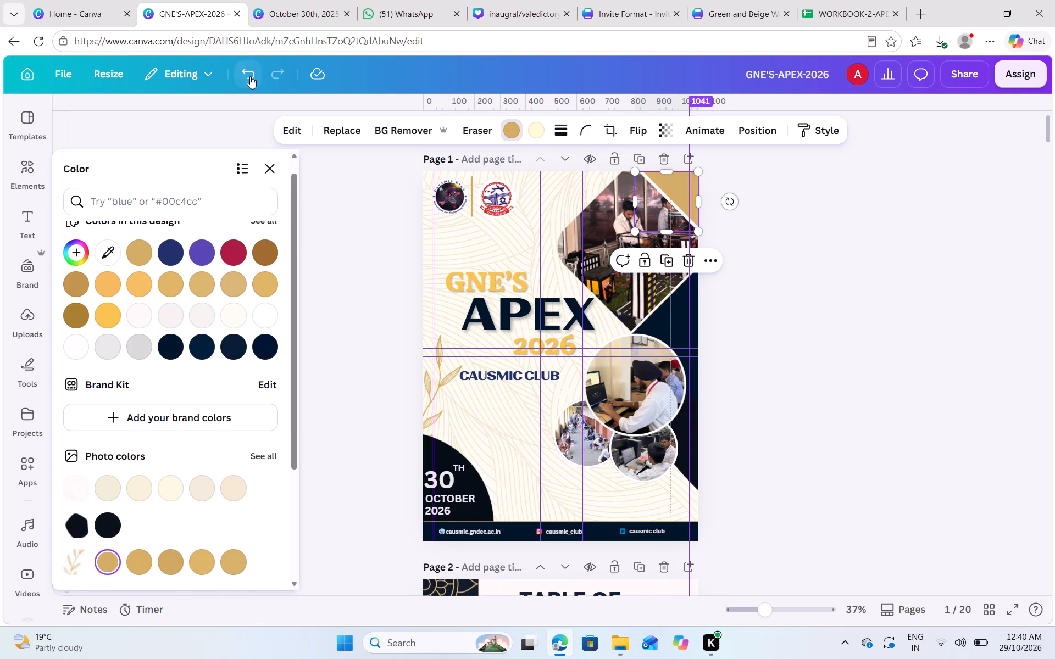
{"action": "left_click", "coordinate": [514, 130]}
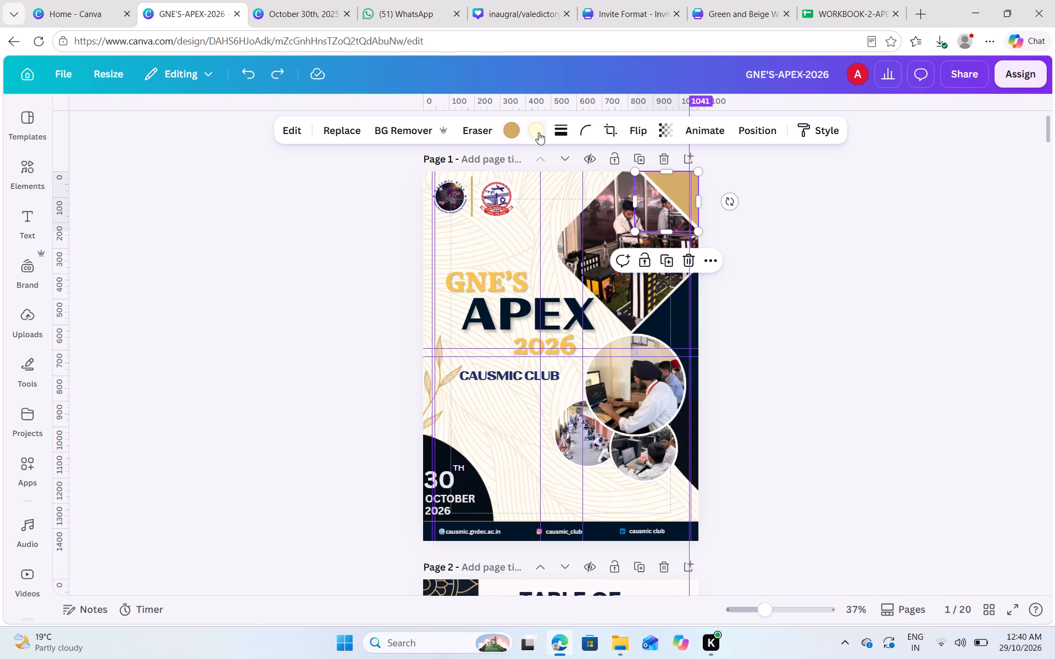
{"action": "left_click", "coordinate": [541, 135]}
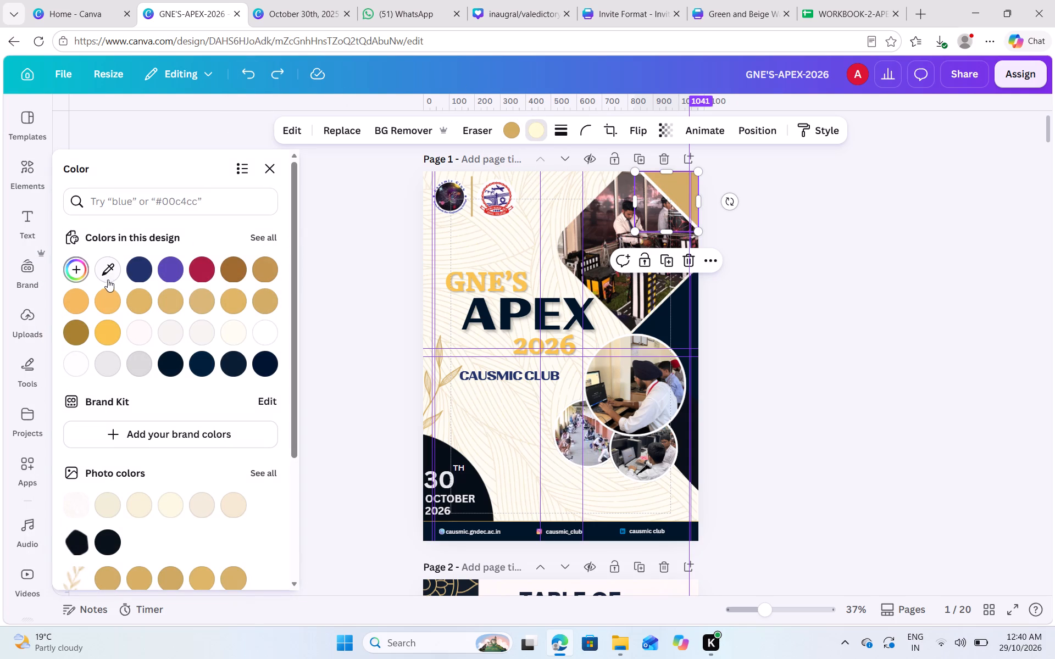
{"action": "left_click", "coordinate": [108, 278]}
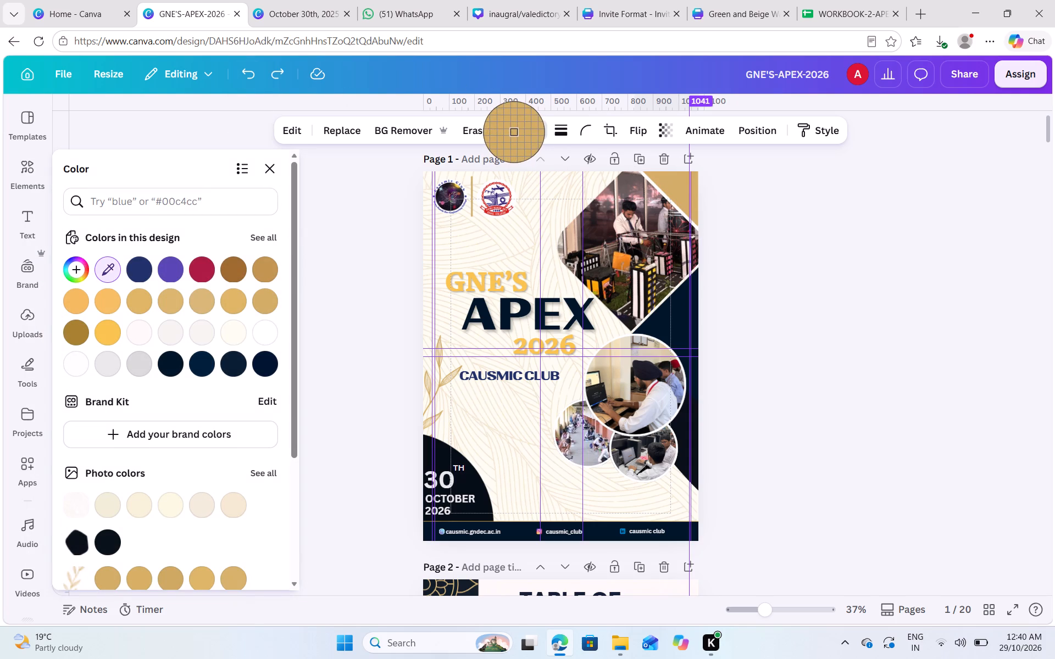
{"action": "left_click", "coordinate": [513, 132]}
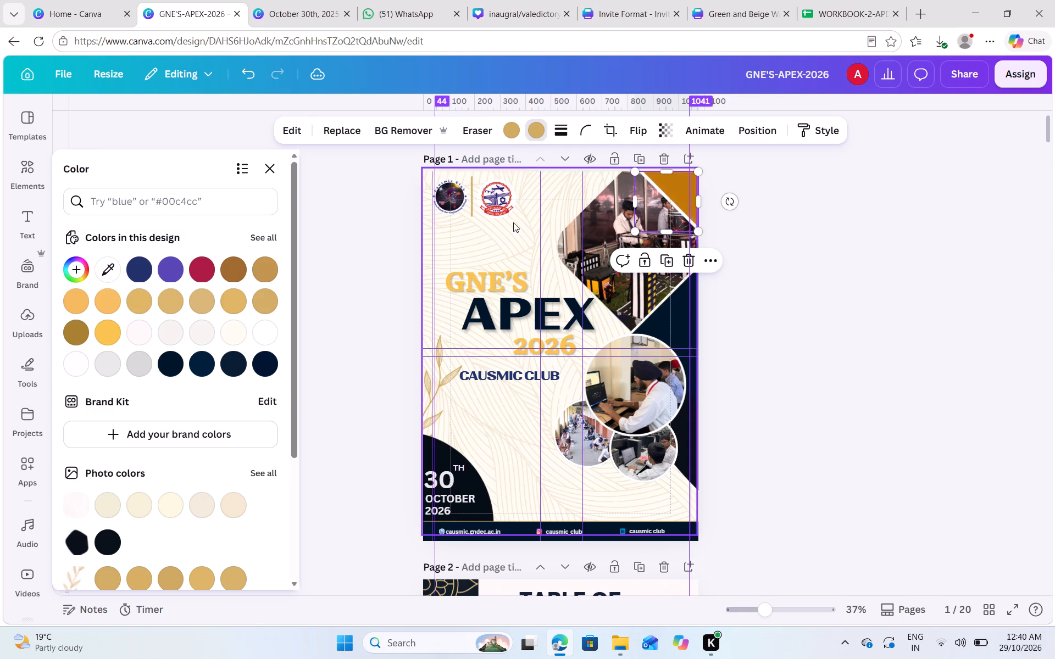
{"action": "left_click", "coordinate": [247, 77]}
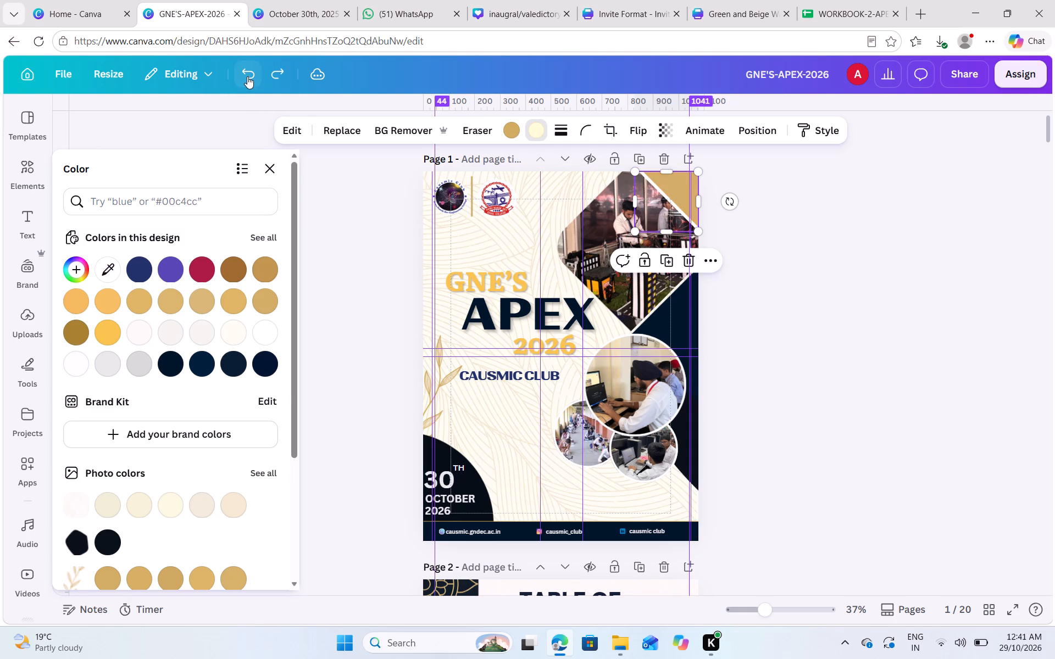
Copy the hex code #D1AD62 from the corner graphic's main gold colour and return to the Invite Format design.
{"action": "left_click", "coordinate": [513, 133]}
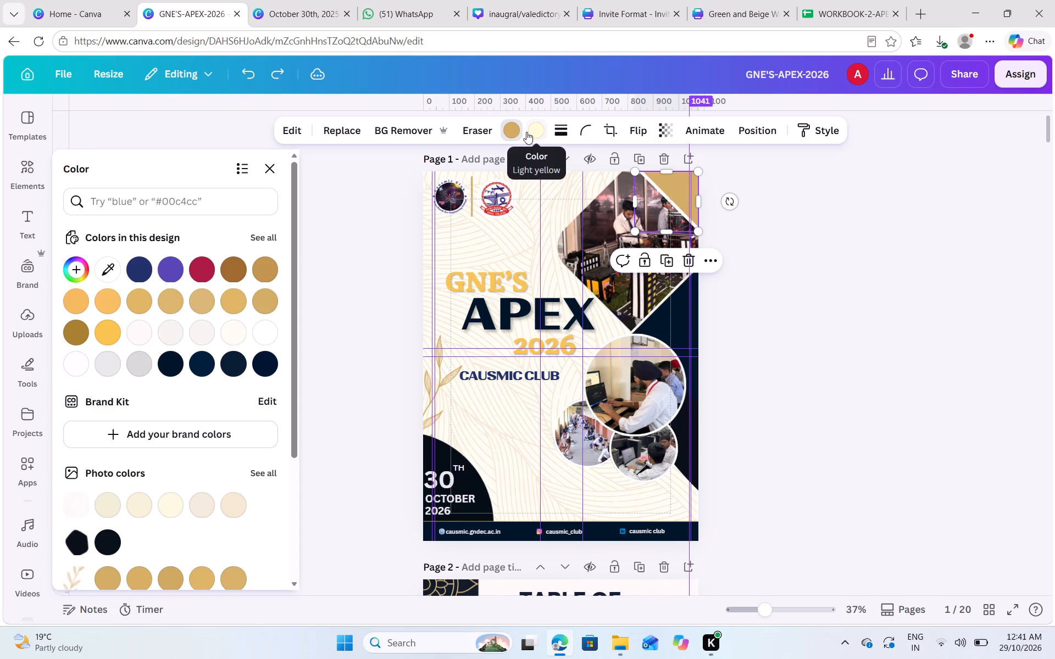
{"action": "right_click", "coordinate": [506, 130]}
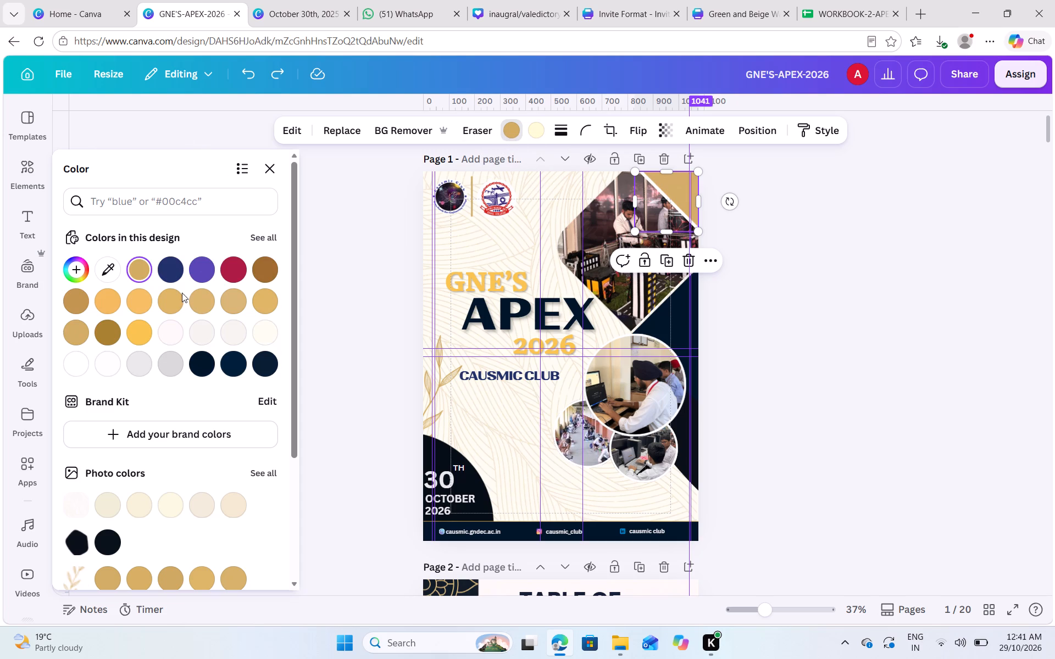
{"action": "left_click", "coordinate": [139, 261]}
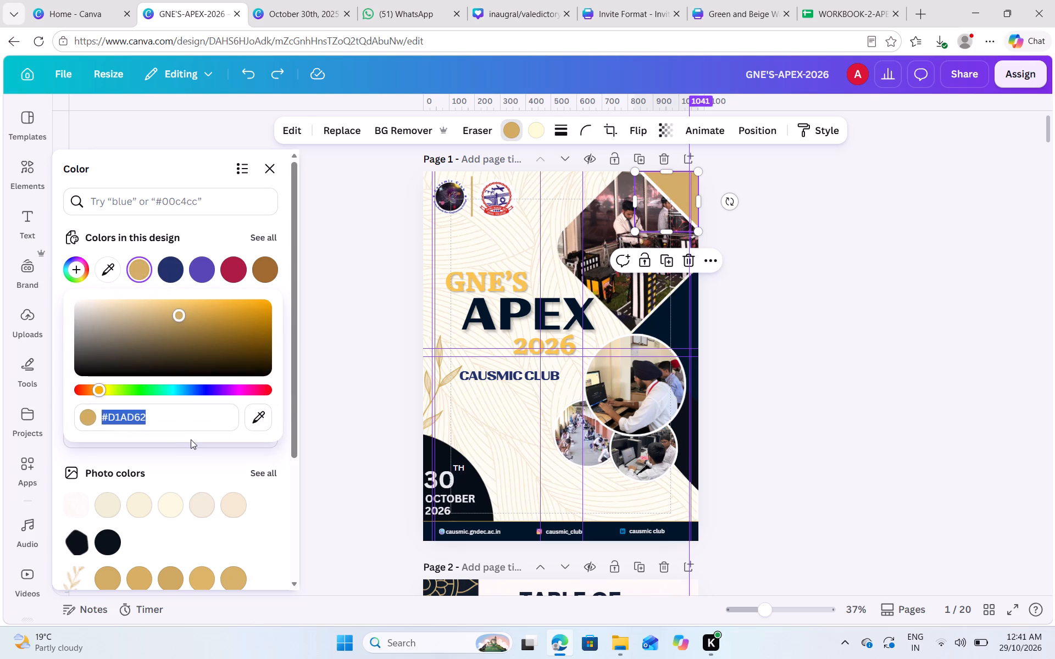
{"action": "key", "text": "ctrl+c"}
{"action": "left_click", "coordinate": [269, 10]}
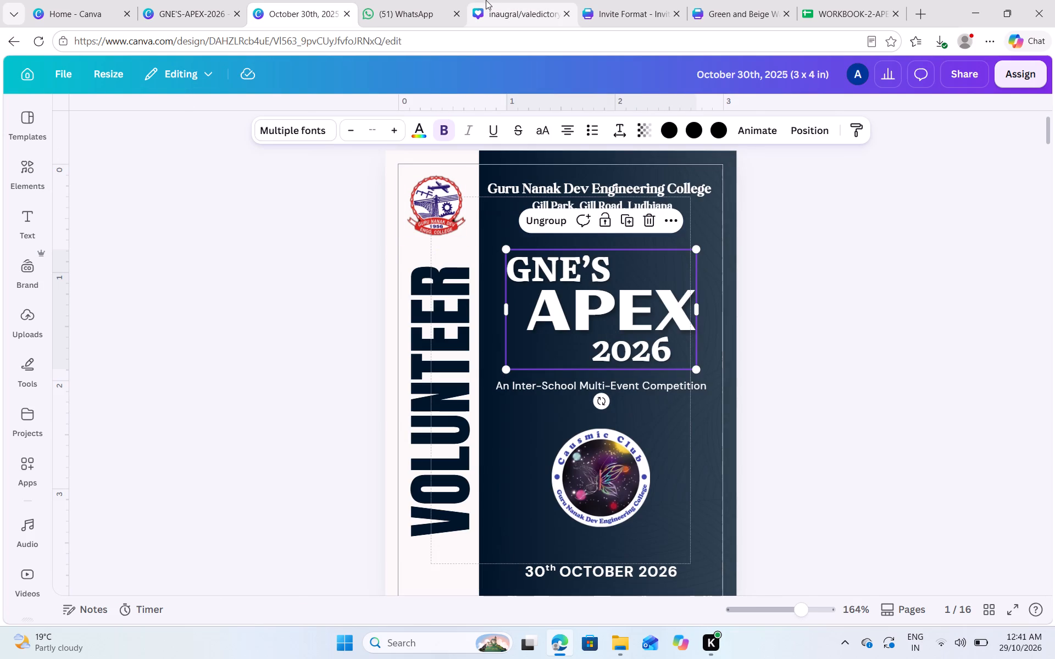
{"action": "left_click", "coordinate": [488, 2]}
{"action": "left_click", "coordinate": [657, 1]}
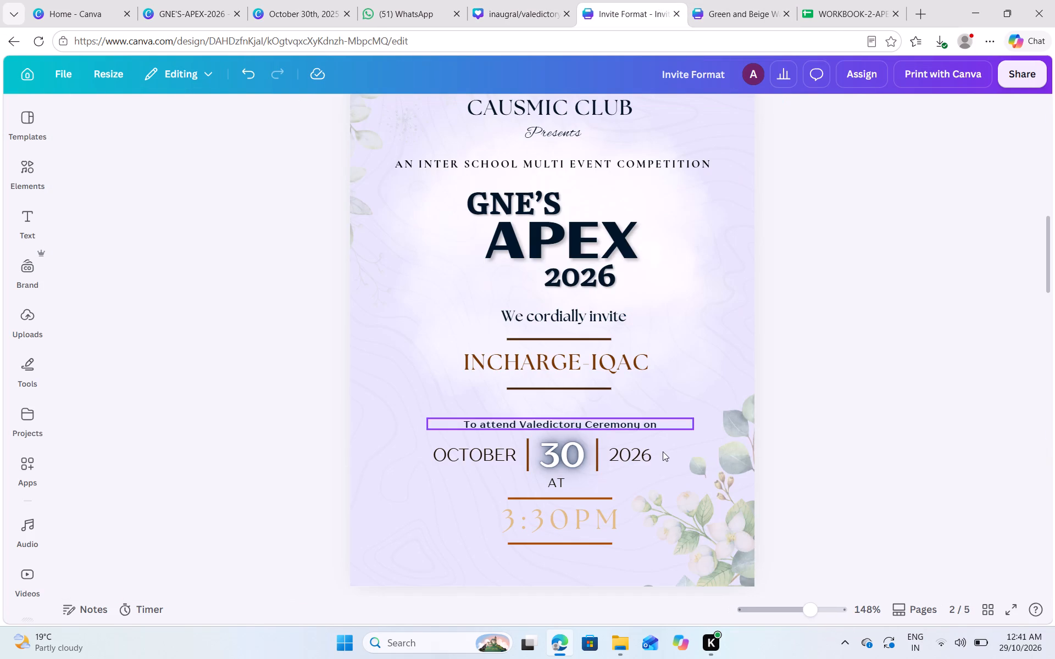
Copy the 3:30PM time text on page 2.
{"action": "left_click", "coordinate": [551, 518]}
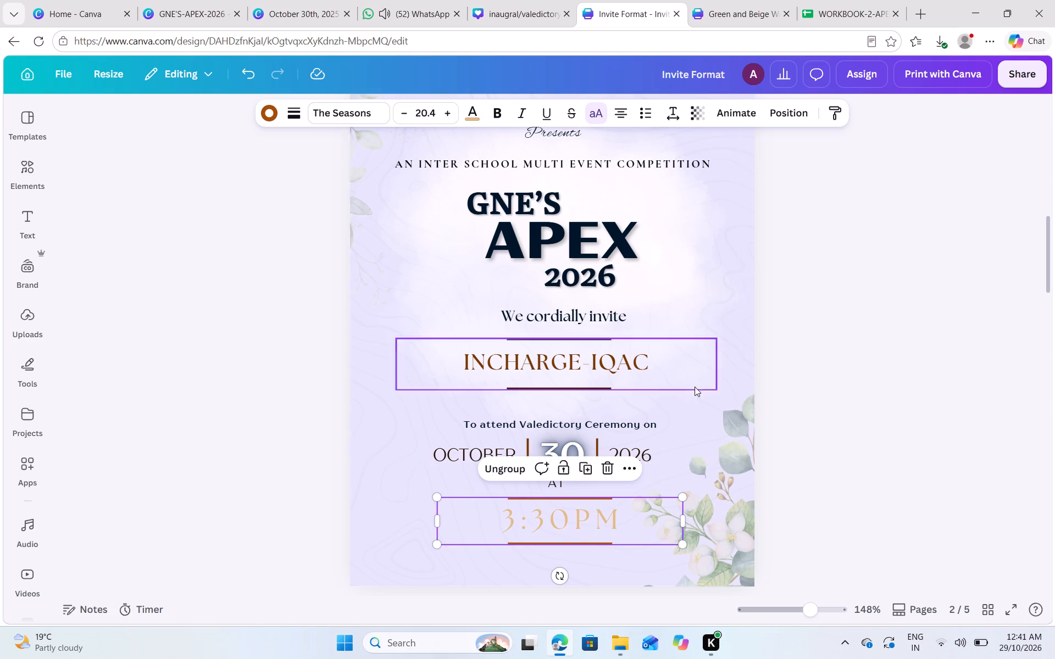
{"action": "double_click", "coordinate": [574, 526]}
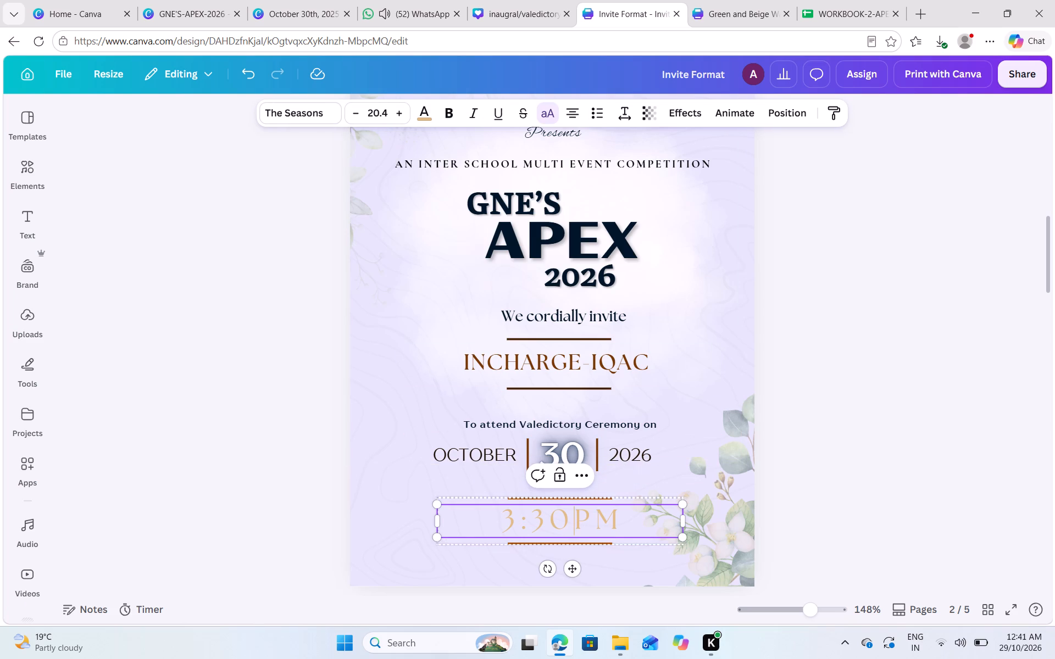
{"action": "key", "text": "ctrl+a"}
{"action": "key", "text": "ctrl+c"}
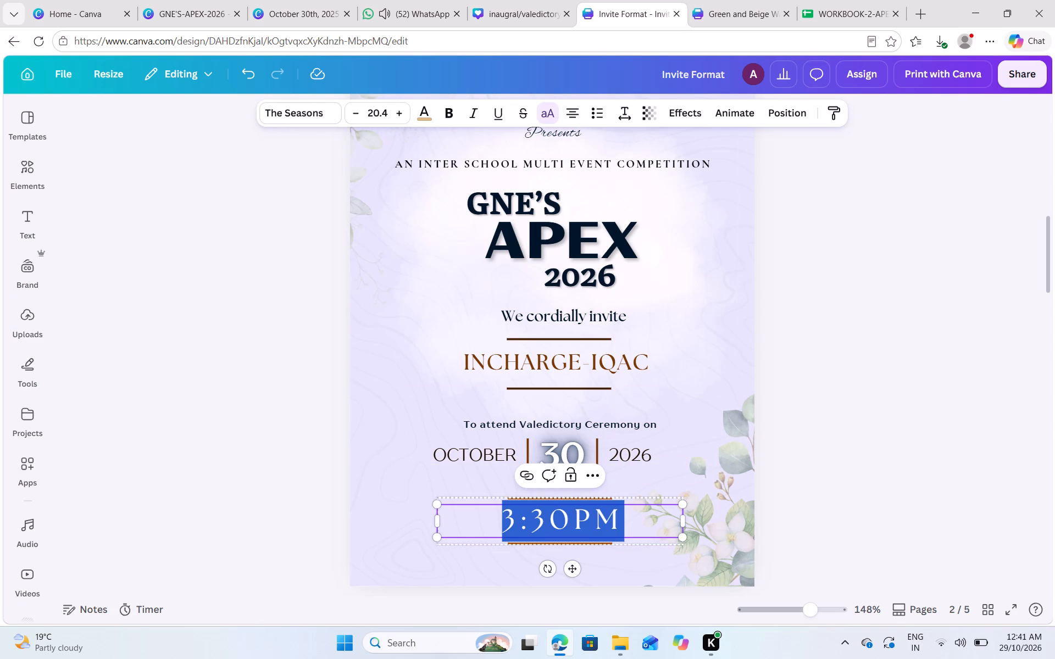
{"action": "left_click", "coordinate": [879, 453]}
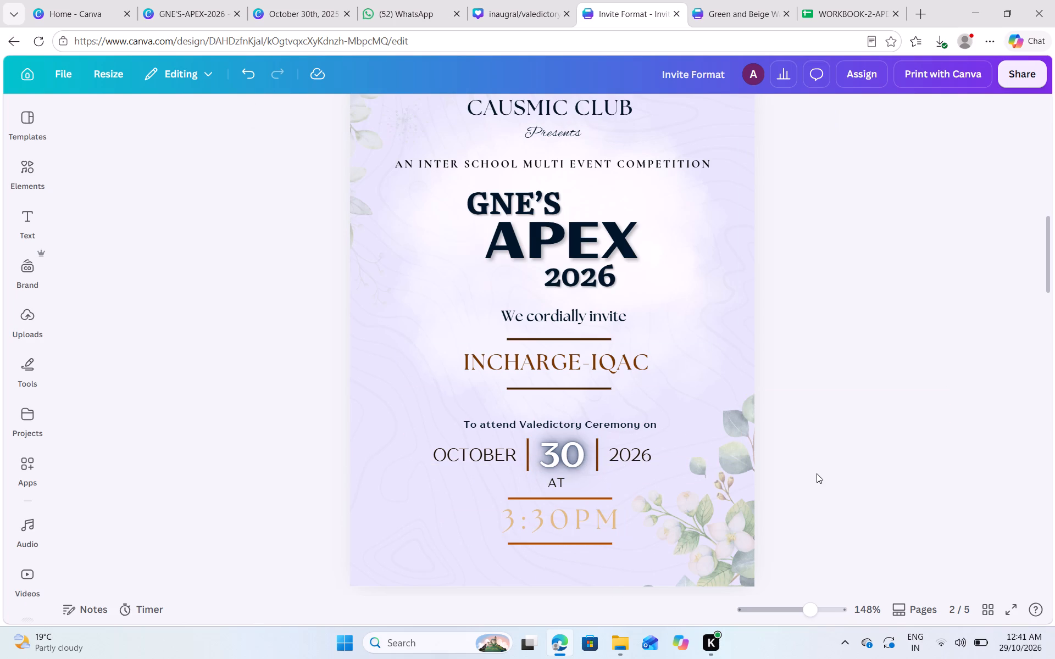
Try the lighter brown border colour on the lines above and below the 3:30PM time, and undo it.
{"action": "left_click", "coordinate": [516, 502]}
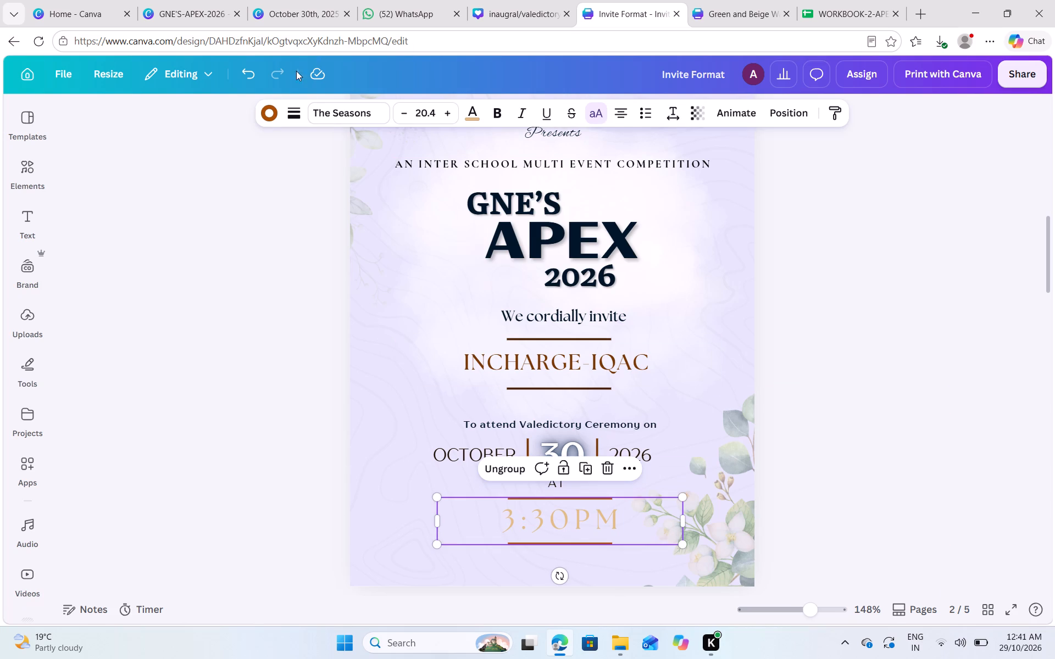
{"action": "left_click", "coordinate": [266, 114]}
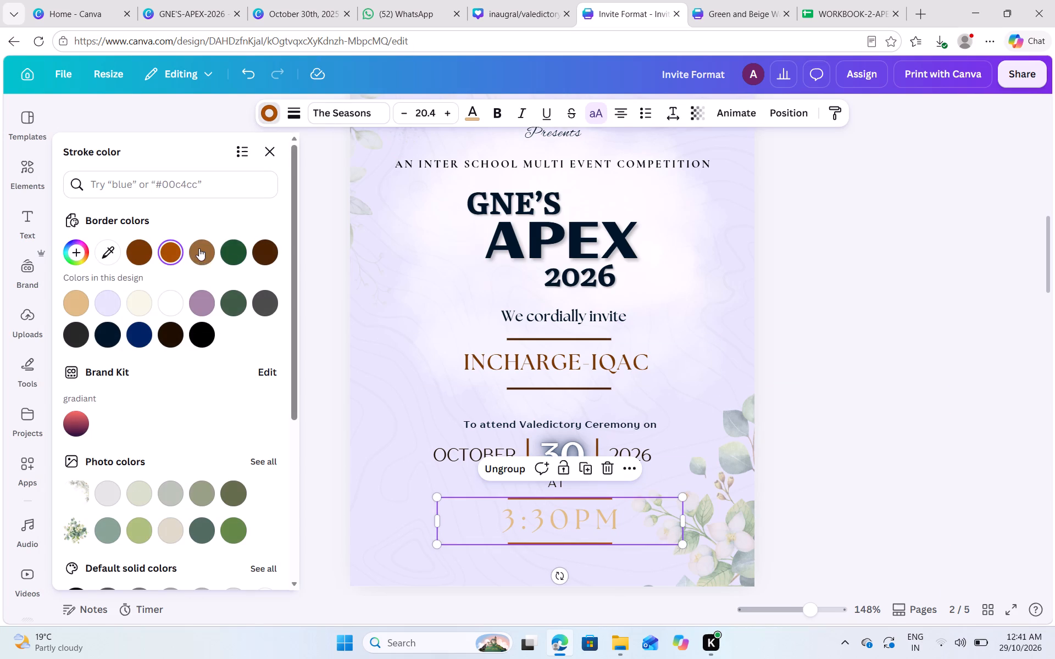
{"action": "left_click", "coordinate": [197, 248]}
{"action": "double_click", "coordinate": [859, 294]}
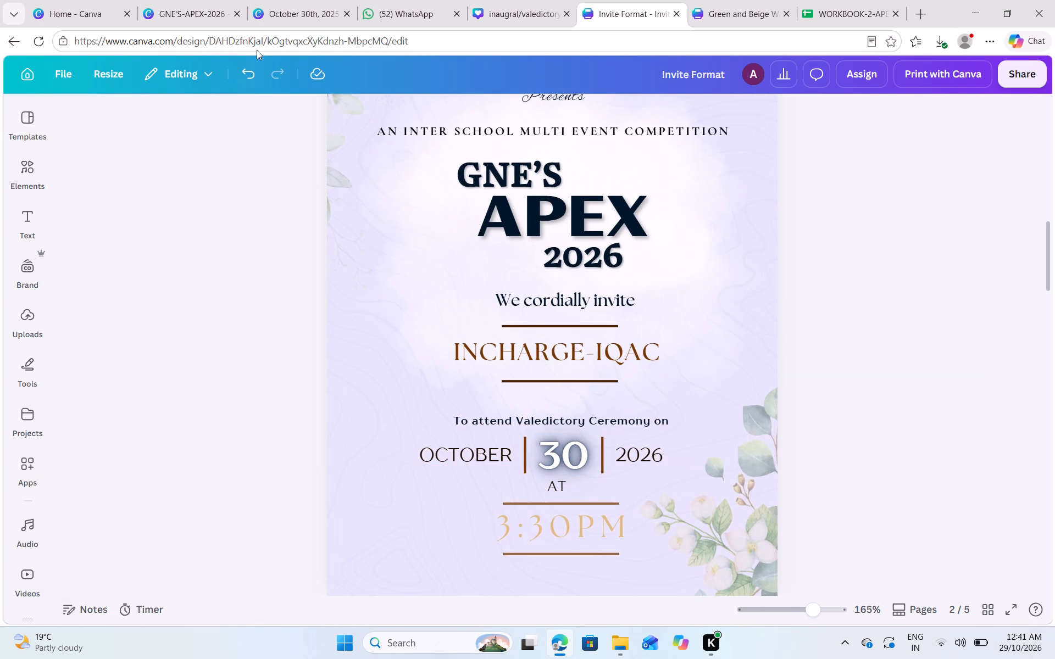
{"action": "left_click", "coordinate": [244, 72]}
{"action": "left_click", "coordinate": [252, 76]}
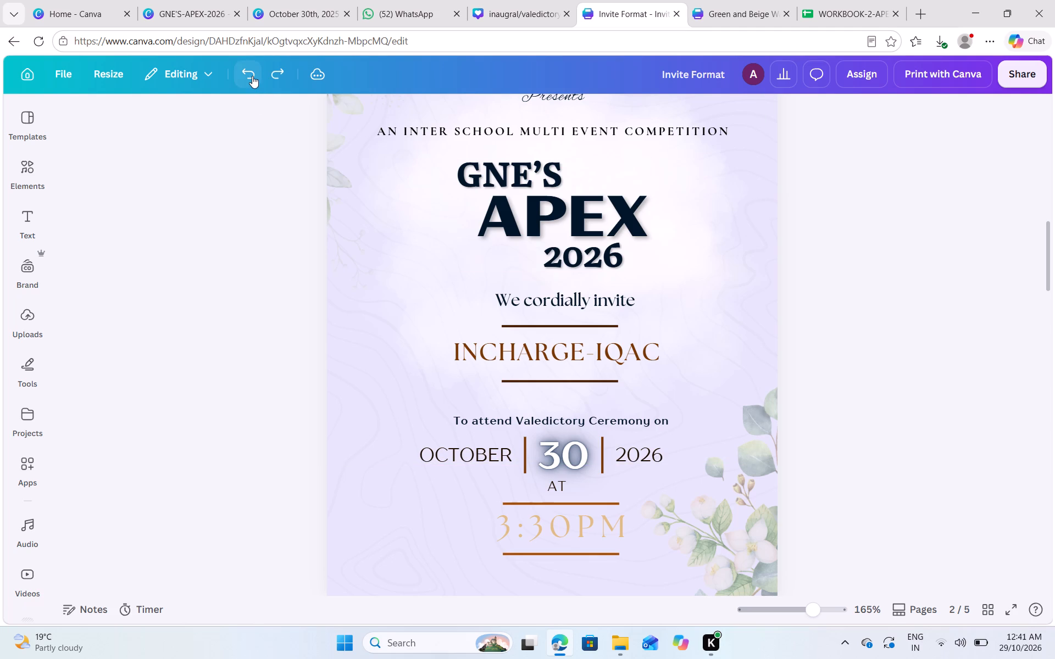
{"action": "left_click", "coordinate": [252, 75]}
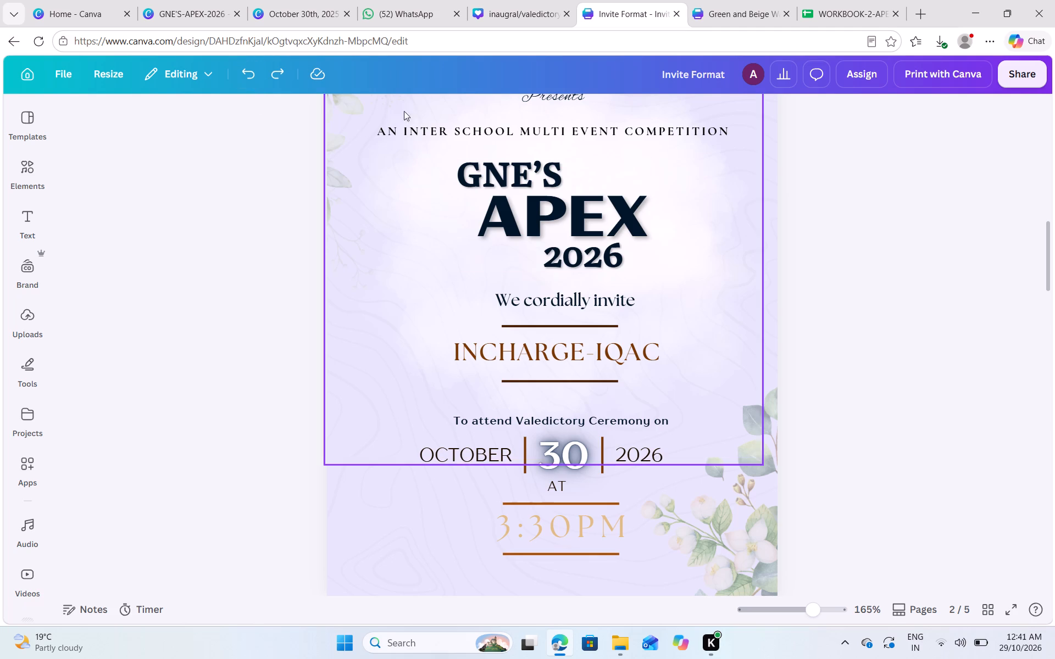
Recolour the lines above and below the 3:30PM time on page 2 with dark blue #002366.
{"action": "left_click", "coordinate": [545, 545]}
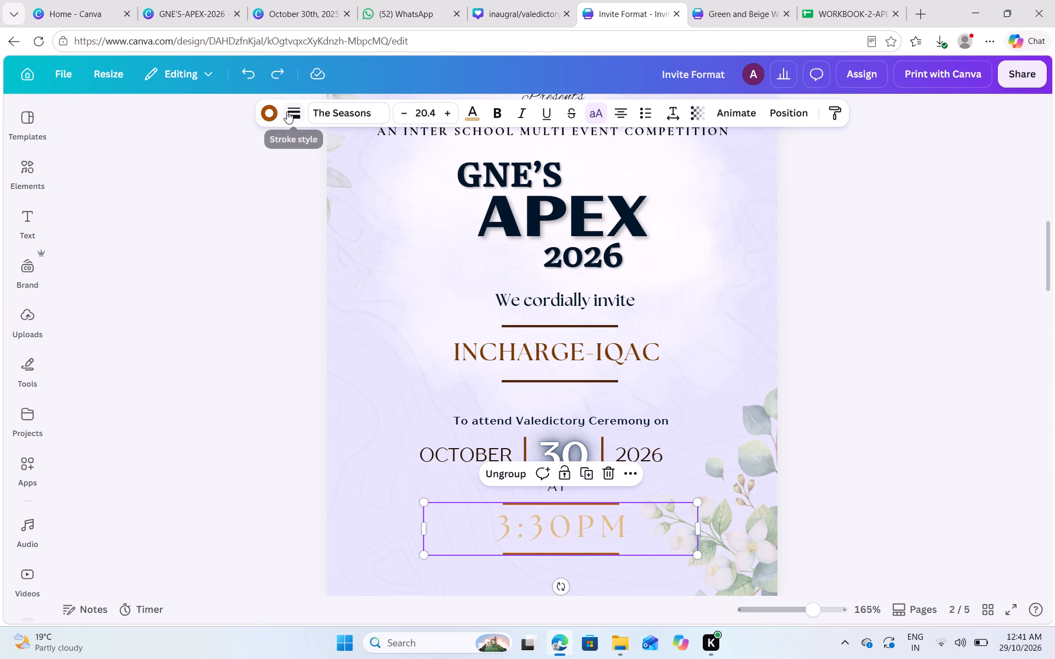
{"action": "left_click", "coordinate": [268, 115]}
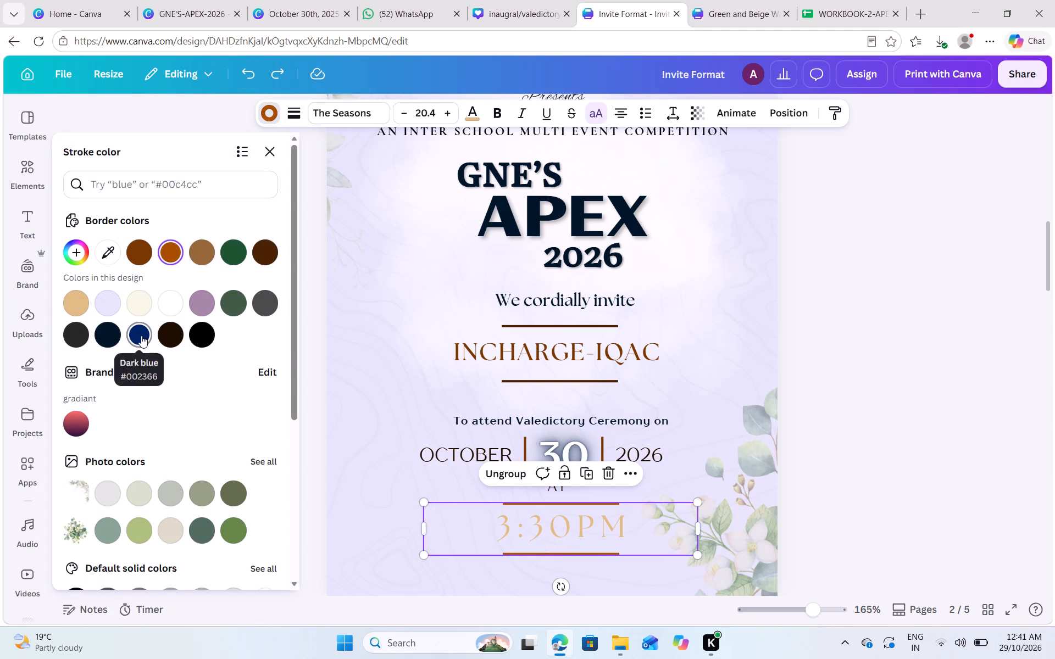
{"action": "left_click", "coordinate": [141, 336]}
{"action": "double_click", "coordinate": [818, 319]}
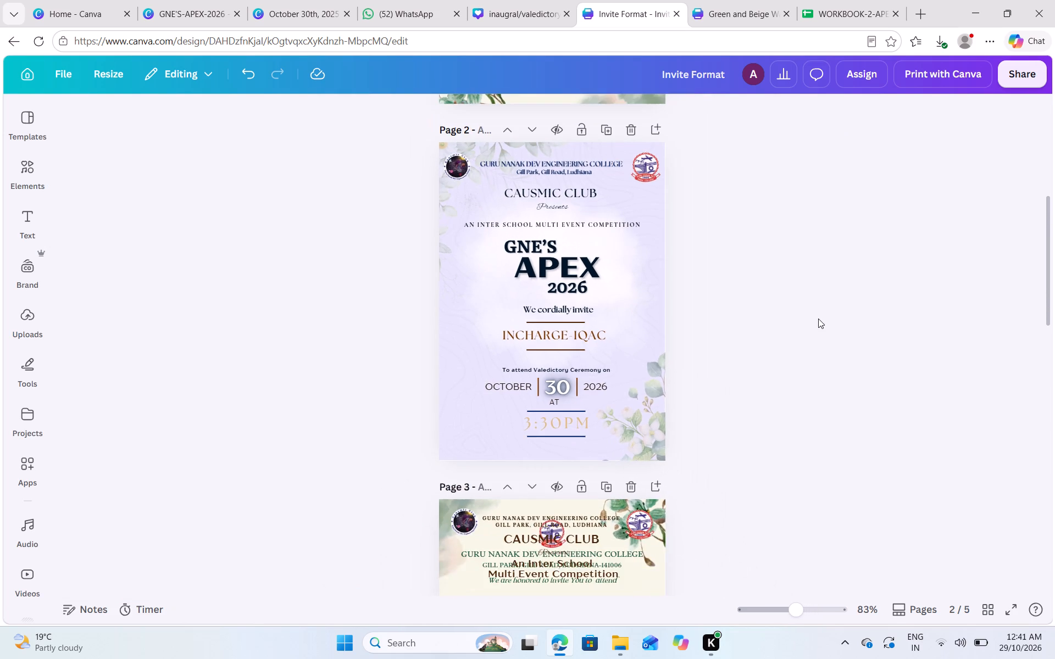
Review pages 1 and 2, and compare them with the inaugral/valedictory and Green and Beige Watercolor Nikah Invitation designs.
{"action": "scroll", "coordinate": [818, 319], "scroll_direction": "up", "scroll_amount": 1}
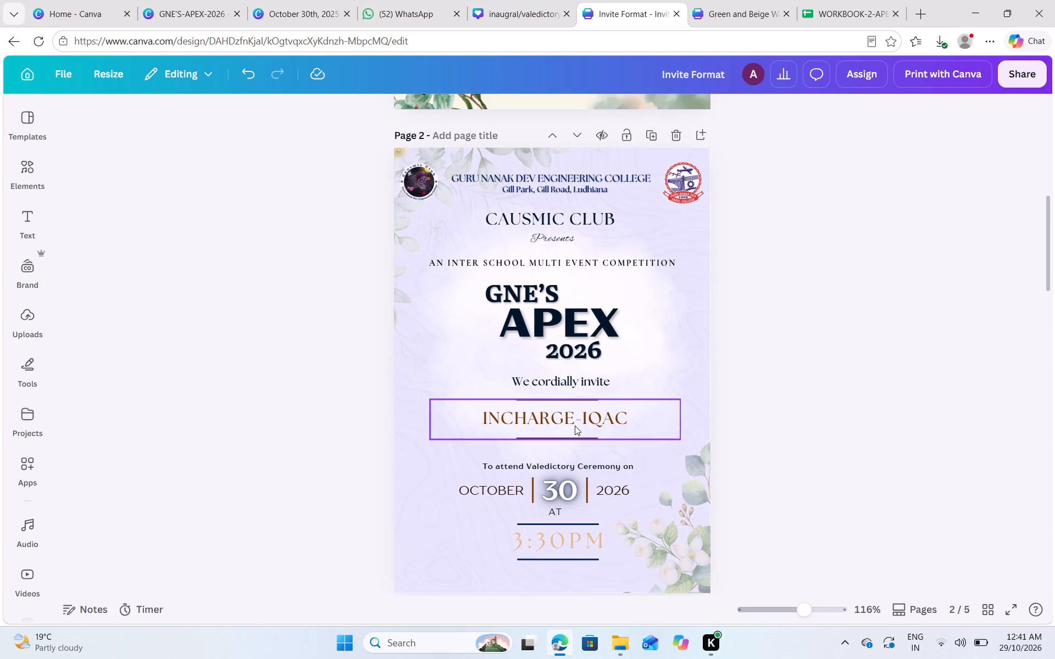
{"action": "scroll", "coordinate": [592, 248], "scroll_direction": "up", "scroll_amount": 5}
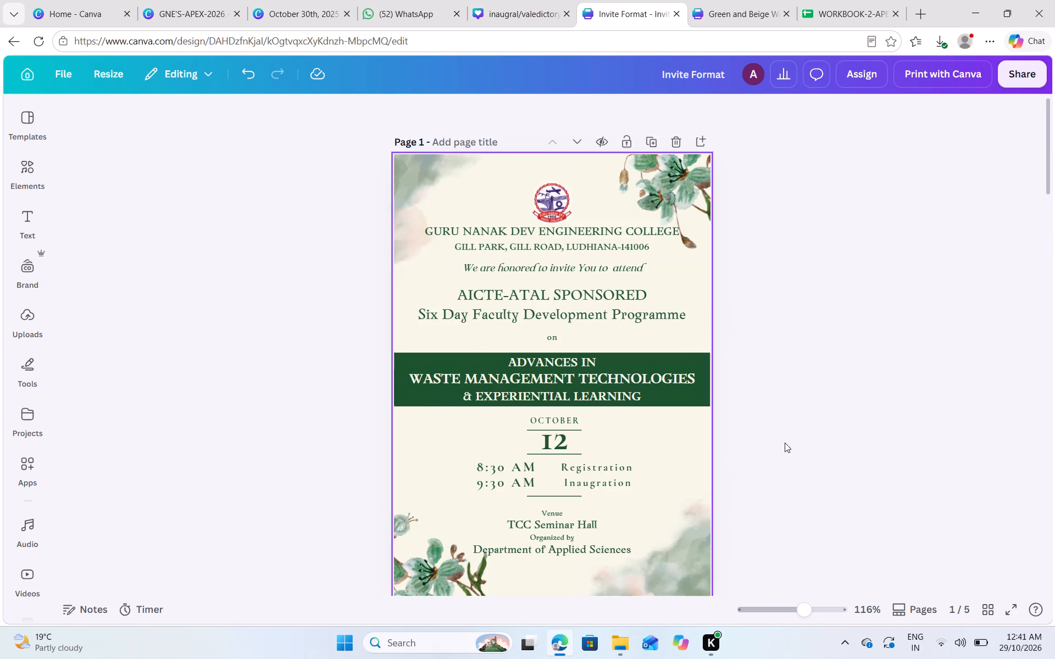
{"action": "scroll", "coordinate": [791, 476], "scroll_direction": "down", "scroll_amount": 6}
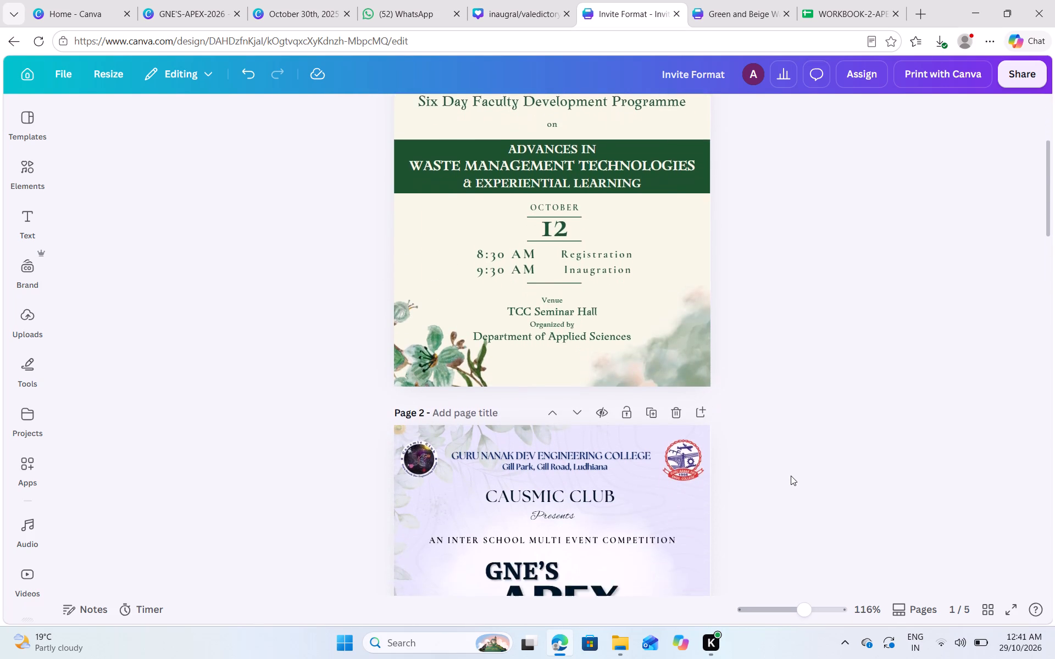
{"action": "scroll", "coordinate": [791, 476], "scroll_direction": "down", "scroll_amount": 4}
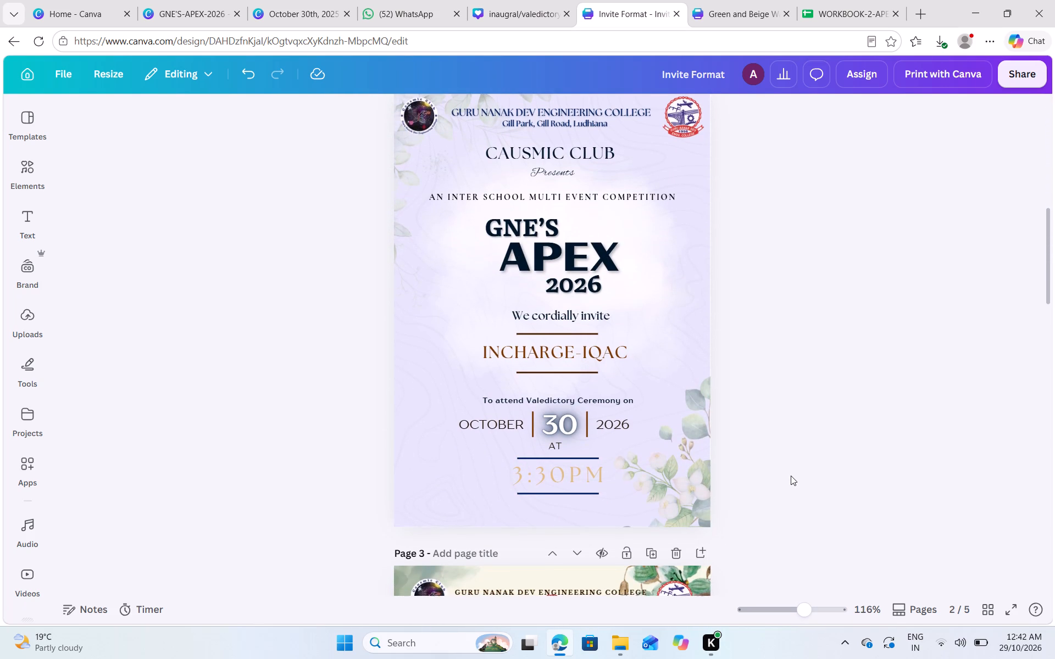
{"action": "left_click", "coordinate": [514, 3]}
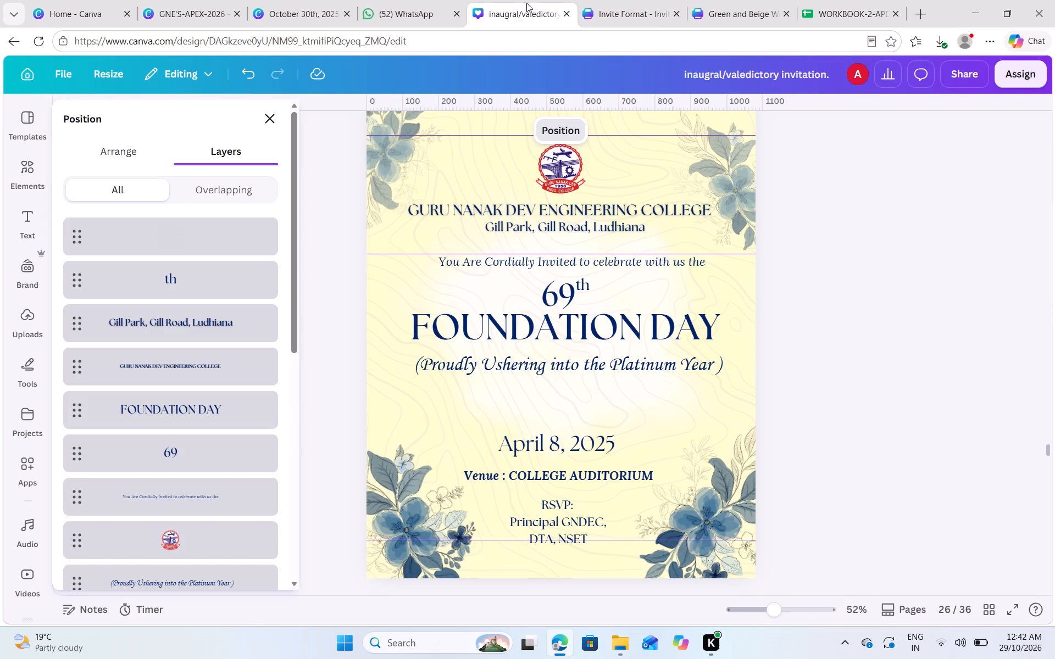
{"action": "left_click", "coordinate": [731, 6]}
{"action": "scroll", "coordinate": [654, 230], "scroll_direction": "down", "scroll_amount": 1}
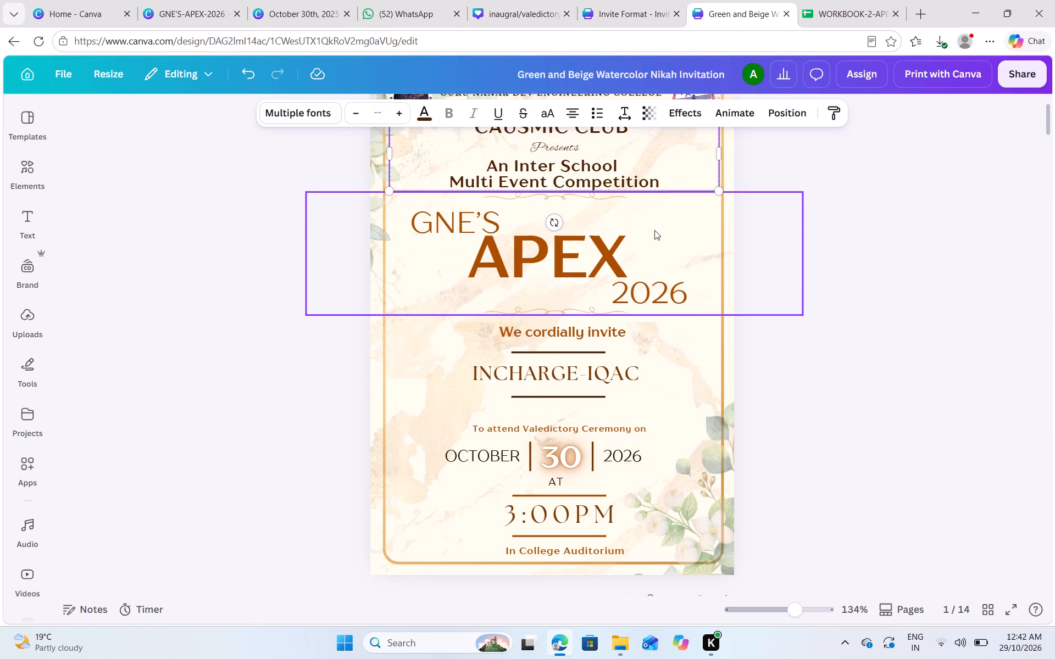
{"action": "scroll", "coordinate": [654, 230], "scroll_direction": "down", "scroll_amount": 1}
{"action": "left_click", "coordinate": [641, 2]}
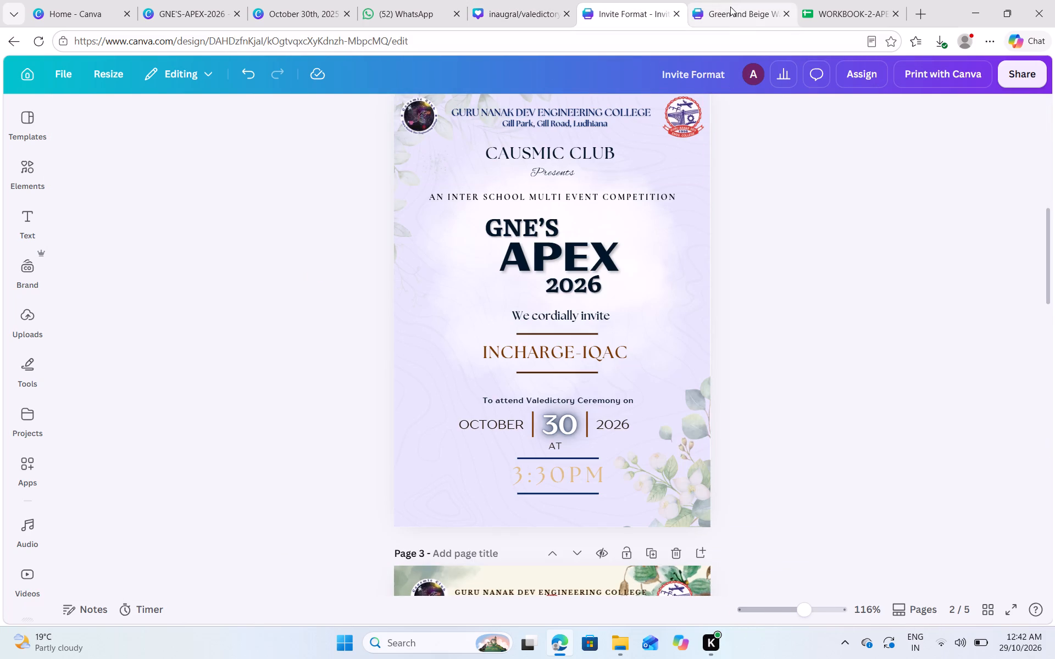
Copy the "In College Auditorium" line from Green and Beige Watercolor Nikah Invitation to Invite Format page 2, below the time, centred on the page.
{"action": "left_click", "coordinate": [729, 5]}
{"action": "left_click", "coordinate": [525, 549]}
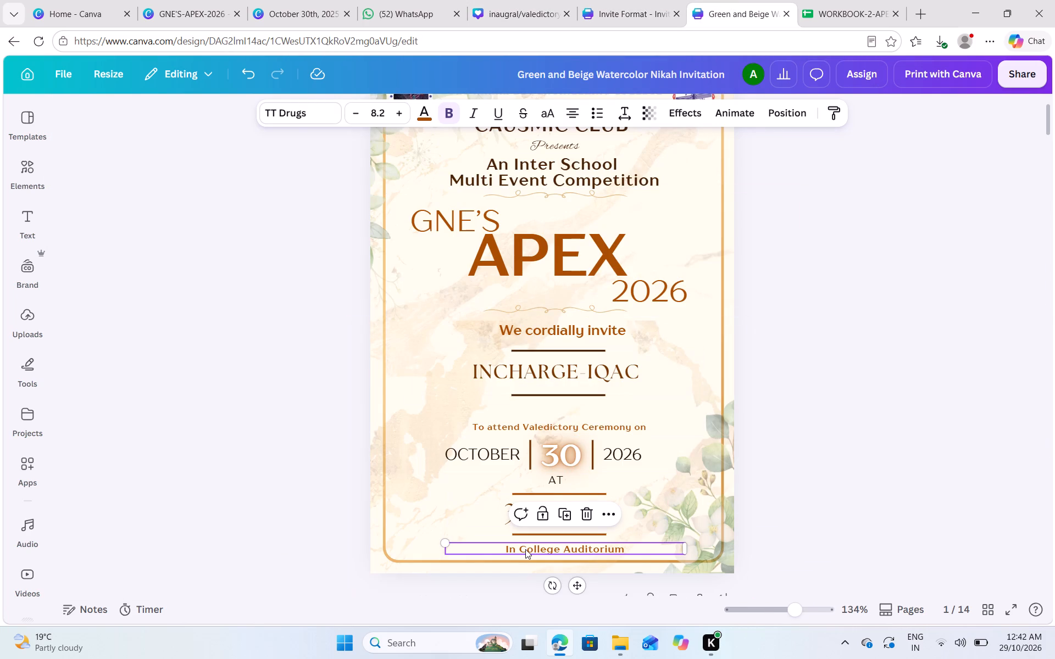
{"action": "key", "text": "ctrl+c"}
{"action": "left_click", "coordinate": [630, 0]}
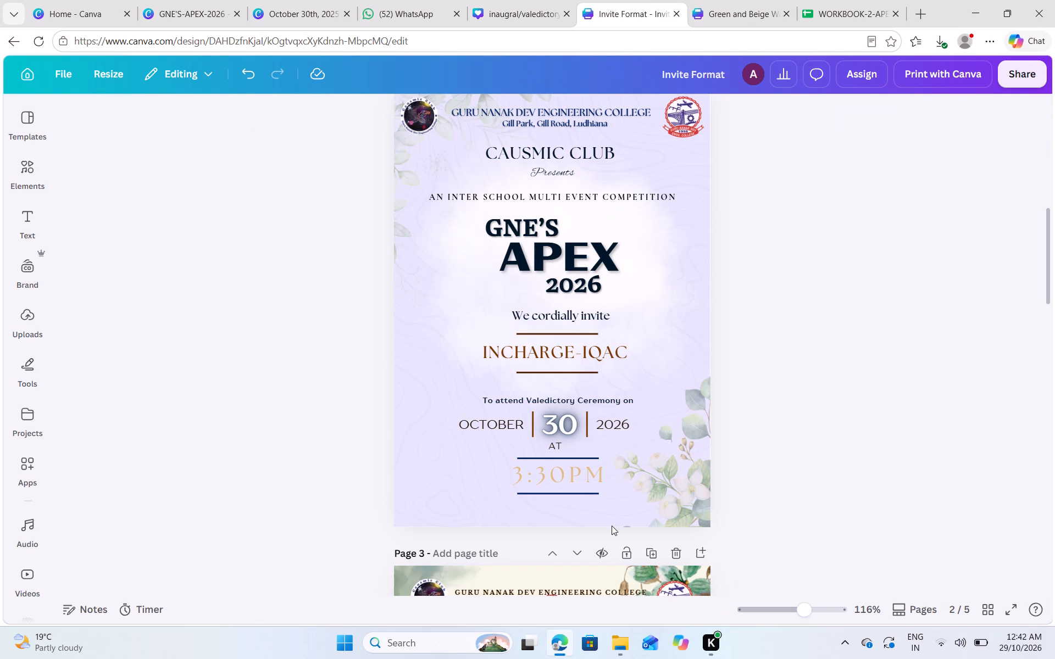
{"action": "key", "text": "ctrl+v"}
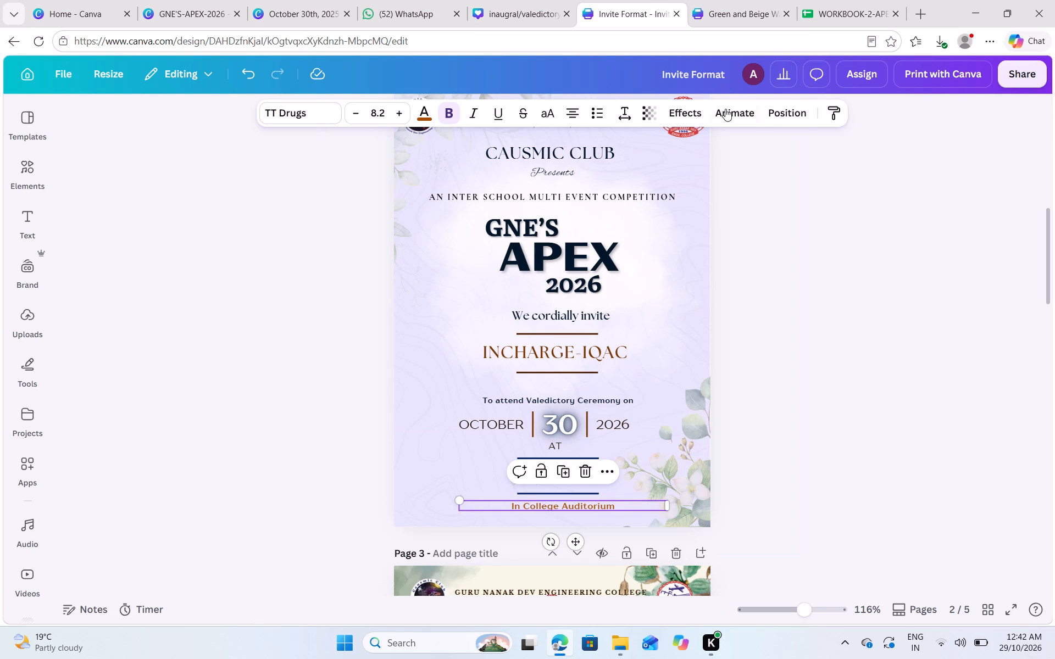
{"action": "left_click", "coordinate": [787, 114]}
{"action": "left_click", "coordinate": [232, 354]}
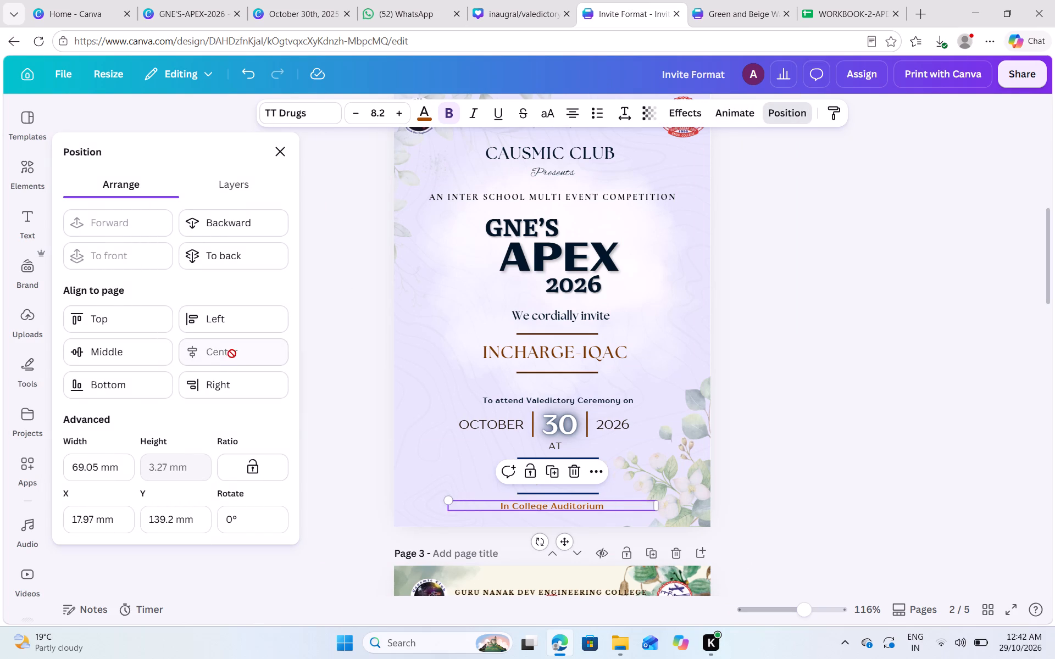
{"action": "left_click", "coordinate": [759, 425]}
{"action": "left_click", "coordinate": [759, 426]}
Recolour the "In College Auditorium" line on page 2 with the design's dark blue.
{"action": "left_click", "coordinate": [587, 511]}
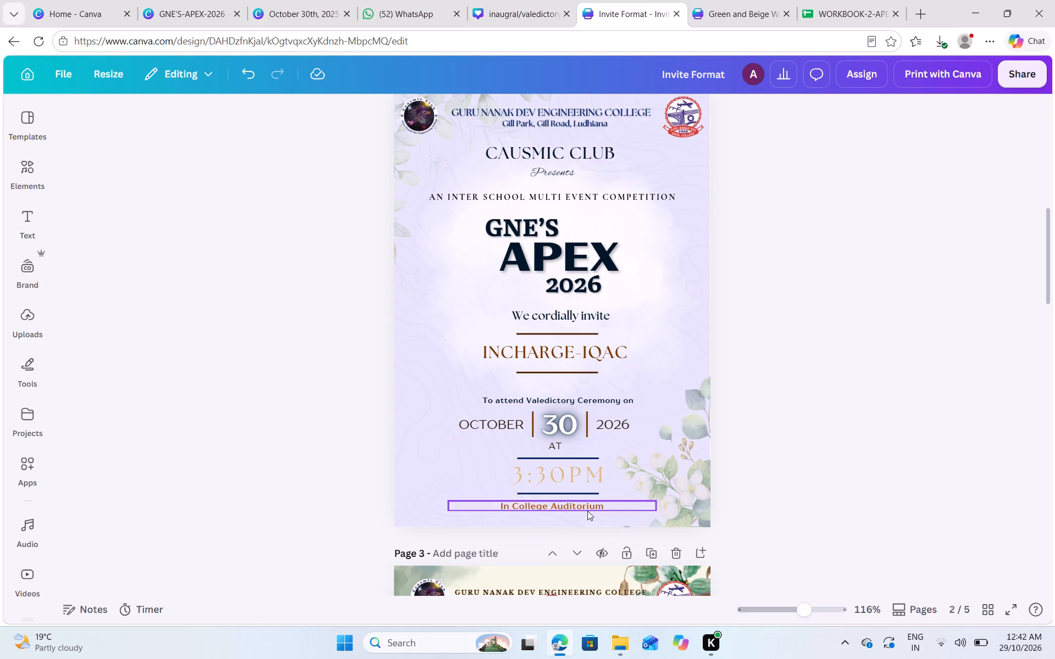
{"action": "left_click", "coordinate": [426, 112]}
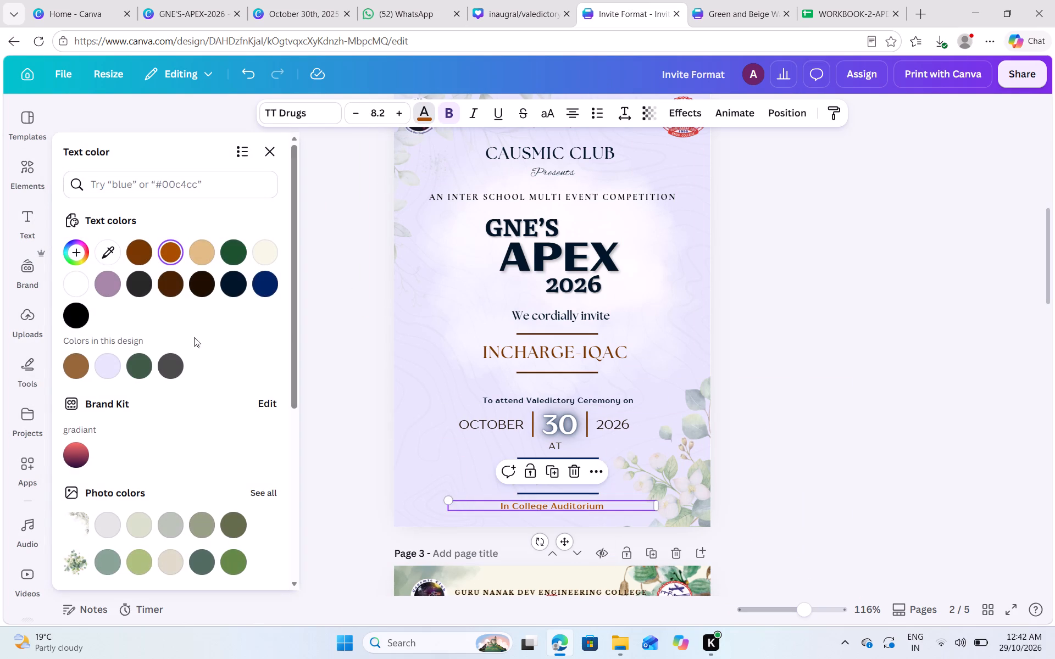
{"action": "left_click", "coordinate": [265, 288]}
{"action": "double_click", "coordinate": [803, 378]}
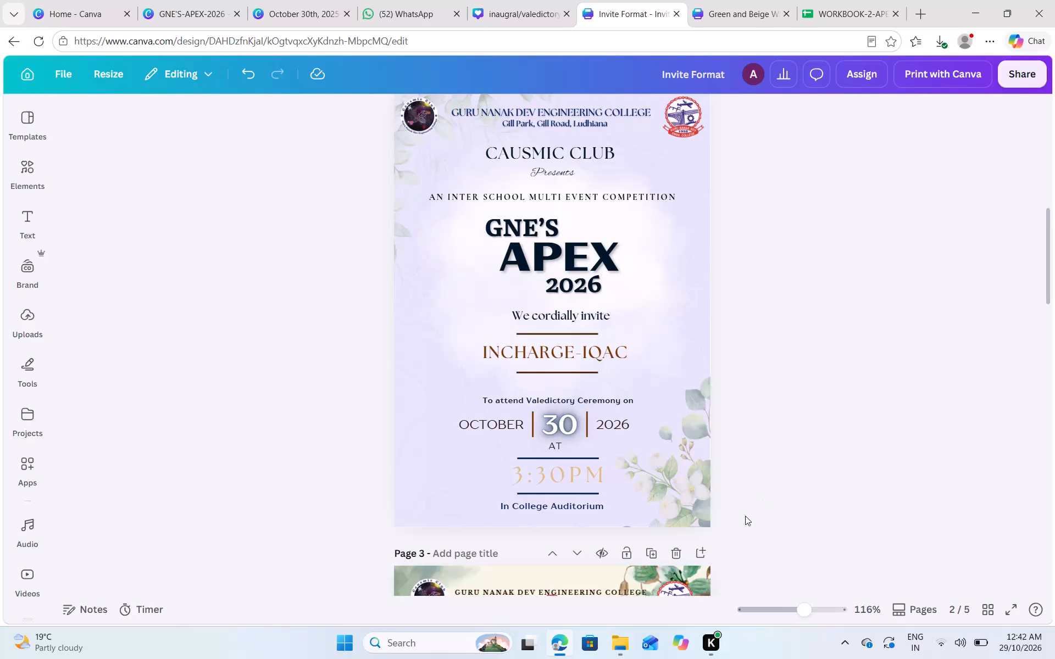
Recolour the 3:30PM time text on page 2 with the same dark blue as the lines around it.
{"action": "double_click", "coordinate": [532, 466]}
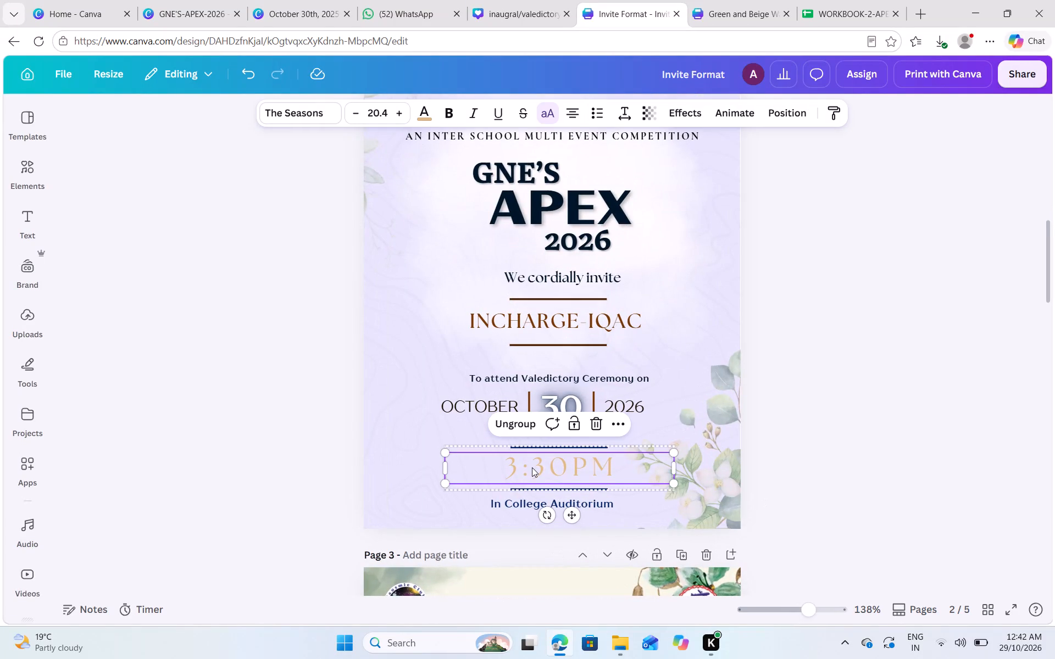
{"action": "left_click", "coordinate": [422, 104]}
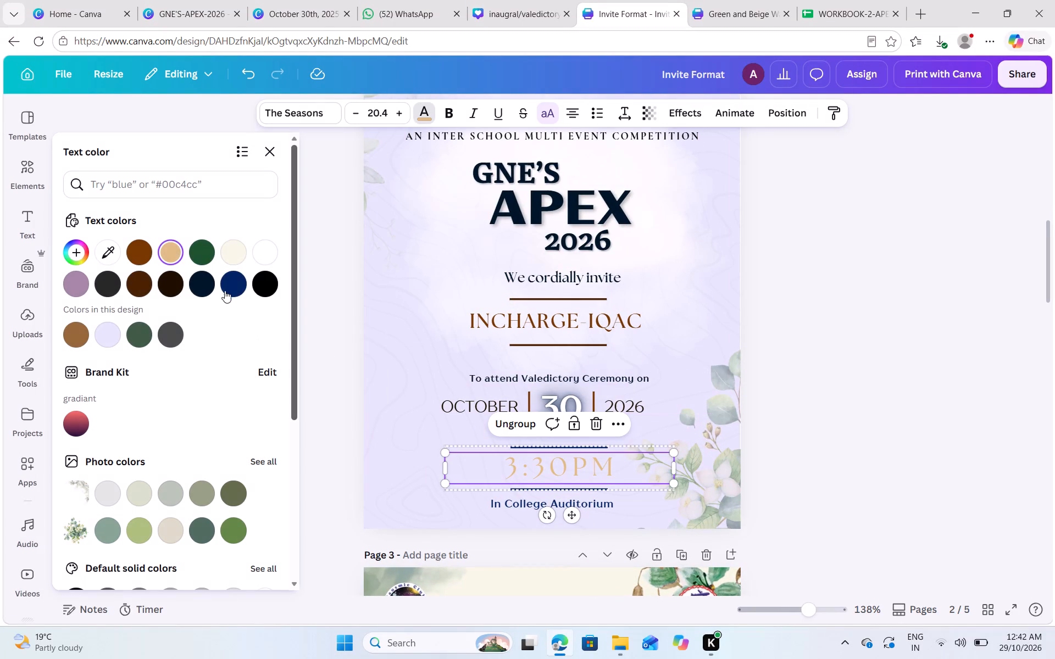
{"action": "left_click", "coordinate": [224, 288]}
{"action": "left_click", "coordinate": [818, 393]}
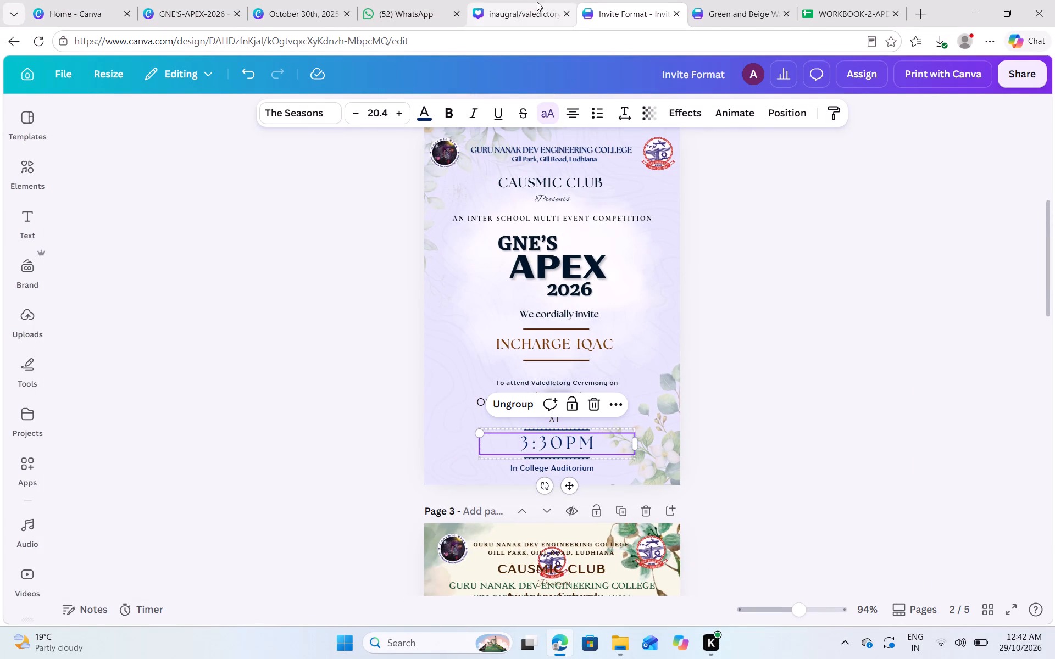
Compare page 2 with the Green and Beige Watercolor Nikah Invitation and with the other pages of Invite Format.
{"action": "left_click", "coordinate": [723, 0]}
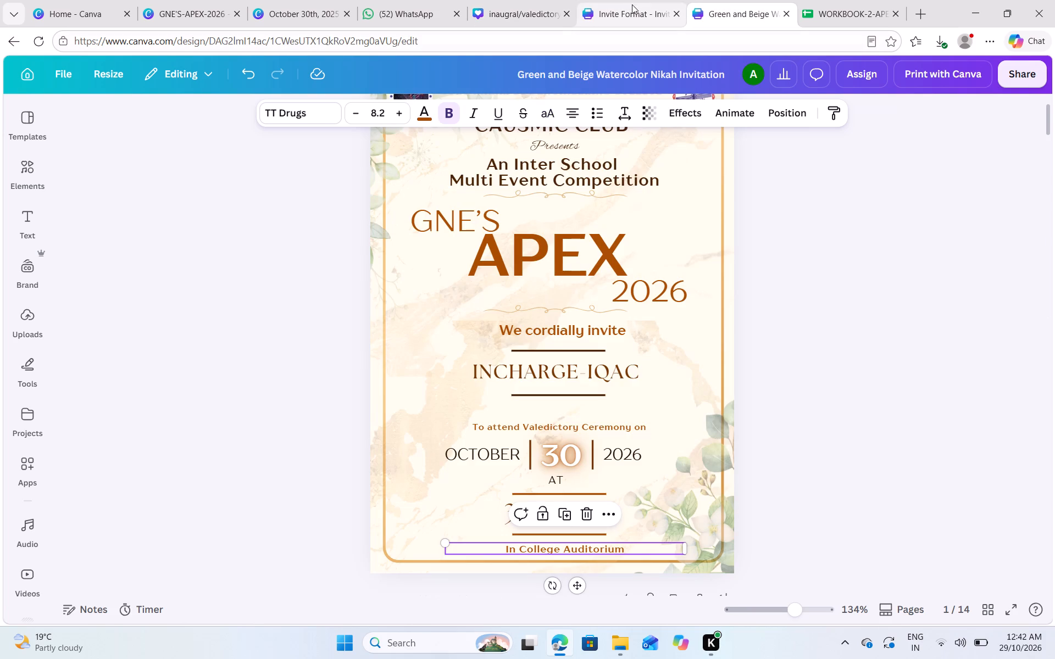
{"action": "scroll", "coordinate": [681, 282], "scroll_direction": "up", "scroll_amount": 1}
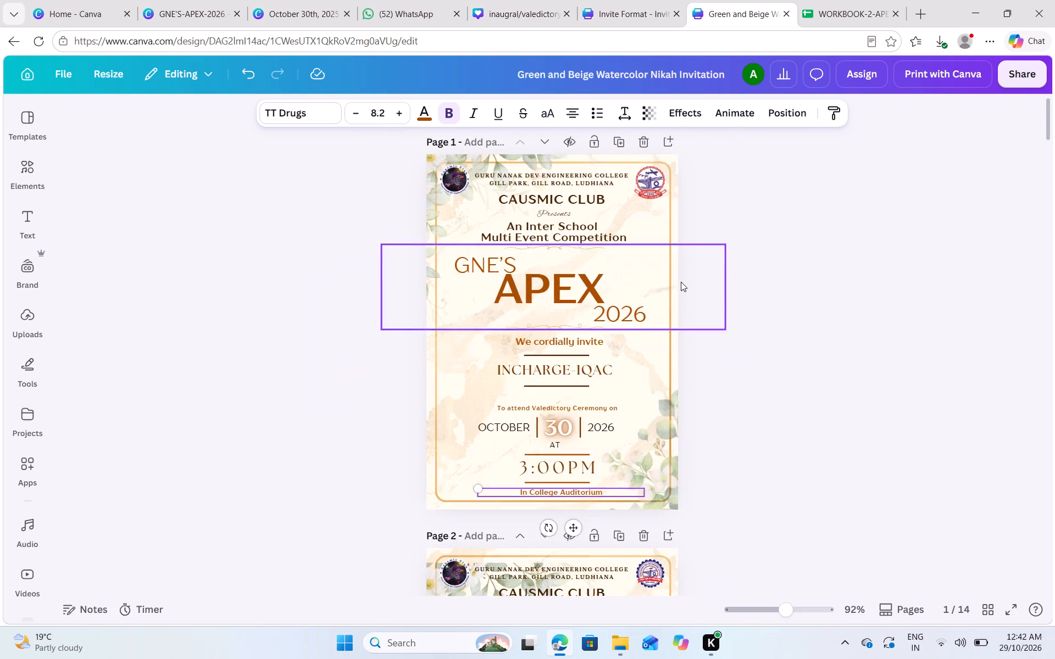
{"action": "left_click", "coordinate": [629, 0]}
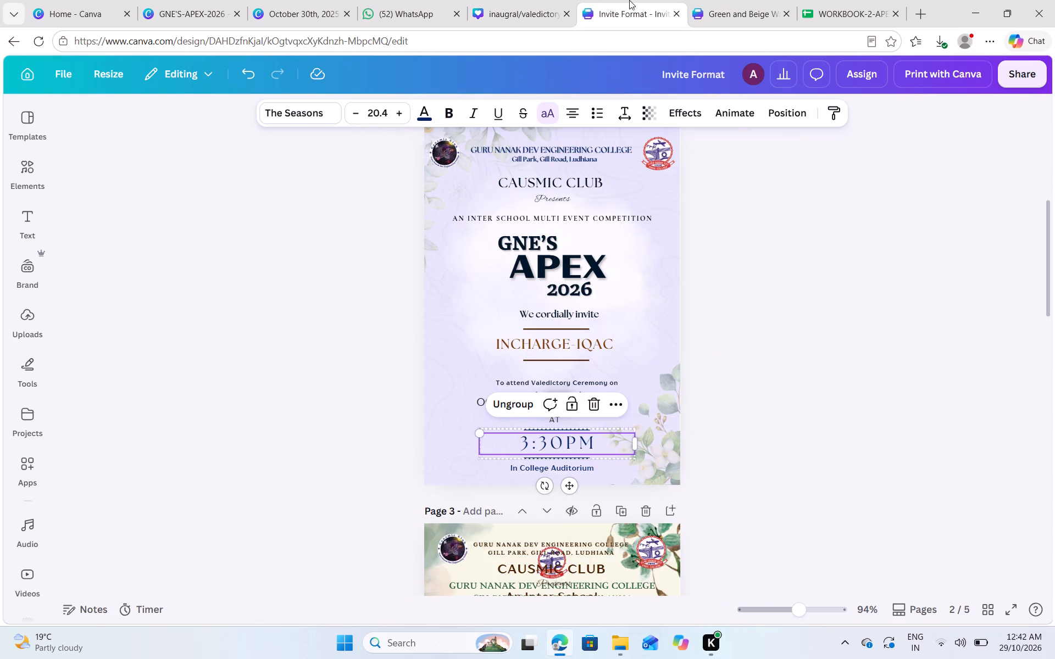
{"action": "scroll", "coordinate": [609, 267], "scroll_direction": "up", "scroll_amount": 3}
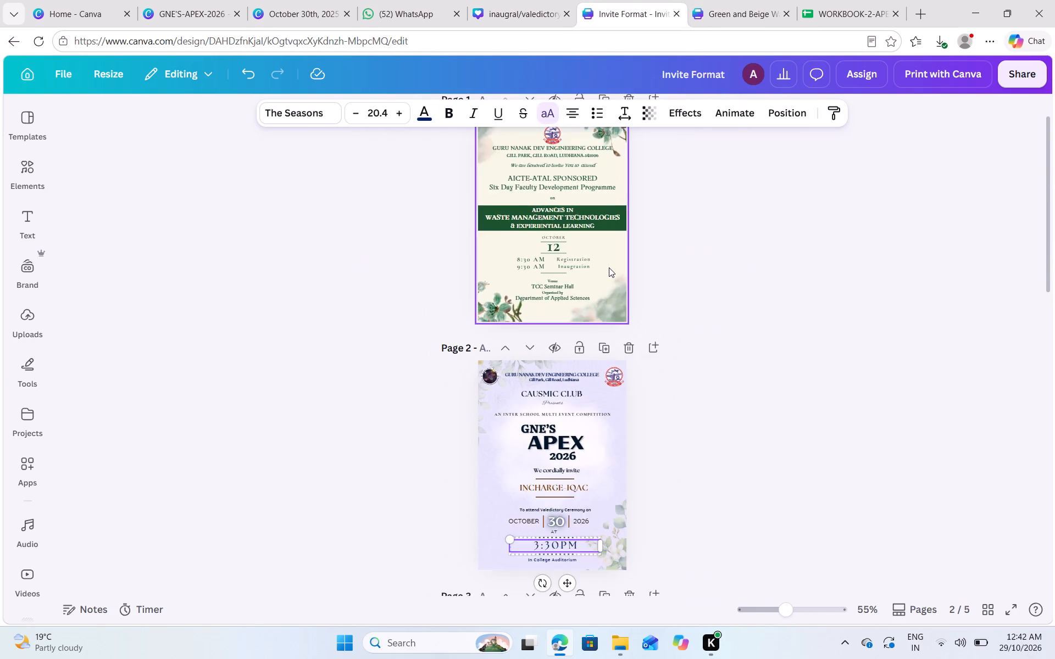
{"action": "left_click", "coordinate": [671, 272]}
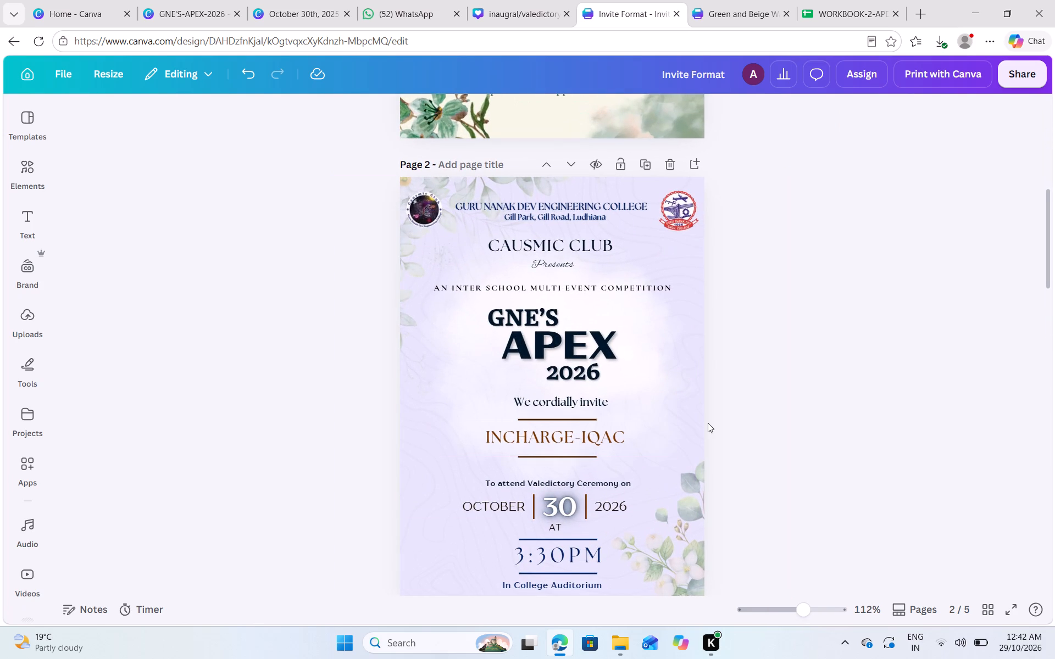
{"action": "scroll", "coordinate": [708, 423], "scroll_direction": "down", "scroll_amount": 1}
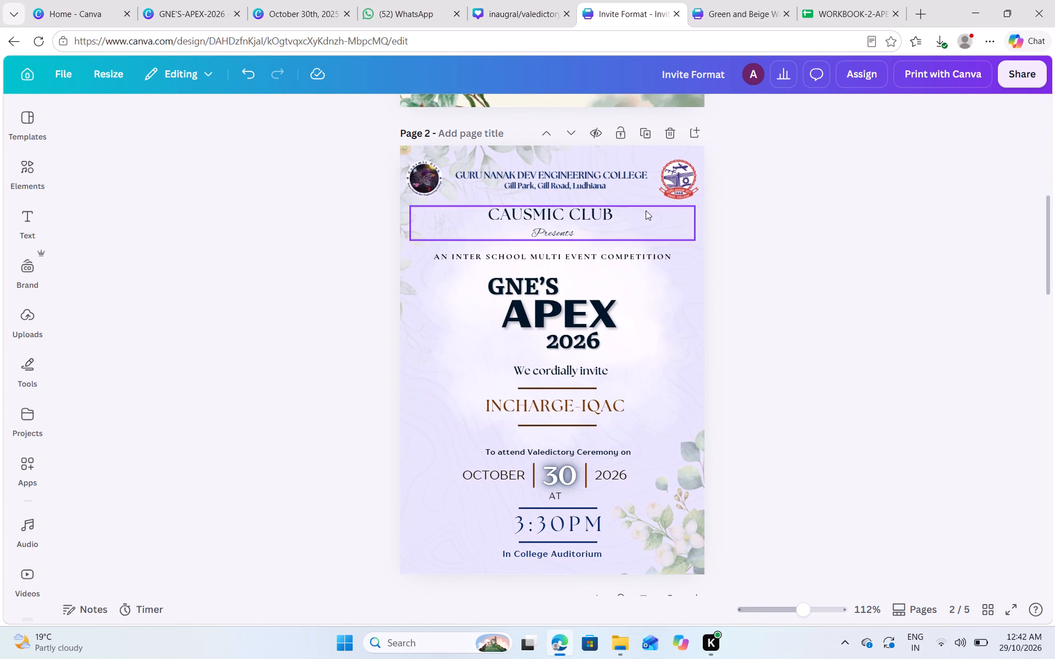
{"action": "scroll", "coordinate": [690, 258], "scroll_direction": "up", "scroll_amount": 2}
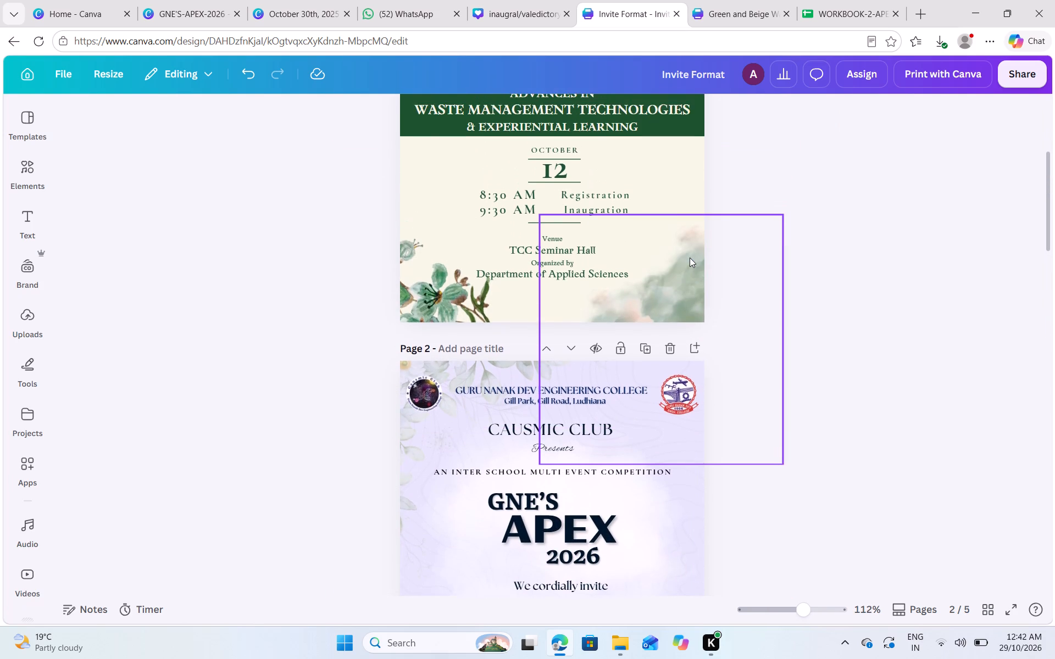
{"action": "scroll", "coordinate": [690, 258], "scroll_direction": "down", "scroll_amount": 4}
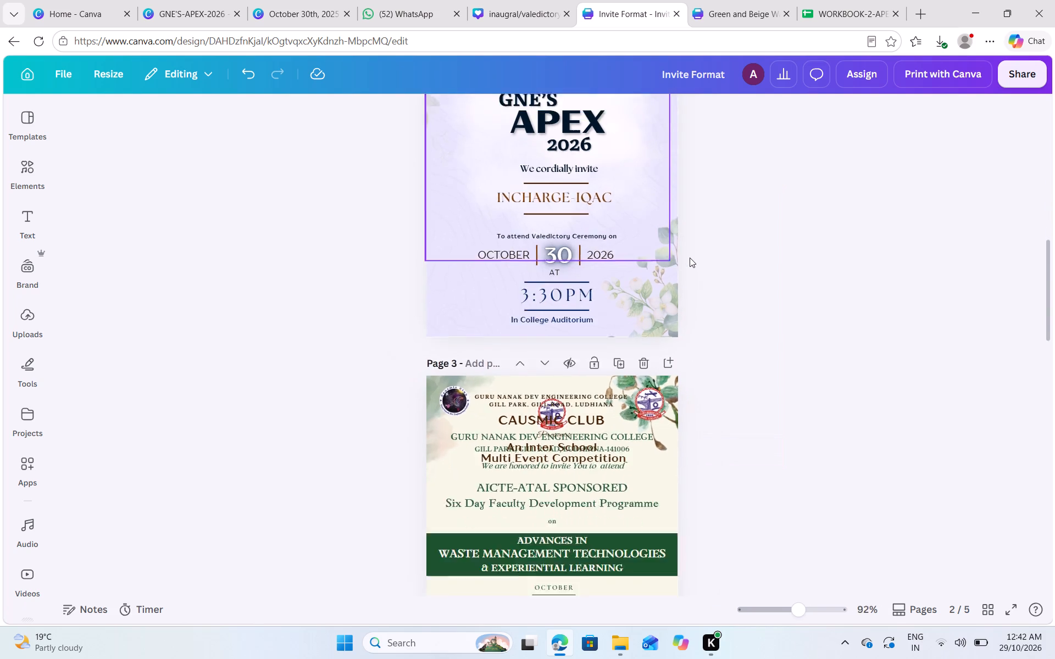
{"action": "scroll", "coordinate": [690, 258], "scroll_direction": "up", "scroll_amount": 1}
{"action": "scroll", "coordinate": [690, 258], "scroll_direction": "down", "scroll_amount": 3}
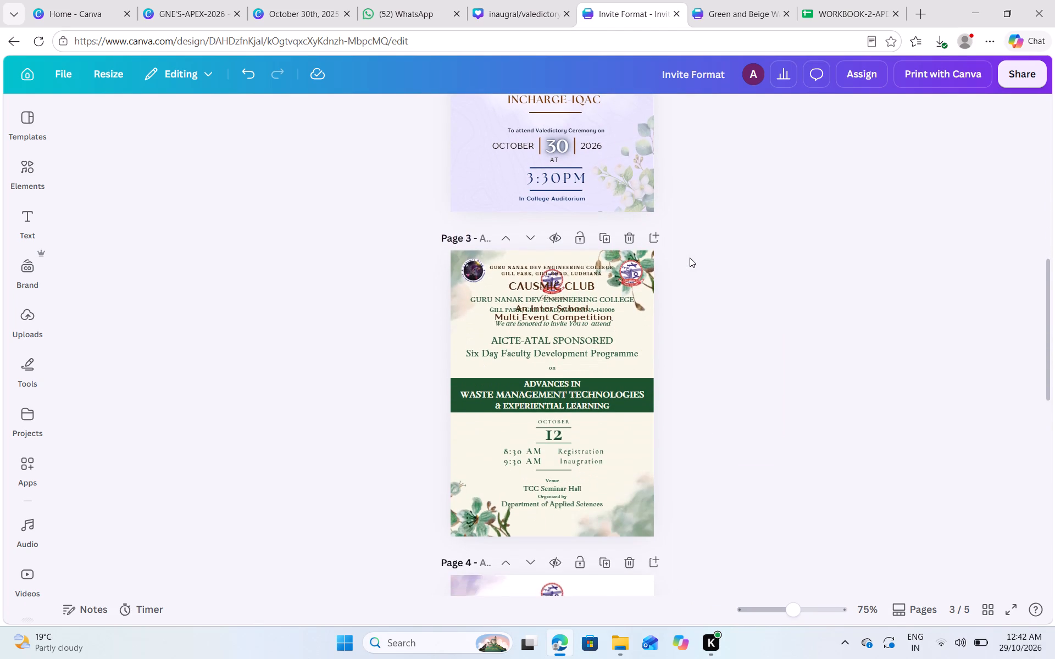
{"action": "scroll", "coordinate": [690, 258], "scroll_direction": "down", "scroll_amount": 1}
{"action": "scroll", "coordinate": [690, 258], "scroll_direction": "up", "scroll_amount": 2}
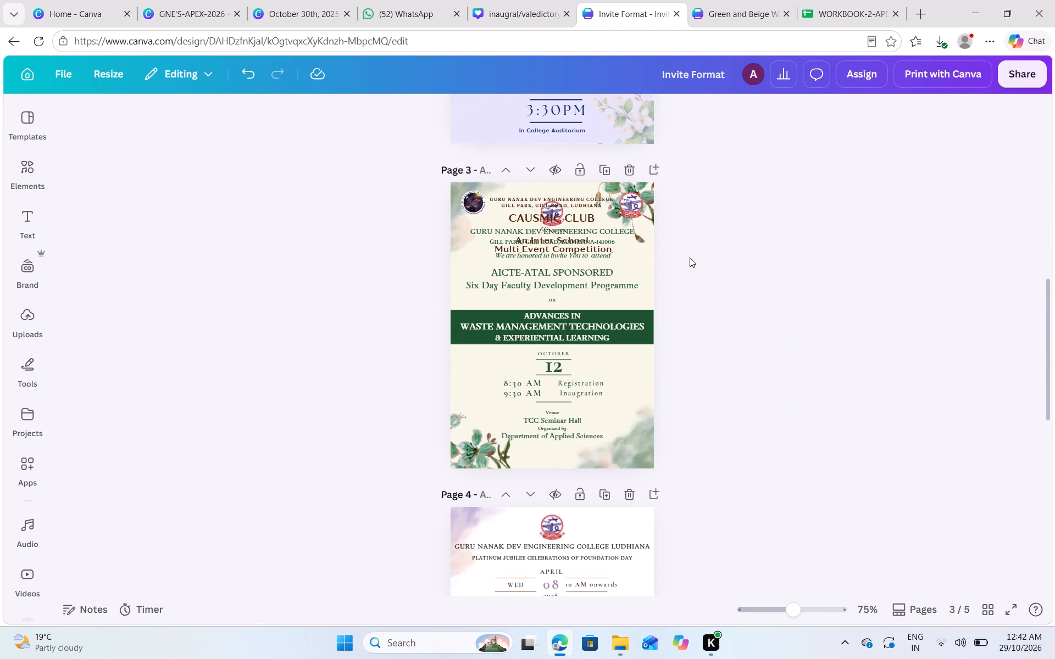
{"action": "scroll", "coordinate": [690, 258], "scroll_direction": "up", "scroll_amount": 4}
{"action": "scroll", "coordinate": [690, 258], "scroll_direction": "down", "scroll_amount": 2}
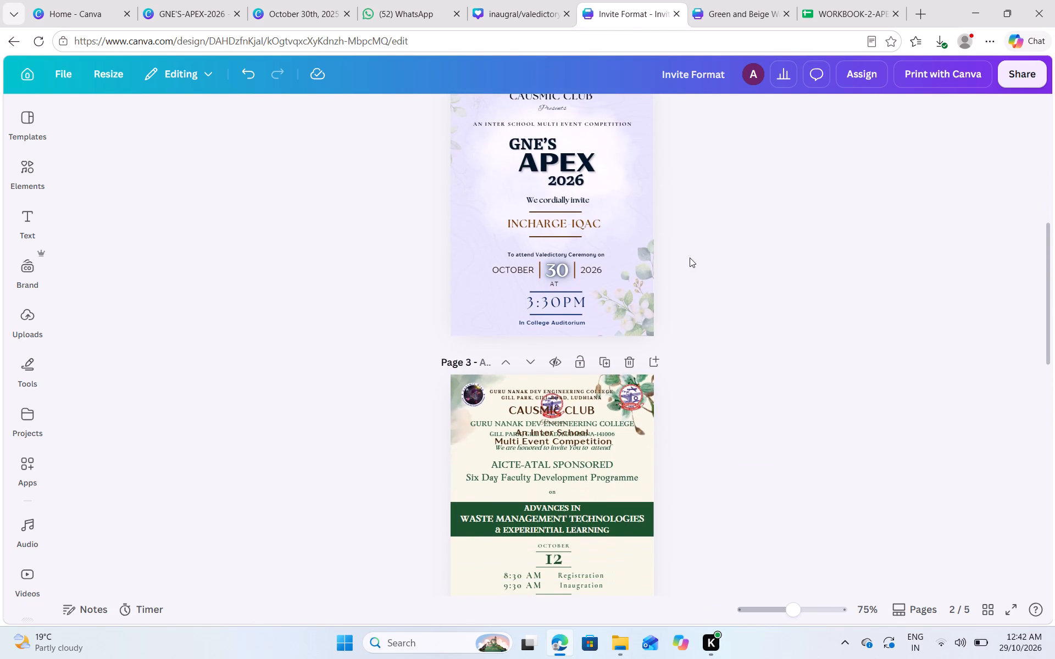
{"action": "scroll", "coordinate": [690, 258], "scroll_direction": "down", "scroll_amount": 2}
Copy the green flower branch from the top corner of page 3 onto page 2 of Invite Format.
{"action": "left_click", "coordinate": [654, 315]}
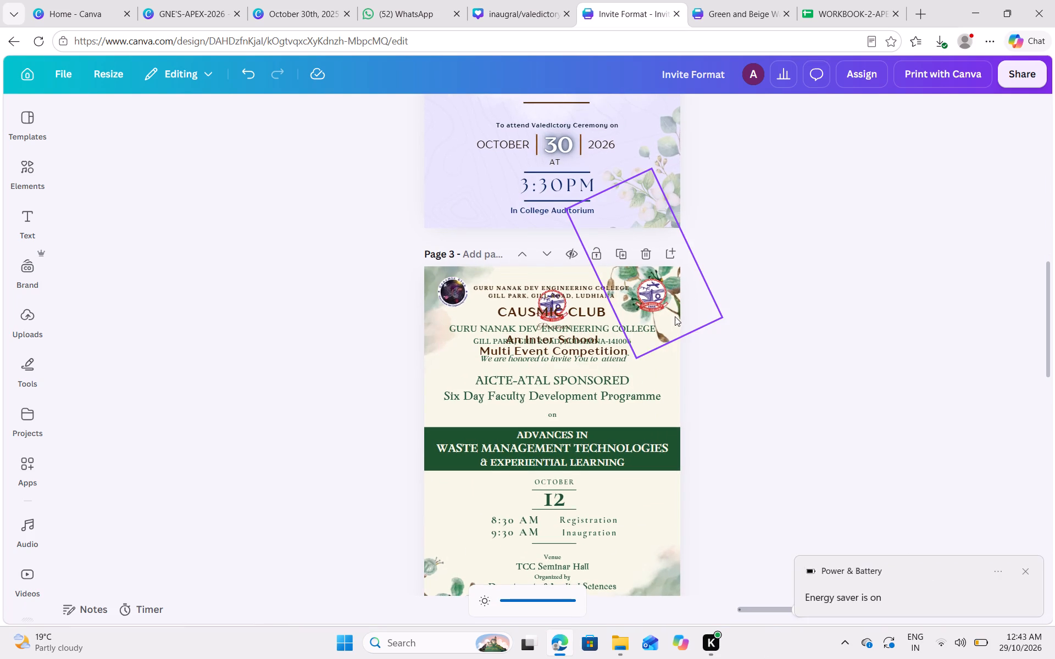
{"action": "left_click", "coordinate": [676, 314]}
{"action": "key", "text": "ctrl+c"}
{"action": "scroll", "coordinate": [676, 314], "scroll_direction": "up", "scroll_amount": 2}
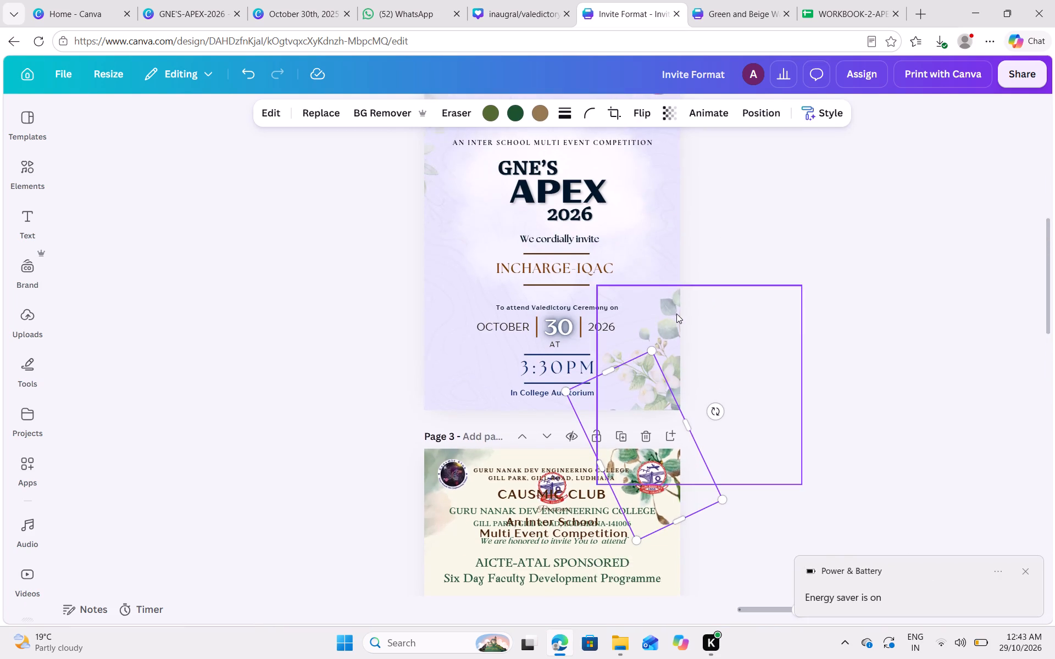
{"action": "scroll", "coordinate": [676, 314], "scroll_direction": "up", "scroll_amount": 1}
{"action": "key", "text": "ctrl+v"}
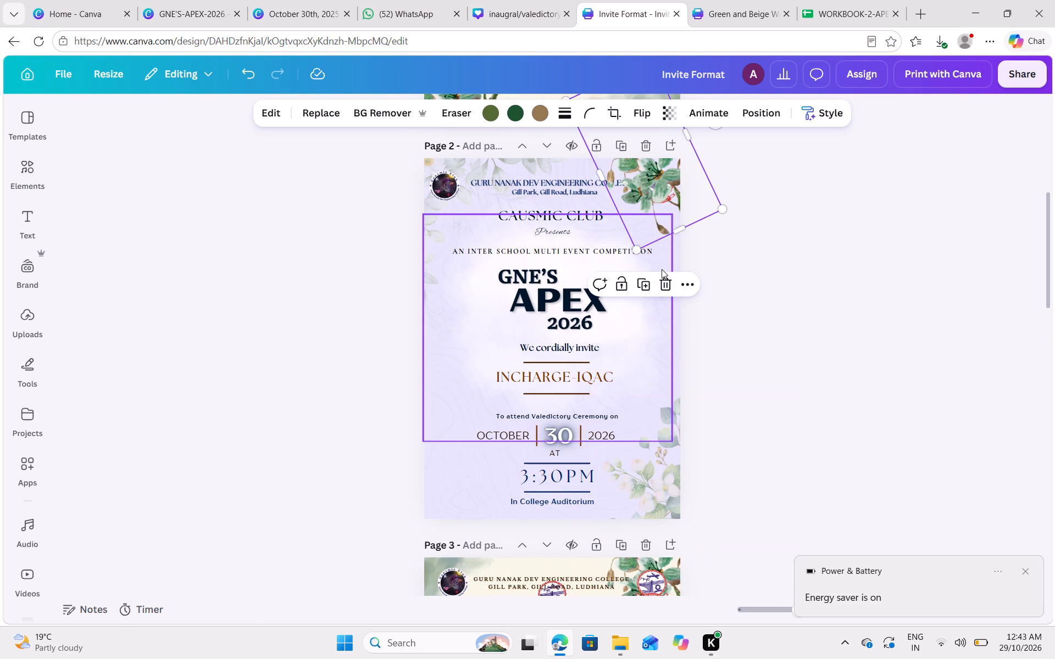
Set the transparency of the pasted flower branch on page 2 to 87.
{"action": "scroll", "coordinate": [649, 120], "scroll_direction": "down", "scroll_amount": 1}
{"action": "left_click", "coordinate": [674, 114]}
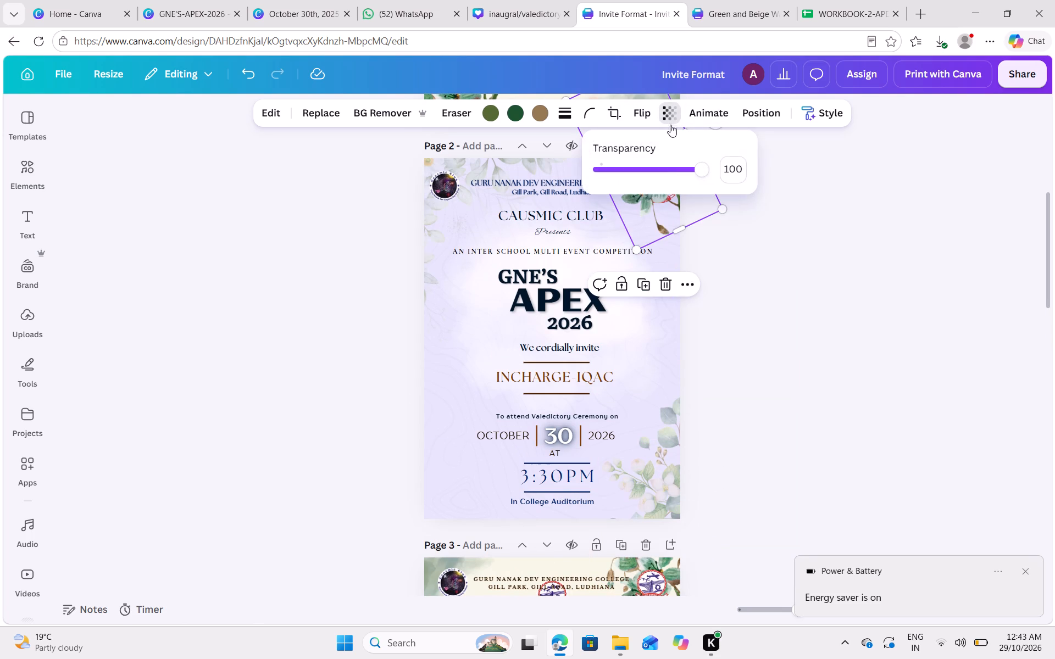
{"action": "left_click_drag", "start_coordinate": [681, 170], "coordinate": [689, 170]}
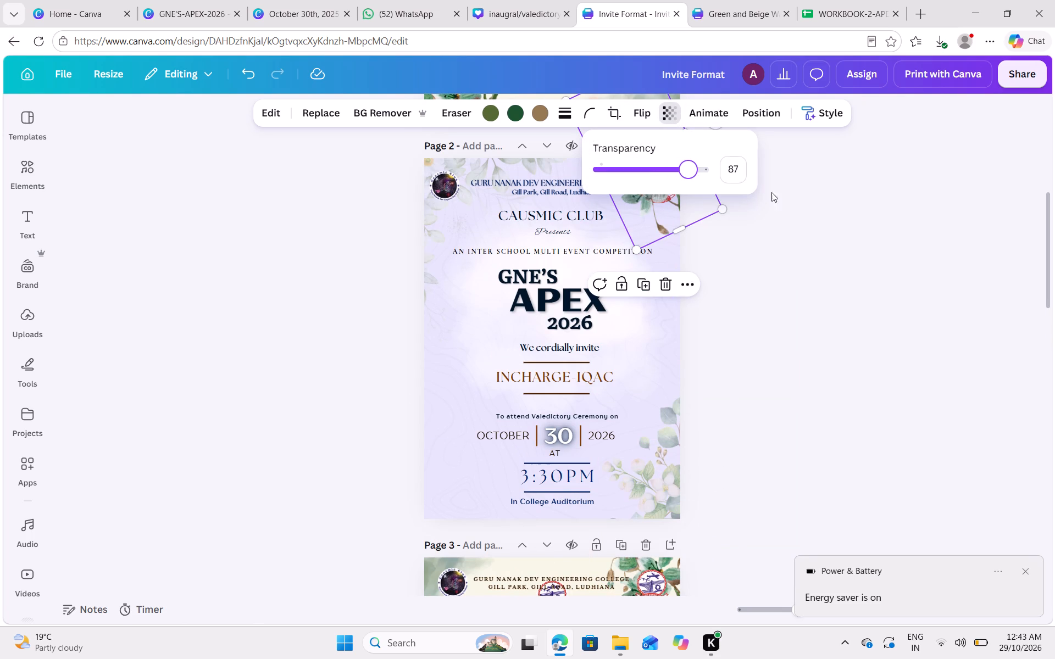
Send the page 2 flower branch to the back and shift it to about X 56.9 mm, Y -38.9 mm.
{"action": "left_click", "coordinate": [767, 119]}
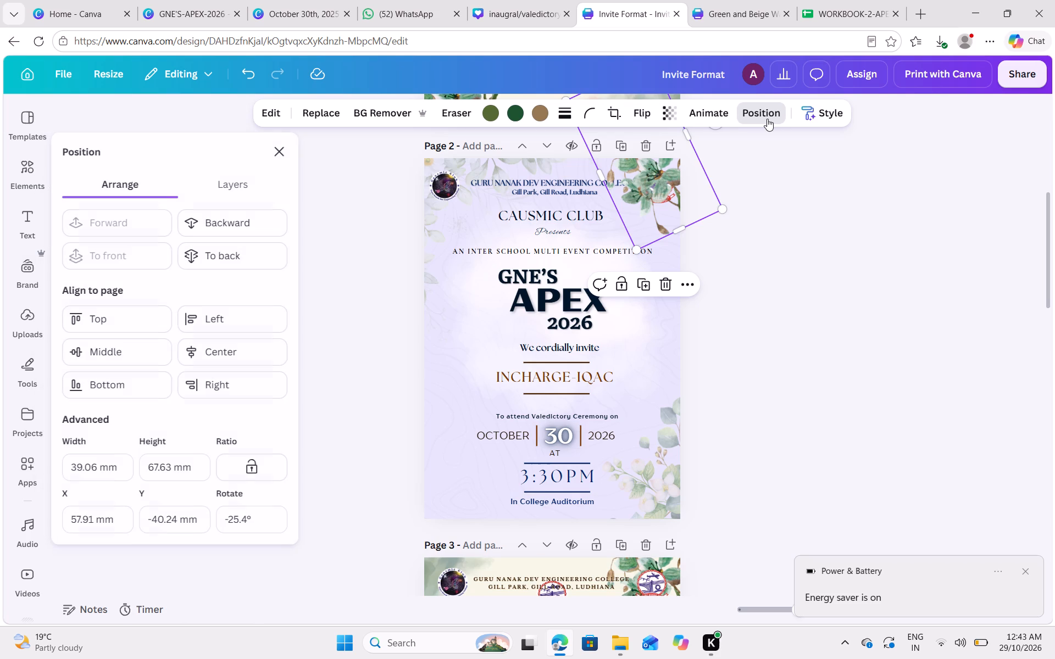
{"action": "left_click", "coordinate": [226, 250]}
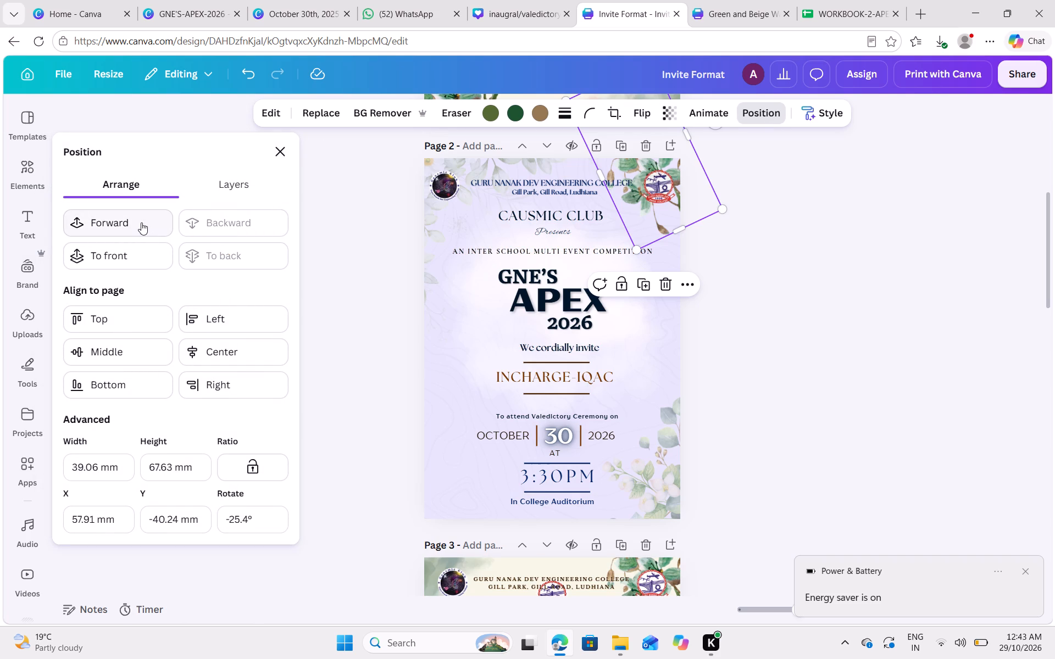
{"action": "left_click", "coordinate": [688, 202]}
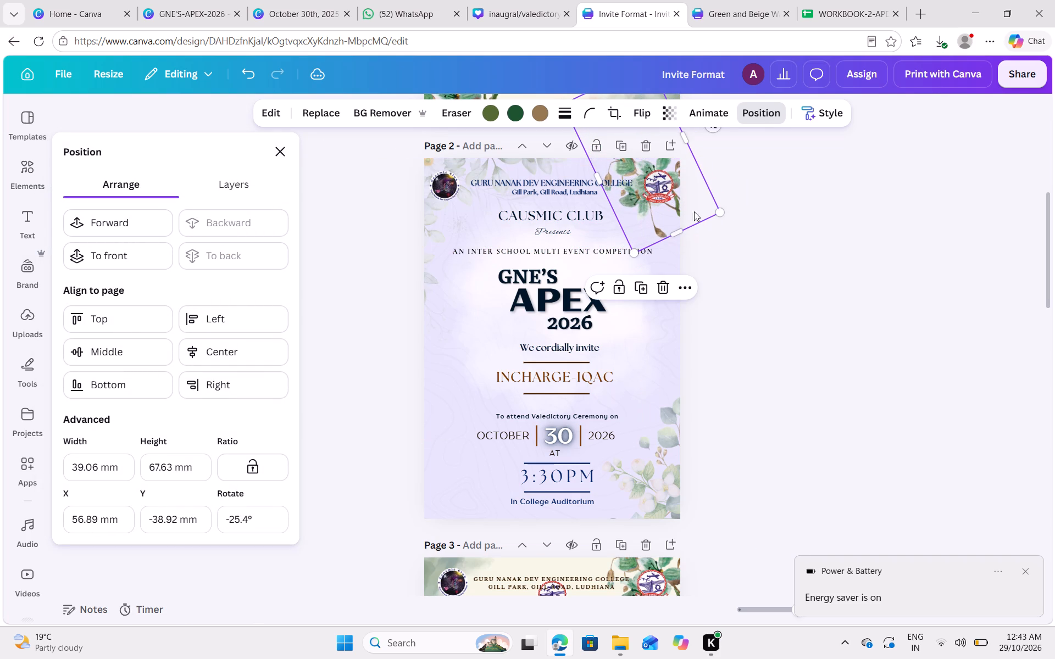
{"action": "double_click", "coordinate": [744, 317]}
Examine pages 1 to 3, comparing the flower decoration and college heading on page 1 with those on page 2.
{"action": "scroll", "coordinate": [744, 317], "scroll_direction": "down", "scroll_amount": 3}
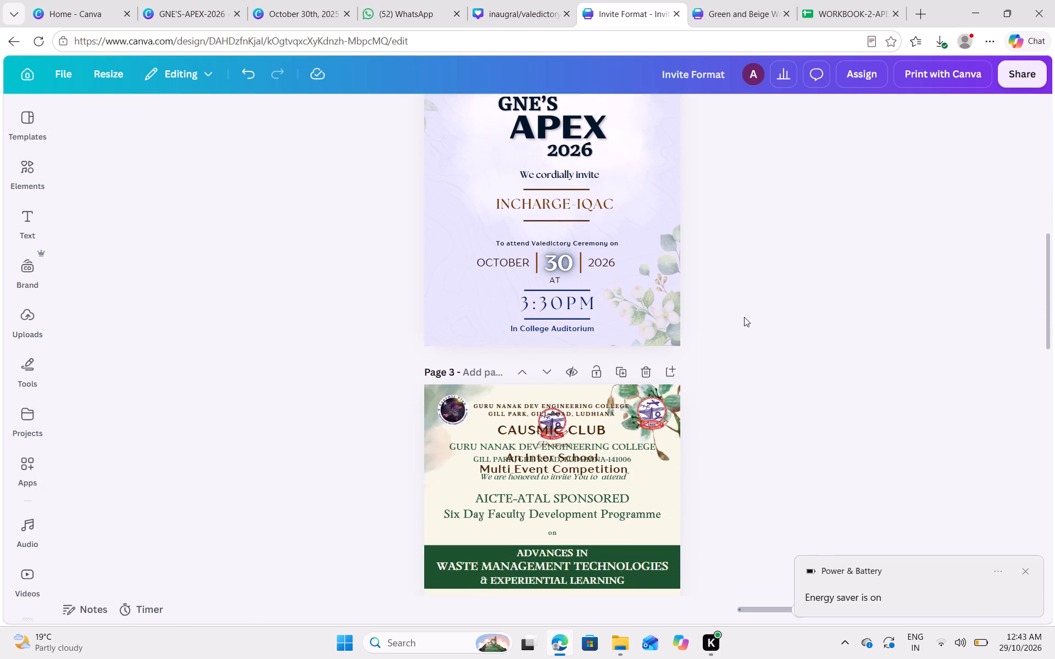
{"action": "scroll", "coordinate": [744, 317], "scroll_direction": "down", "scroll_amount": 1}
{"action": "scroll", "coordinate": [744, 317], "scroll_direction": "up", "scroll_amount": 7}
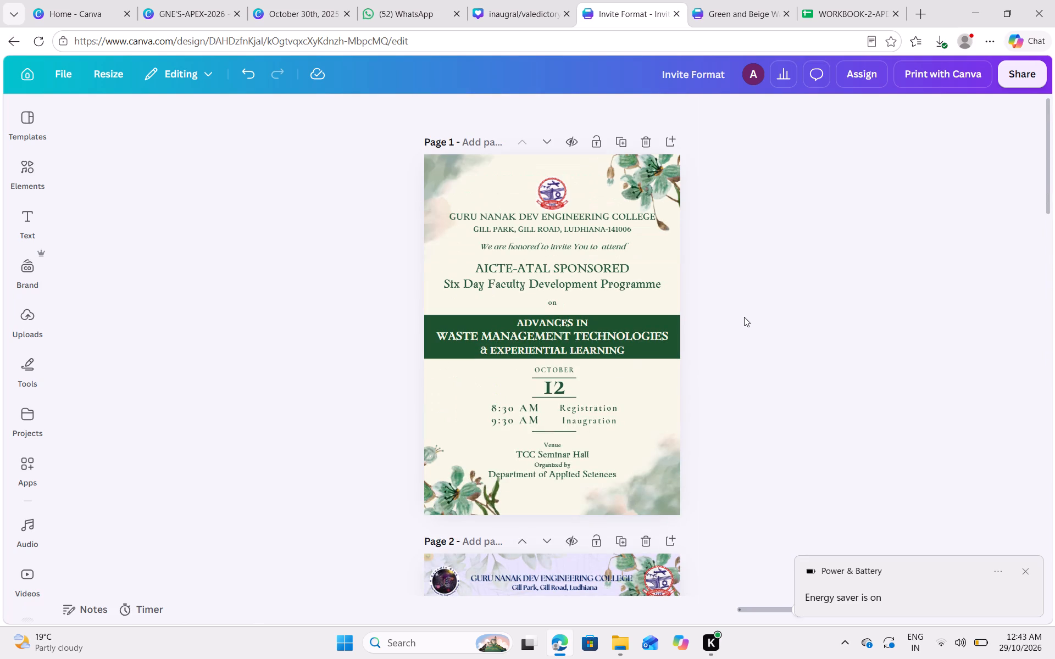
{"action": "scroll", "coordinate": [744, 317], "scroll_direction": "down", "scroll_amount": 3}
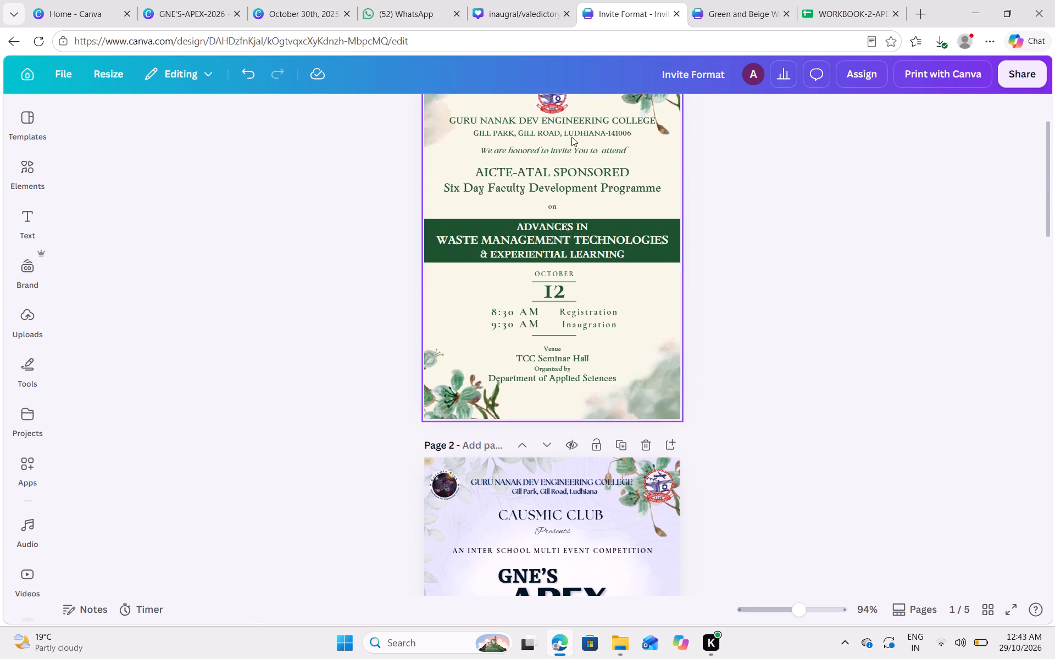
{"action": "scroll", "coordinate": [569, 151], "scroll_direction": "down", "scroll_amount": 1}
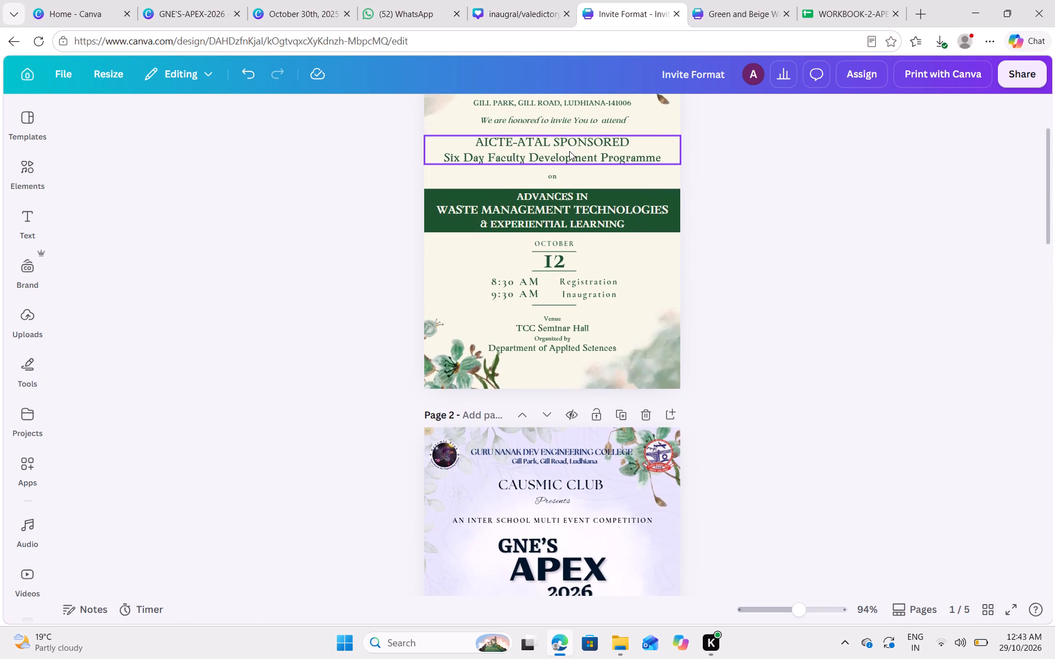
{"action": "scroll", "coordinate": [569, 151], "scroll_direction": "down", "scroll_amount": 2}
{"action": "scroll", "coordinate": [569, 151], "scroll_direction": "up", "scroll_amount": 1}
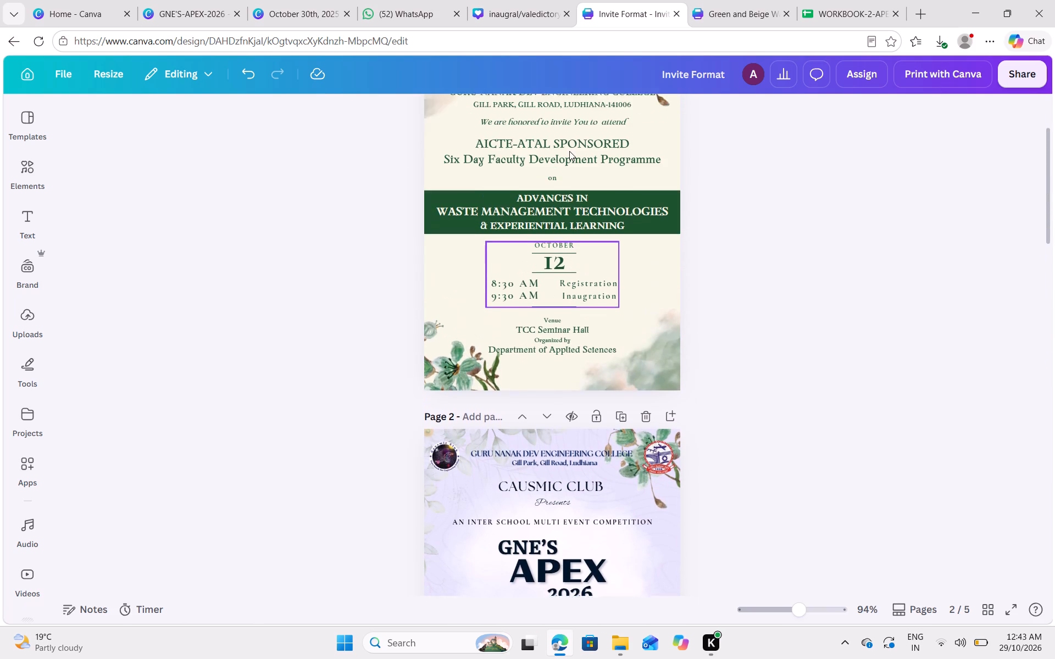
{"action": "scroll", "coordinate": [569, 151], "scroll_direction": "up", "scroll_amount": 1}
{"action": "scroll", "coordinate": [583, 232], "scroll_direction": "down", "scroll_amount": 1}
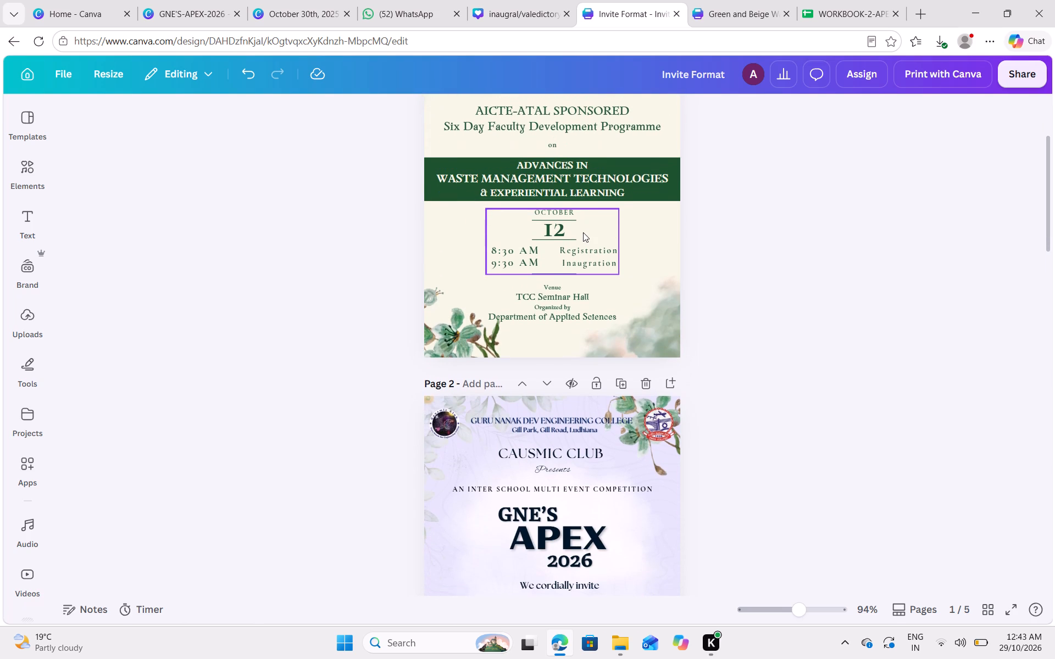
{"action": "scroll", "coordinate": [559, 224], "scroll_direction": "up", "scroll_amount": 1}
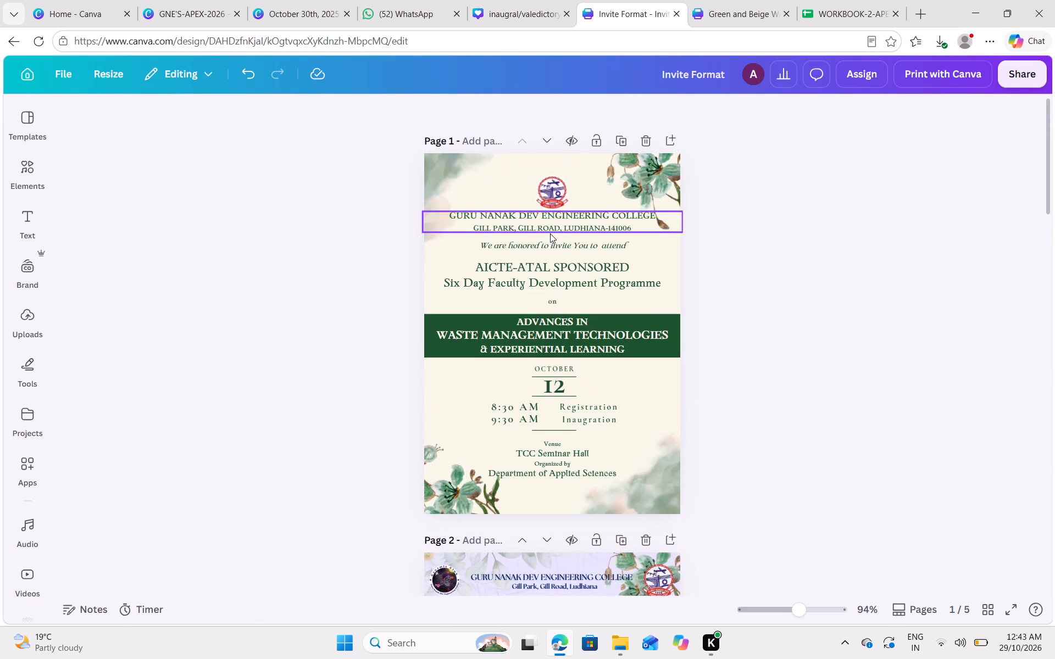
{"action": "left_click", "coordinate": [551, 230]}
{"action": "scroll", "coordinate": [729, 381], "scroll_direction": "down", "scroll_amount": 1}
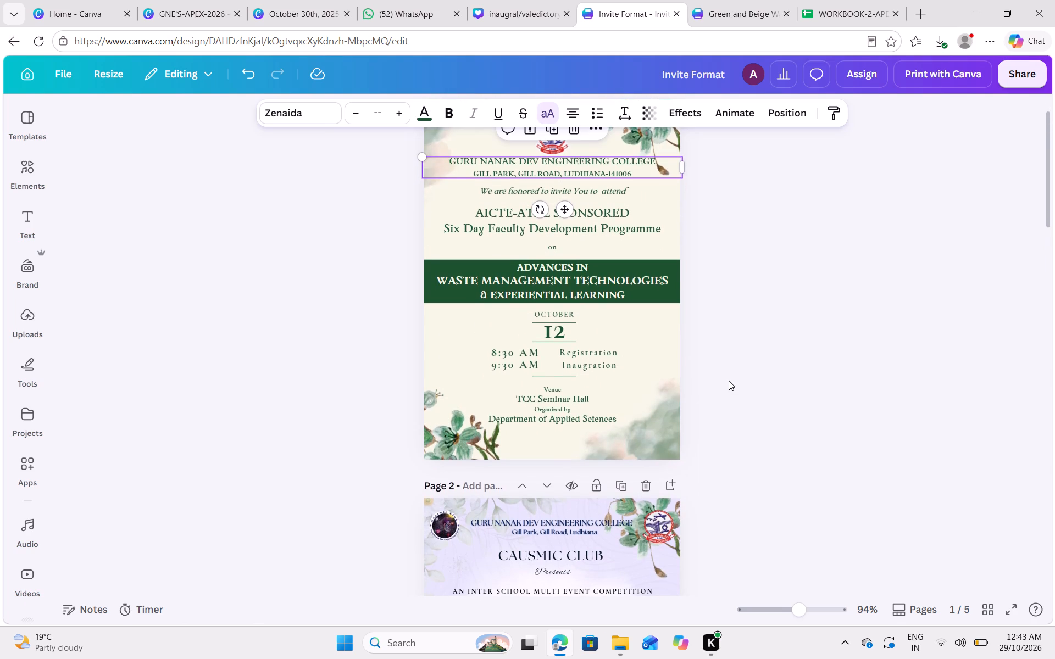
Undo the recent flower branch changes on page 2 until the pasted green branch is removed.
{"action": "left_click", "coordinate": [678, 545]}
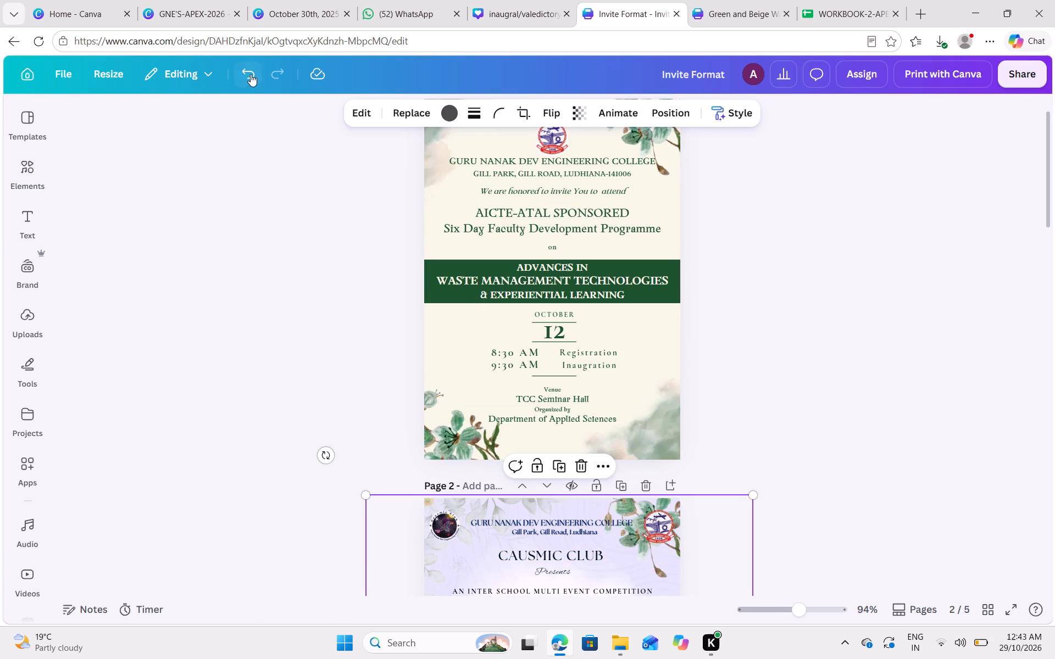
{"action": "left_click", "coordinate": [250, 77]}
{"action": "left_click", "coordinate": [249, 77]}
{"action": "left_click", "coordinate": [249, 77]}
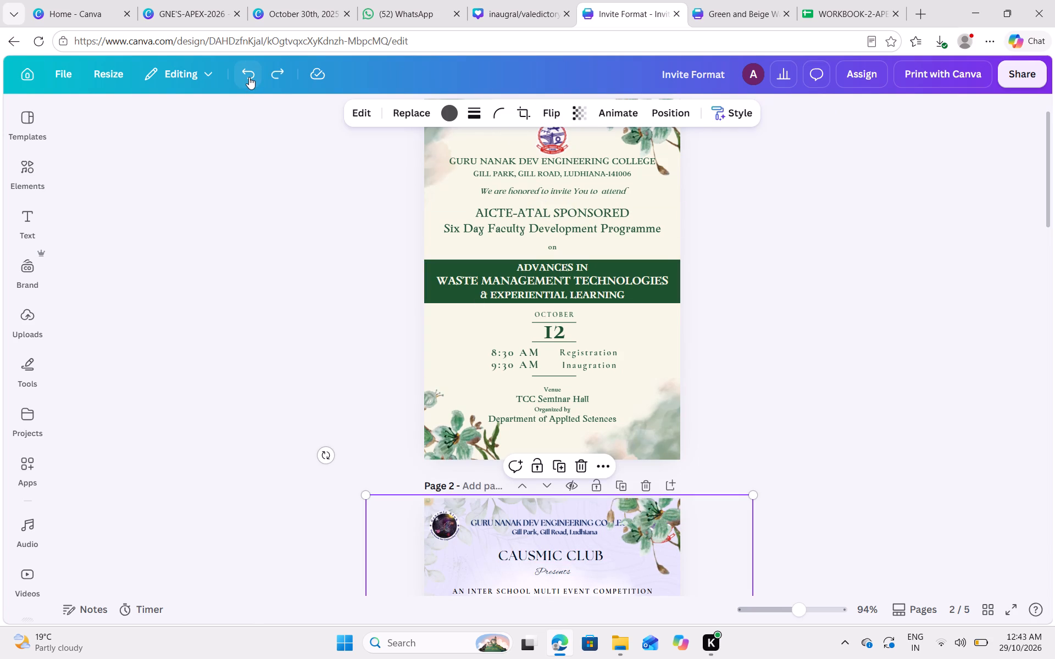
{"action": "left_click", "coordinate": [249, 77]}
Change the font of "We cordially invite" on page 2 to Zenaida, matching the programme text on page 1.
{"action": "scroll", "coordinate": [696, 309], "scroll_direction": "down", "scroll_amount": 1}
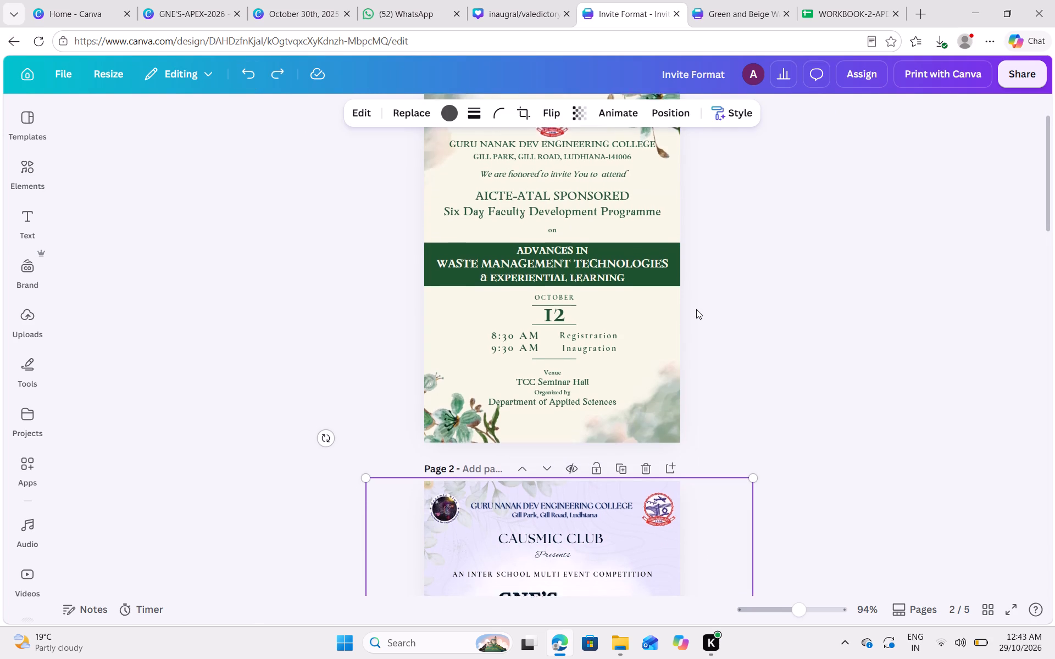
{"action": "scroll", "coordinate": [696, 309], "scroll_direction": "down", "scroll_amount": 1}
{"action": "scroll", "coordinate": [535, 188], "scroll_direction": "down", "scroll_amount": 1}
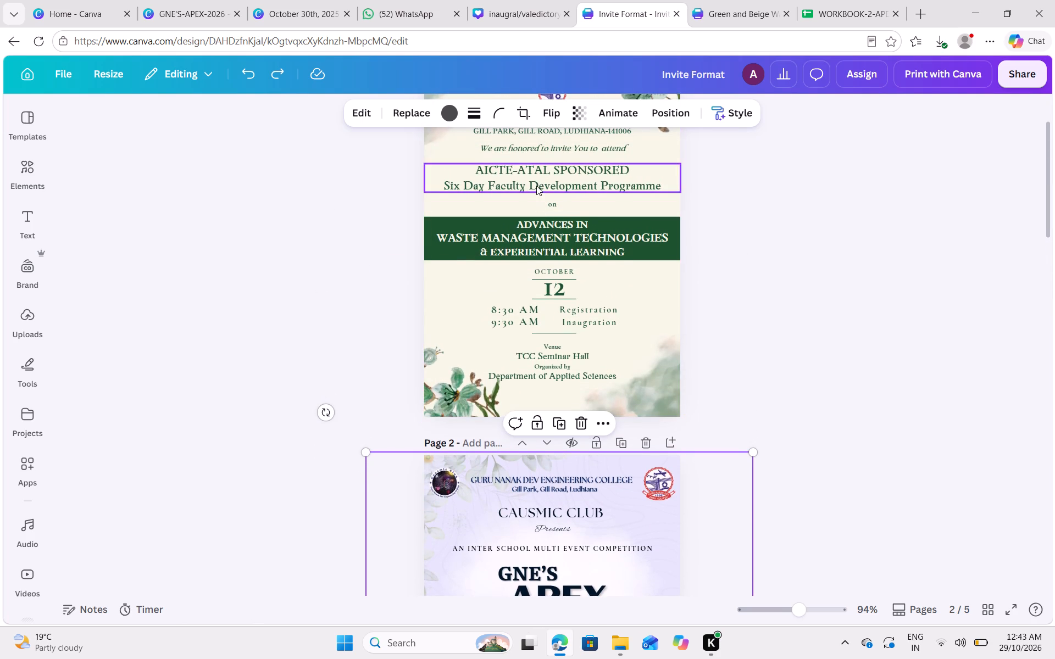
{"action": "left_click", "coordinate": [536, 186]}
{"action": "left_click", "coordinate": [534, 187]}
{"action": "left_click", "coordinate": [532, 188]}
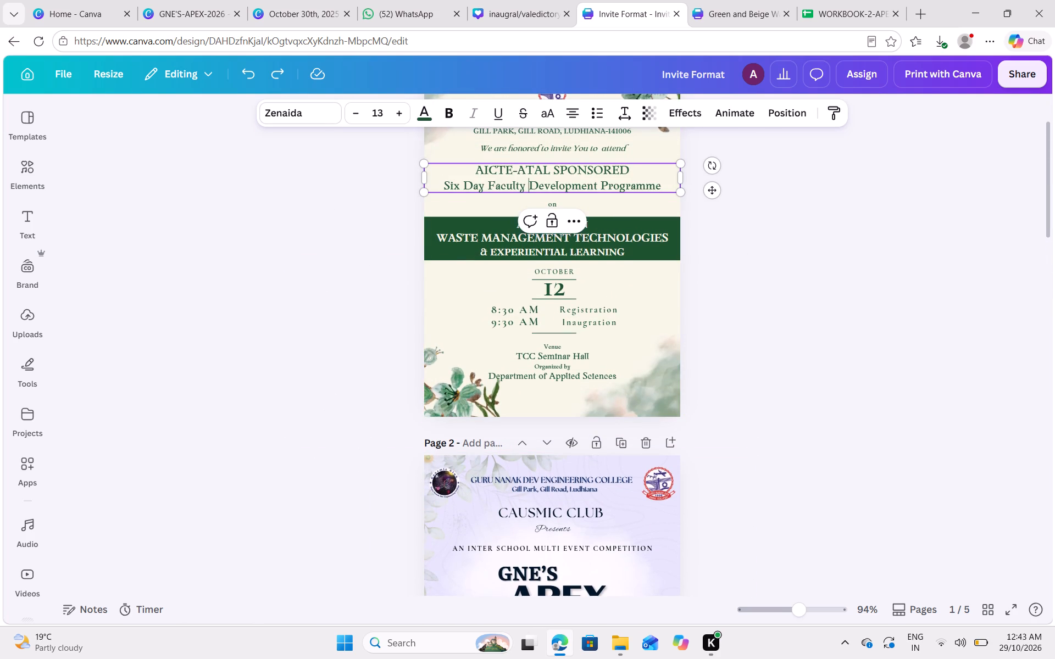
{"action": "scroll", "coordinate": [619, 347], "scroll_direction": "down", "scroll_amount": 4}
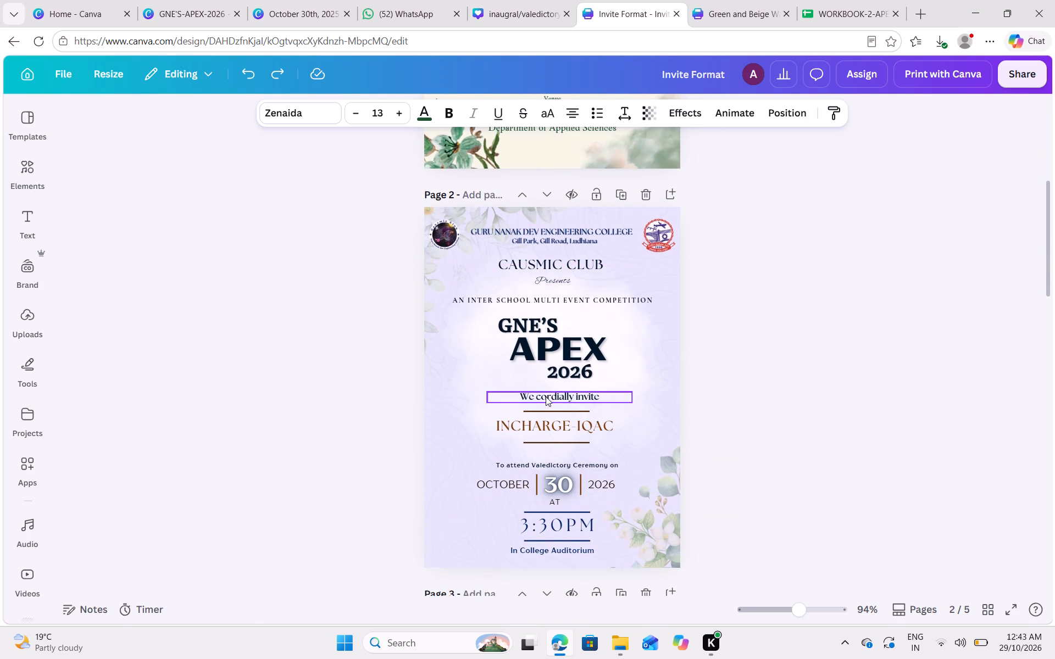
{"action": "left_click", "coordinate": [546, 396]}
{"action": "left_click", "coordinate": [310, 115]}
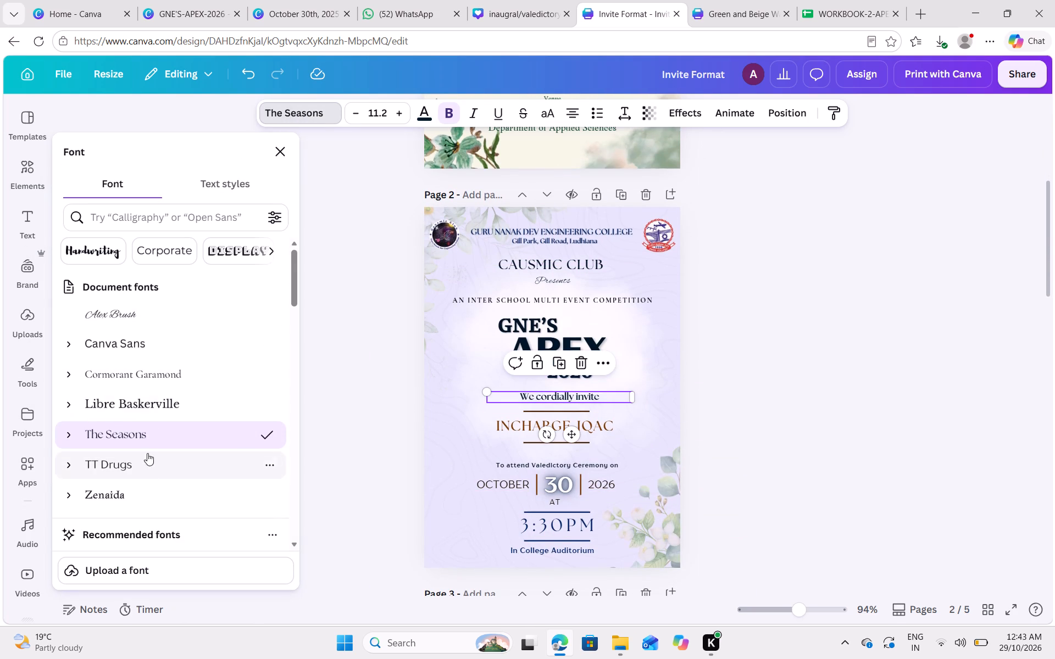
{"action": "left_click", "coordinate": [127, 497]}
{"action": "left_click", "coordinate": [674, 393]}
{"action": "left_click", "coordinate": [728, 376]}
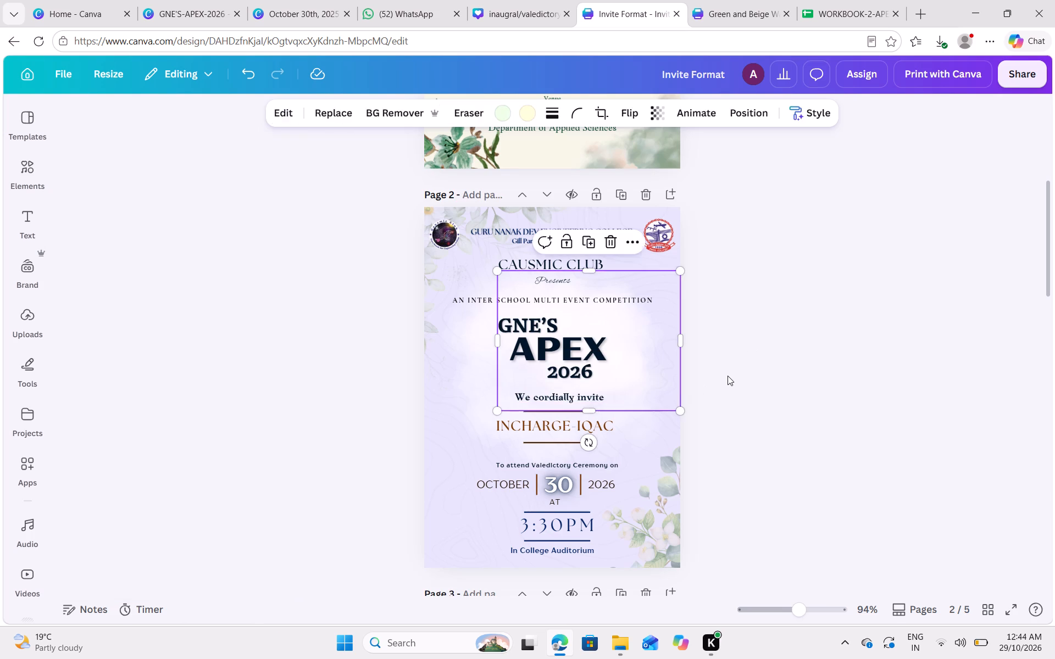
Centre the "We cordially invite" line horizontally on page 2.
{"action": "left_click", "coordinate": [533, 396]}
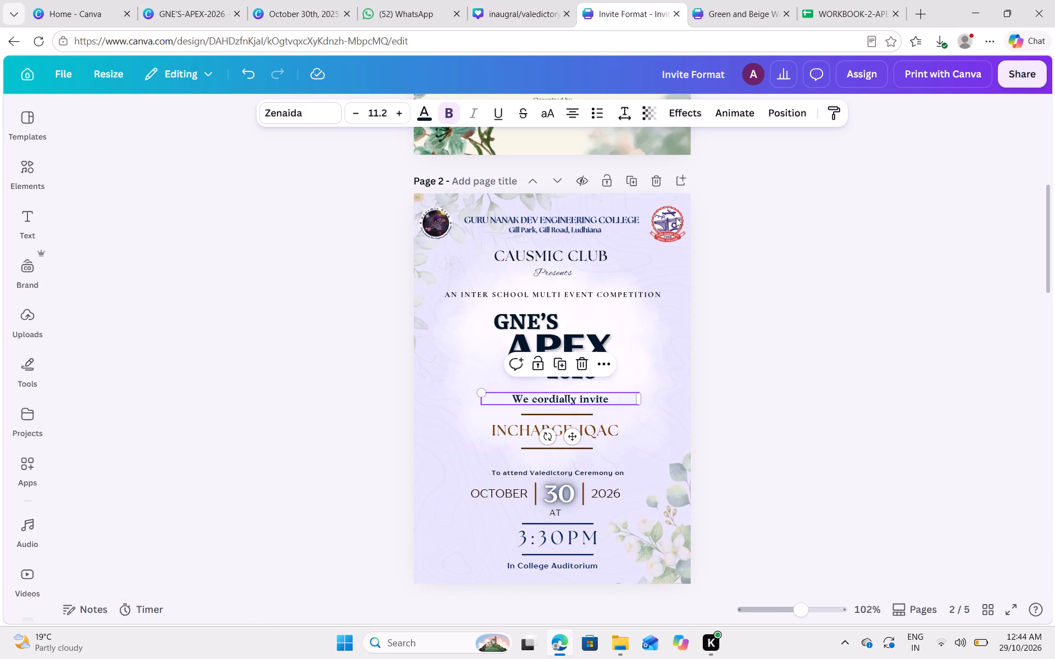
{"action": "left_click", "coordinate": [779, 102]}
{"action": "left_click", "coordinate": [776, 113]}
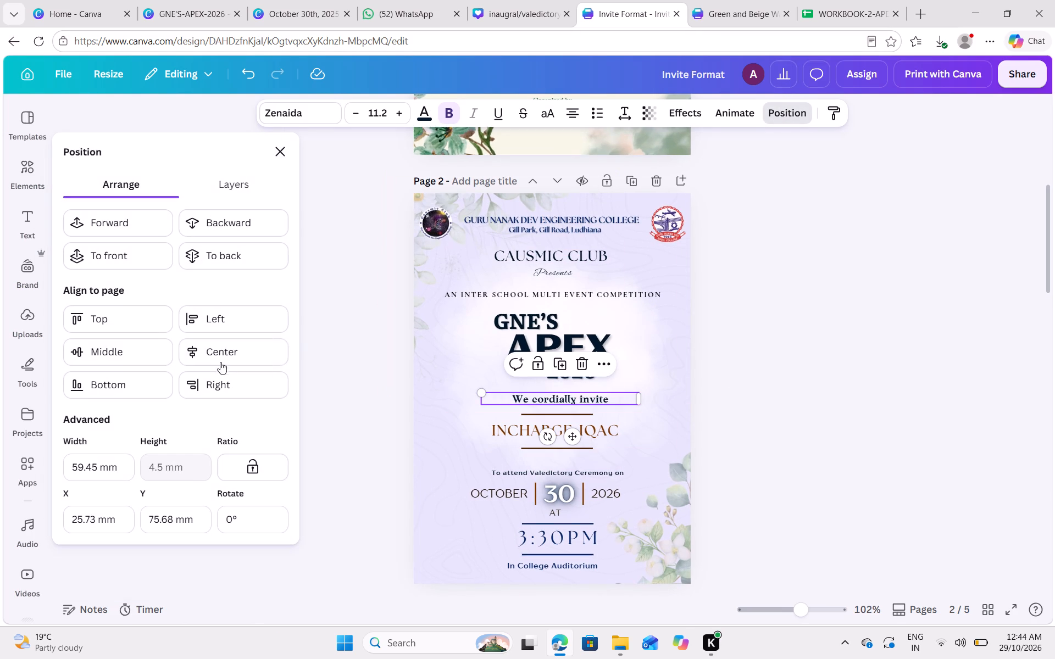
{"action": "left_click", "coordinate": [232, 350]}
{"action": "double_click", "coordinate": [752, 359]}
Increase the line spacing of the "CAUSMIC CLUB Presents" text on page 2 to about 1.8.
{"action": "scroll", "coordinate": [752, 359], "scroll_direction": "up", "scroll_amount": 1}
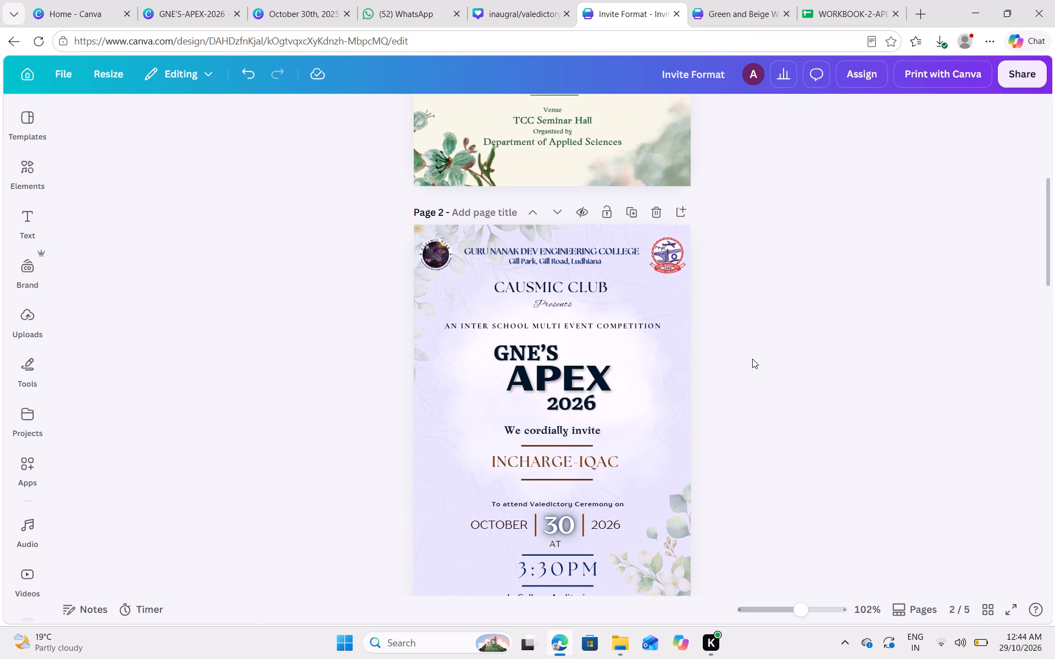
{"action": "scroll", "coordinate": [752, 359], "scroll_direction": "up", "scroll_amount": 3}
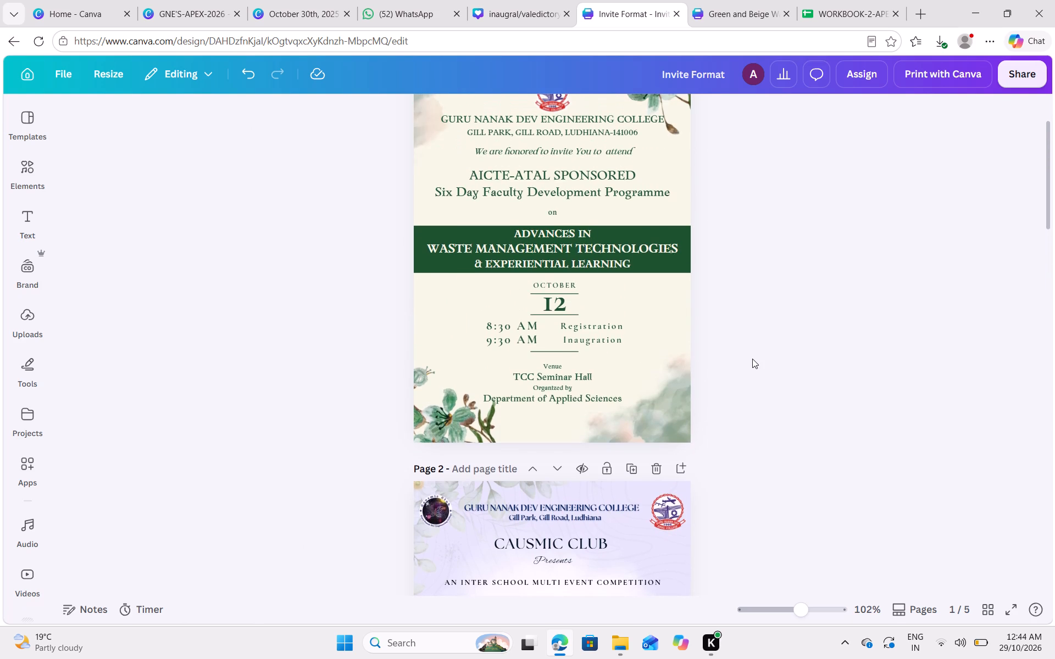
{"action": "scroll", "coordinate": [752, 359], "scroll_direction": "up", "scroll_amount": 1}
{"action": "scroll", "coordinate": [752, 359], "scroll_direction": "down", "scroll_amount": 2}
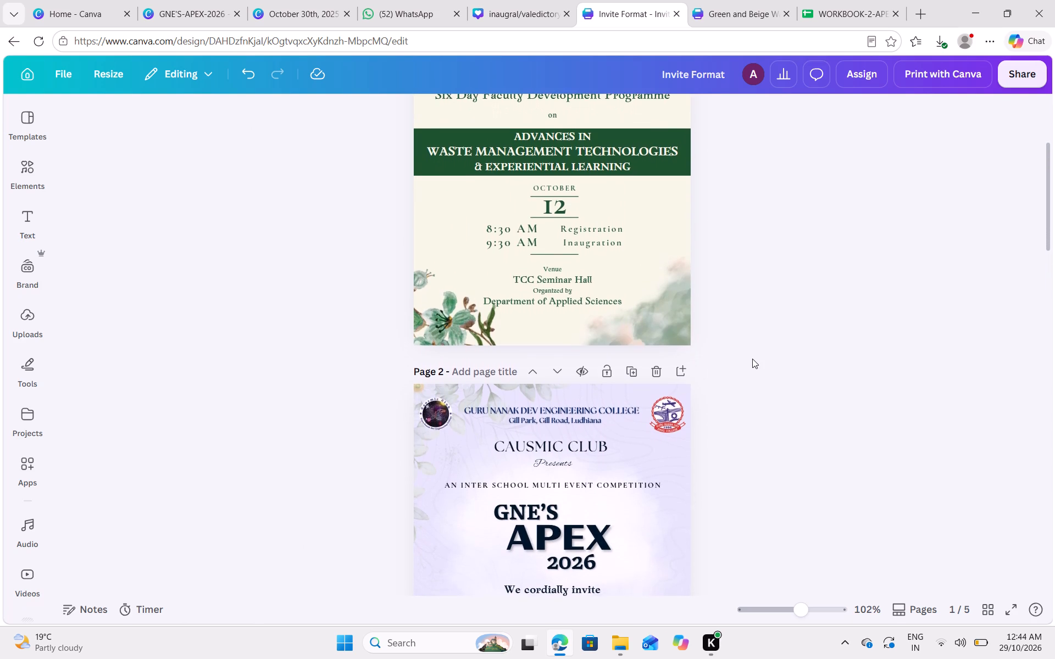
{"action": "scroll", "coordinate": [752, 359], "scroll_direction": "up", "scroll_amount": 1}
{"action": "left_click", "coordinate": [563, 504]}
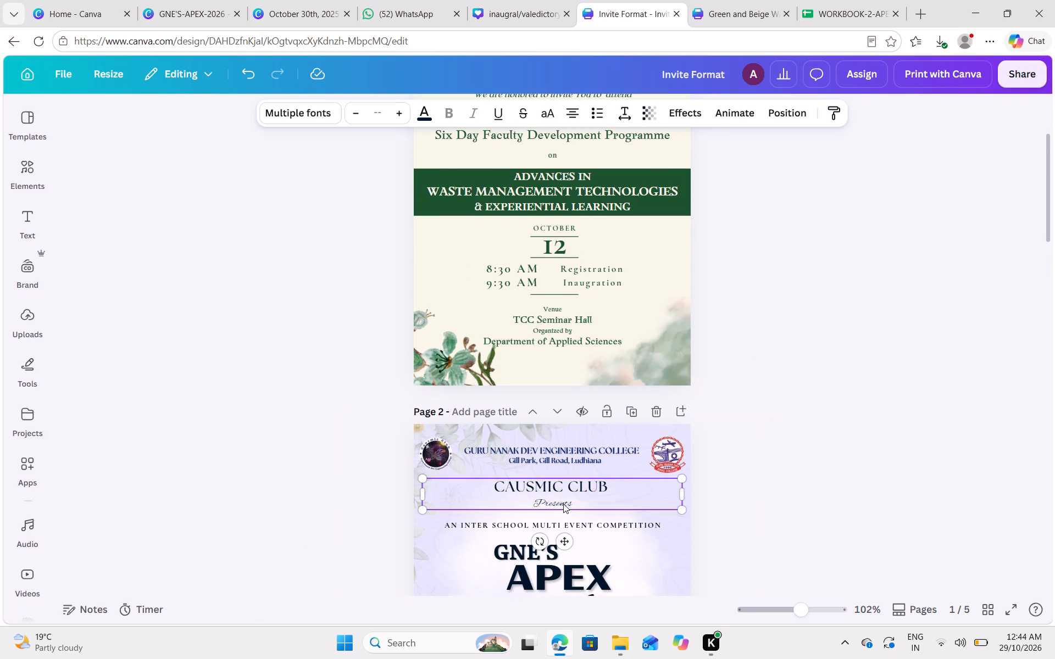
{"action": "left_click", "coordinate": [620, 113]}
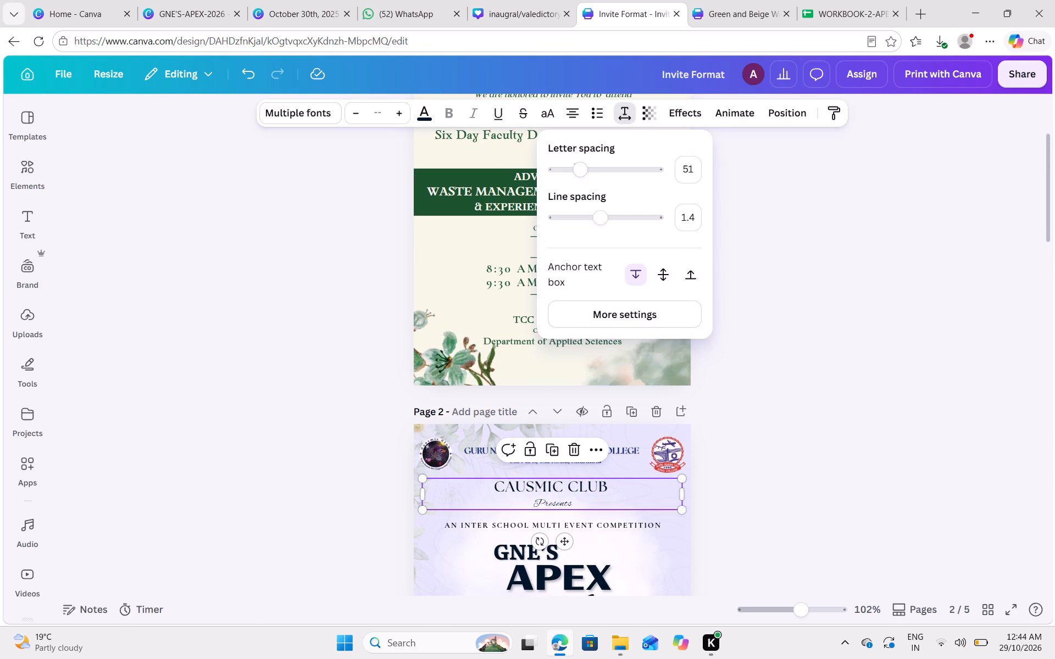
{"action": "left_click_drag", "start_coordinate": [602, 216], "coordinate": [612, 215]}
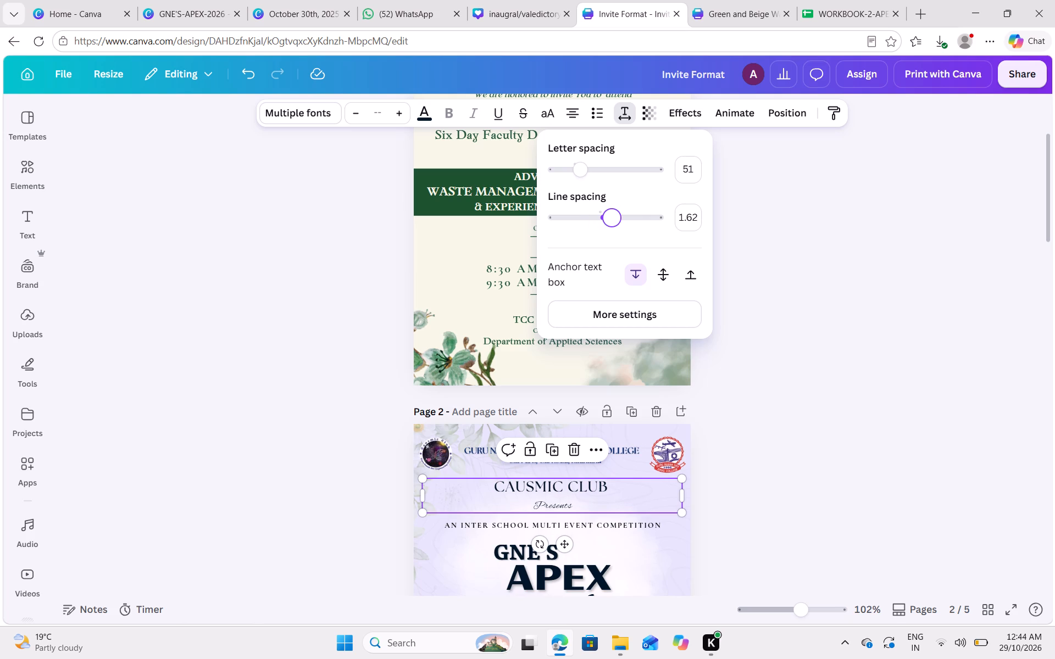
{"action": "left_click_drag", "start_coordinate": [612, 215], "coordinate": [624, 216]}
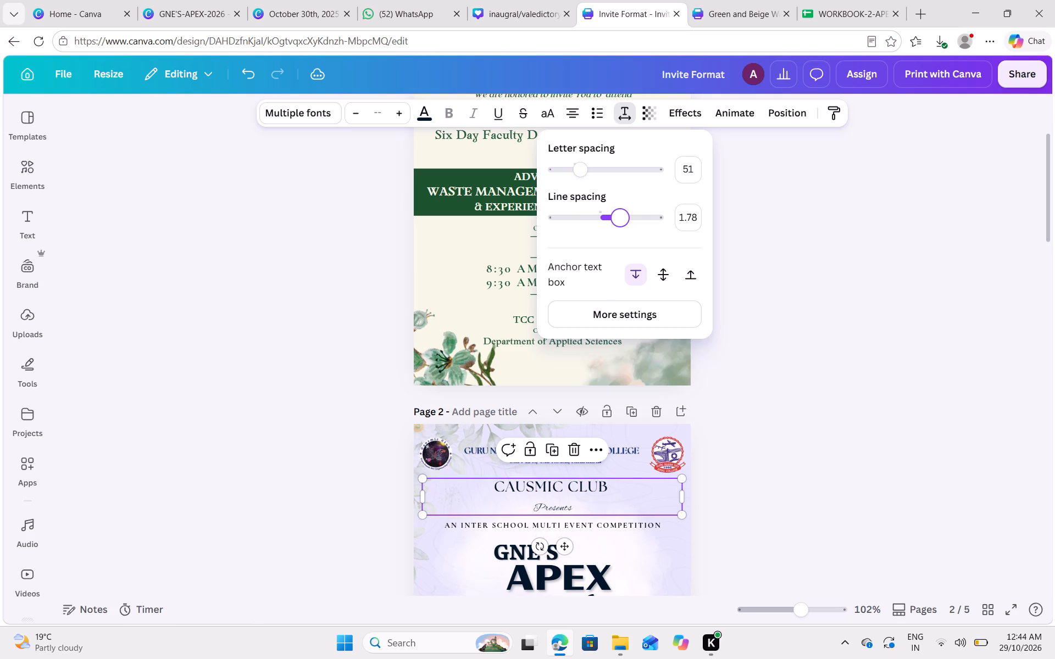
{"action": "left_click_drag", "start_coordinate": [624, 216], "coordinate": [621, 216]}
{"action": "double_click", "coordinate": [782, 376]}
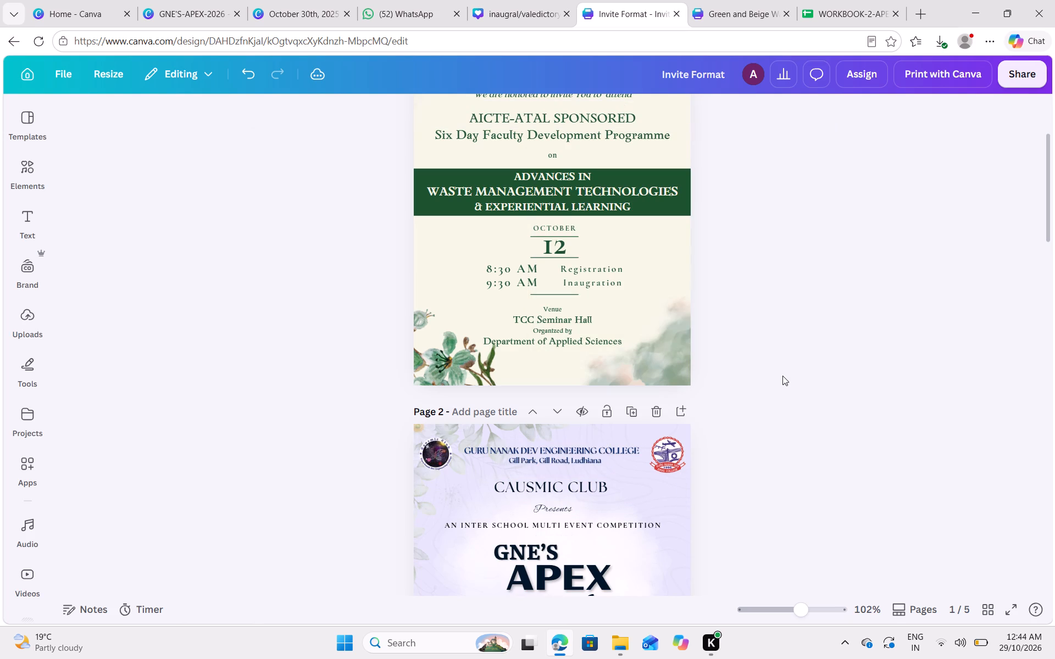
Nudge the "CAUSMIC CLUB Presents" text on page 2 slightly downward.
{"action": "left_click", "coordinate": [537, 501]}
{"action": "key", "text": "Down"}
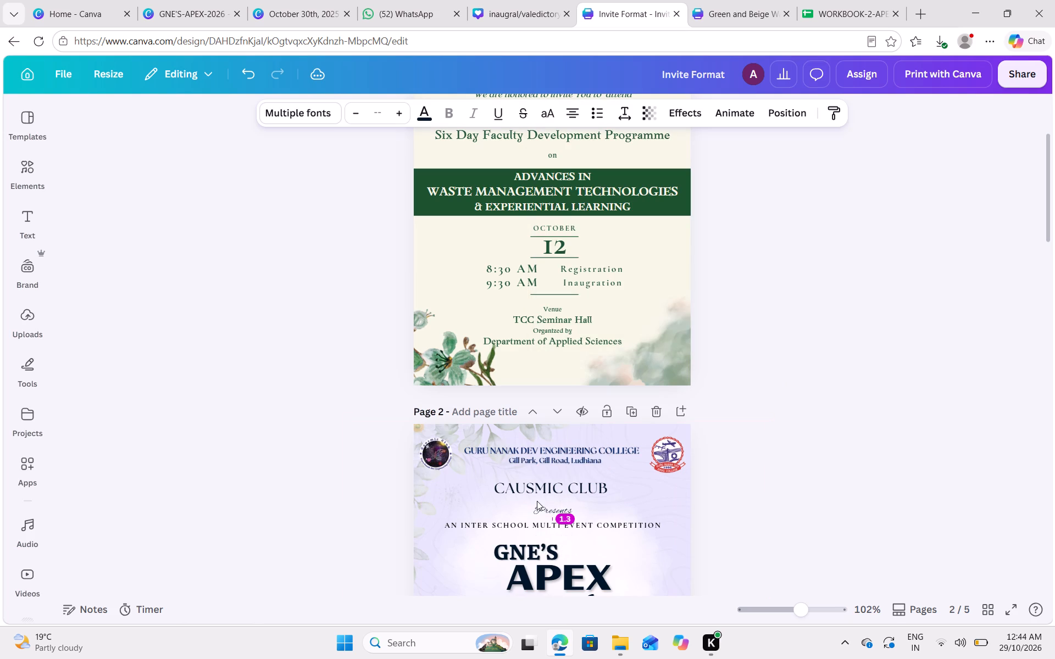
{"action": "left_click", "coordinate": [750, 520]}
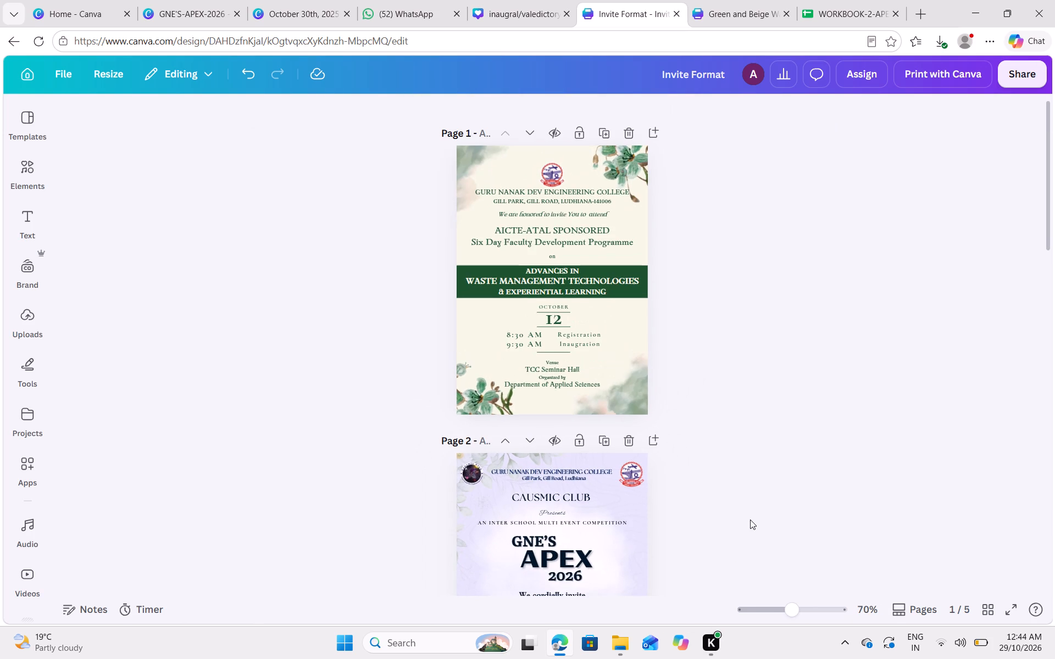
Reduce the line spacing of the "CAUSMIC CLUB Presents" text on page 2 to about 1.6.
{"action": "left_click", "coordinate": [564, 517]}
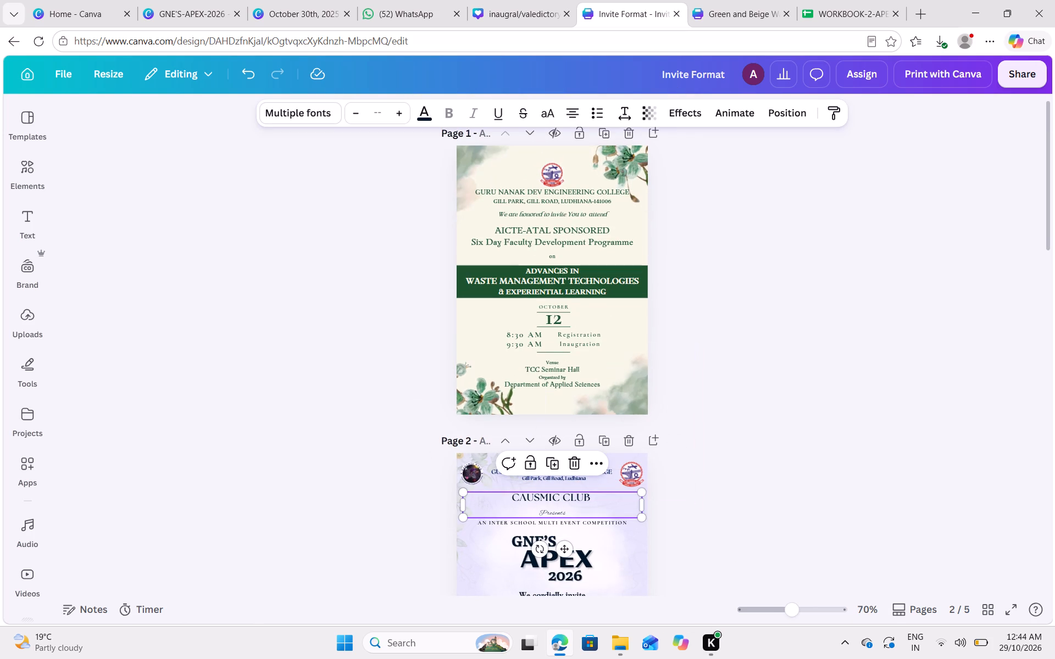
{"action": "left_click", "coordinate": [621, 115]}
{"action": "left_click_drag", "start_coordinate": [622, 223], "coordinate": [611, 226]}
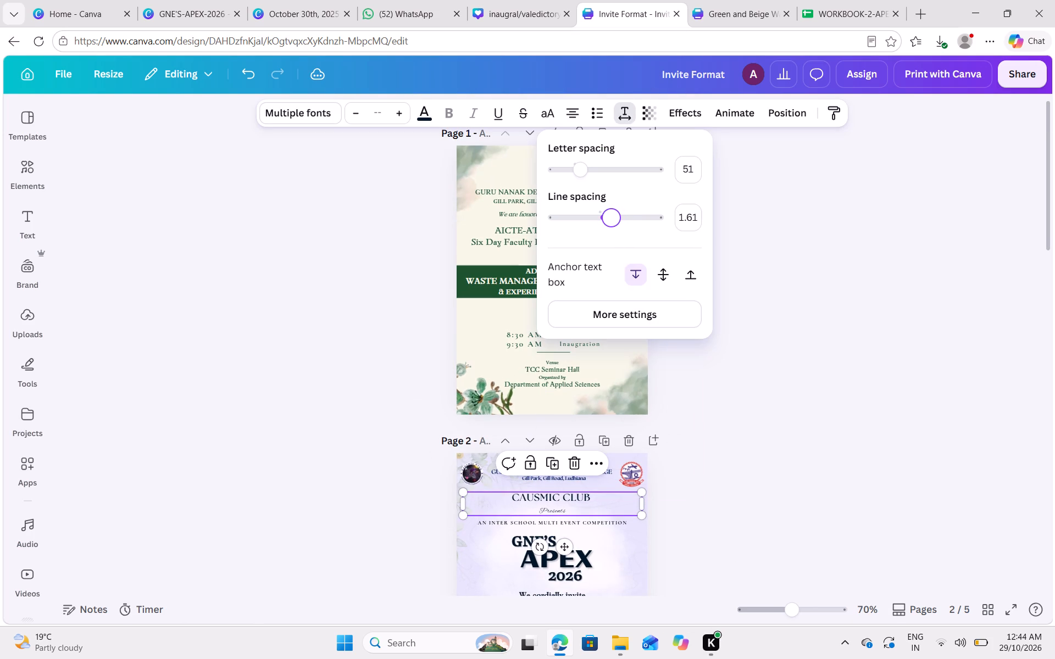
{"action": "left_click_drag", "start_coordinate": [611, 226], "coordinate": [610, 226]}
{"action": "left_click", "coordinate": [749, 408]}
{"action": "left_click", "coordinate": [747, 495]}
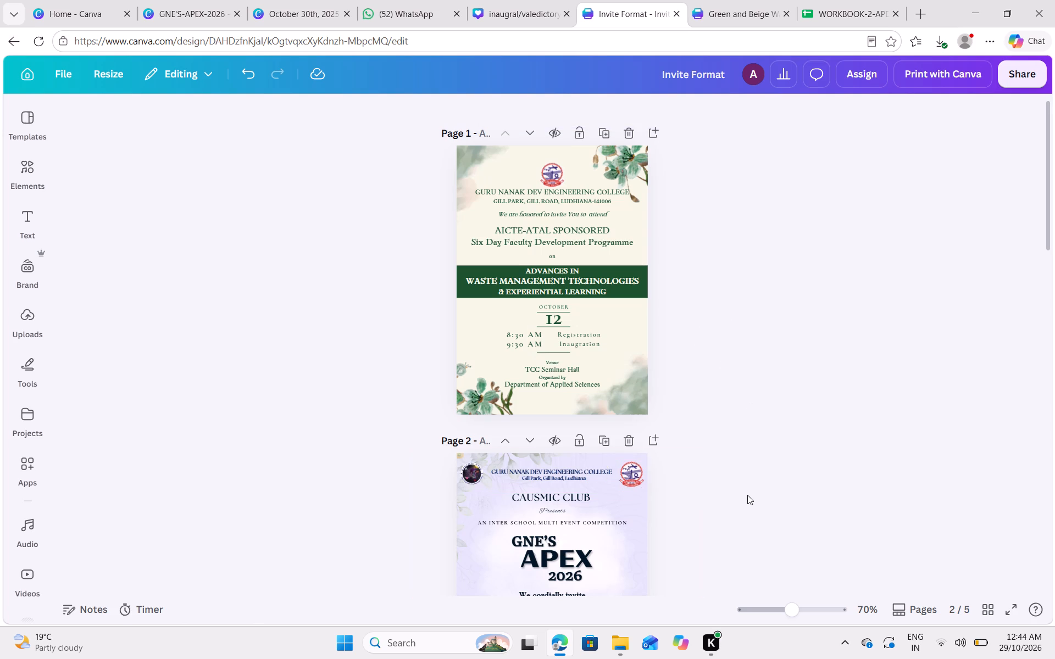
Nudge the "CAUSMIC CLUB Presents" text down once more, away from the college heading.
{"action": "scroll", "coordinate": [743, 496], "scroll_direction": "down", "scroll_amount": 2}
{"action": "left_click", "coordinate": [525, 438]}
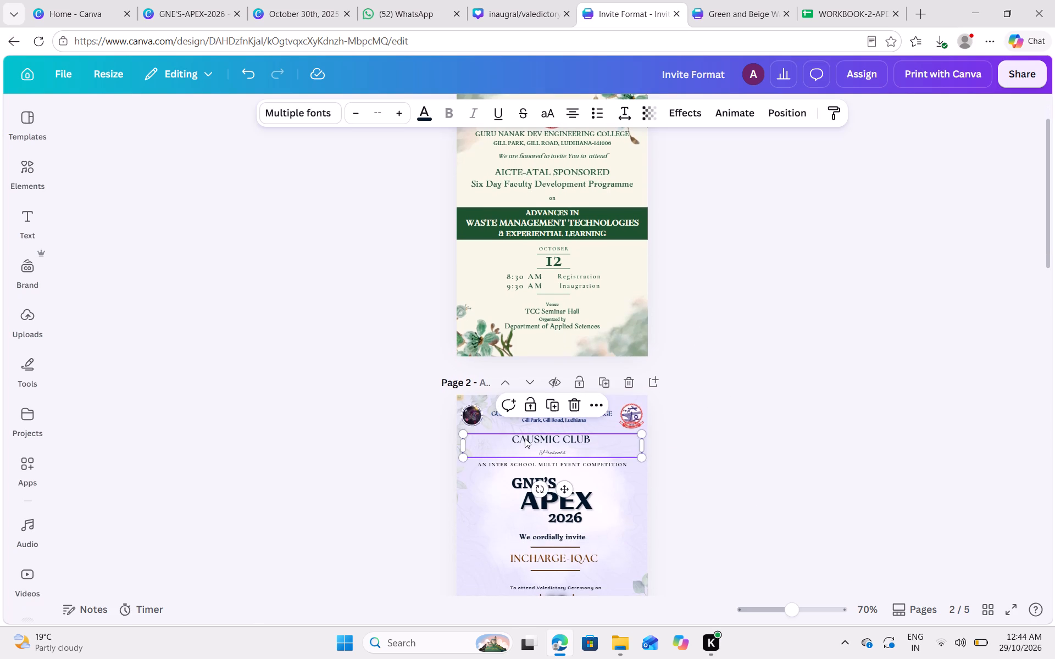
{"action": "key", "text": "Down"}
{"action": "left_click", "coordinate": [738, 424]}
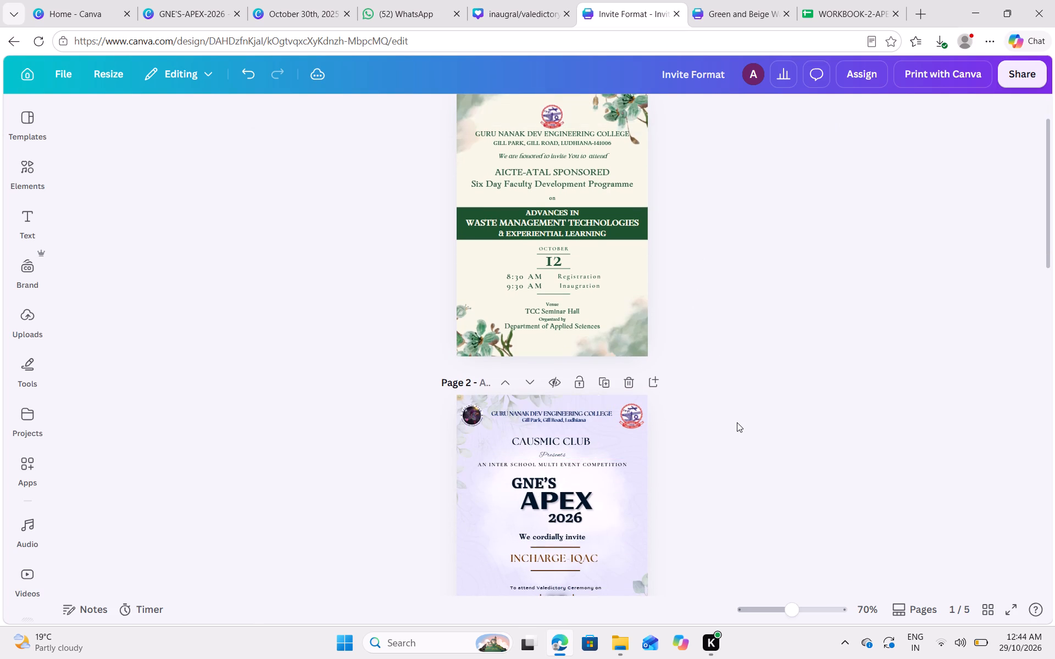
Lower the transparency setting of the pale leaf decoration in the upper corner of page 2.
{"action": "left_click", "coordinate": [509, 392]}
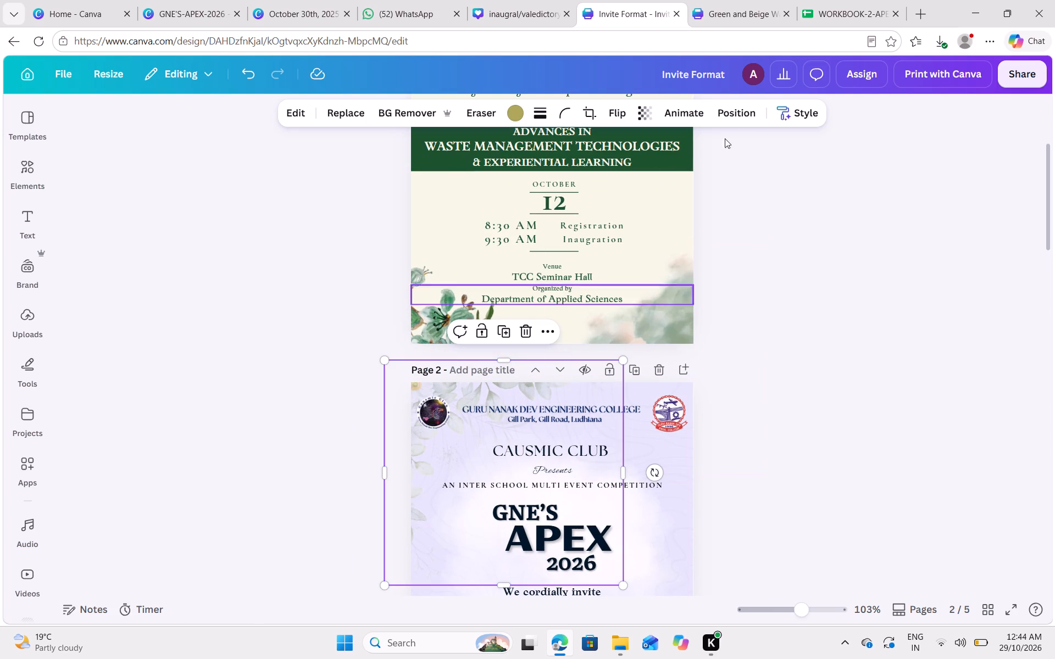
{"action": "left_click", "coordinate": [638, 110]}
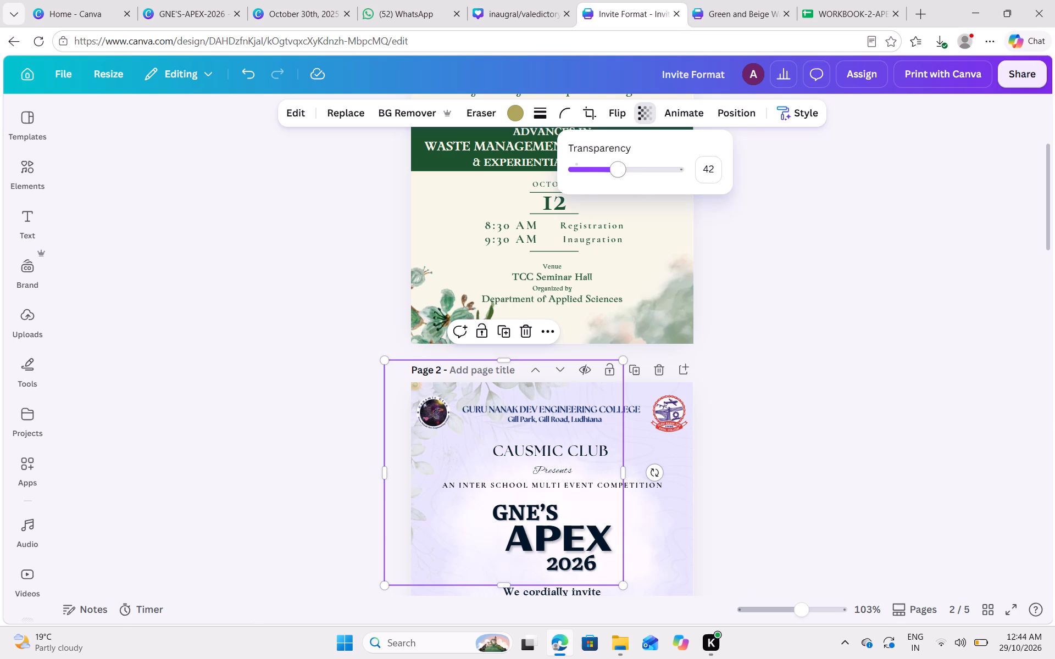
{"action": "left_click_drag", "start_coordinate": [618, 167], "coordinate": [606, 169]}
{"action": "double_click", "coordinate": [816, 322]}
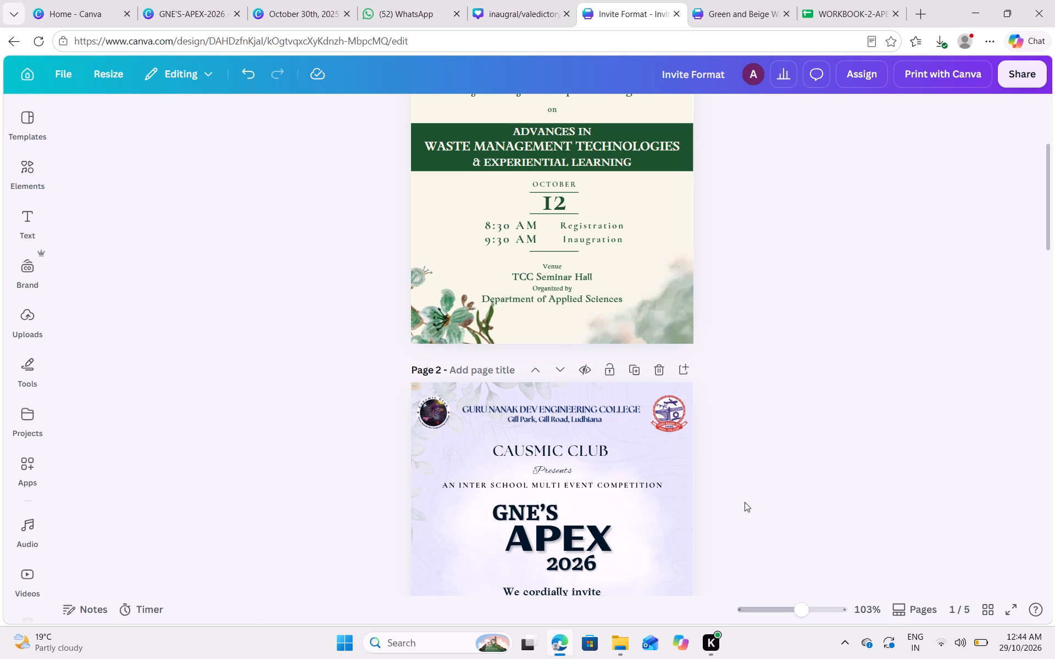
Recolour the brown vertical divider between 30 and 2026 in the page 2 date row dark azure.
{"action": "scroll", "coordinate": [745, 502], "scroll_direction": "down", "scroll_amount": 3}
{"action": "scroll", "coordinate": [745, 502], "scroll_direction": "right", "scroll_amount": 1}
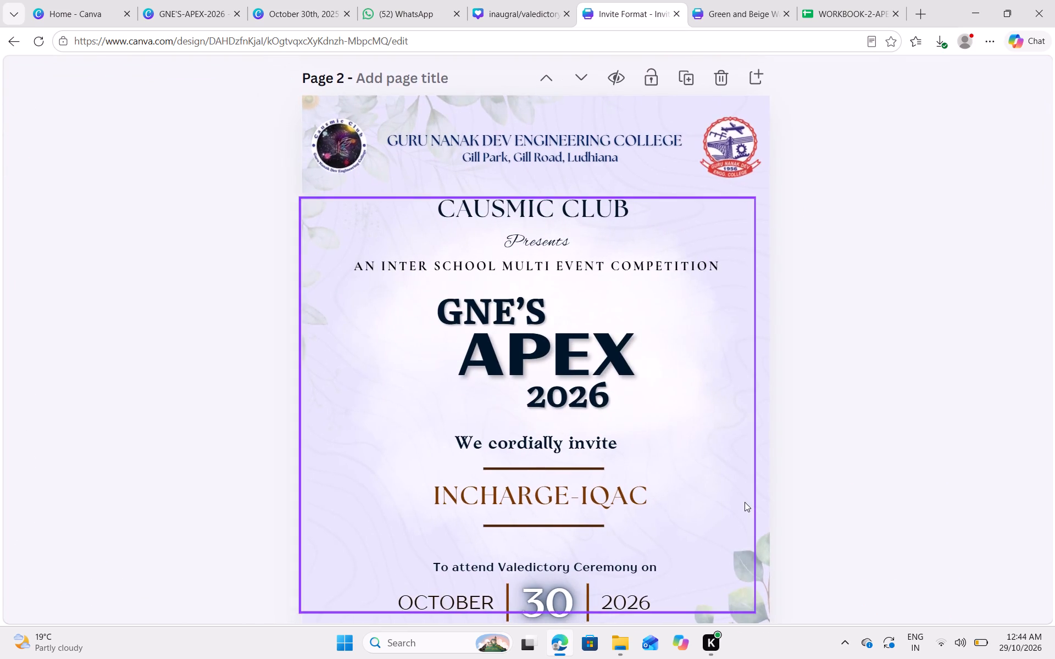
{"action": "scroll", "coordinate": [745, 502], "scroll_direction": "down", "scroll_amount": 1}
{"action": "scroll", "coordinate": [743, 417], "scroll_direction": "down", "scroll_amount": 1}
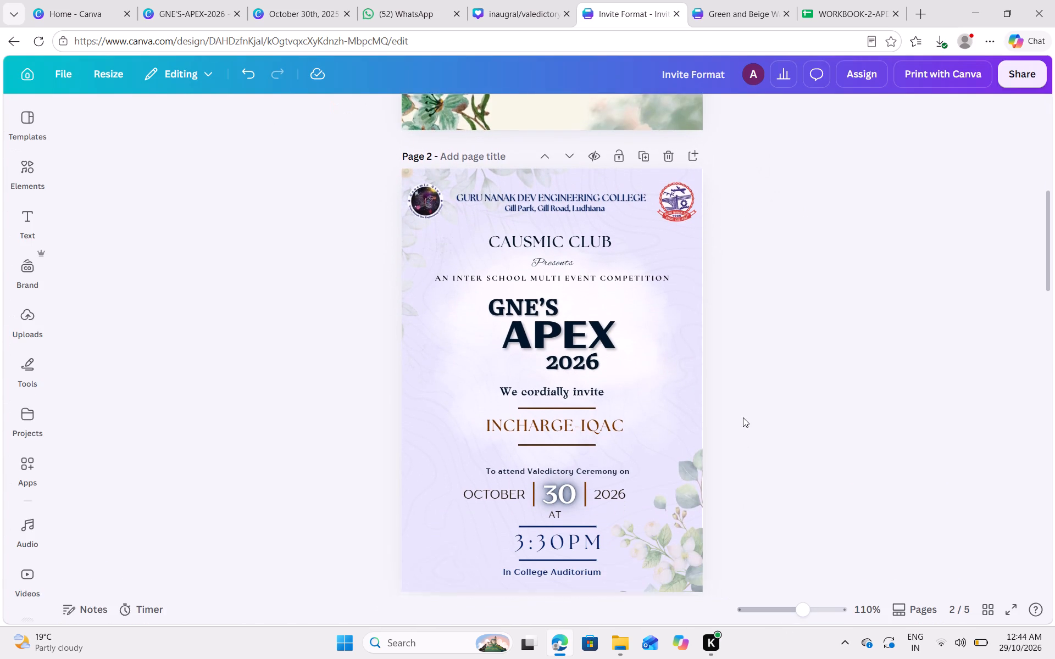
{"action": "scroll", "coordinate": [743, 417], "scroll_direction": "down", "scroll_amount": 1}
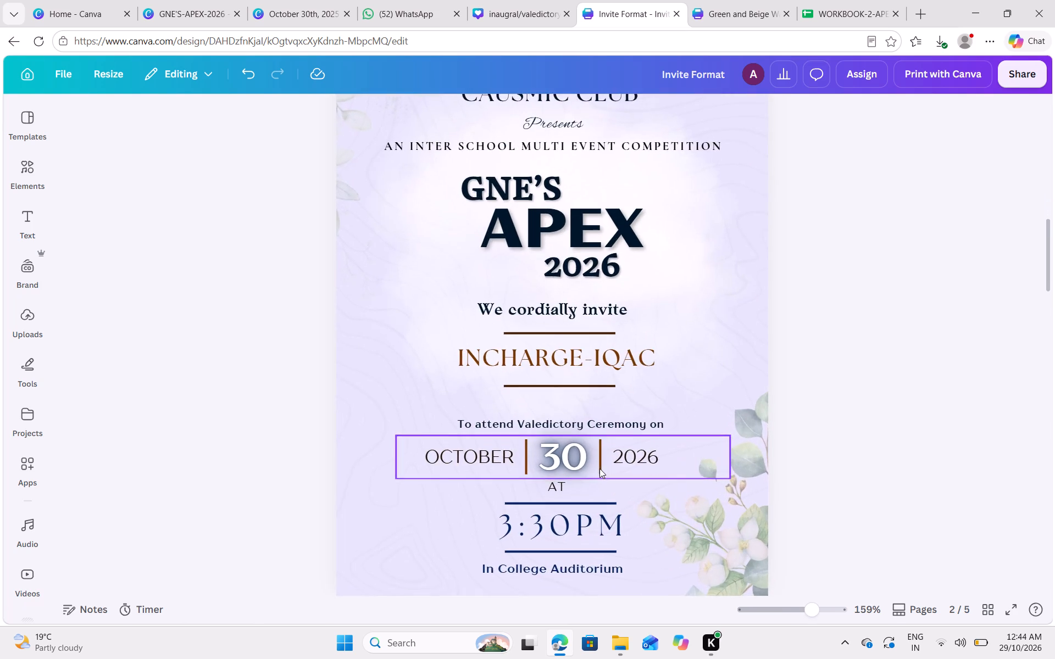
{"action": "left_click", "coordinate": [615, 466]}
{"action": "left_click", "coordinate": [615, 466]}
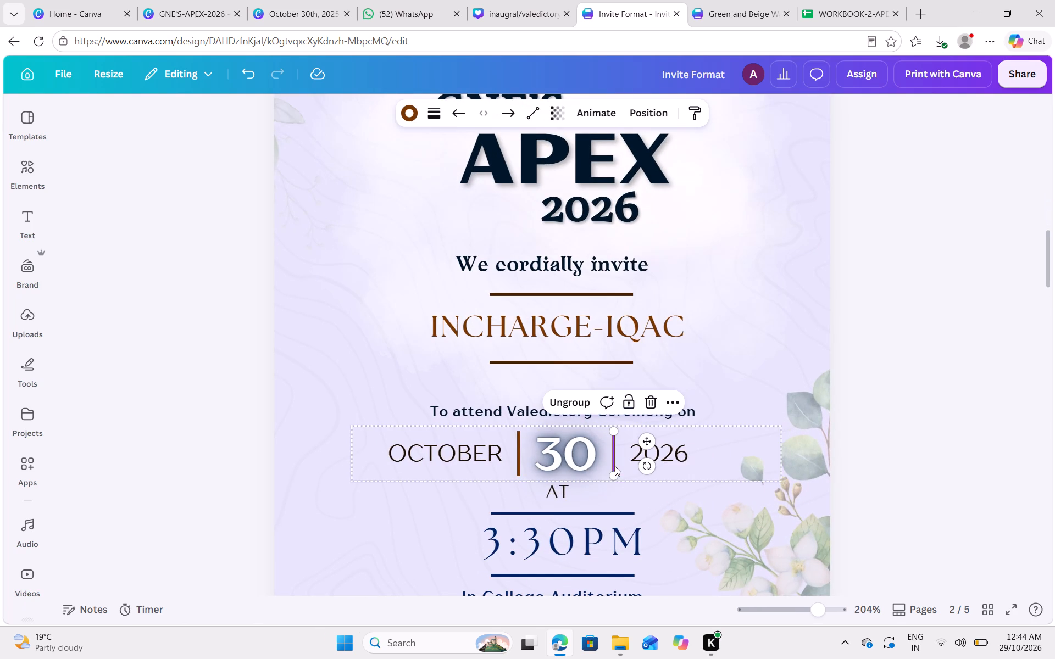
{"action": "left_click", "coordinate": [519, 458], "text": "shift"}
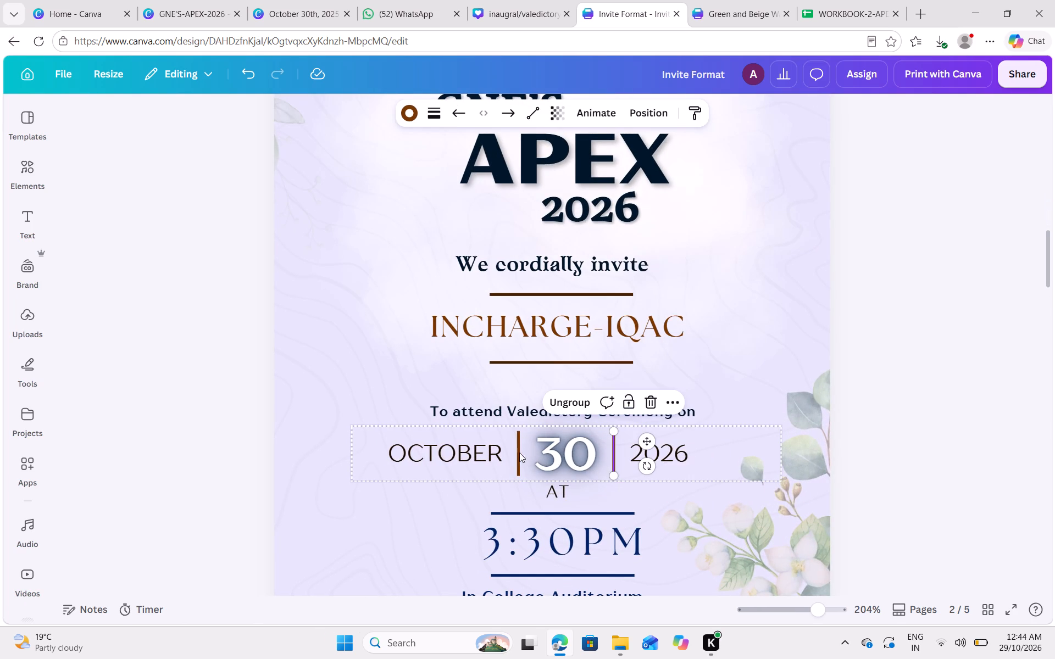
{"action": "left_click", "coordinate": [518, 453], "text": "shift"}
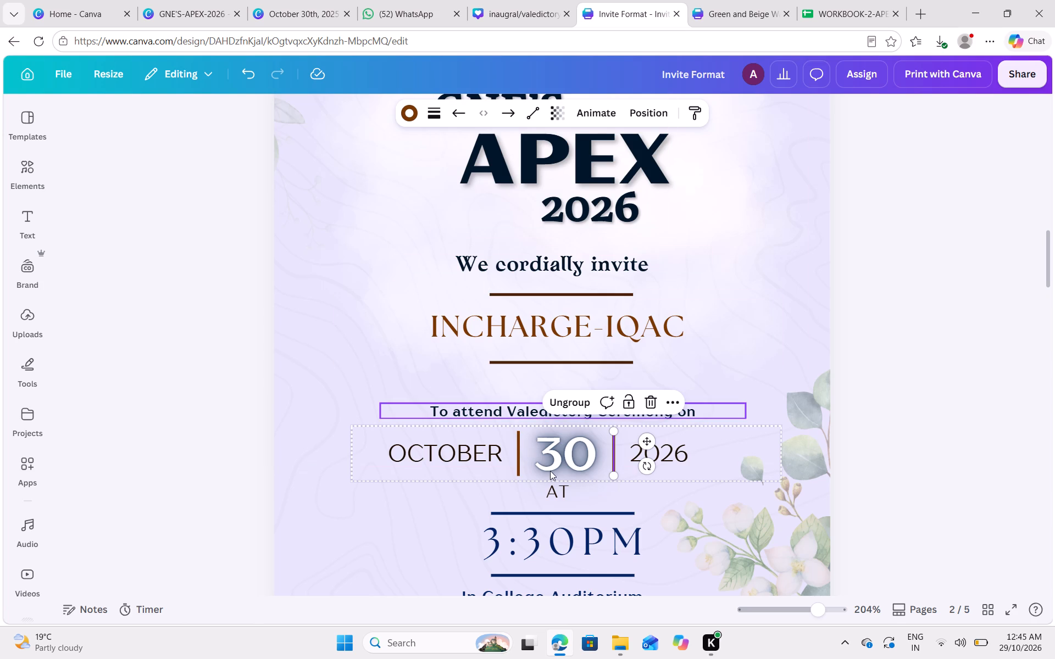
{"action": "left_click", "coordinate": [409, 110]}
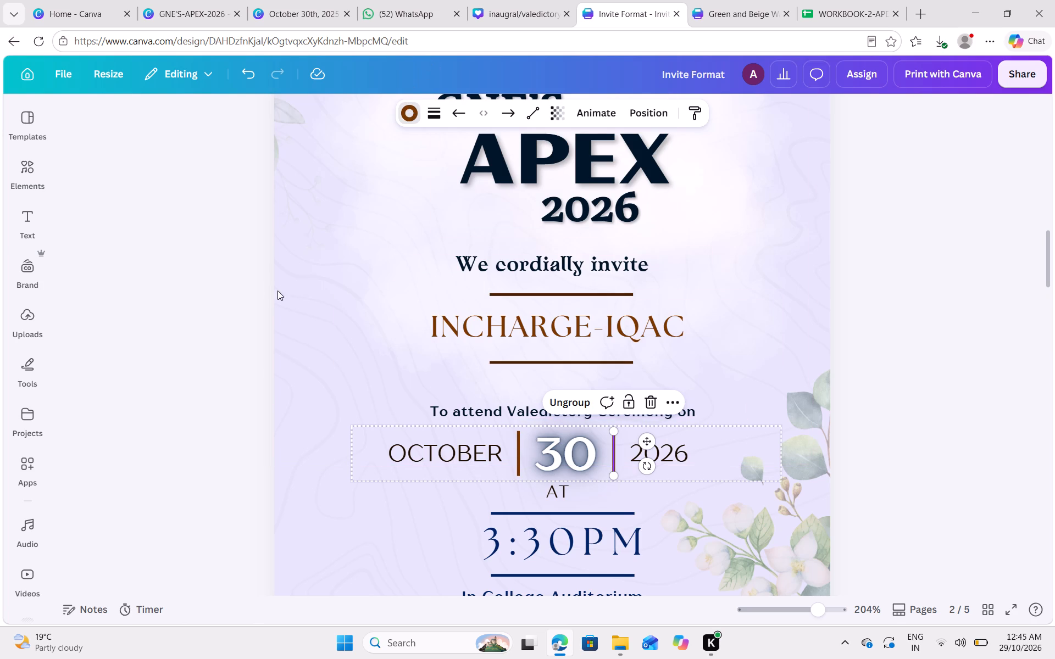
{"action": "left_click", "coordinate": [262, 228]}
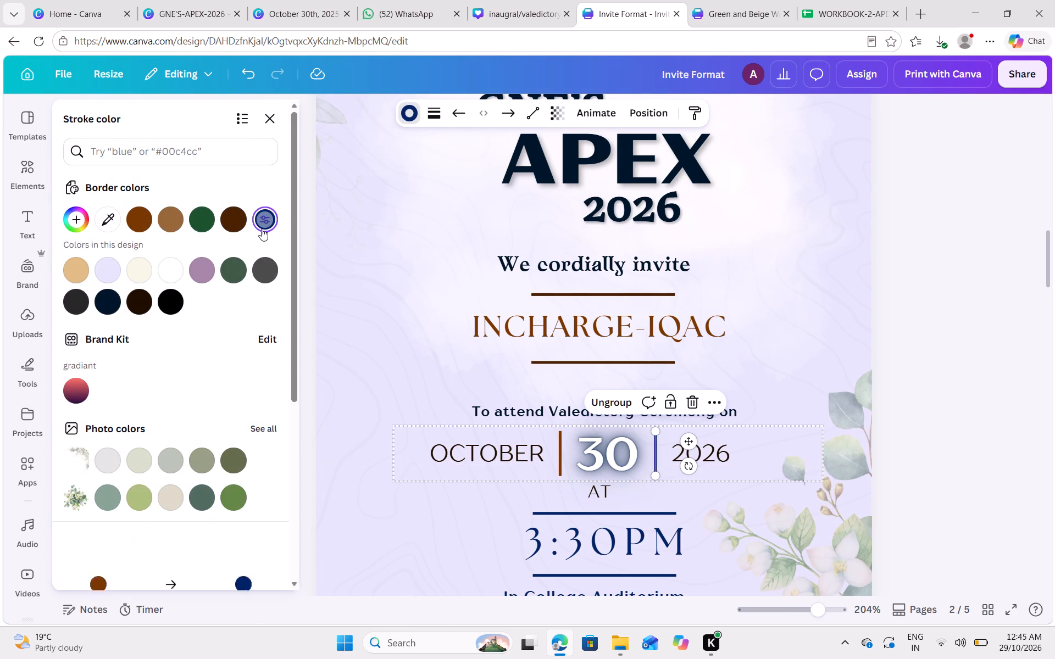
{"action": "left_click", "coordinate": [82, 303]}
{"action": "left_click", "coordinate": [104, 303]}
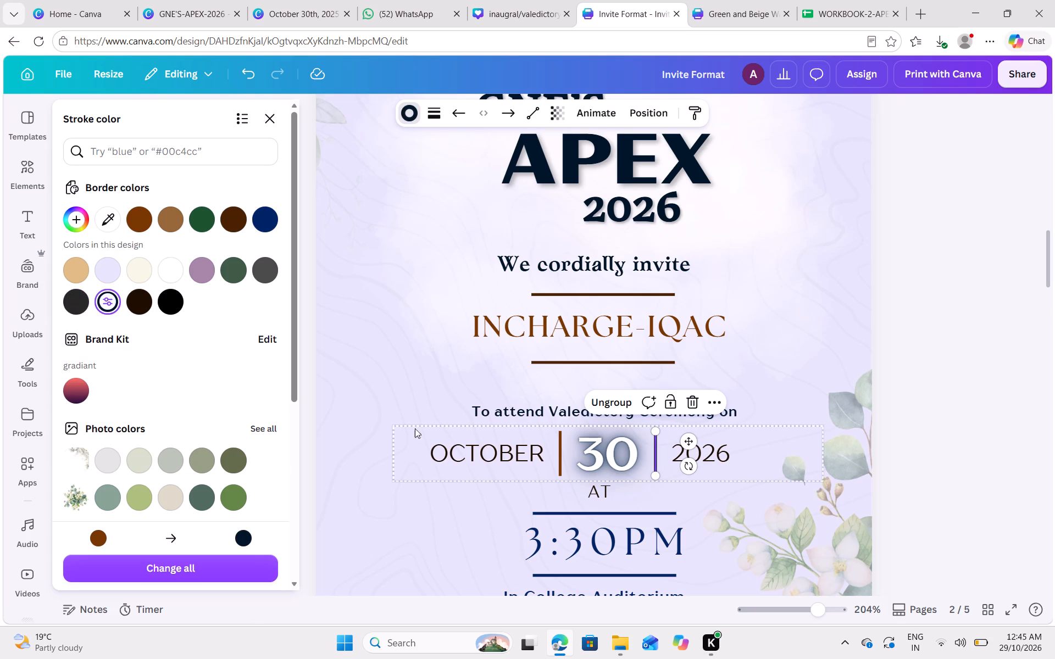
Recolour the vertical divider between OCTOBER and 30 on page 2 the same dark azure.
{"action": "left_click", "coordinate": [559, 453]}
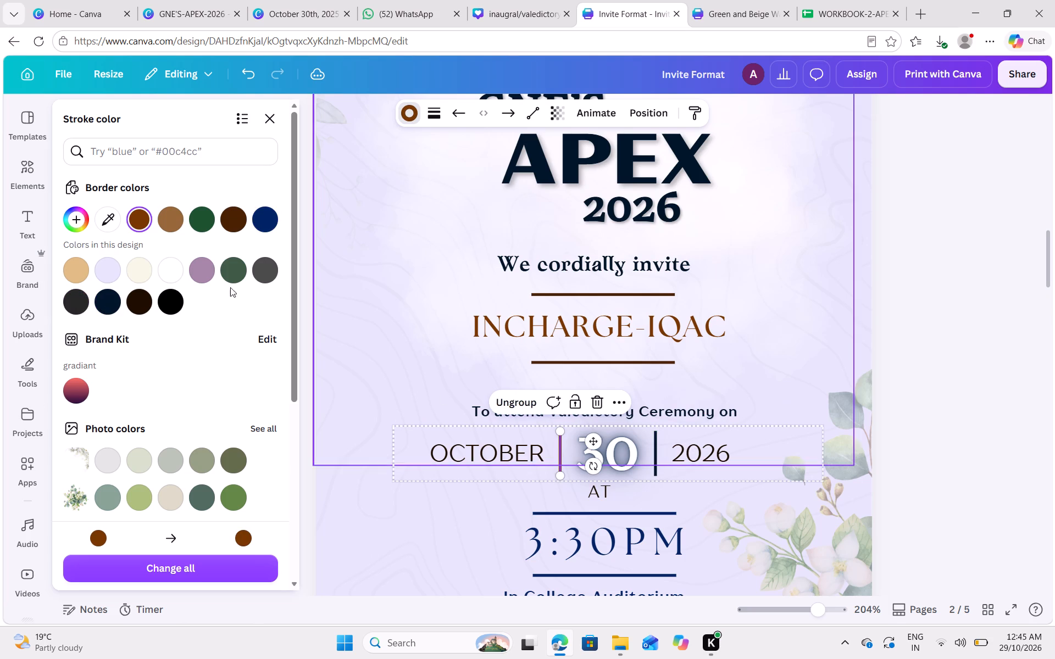
{"action": "left_click", "coordinate": [104, 308]}
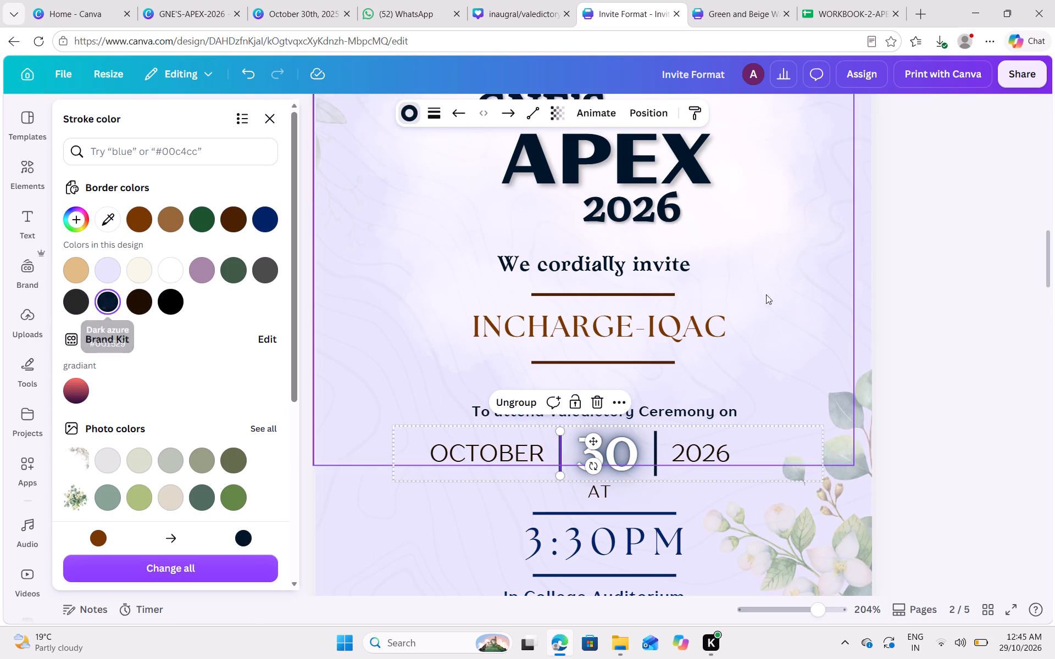
{"action": "left_click", "coordinate": [876, 291]}
{"action": "left_click", "coordinate": [876, 291]}
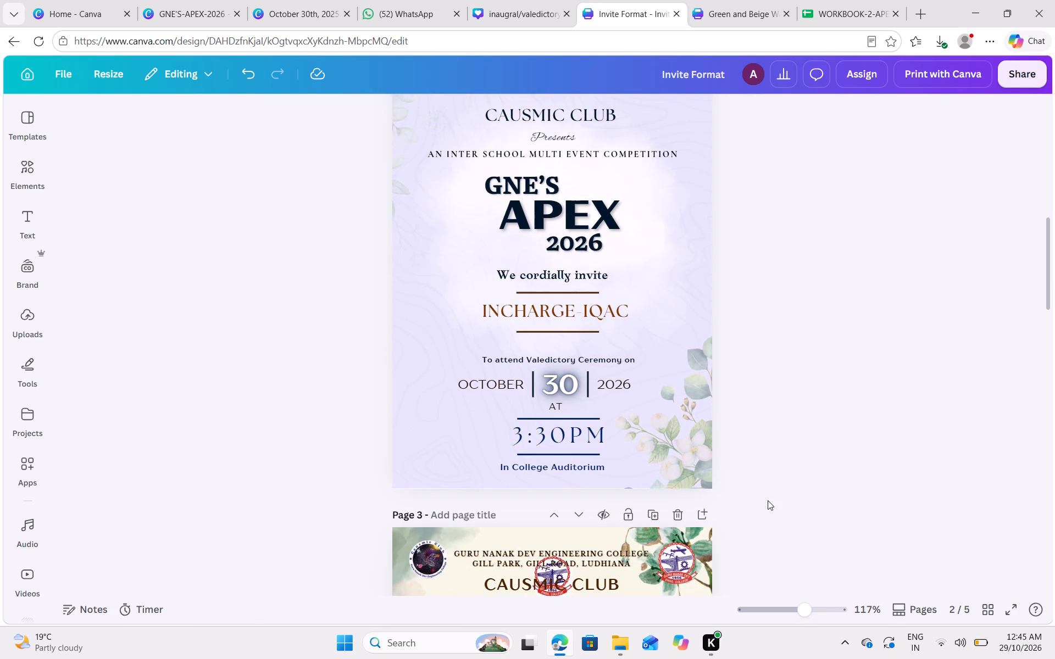
Review page 2's overall layout and colours against the neighbouring pages of Invite Format.
{"action": "scroll", "coordinate": [768, 500], "scroll_direction": "up", "scroll_amount": 5}
{"action": "scroll", "coordinate": [768, 500], "scroll_direction": "down", "scroll_amount": 5}
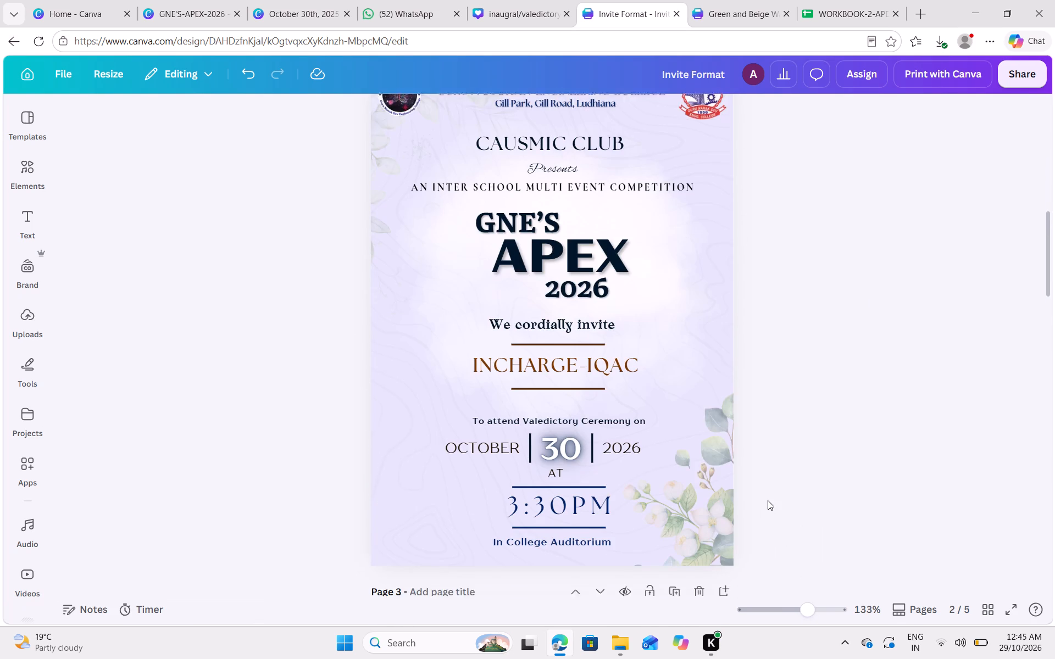
{"action": "scroll", "coordinate": [768, 500], "scroll_direction": "down", "scroll_amount": 1}
{"action": "scroll", "coordinate": [768, 500], "scroll_direction": "up", "scroll_amount": 4}
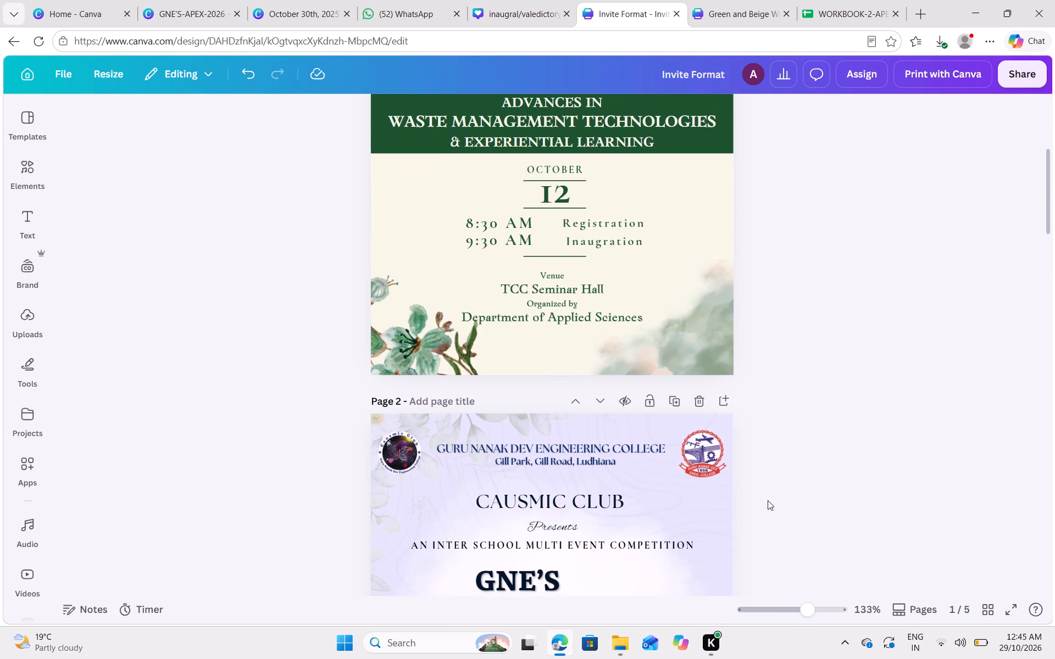
{"action": "scroll", "coordinate": [768, 500], "scroll_direction": "up", "scroll_amount": 1}
{"action": "scroll", "coordinate": [768, 500], "scroll_direction": "down", "scroll_amount": 6}
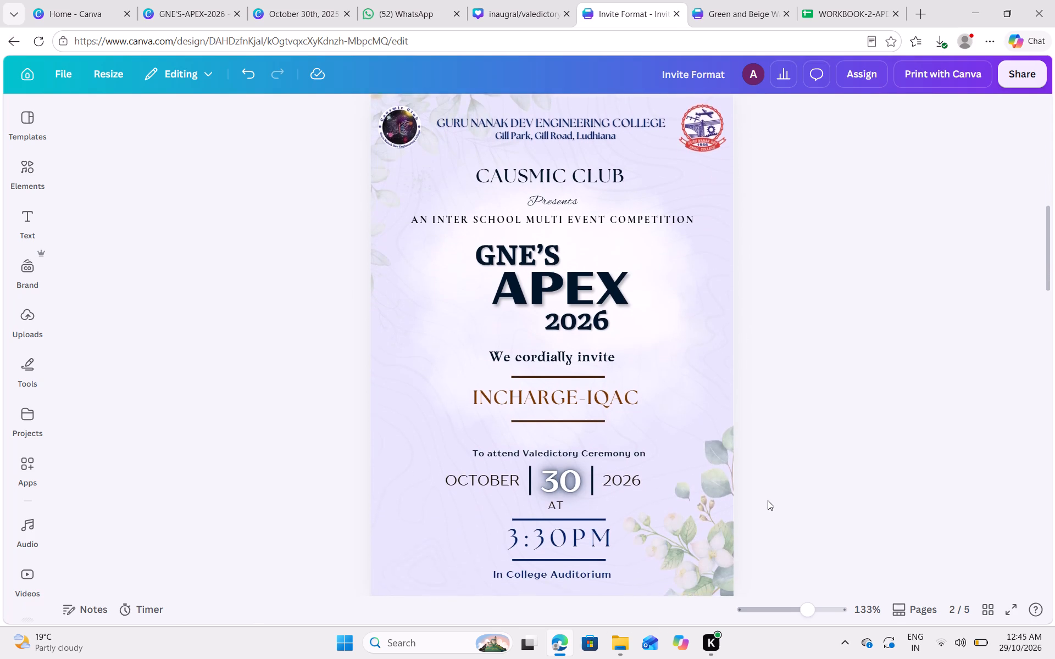
{"action": "scroll", "coordinate": [768, 500], "scroll_direction": "down", "scroll_amount": 3}
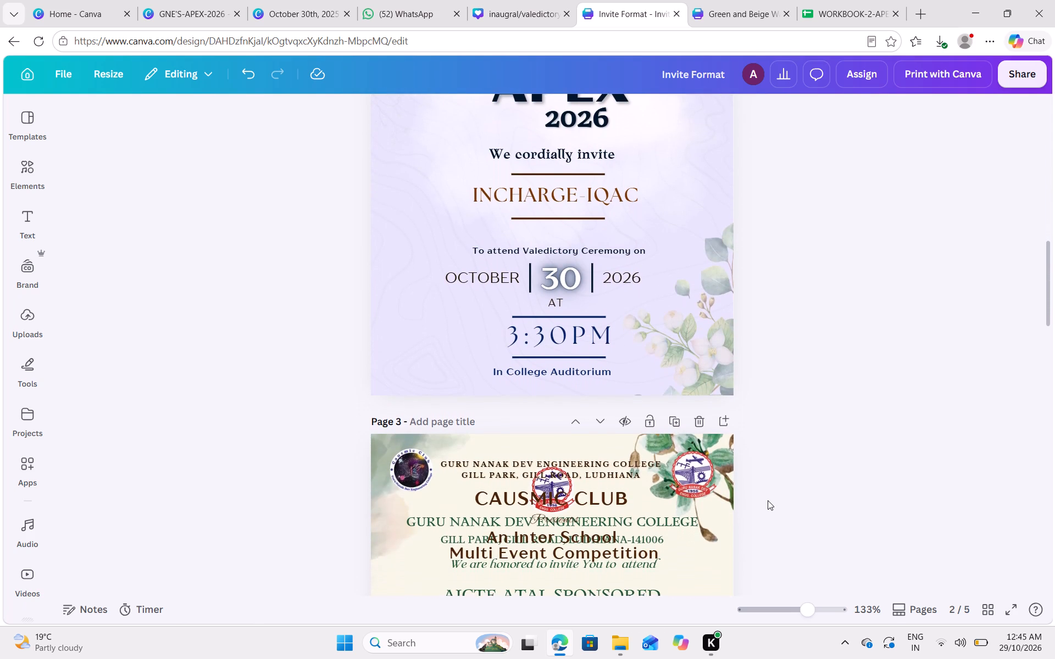
Switch to the inaugral/valedictory invitation design, examine the styling of pages 26 and 27, and return to Invite Format.
{"action": "left_click", "coordinate": [490, 0]}
{"action": "scroll", "coordinate": [664, 391], "scroll_direction": "down", "scroll_amount": 1}
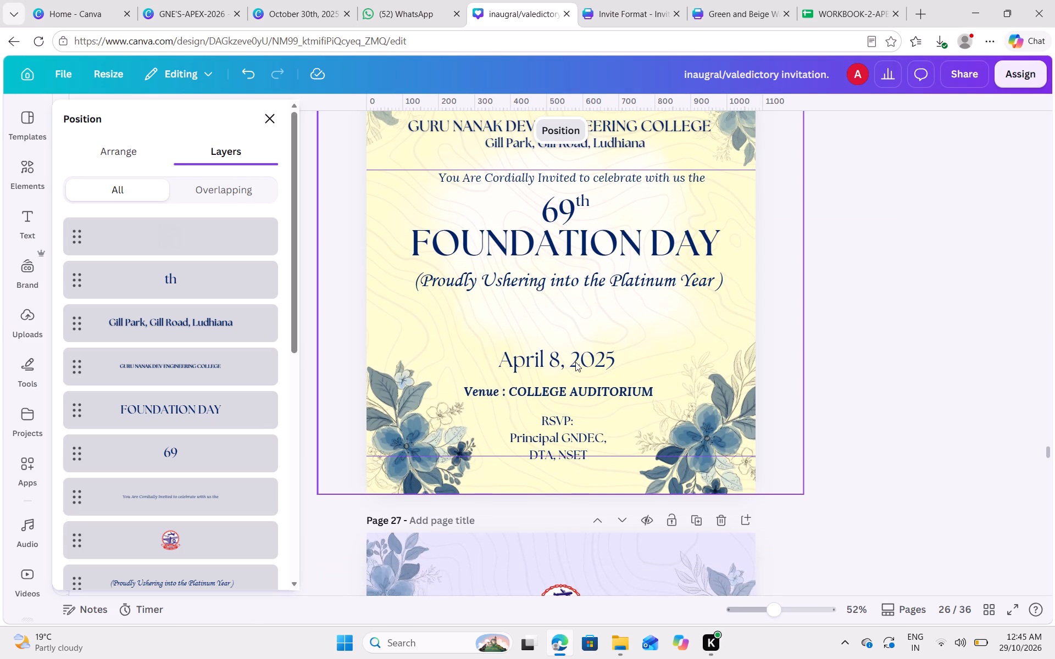
{"action": "scroll", "coordinate": [575, 362], "scroll_direction": "up", "scroll_amount": 3}
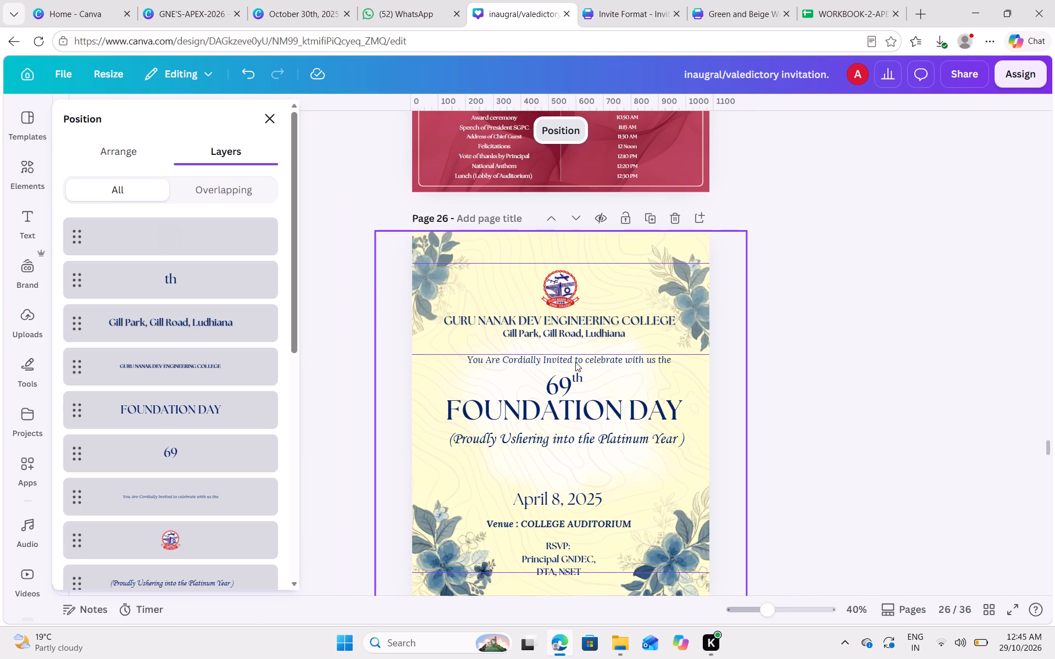
{"action": "scroll", "coordinate": [575, 362], "scroll_direction": "down", "scroll_amount": 3}
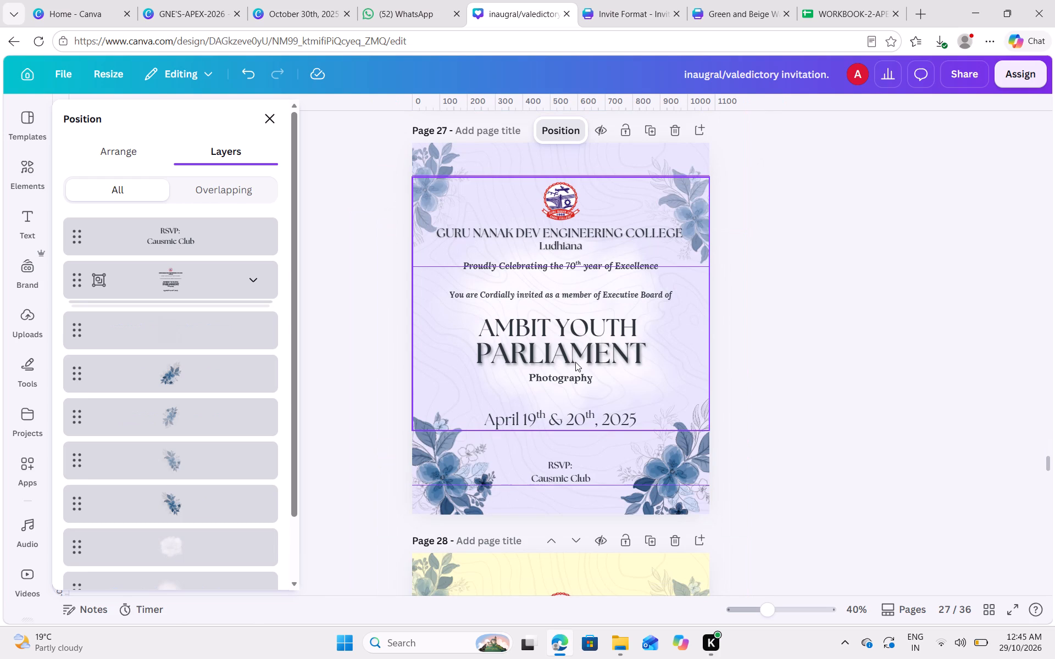
{"action": "left_click", "coordinate": [583, 0]}
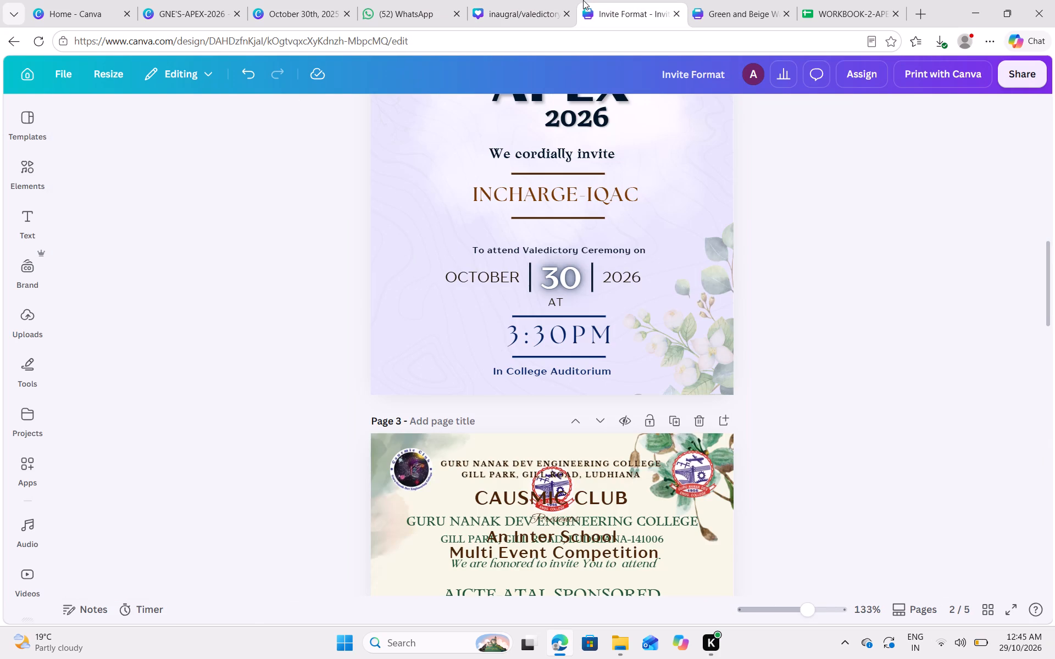
Enlarge the INCHARGE-IQAC block on page 2 to font size about 17.2, lower it slightly and centre it horizontally on the page.
{"action": "scroll", "coordinate": [725, 322], "scroll_direction": "up", "scroll_amount": 2}
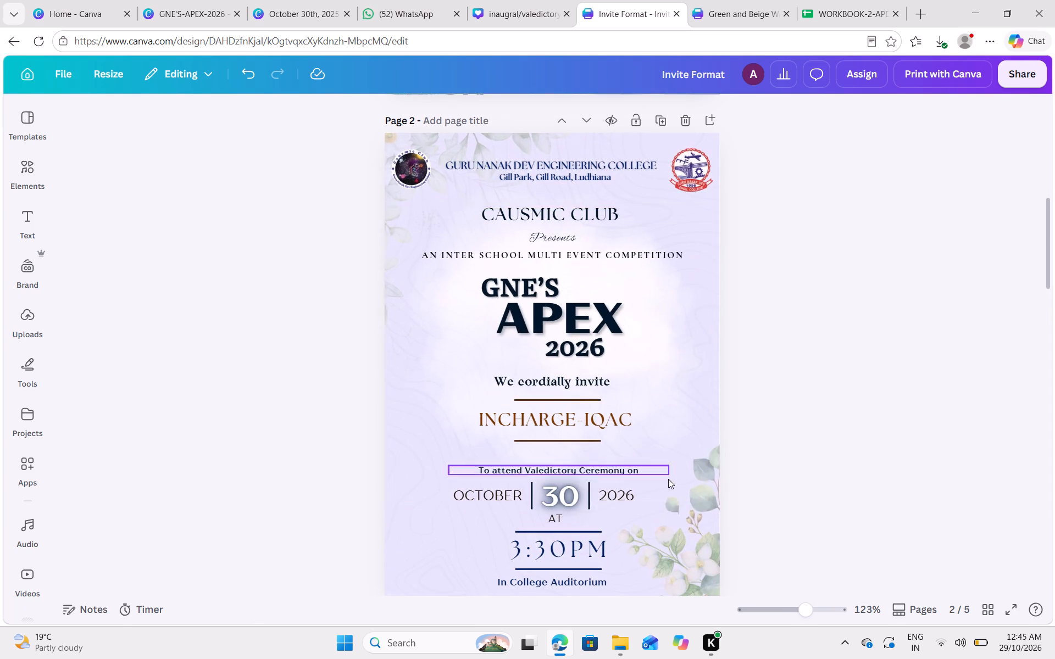
{"action": "left_click", "coordinate": [612, 416]}
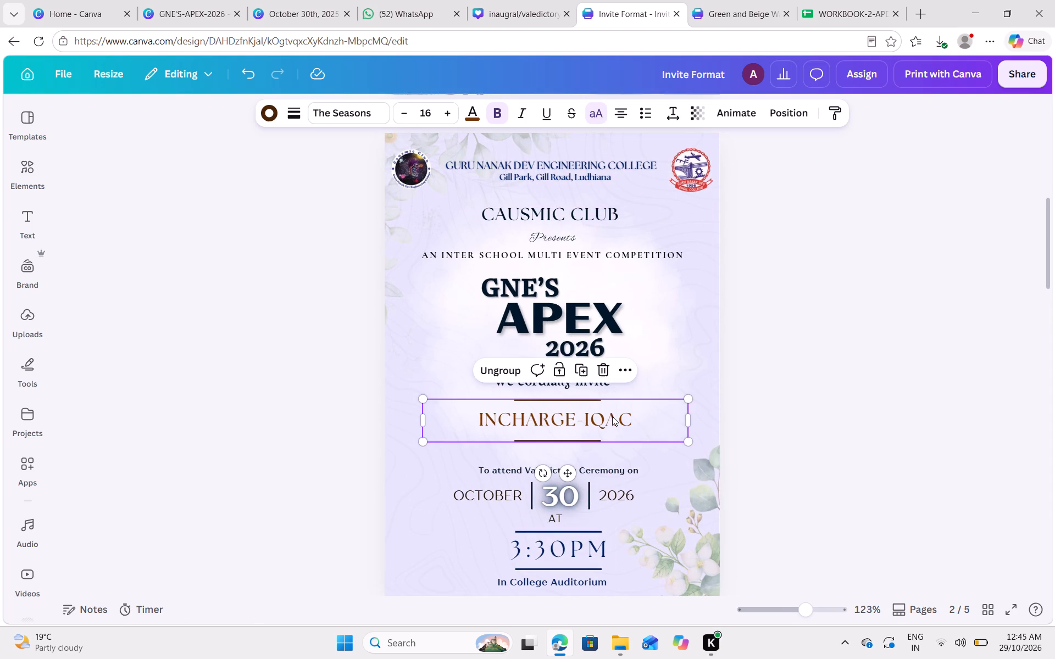
{"action": "left_click_drag", "start_coordinate": [687, 438], "coordinate": [697, 443]}
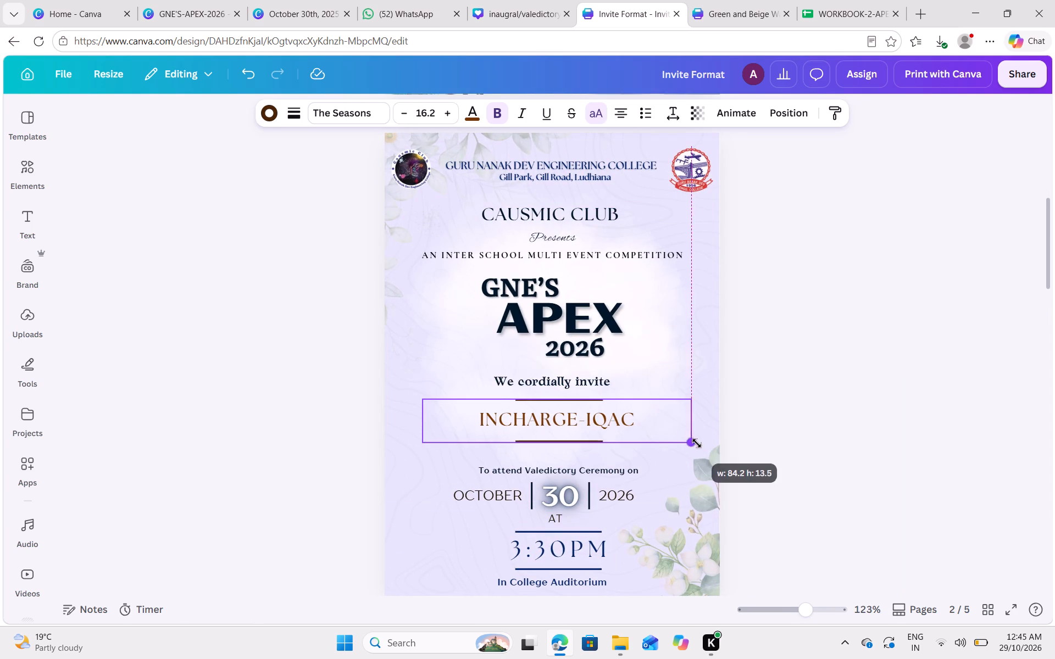
{"action": "left_click_drag", "start_coordinate": [697, 443], "coordinate": [708, 450]}
{"action": "left_click_drag", "start_coordinate": [684, 423], "coordinate": [679, 432]}
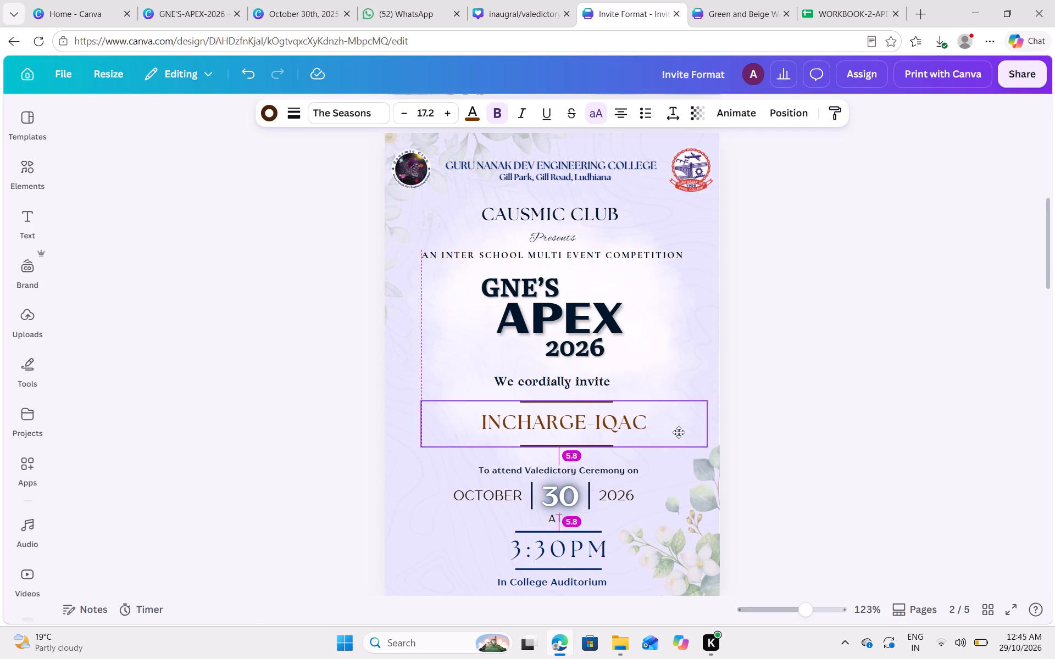
{"action": "left_click_drag", "start_coordinate": [679, 432], "coordinate": [673, 432]}
{"action": "left_click", "coordinate": [786, 111]}
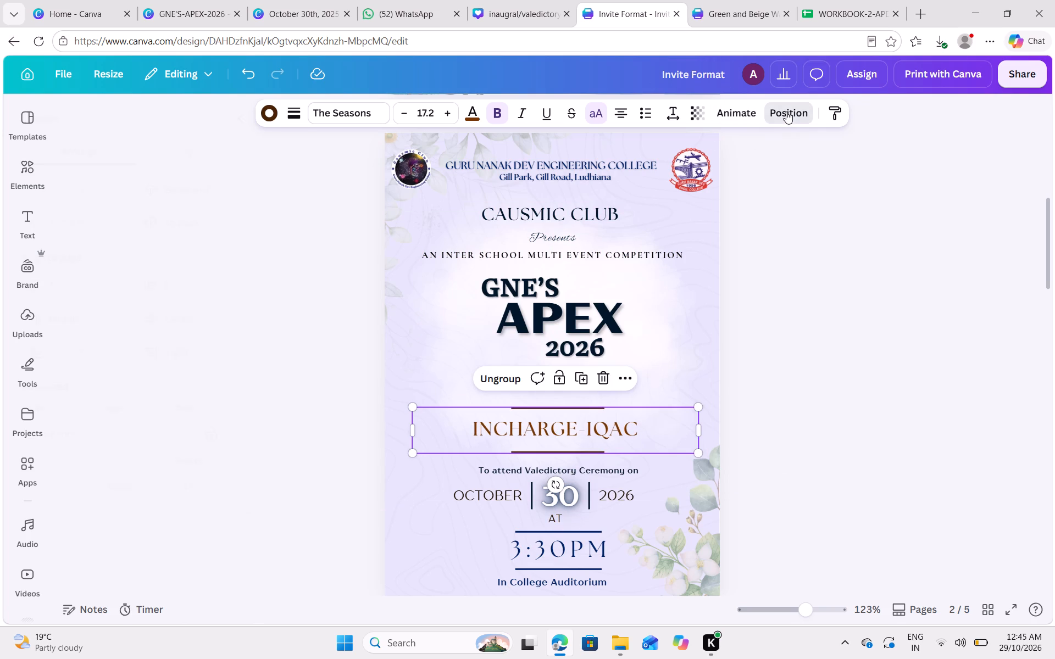
{"action": "left_click", "coordinate": [216, 355]}
{"action": "double_click", "coordinate": [798, 344]}
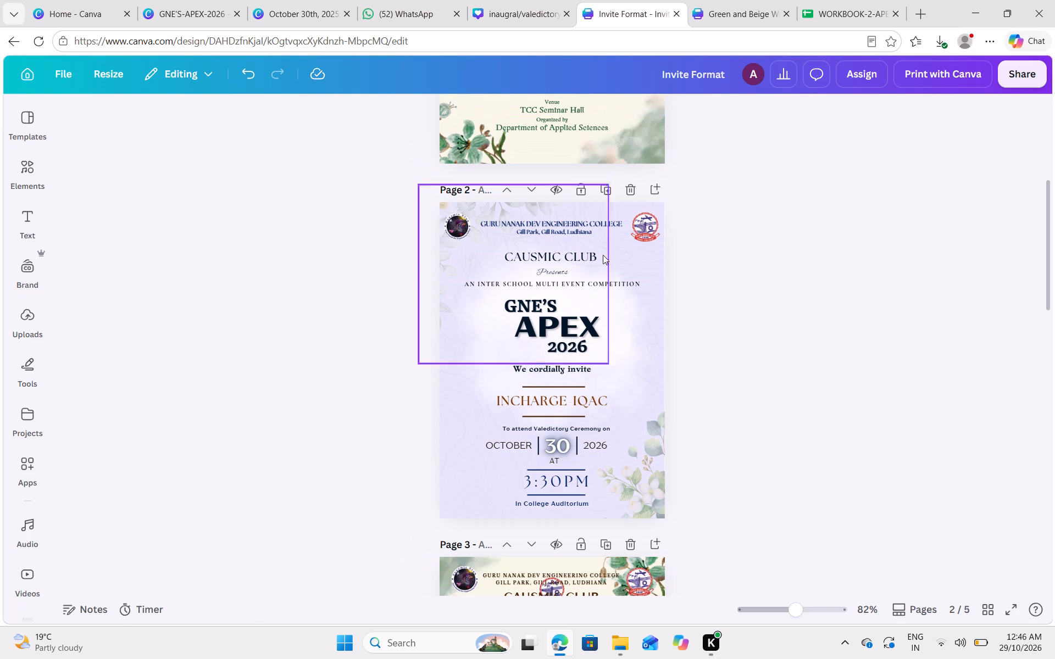
Duplicate page 2 of the Invite Format design.
{"action": "left_click", "coordinate": [603, 187]}
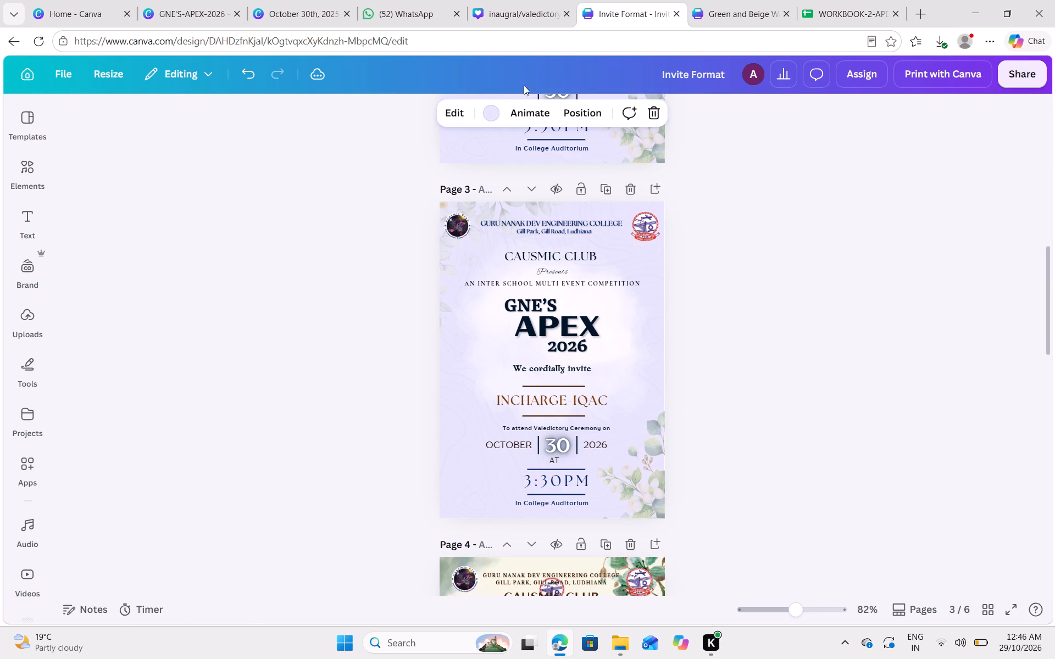
Try grey green, cream, beige and sage backgrounds on the duplicated page 3, settling on the pale grey photo colour.
{"action": "left_click", "coordinate": [487, 113]}
{"action": "left_click", "coordinate": [136, 301]}
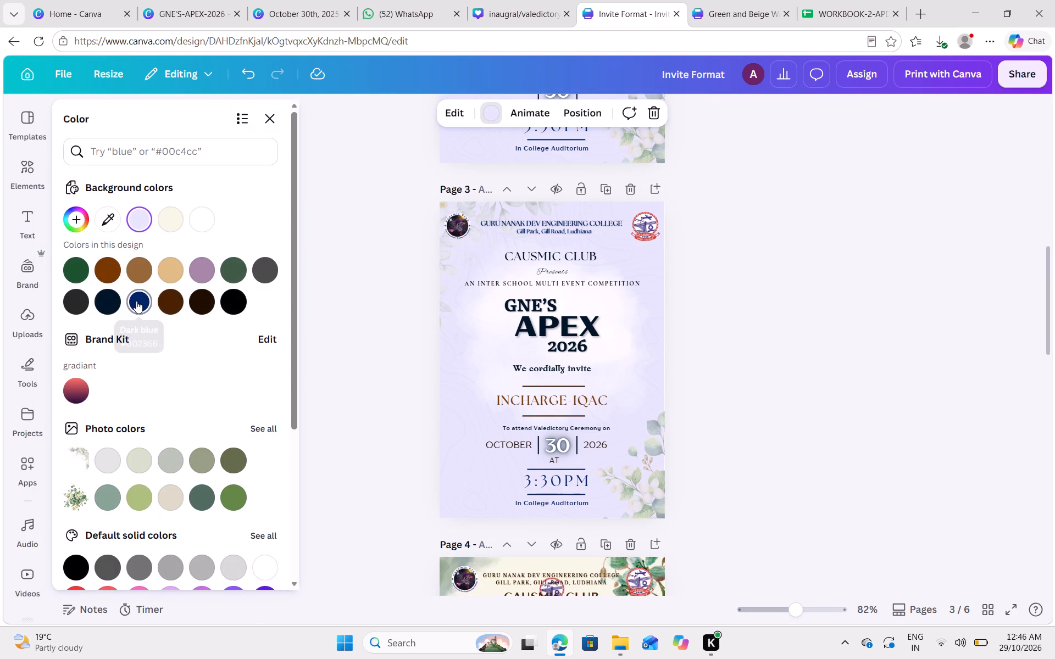
{"action": "left_click", "coordinate": [229, 270]}
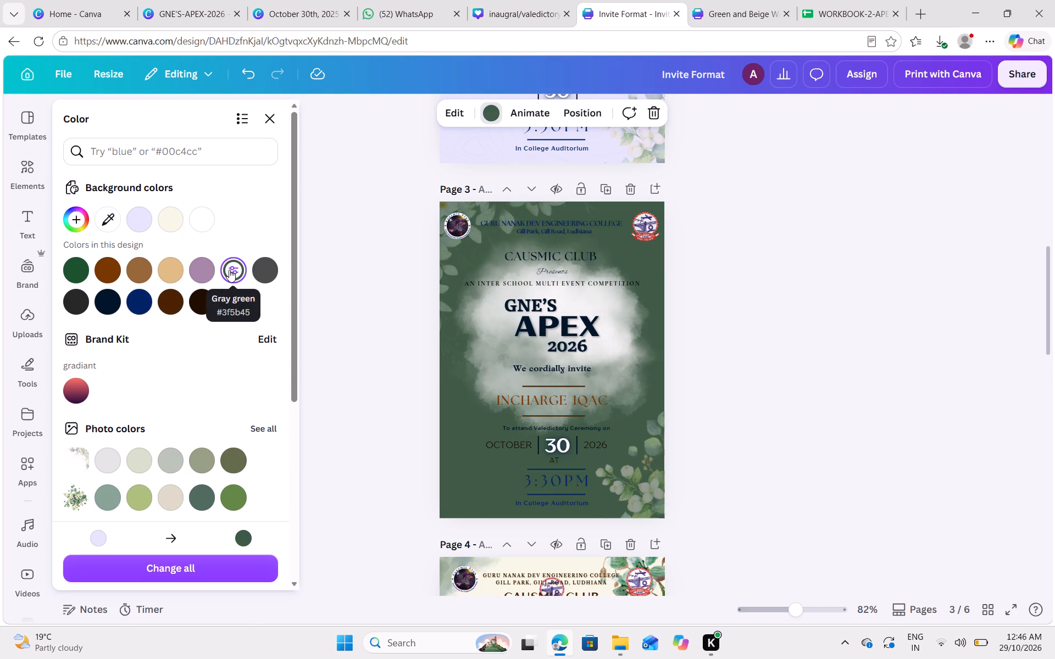
{"action": "left_click", "coordinate": [169, 222]}
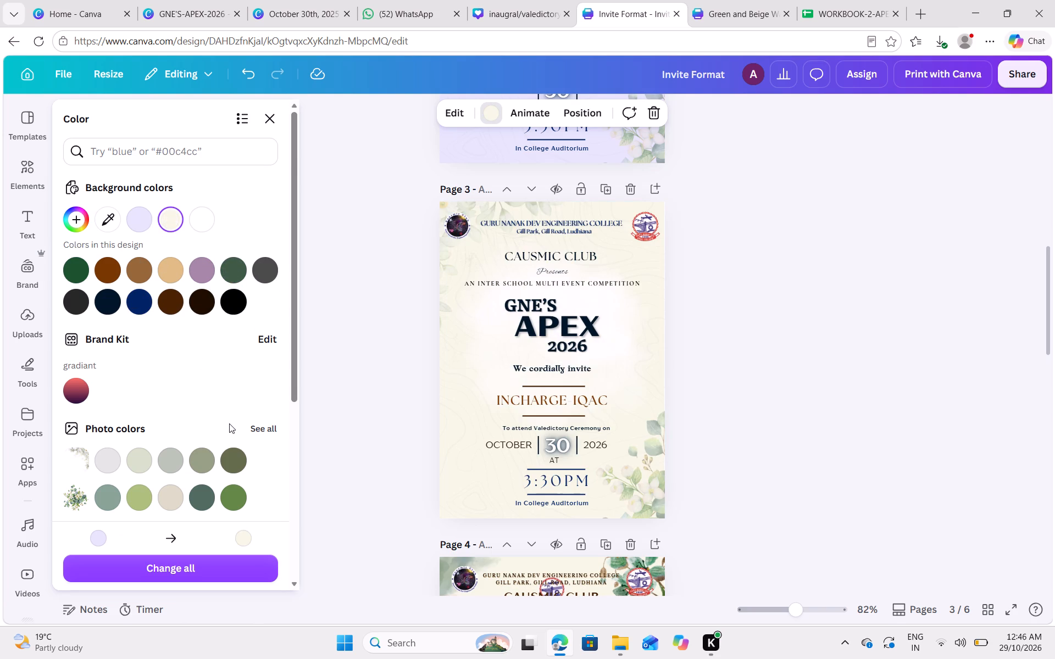
{"action": "scroll", "coordinate": [229, 423], "scroll_direction": "down", "scroll_amount": 1}
{"action": "left_click", "coordinate": [166, 405]}
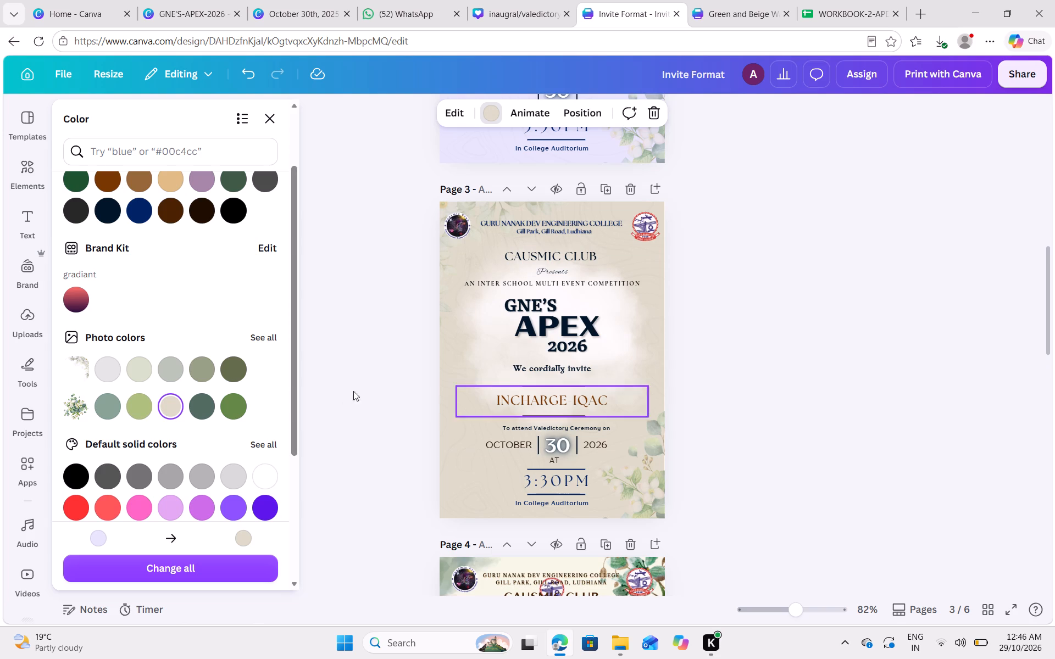
{"action": "left_click", "coordinate": [223, 368]}
{"action": "left_click", "coordinate": [191, 365]}
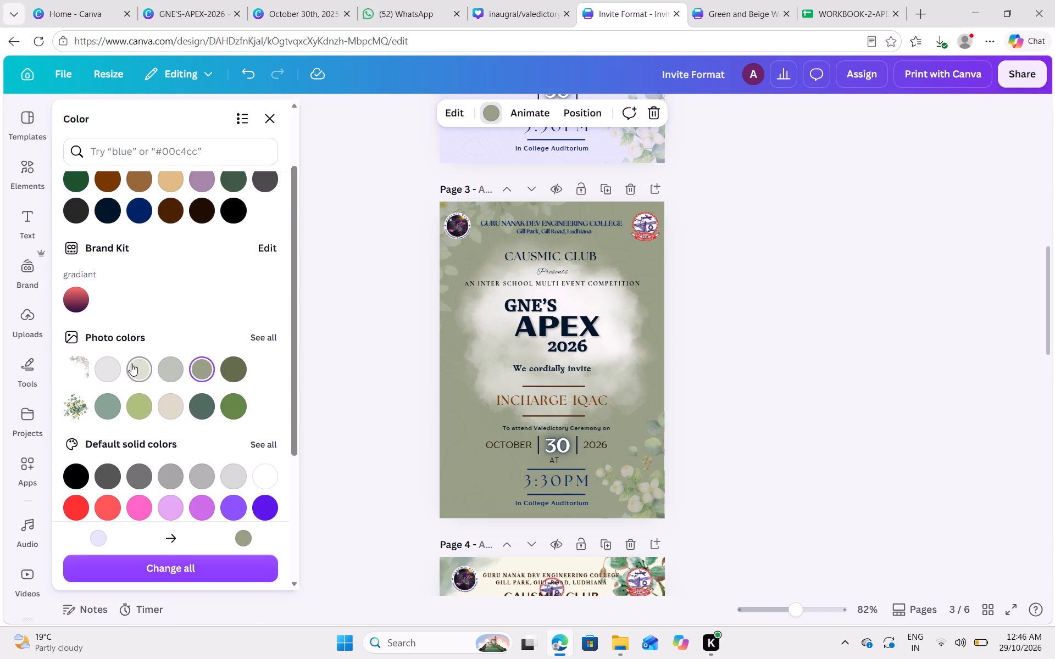
{"action": "left_click", "coordinate": [105, 368]}
{"action": "left_click", "coordinate": [746, 341]}
{"action": "left_click", "coordinate": [746, 341]}
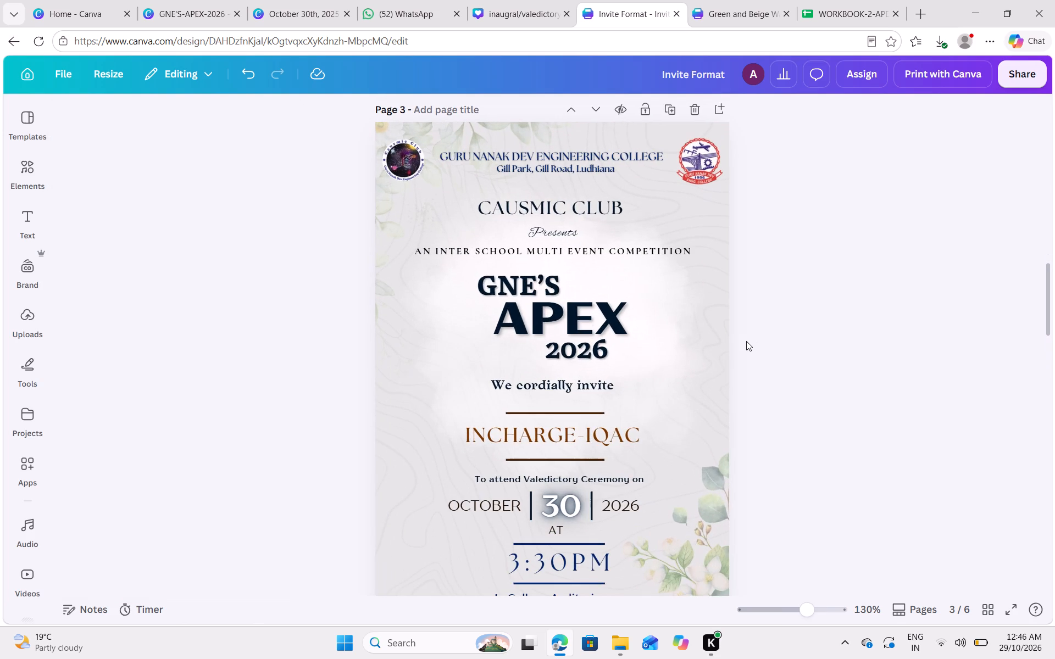
{"action": "scroll", "coordinate": [746, 341], "scroll_direction": "down", "scroll_amount": 1}
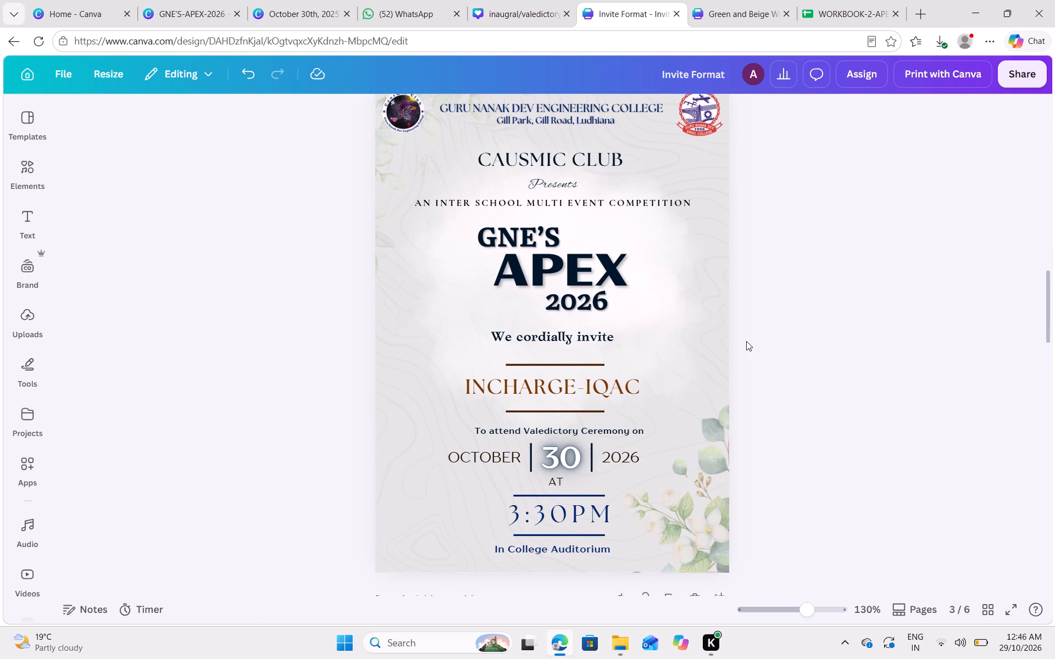
Delete the faint wavy contour-line graphic lying behind the other elements on page 2.
{"action": "scroll", "coordinate": [803, 295], "scroll_direction": "up", "scroll_amount": 7}
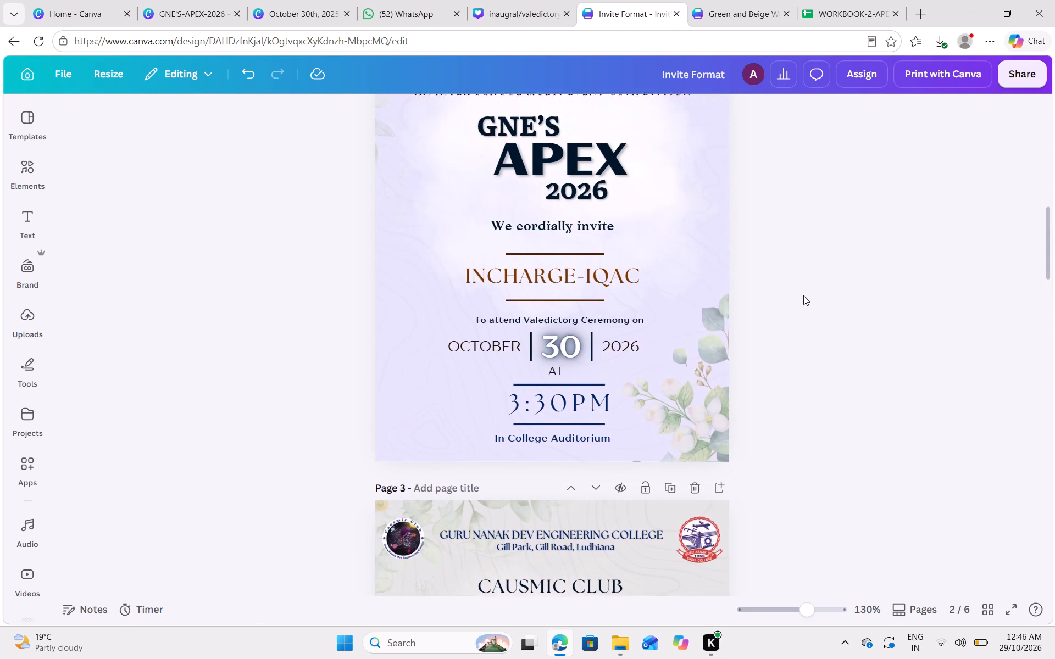
{"action": "scroll", "coordinate": [803, 295], "scroll_direction": "up", "scroll_amount": 6}
{"action": "scroll", "coordinate": [803, 295], "scroll_direction": "down", "scroll_amount": 6}
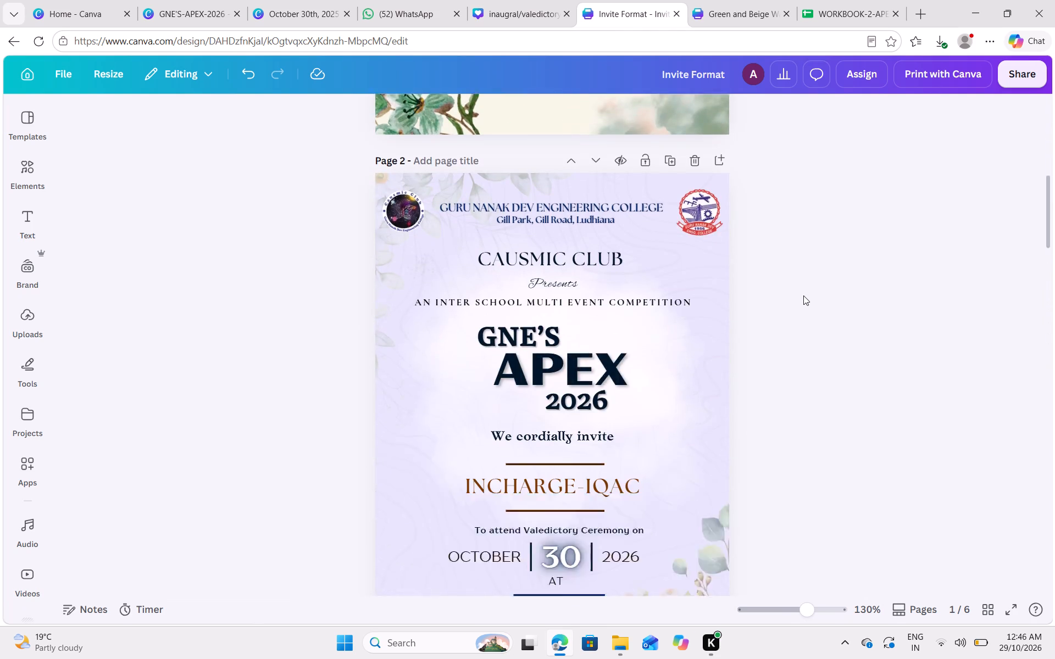
{"action": "scroll", "coordinate": [803, 295], "scroll_direction": "down", "scroll_amount": 2}
{"action": "scroll", "coordinate": [803, 295], "scroll_direction": "up", "scroll_amount": 1}
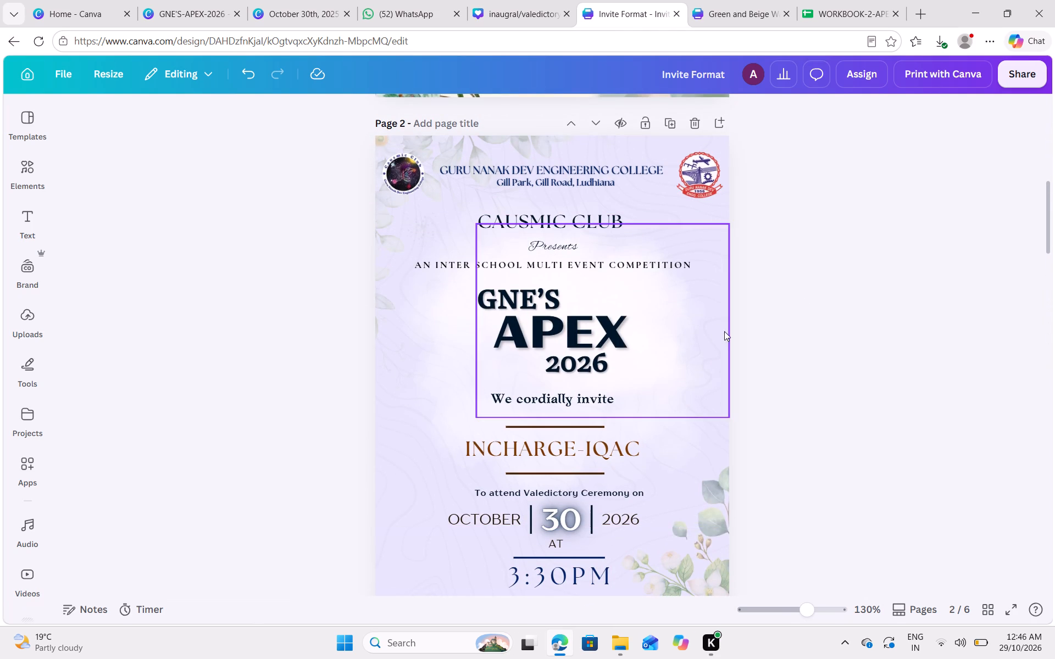
{"action": "left_click", "coordinate": [724, 331]}
{"action": "left_click", "coordinate": [722, 210]}
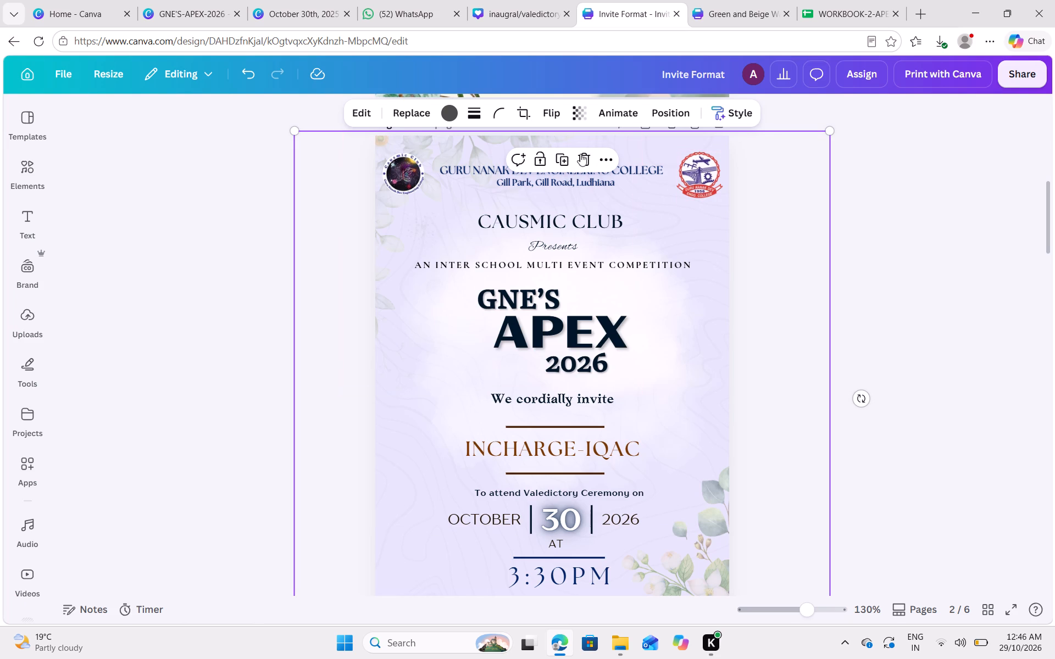
{"action": "left_click", "coordinate": [674, 109]}
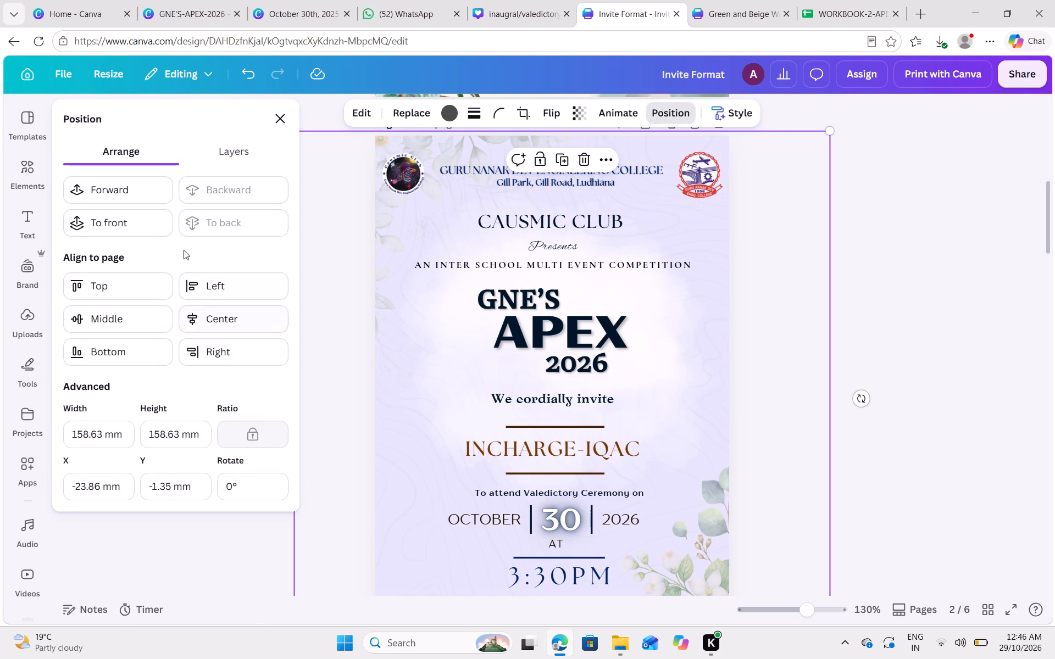
{"action": "left_click", "coordinate": [258, 149]}
{"action": "scroll", "coordinate": [190, 375], "scroll_direction": "down", "scroll_amount": 7}
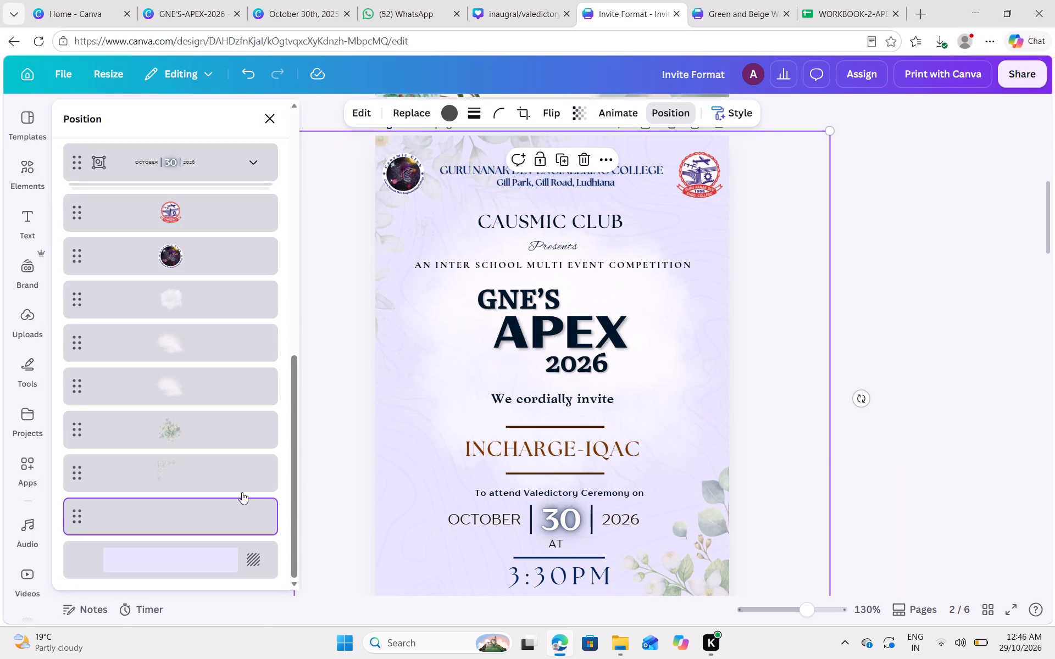
{"action": "key", "text": "Delete"}
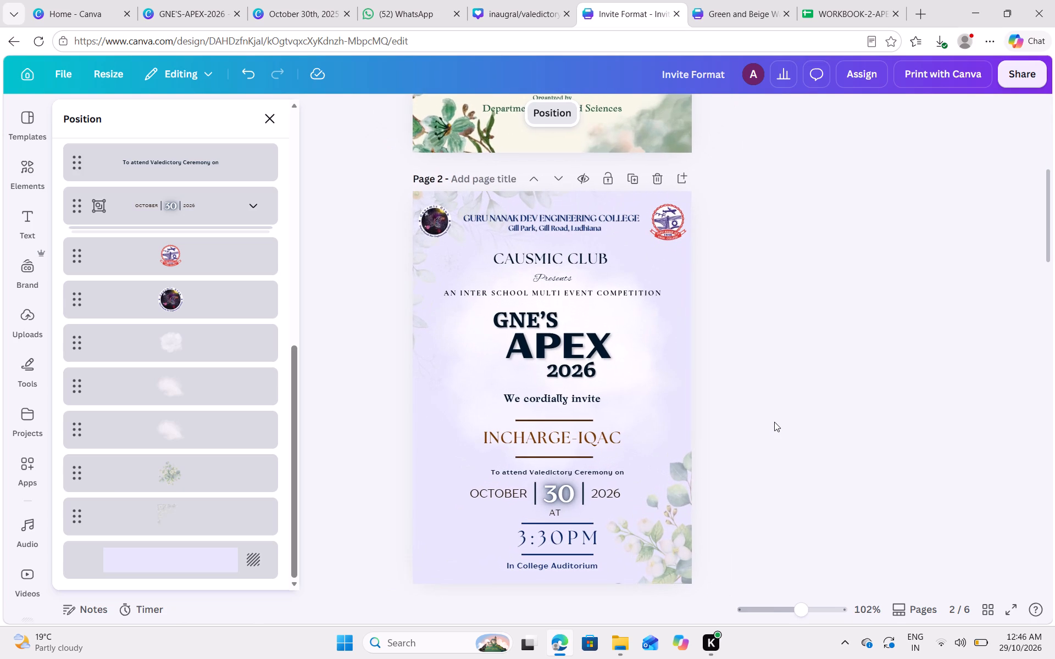
Centre the 3:30PM block with its two lines horizontally on page 2.
{"action": "scroll", "coordinate": [774, 422], "scroll_direction": "down", "scroll_amount": 1}
{"action": "scroll", "coordinate": [774, 422], "scroll_direction": "up", "scroll_amount": 2}
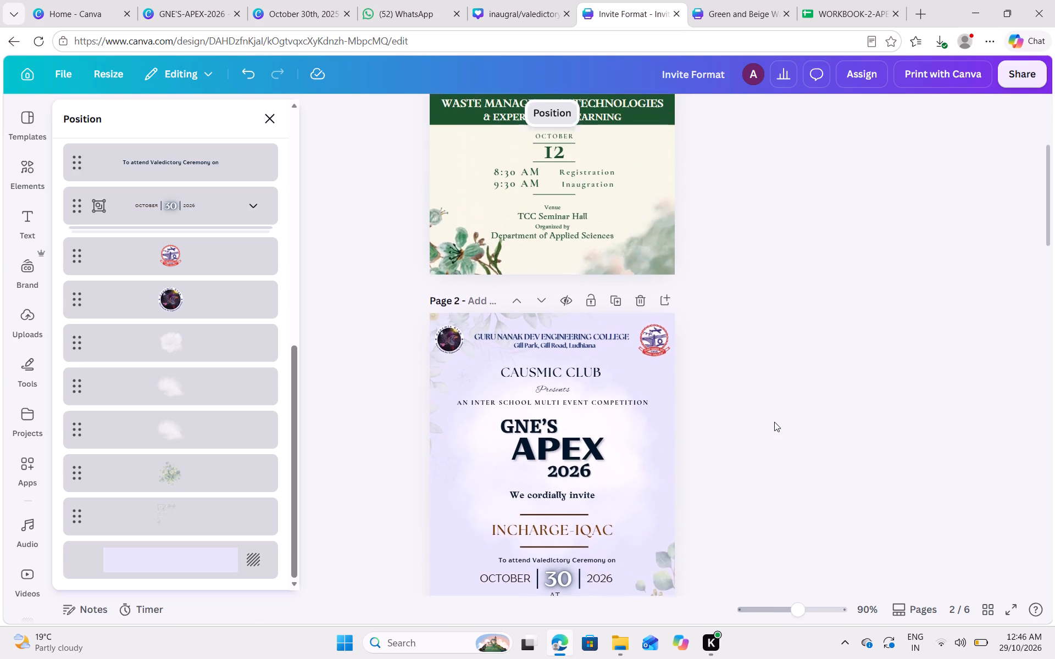
{"action": "scroll", "coordinate": [774, 422], "scroll_direction": "up", "scroll_amount": 3}
{"action": "scroll", "coordinate": [774, 422], "scroll_direction": "down", "scroll_amount": 2}
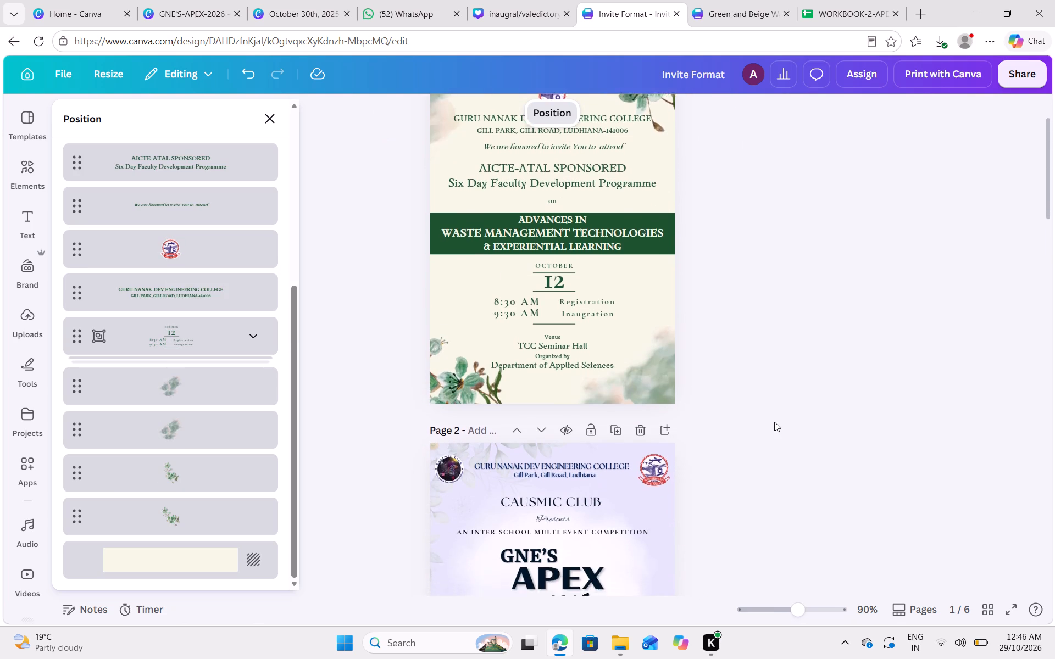
{"action": "scroll", "coordinate": [774, 422], "scroll_direction": "down", "scroll_amount": 3}
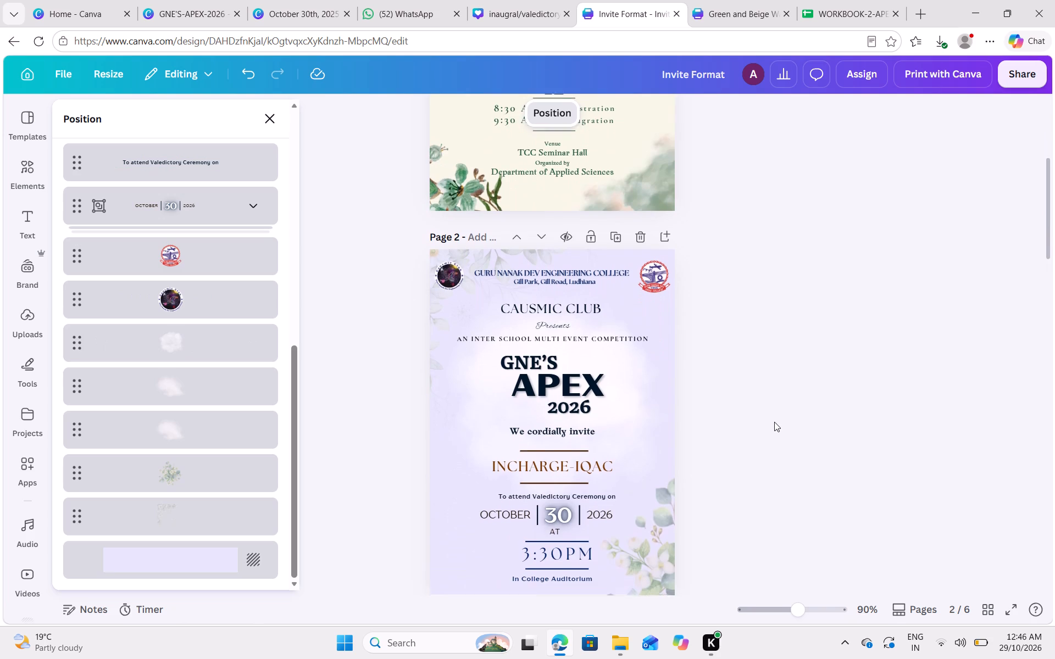
{"action": "scroll", "coordinate": [774, 422], "scroll_direction": "down", "scroll_amount": 1}
{"action": "left_click", "coordinate": [555, 505]}
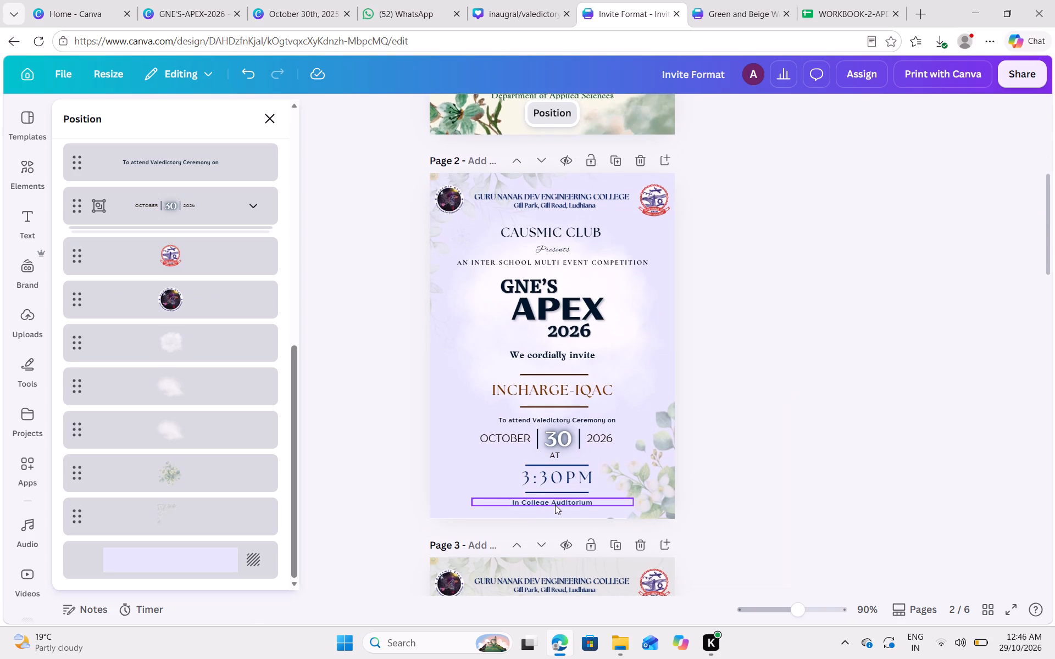
{"action": "left_click", "coordinate": [113, 181]}
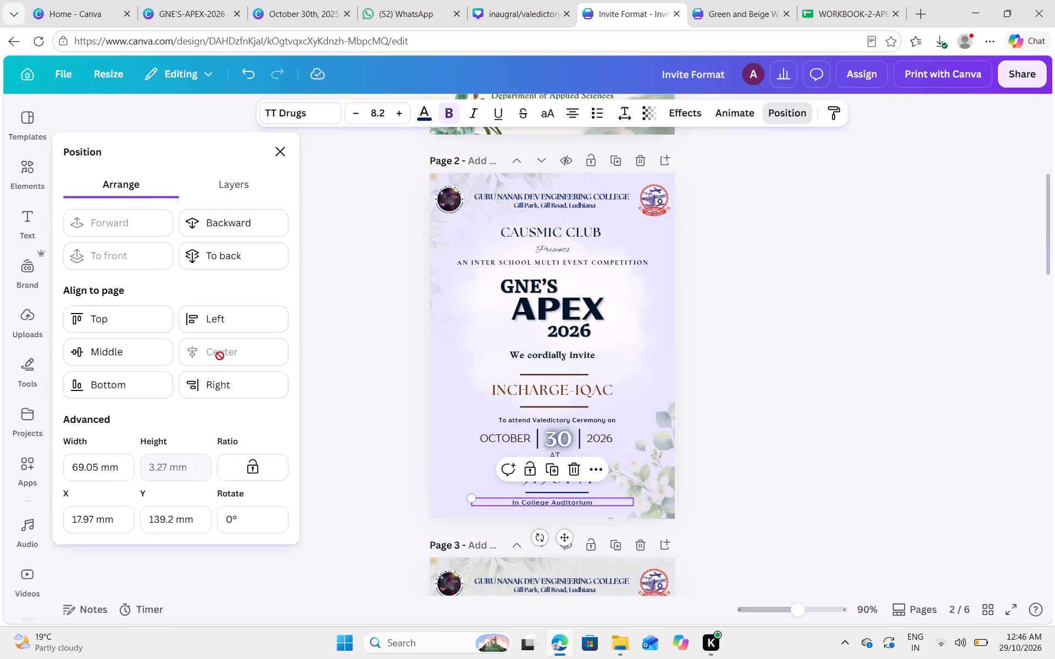
{"action": "left_click", "coordinate": [564, 492]}
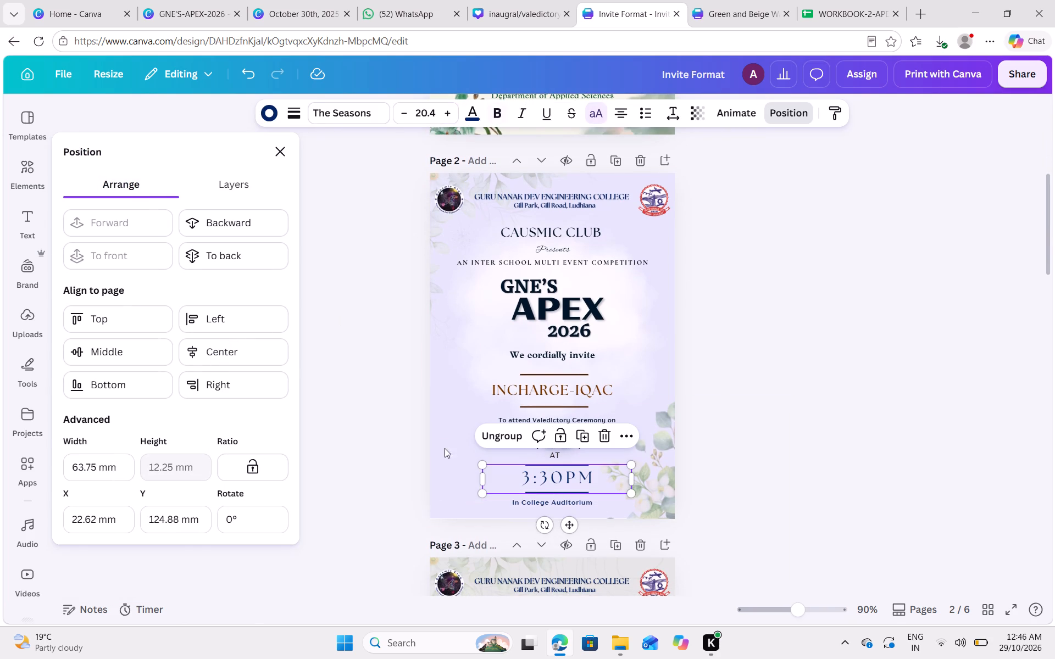
{"action": "left_click", "coordinate": [276, 353]}
{"action": "left_click", "coordinate": [699, 432]}
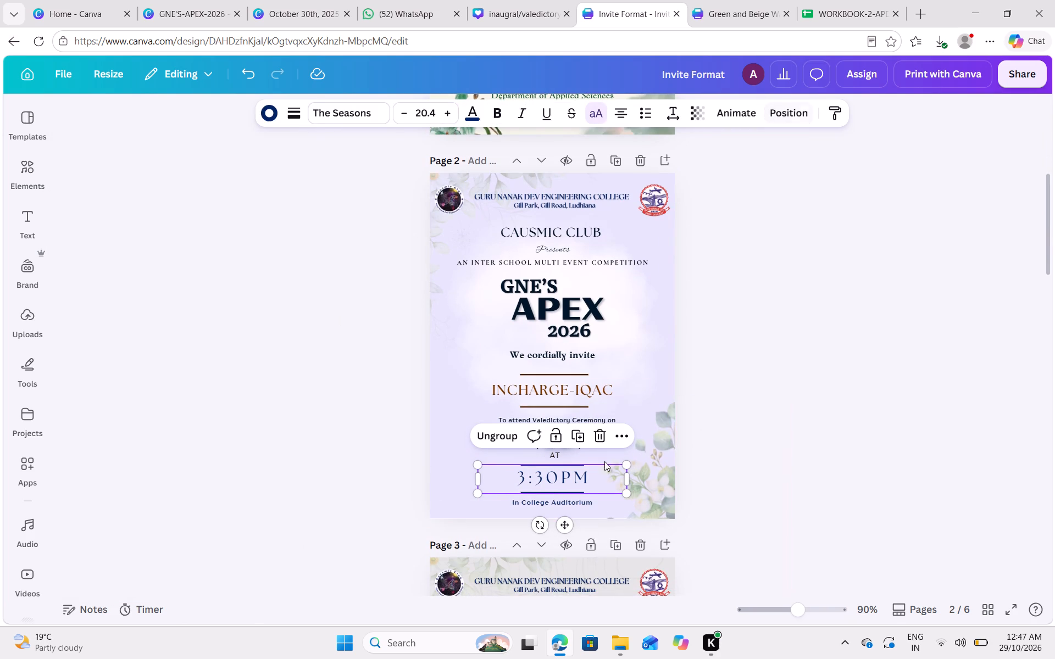
Centre the AT text, the OCTOBER 30 2026 date row and the "To attend Valedictory Ceremony on" line horizontally on page 2.
{"action": "left_click", "coordinate": [557, 457]}
{"action": "left_click", "coordinate": [551, 450]}
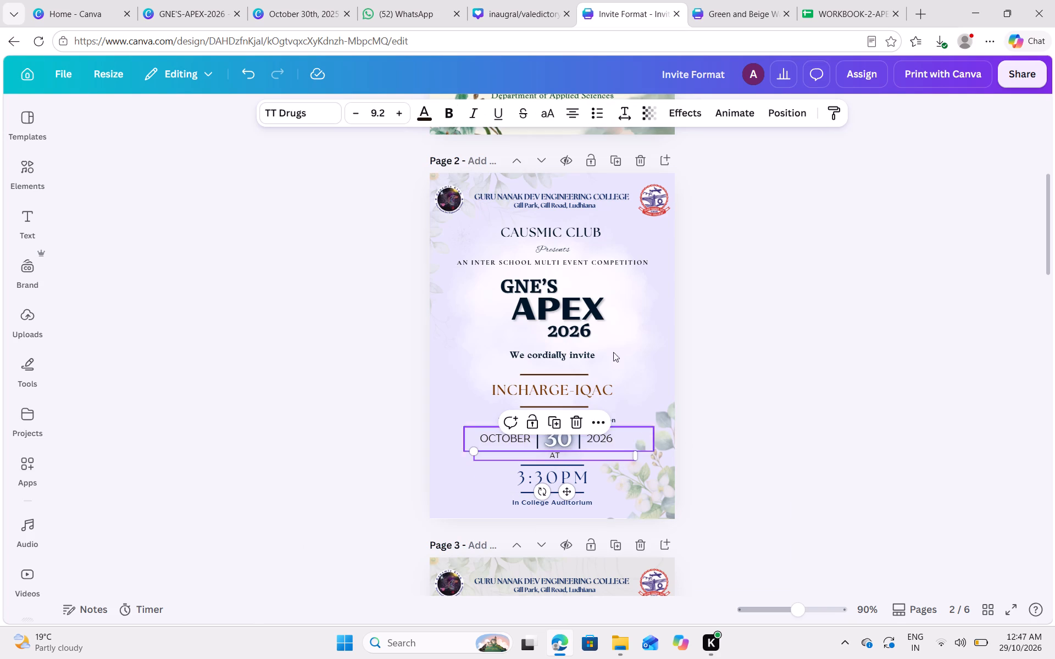
{"action": "left_click", "coordinate": [781, 115]}
{"action": "left_click", "coordinate": [232, 355]}
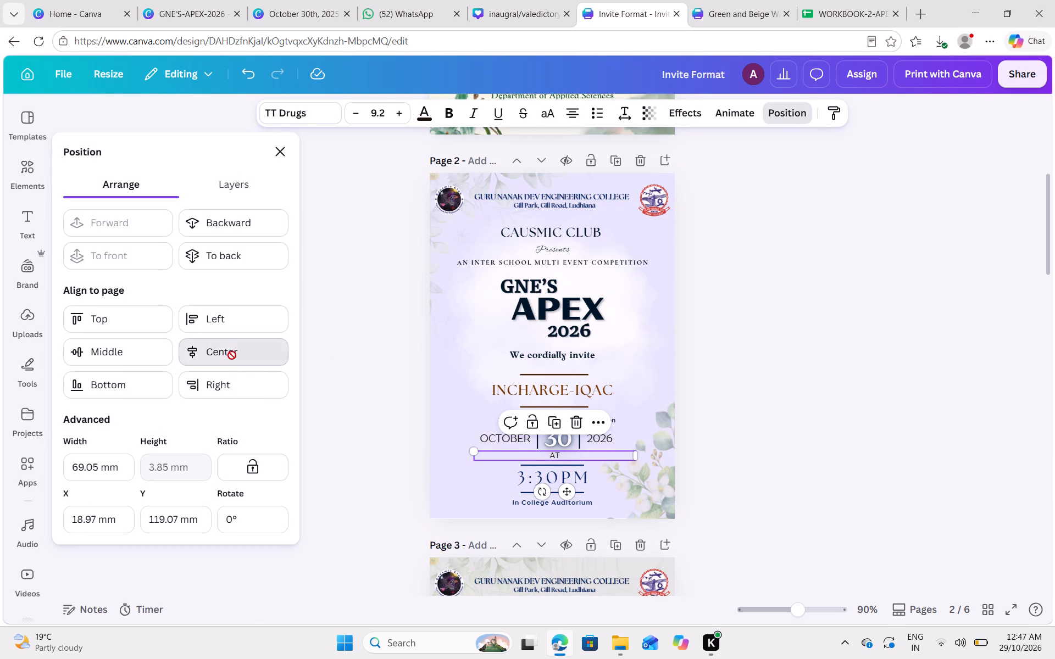
{"action": "left_click", "coordinate": [534, 442]}
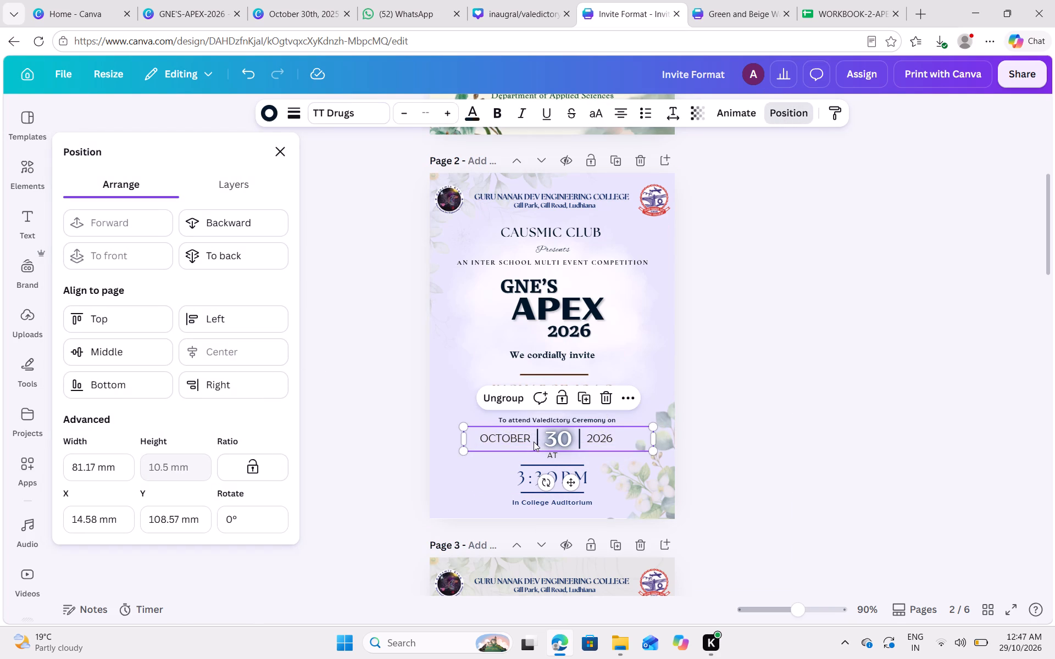
{"action": "left_click", "coordinate": [273, 352]}
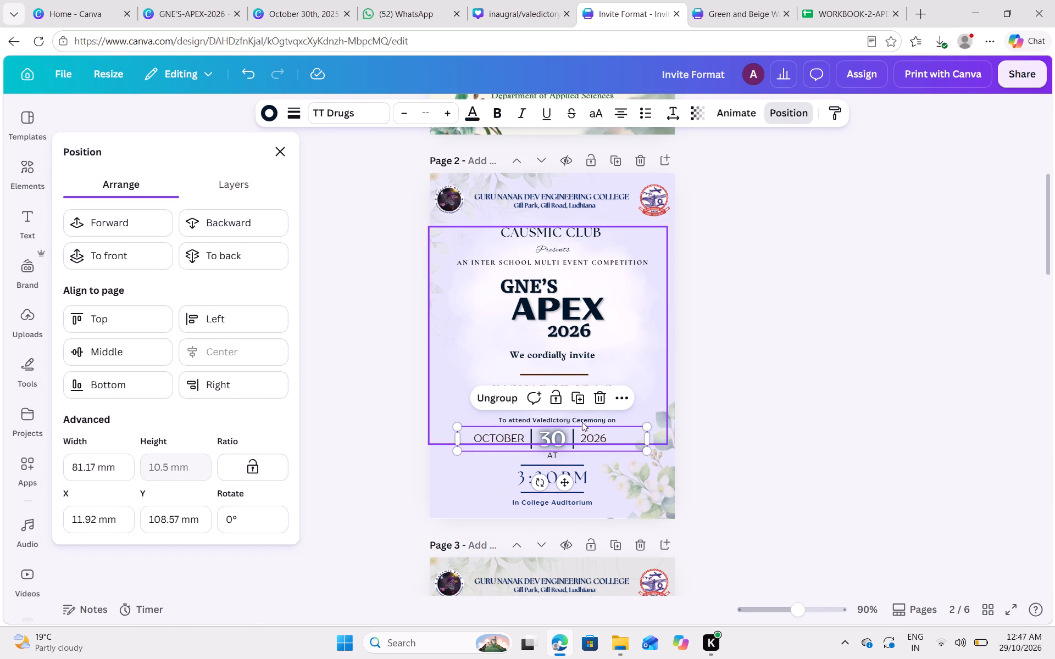
{"action": "left_click", "coordinate": [576, 422]}
{"action": "left_click", "coordinate": [281, 355]}
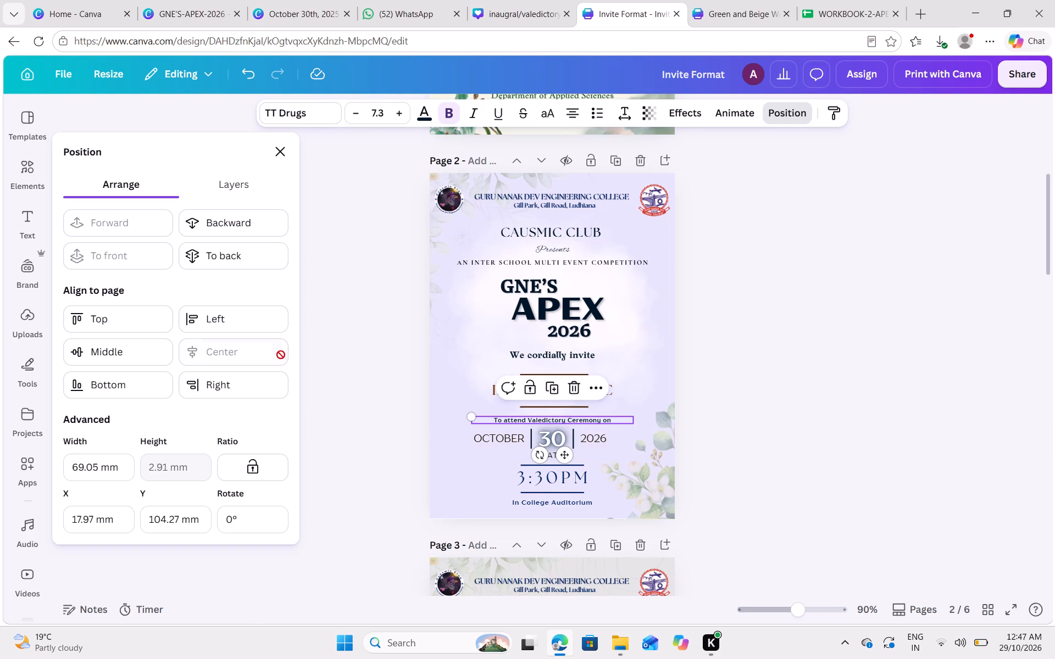
Check the horizontal centring of page 2's remaining elements, from the INCHARGE-IQAC block up to the college heading.
{"action": "left_click", "coordinate": [572, 412]}
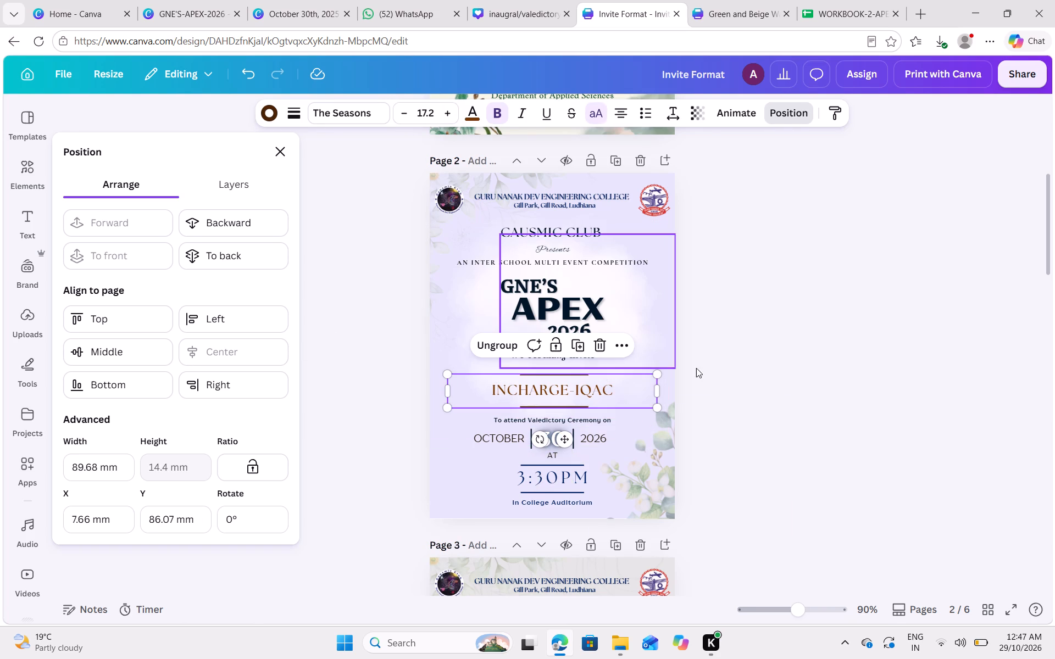
{"action": "left_click", "coordinate": [649, 355]}
{"action": "left_click", "coordinate": [571, 355]}
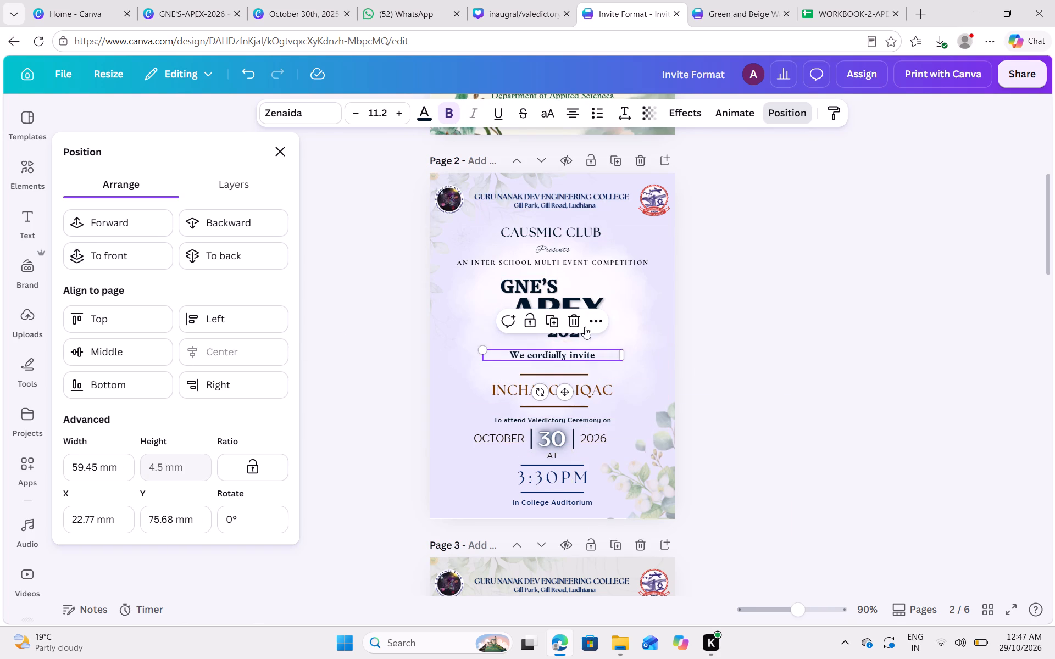
{"action": "left_click", "coordinate": [590, 340]}
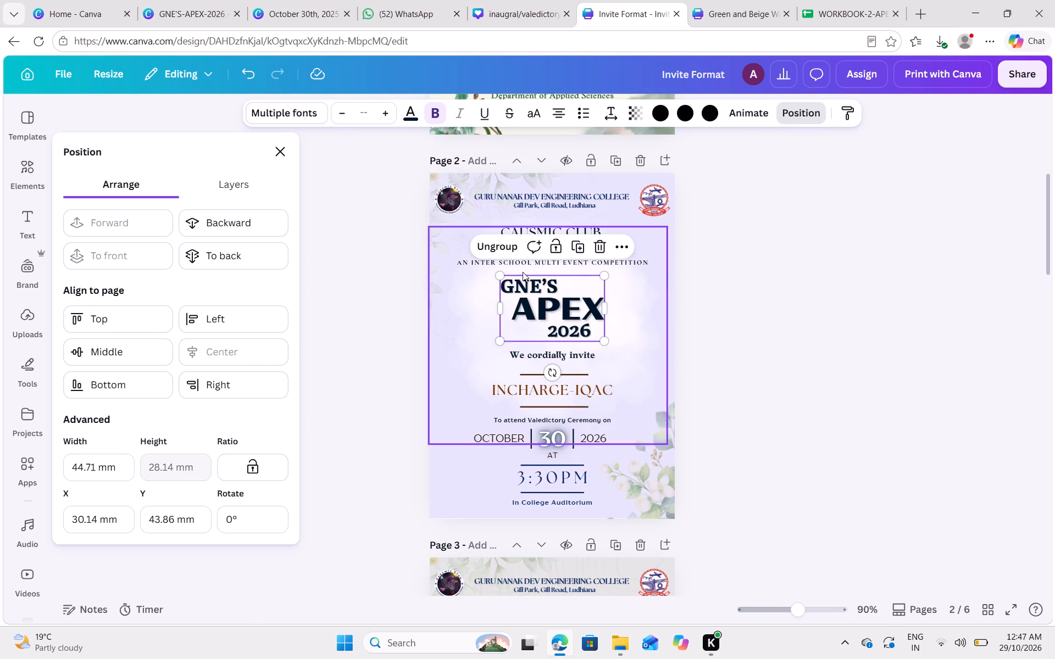
{"action": "left_click", "coordinate": [486, 265]}
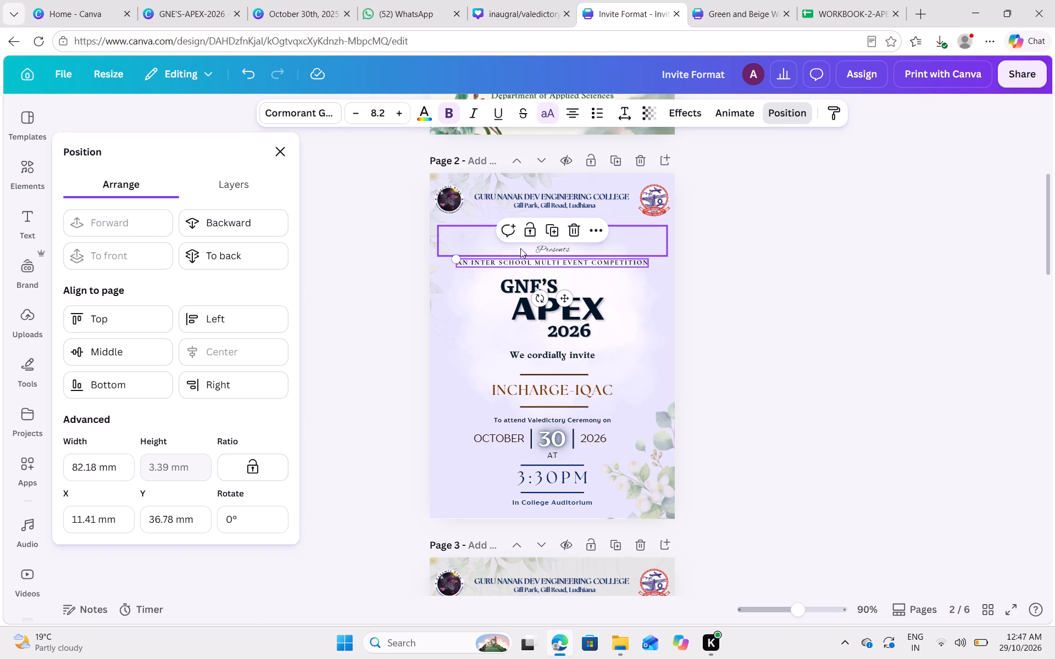
{"action": "left_click", "coordinate": [520, 248]}
{"action": "scroll", "coordinate": [504, 345], "scroll_direction": "up", "scroll_amount": 1}
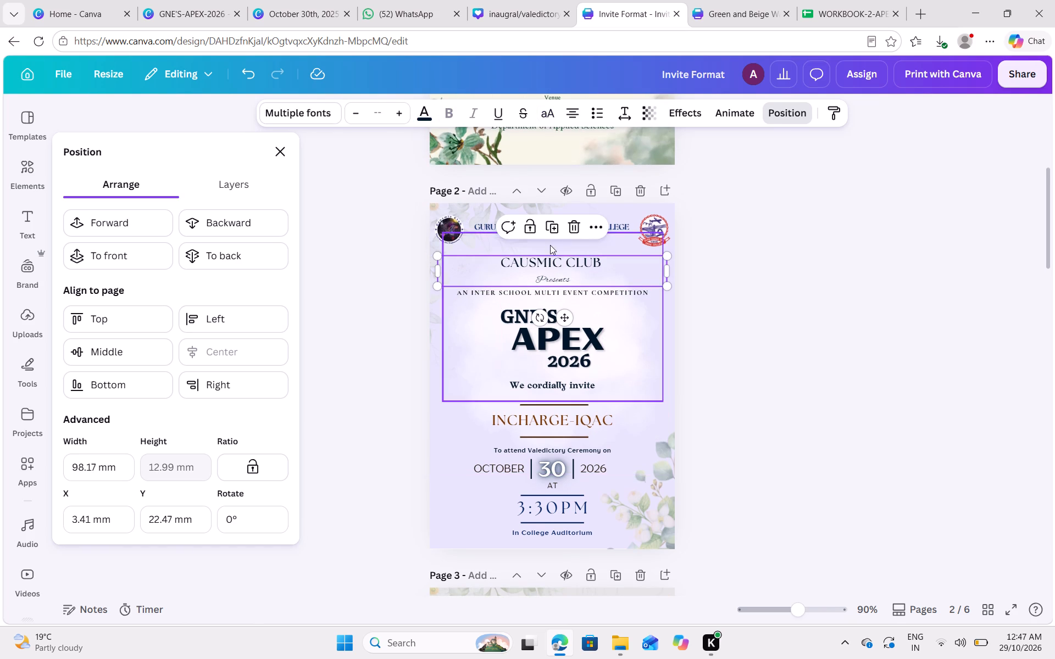
{"action": "left_click", "coordinate": [479, 229]}
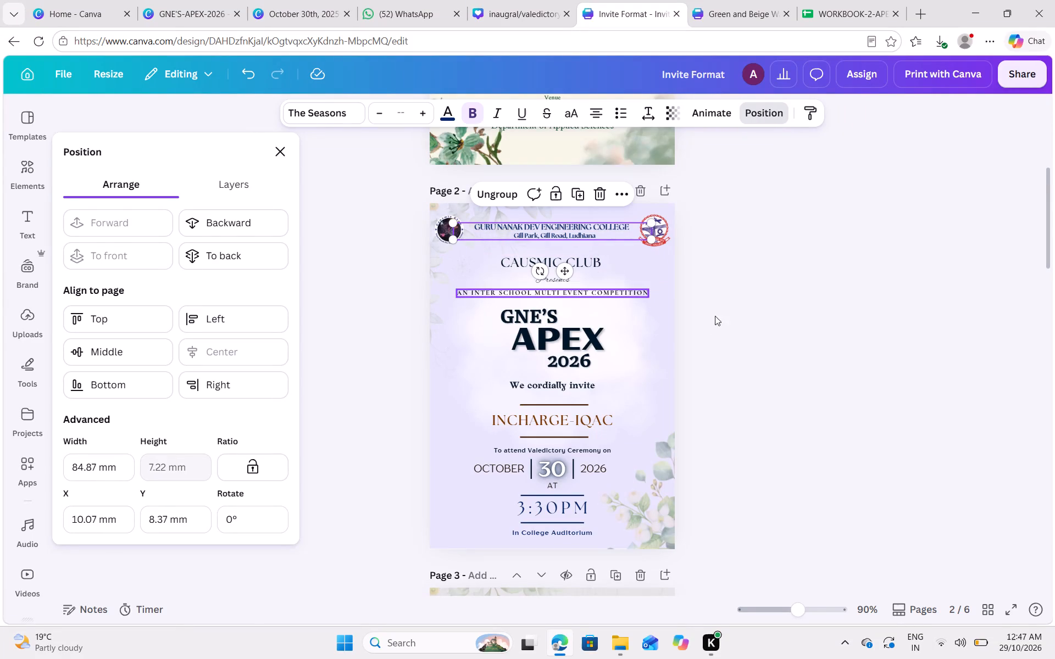
{"action": "left_click", "coordinate": [737, 303]}
{"action": "left_click", "coordinate": [737, 301]}
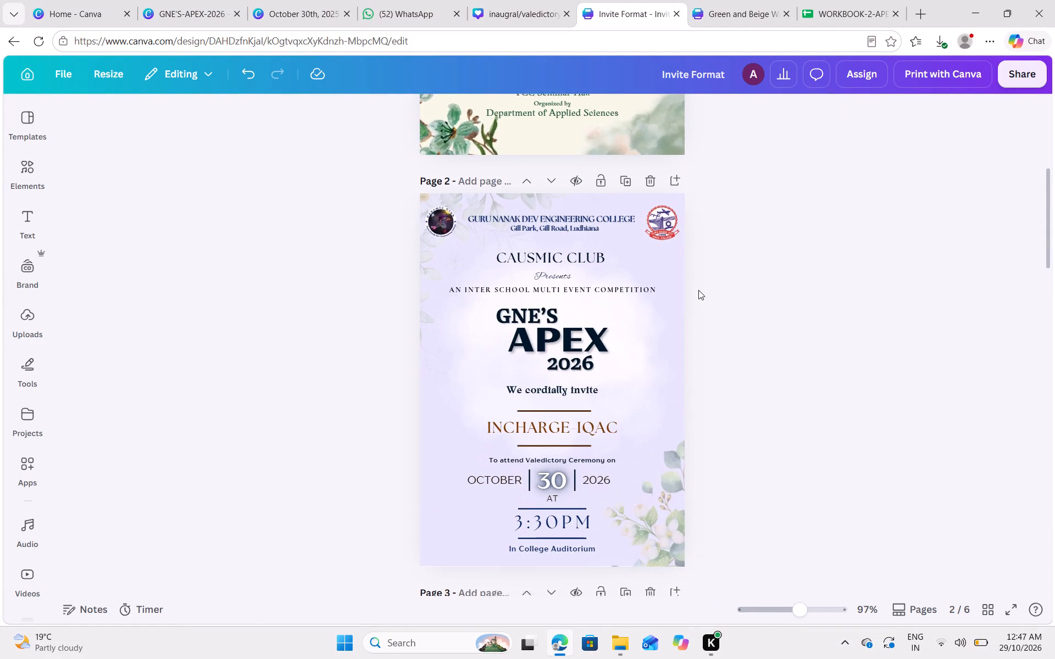
Present page 2 in full screen to review the invitation layout, and return to the editor.
{"action": "left_click", "coordinate": [1012, 76]}
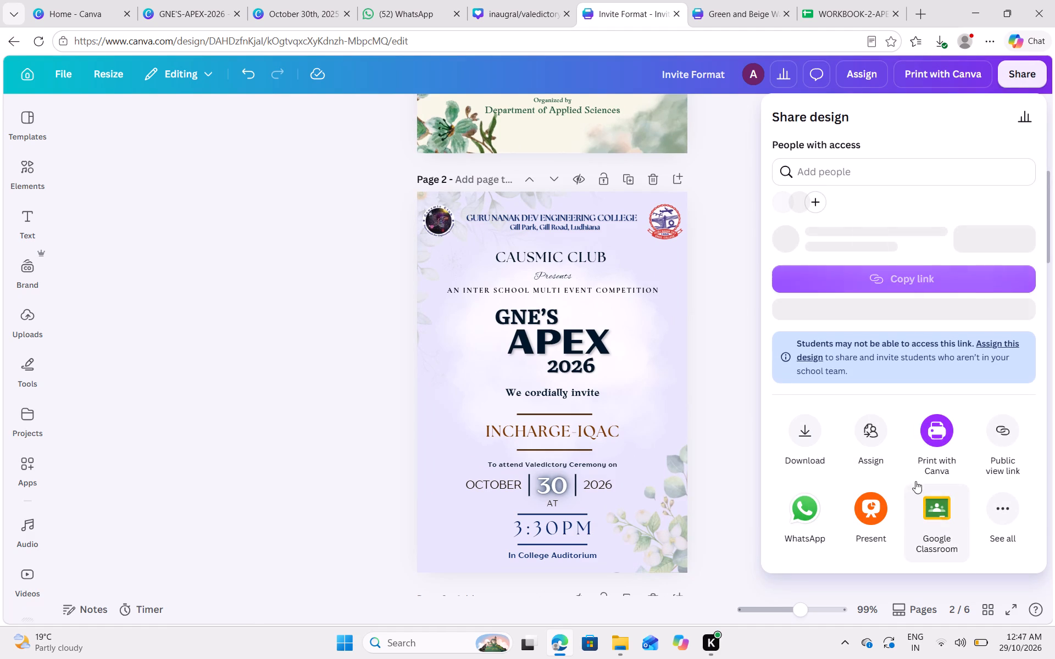
{"action": "left_click", "coordinate": [871, 499]}
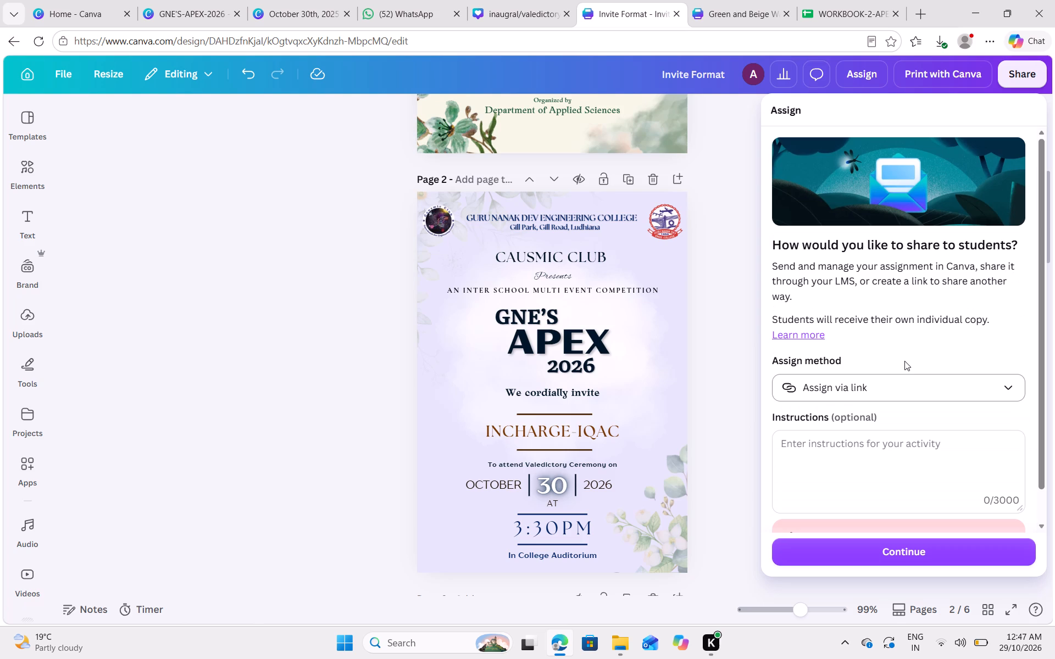
{"action": "left_click", "coordinate": [1007, 82]}
{"action": "left_click", "coordinate": [1015, 82]}
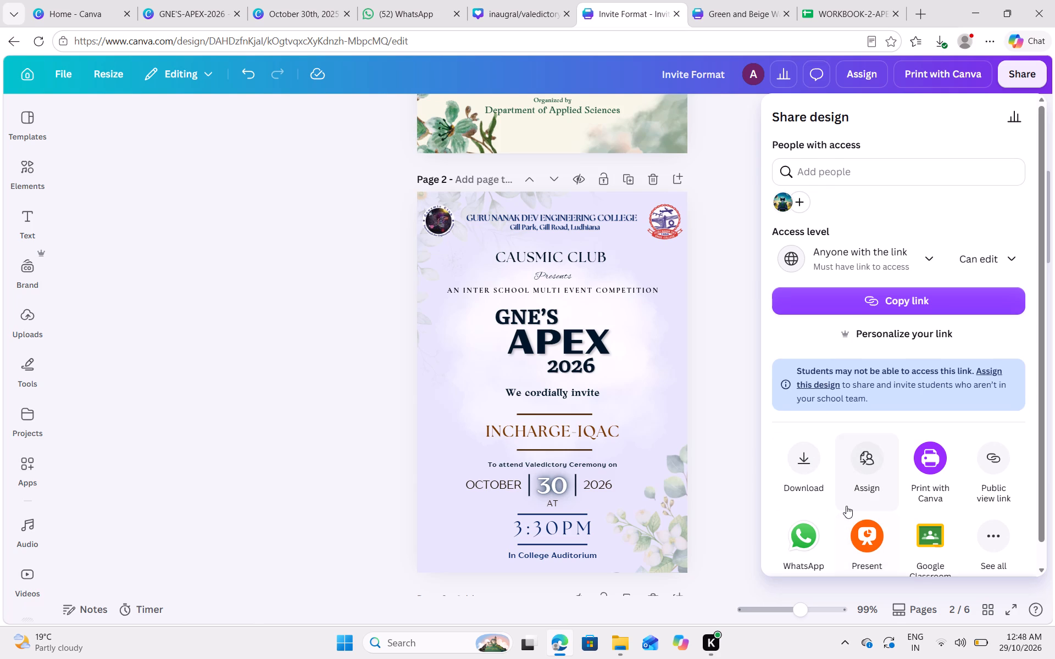
{"action": "scroll", "coordinate": [846, 506], "scroll_direction": "down", "scroll_amount": 2}
{"action": "left_click", "coordinate": [865, 512]}
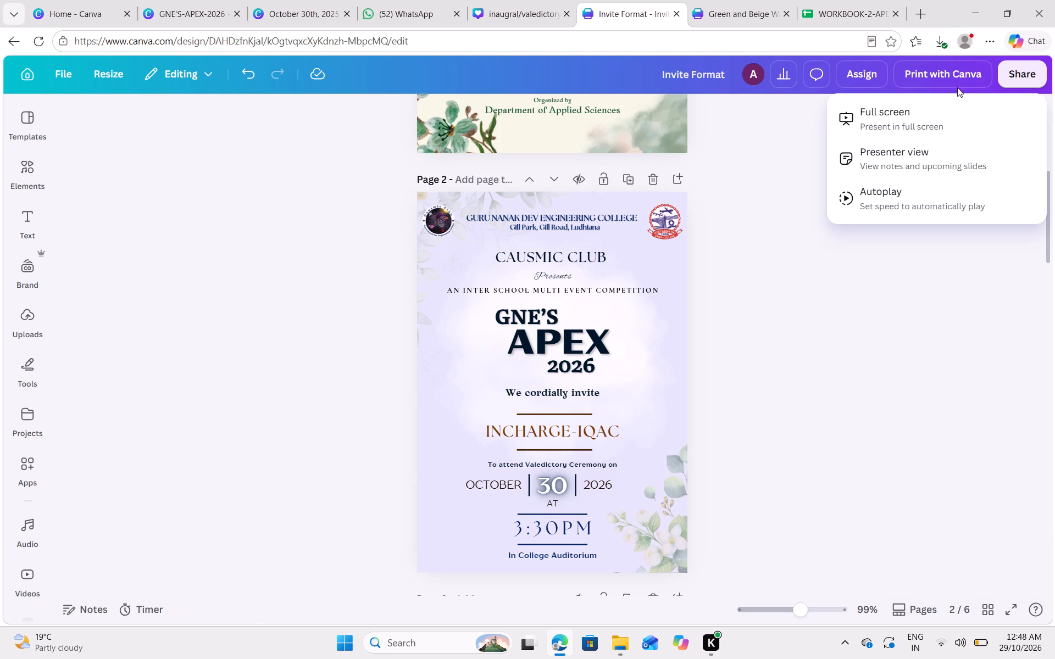
{"action": "left_click", "coordinate": [941, 109]}
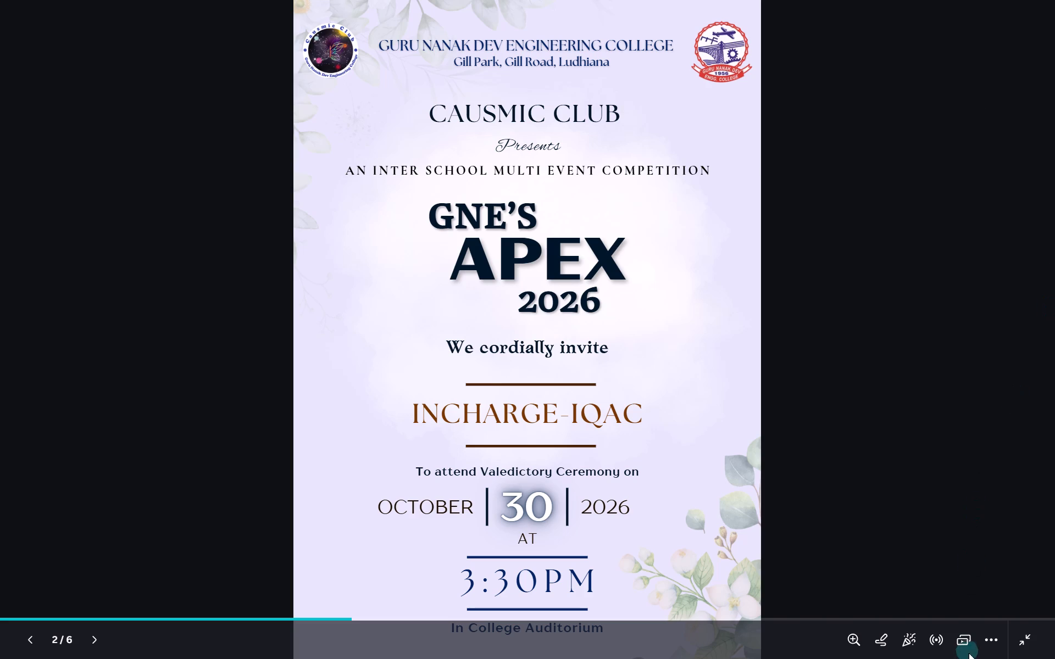
{"action": "left_click", "coordinate": [1028, 630]}
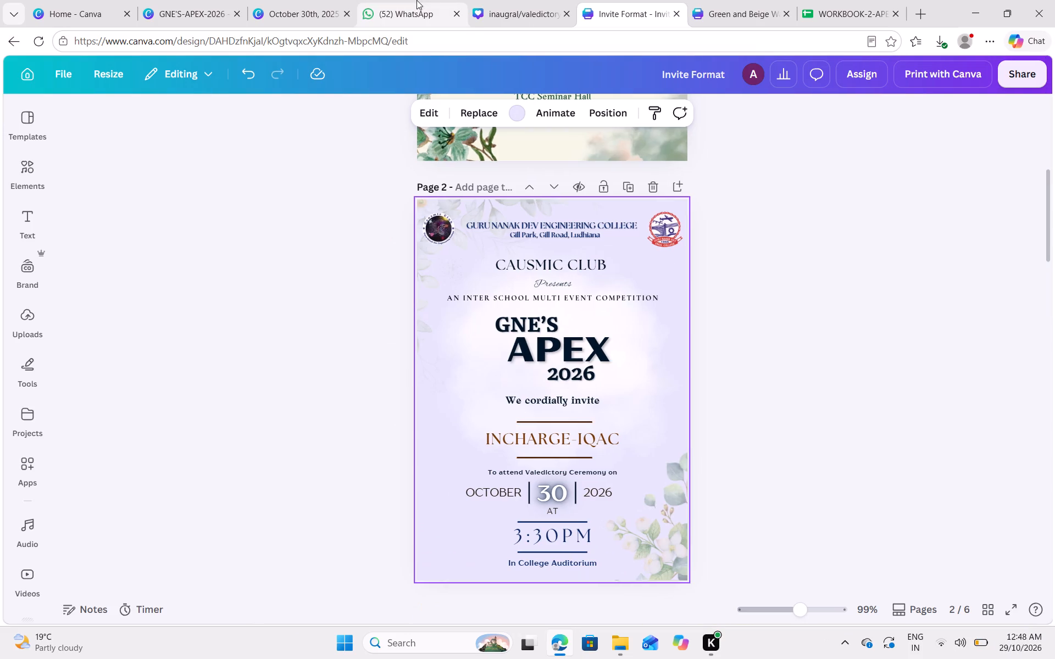
Move the GNE'S APEX 2026 title group slightly down on page 2, towards the "We cordially invite" line.
{"action": "left_click", "coordinate": [583, 374]}
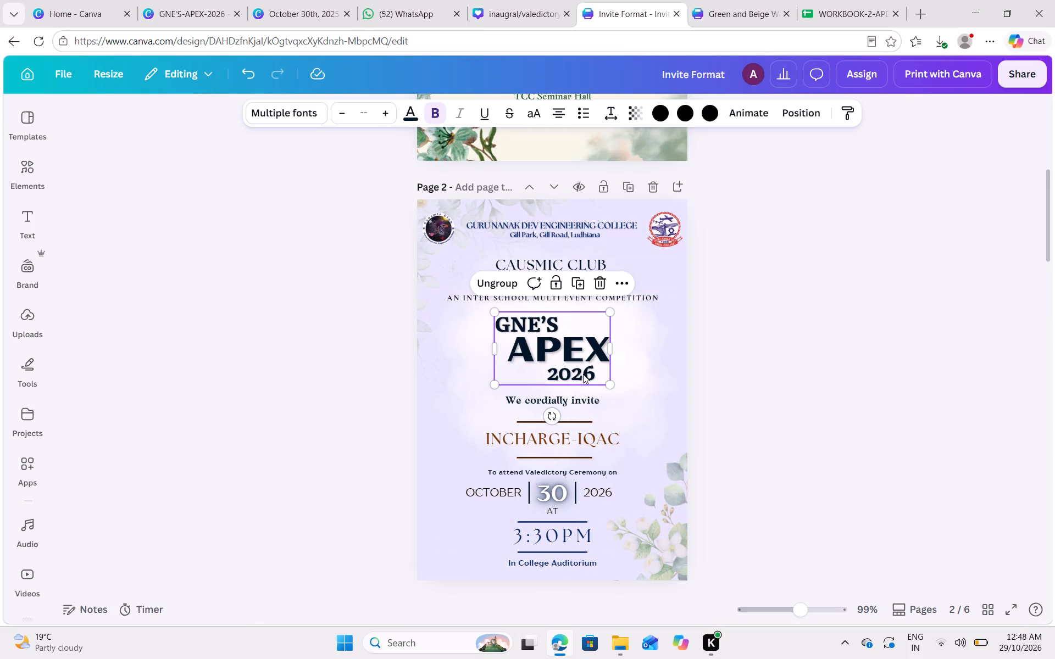
{"action": "key", "text": "Down"}
{"action": "key", "text": "Down"}
{"action": "key", "text": "Down"}
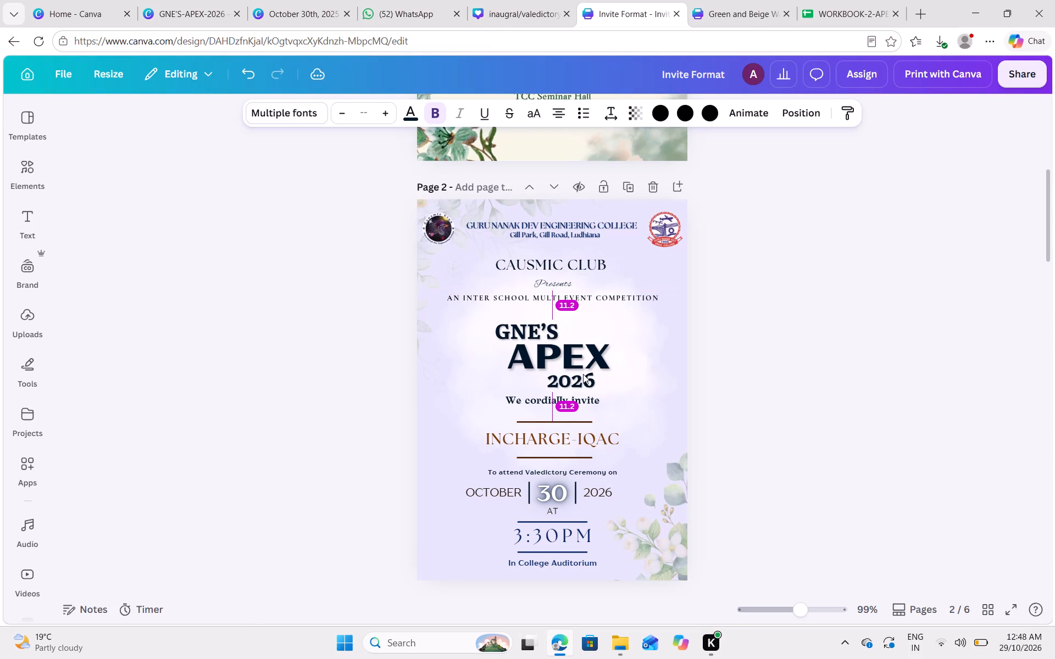
{"action": "key", "text": "Up"}
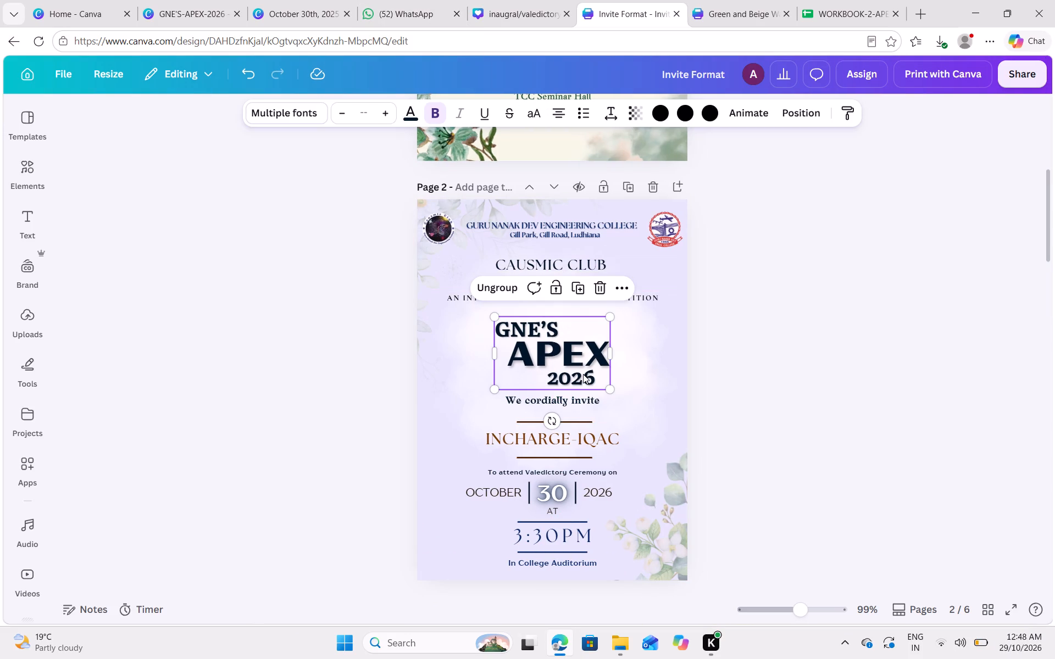
Move the soft white watercolour glow behind page 2's text slightly down.
{"action": "left_click", "coordinate": [647, 354]}
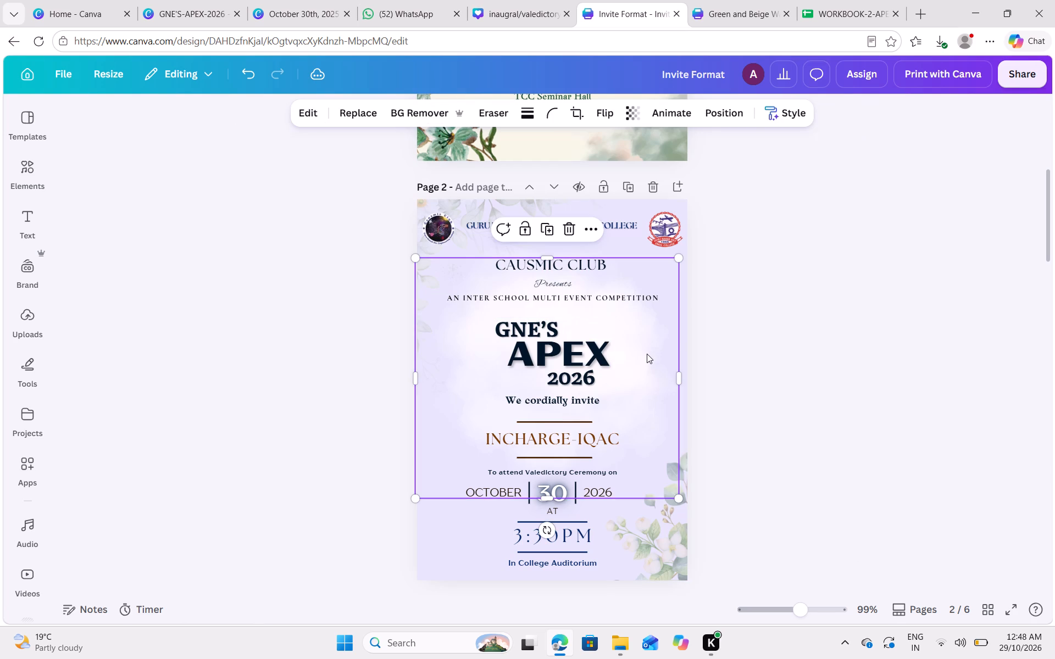
{"action": "key", "text": "Down"}
{"action": "key", "text": "Down"}
{"action": "key", "text": "Down"}
{"action": "key", "text": "Down"}
{"action": "key", "text": "Down"}
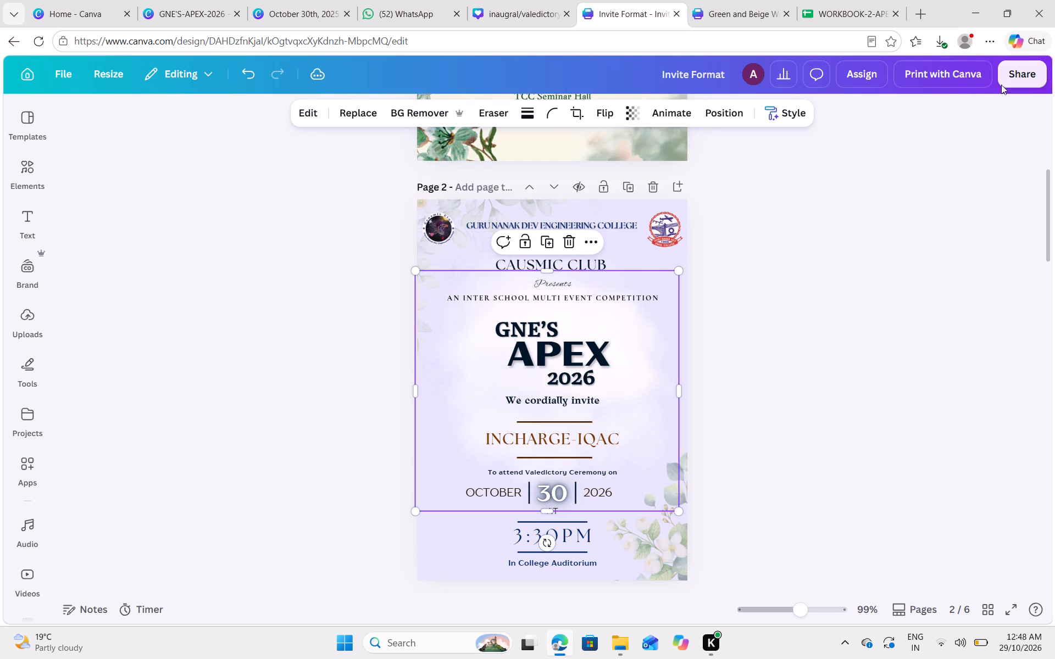
Present page 2 and the following alternative-background page in full screen to compare their layouts, and return to the editor.
{"action": "left_click", "coordinate": [1016, 74]}
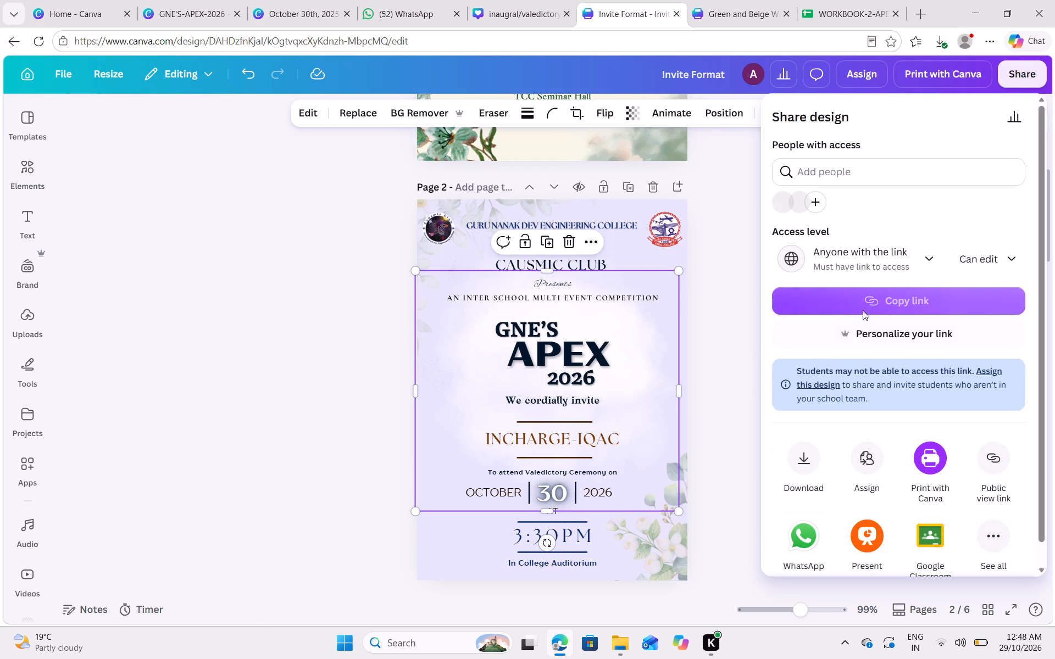
{"action": "left_click", "coordinate": [862, 540]}
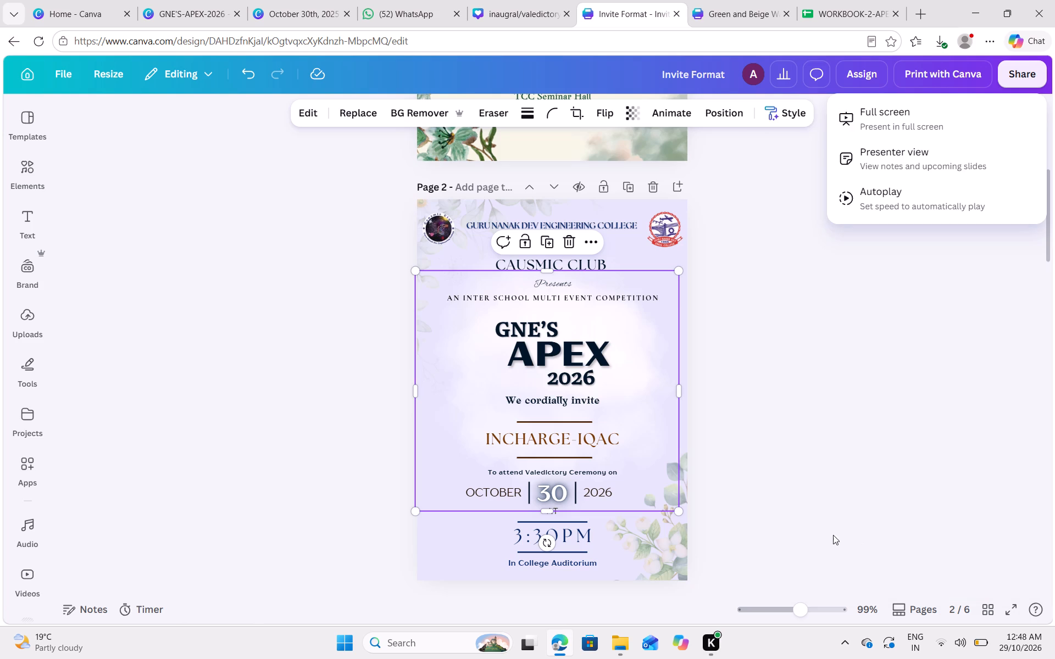
{"action": "left_click", "coordinate": [900, 125]}
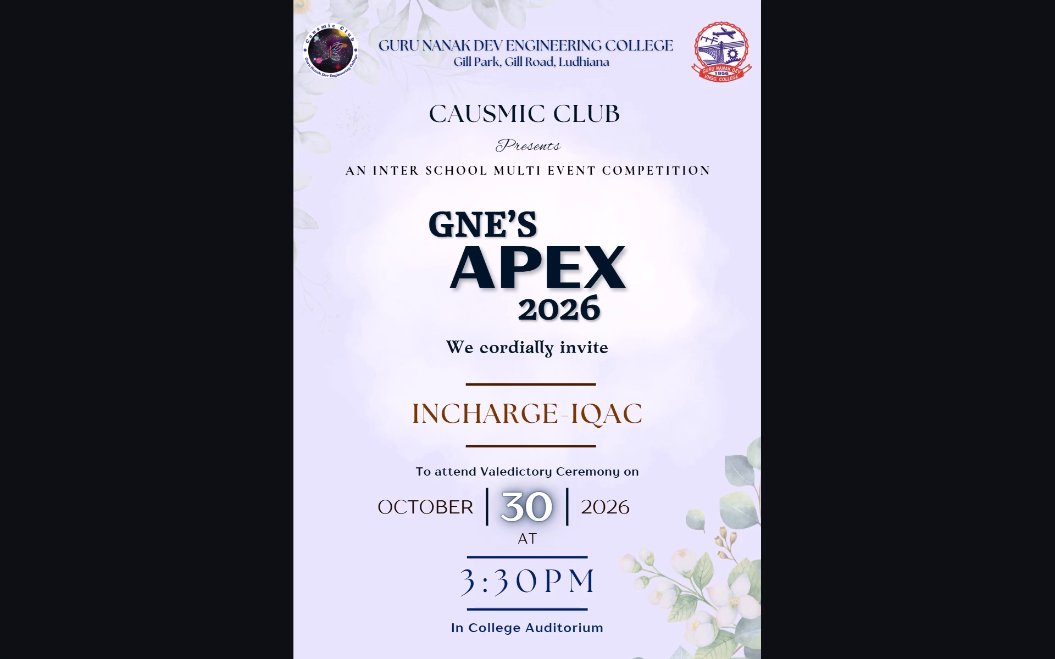
{"action": "left_click", "coordinate": [821, 432]}
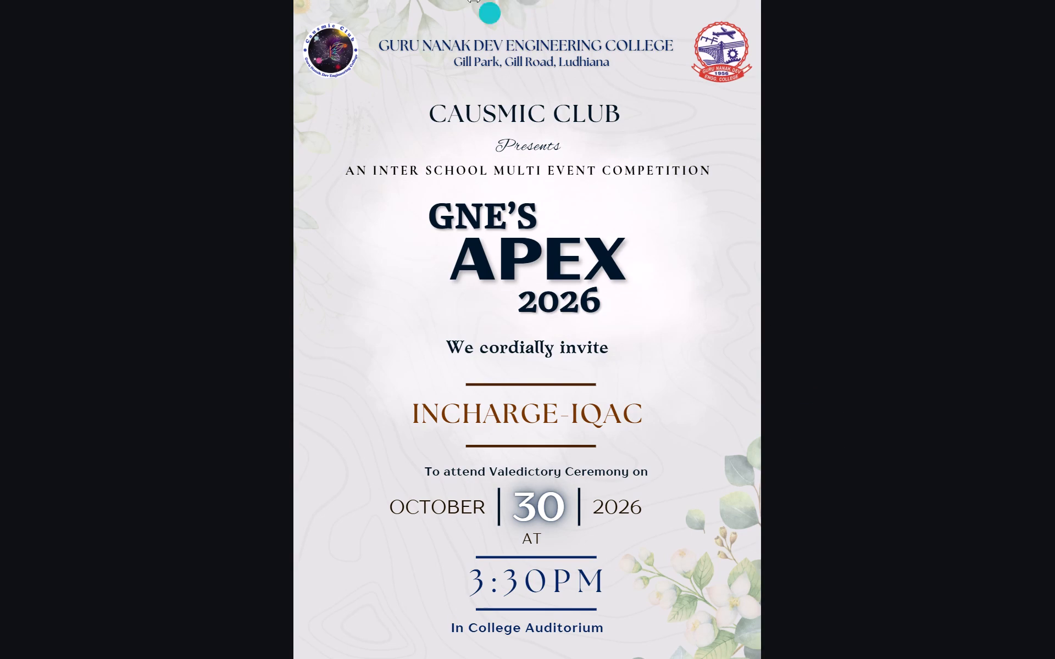
{"action": "left_click", "coordinate": [526, 44]}
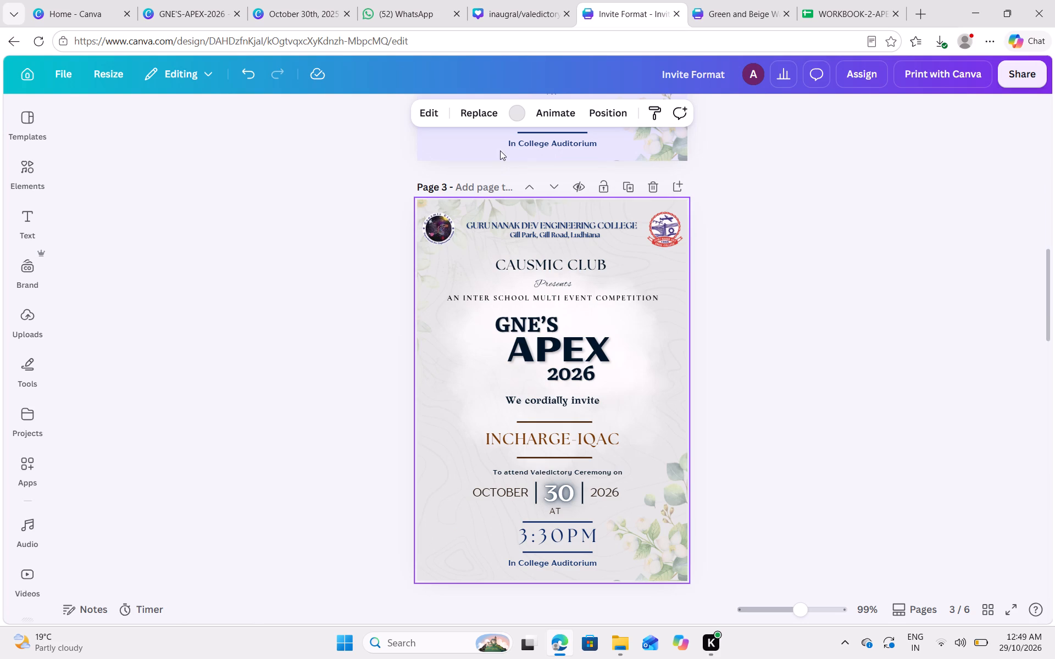
Duplicate page 2 of the invitation.
{"action": "scroll", "coordinate": [522, 198], "scroll_direction": "up", "scroll_amount": 5}
{"action": "scroll", "coordinate": [522, 198], "scroll_direction": "down", "scroll_amount": 3}
{"action": "left_click", "coordinate": [628, 383]}
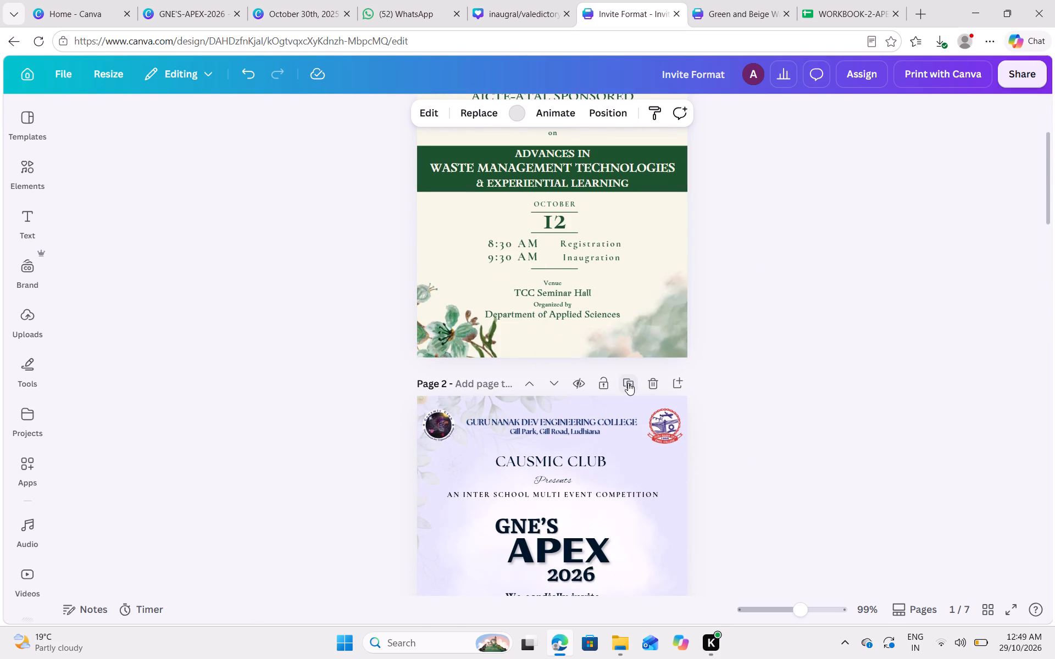
Enlarge the GNE'S APEX 2026 title group on page 3 to about 63 mm wide, centre it horizontally and nudge it slightly up.
{"action": "scroll", "coordinate": [628, 383], "scroll_direction": "down", "scroll_amount": 3}
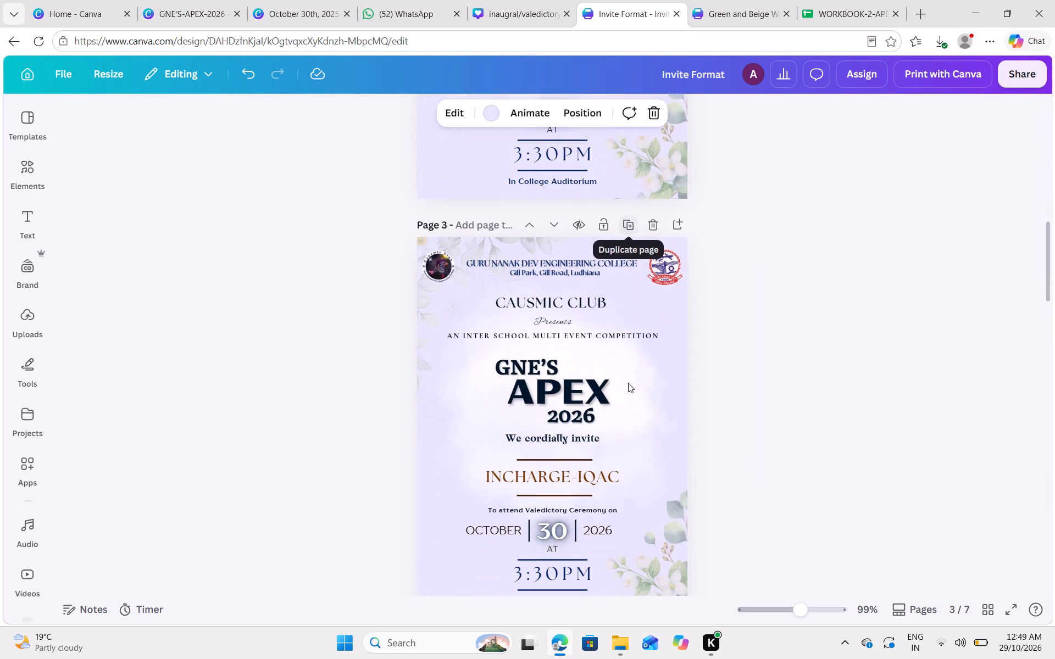
{"action": "left_click", "coordinate": [562, 375]}
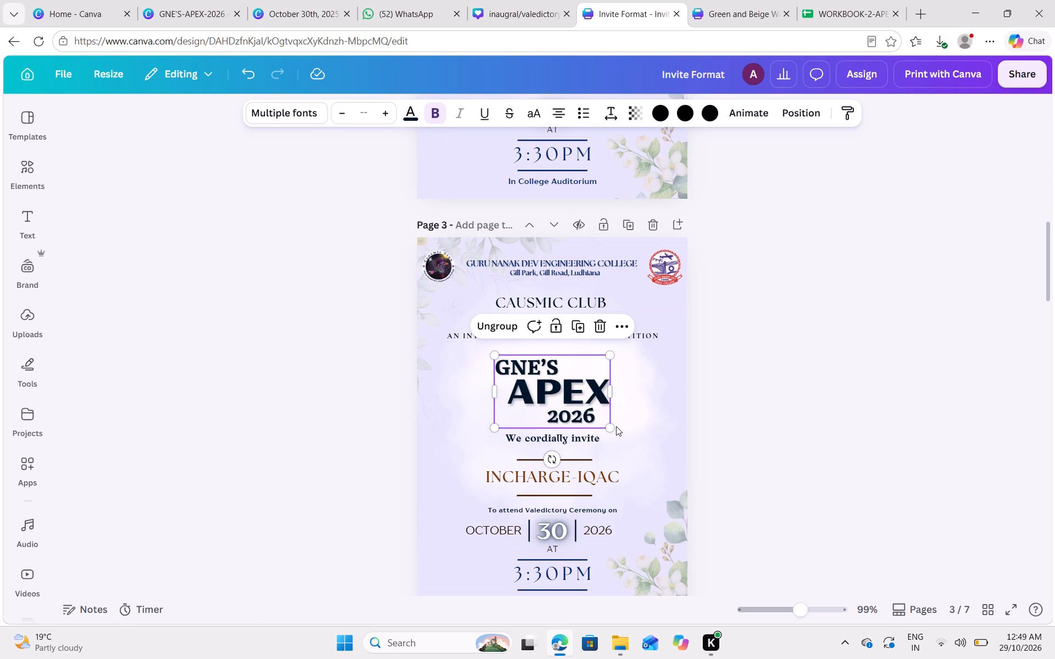
{"action": "left_click_drag", "start_coordinate": [610, 427], "coordinate": [652, 463]}
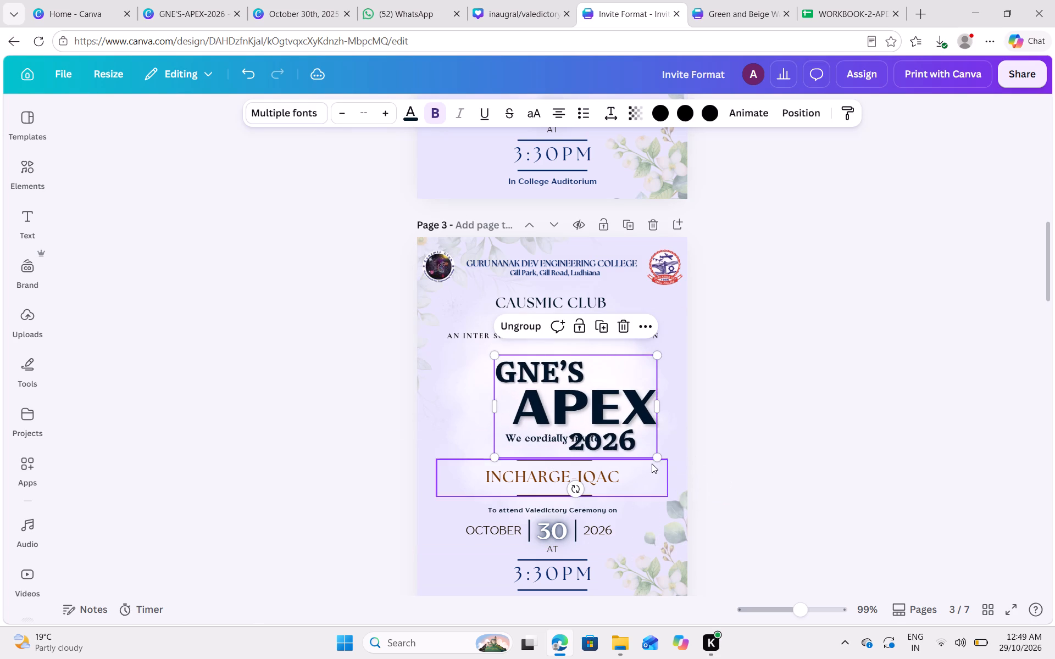
{"action": "left_click", "coordinate": [799, 109]}
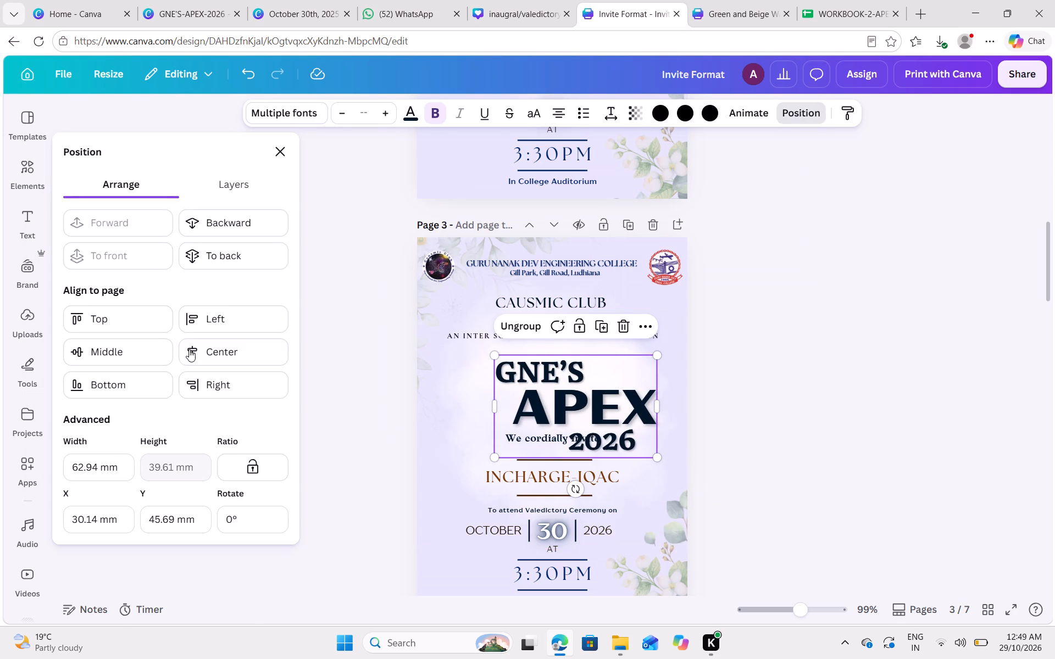
{"action": "left_click", "coordinate": [211, 350]}
{"action": "left_click", "coordinate": [706, 372]}
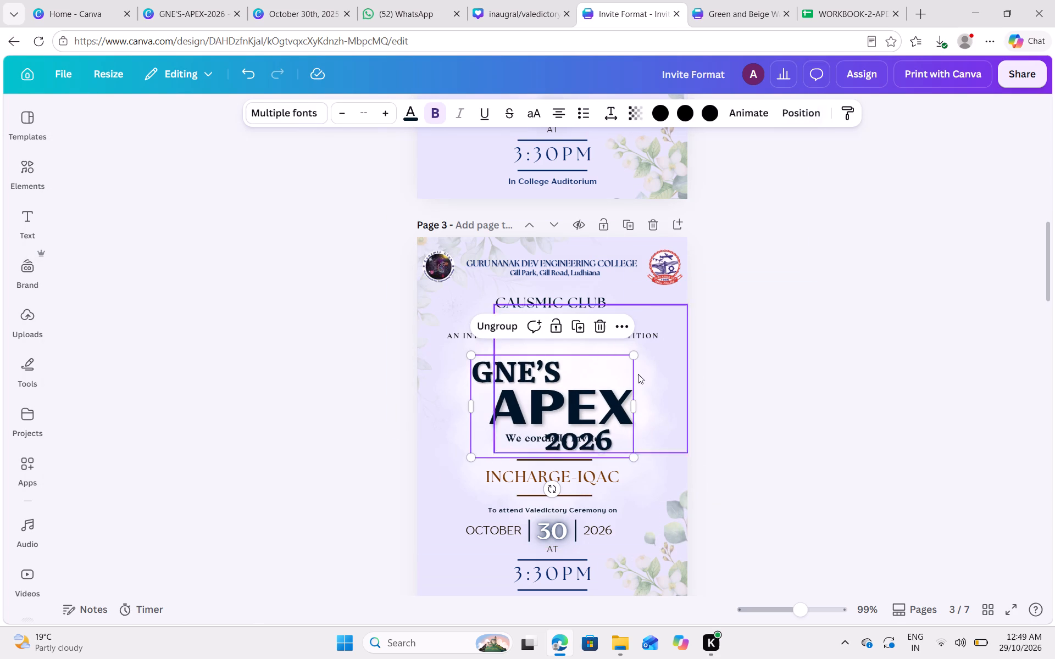
{"action": "left_click", "coordinate": [677, 372]}
{"action": "left_click", "coordinate": [571, 396]}
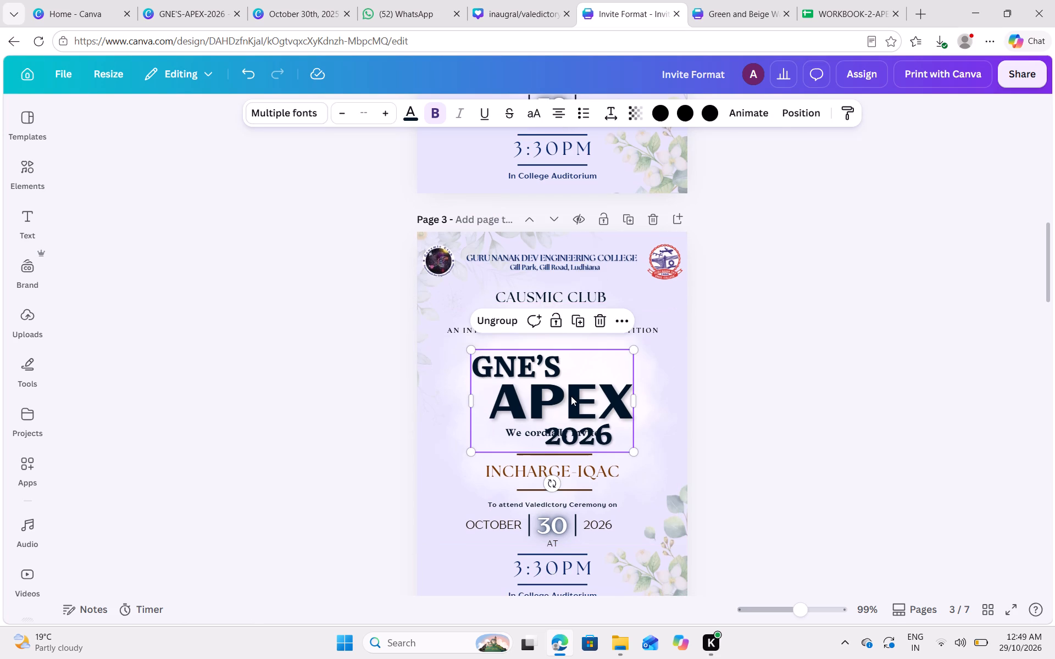
{"action": "key", "text": "Up"}
{"action": "key", "text": "Up"}
{"action": "key", "text": "Down"}
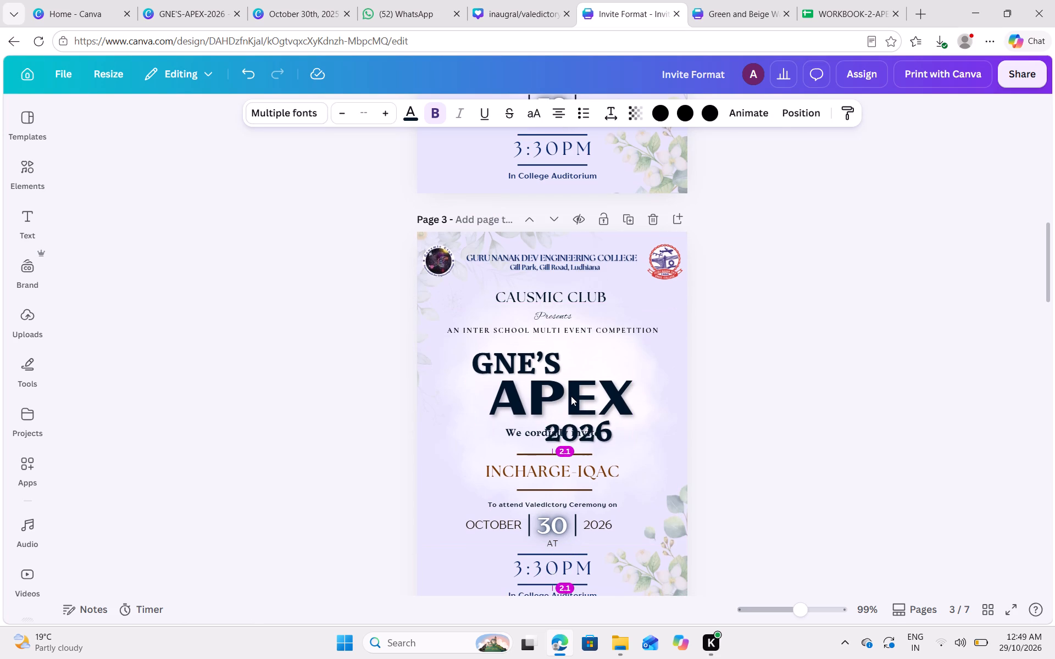
Examine page 3's layers and the inaugral/valedictory and Green and Beige Watercolor Nikah Invitation designs for reference, and return to Invite Format.
{"action": "left_click", "coordinate": [797, 105]}
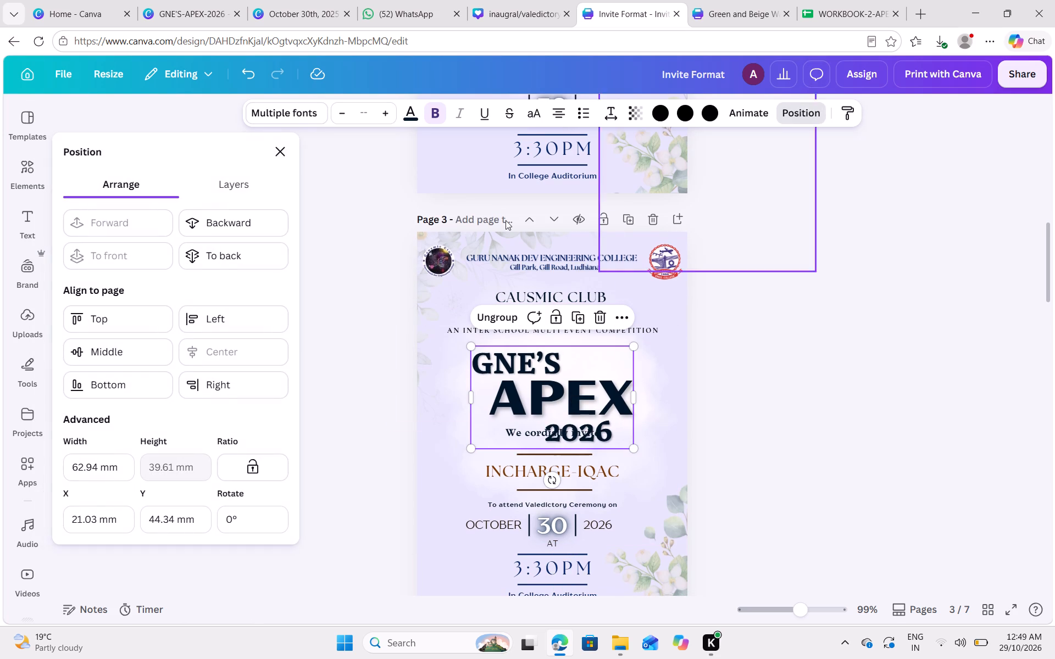
{"action": "left_click", "coordinate": [231, 194]}
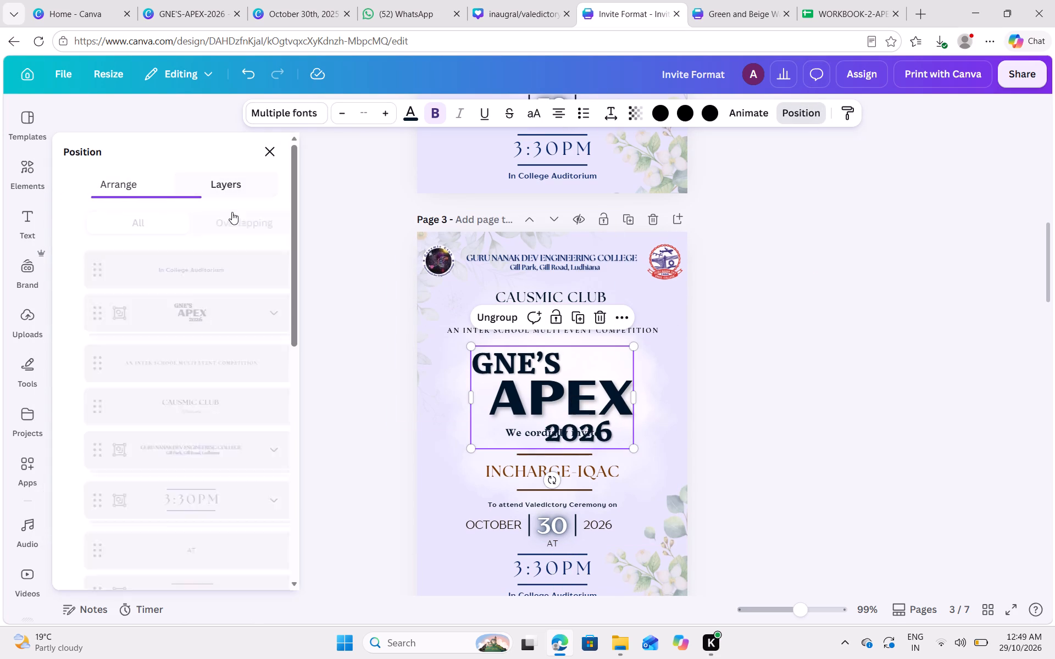
{"action": "scroll", "coordinate": [210, 370], "scroll_direction": "down", "scroll_amount": 5}
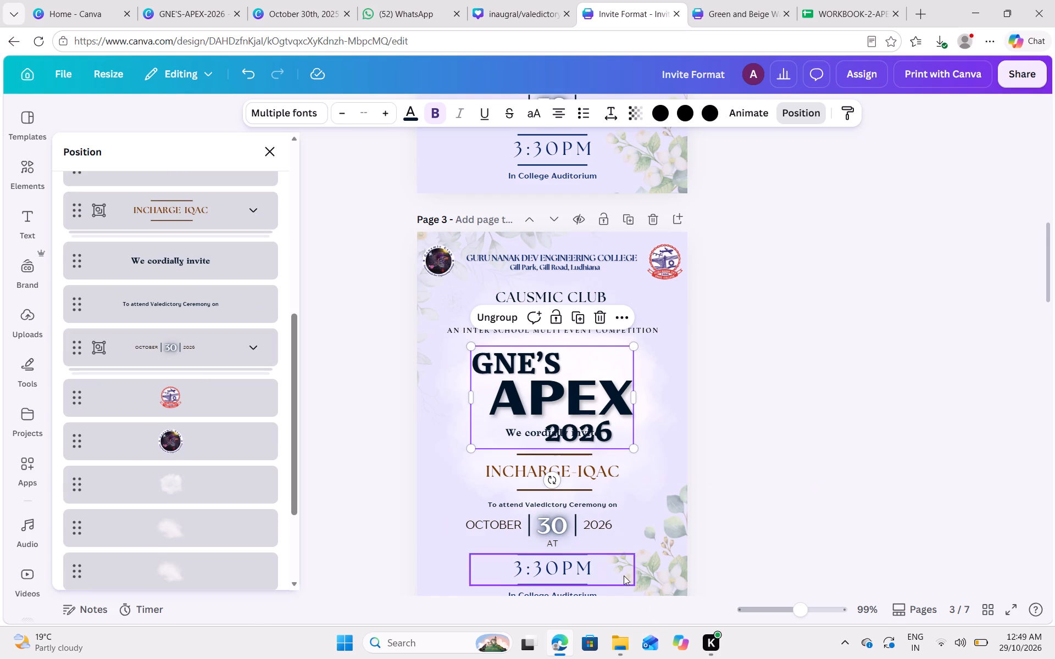
{"action": "scroll", "coordinate": [624, 576], "scroll_direction": "down", "scroll_amount": 1}
{"action": "left_click", "coordinate": [504, 9]}
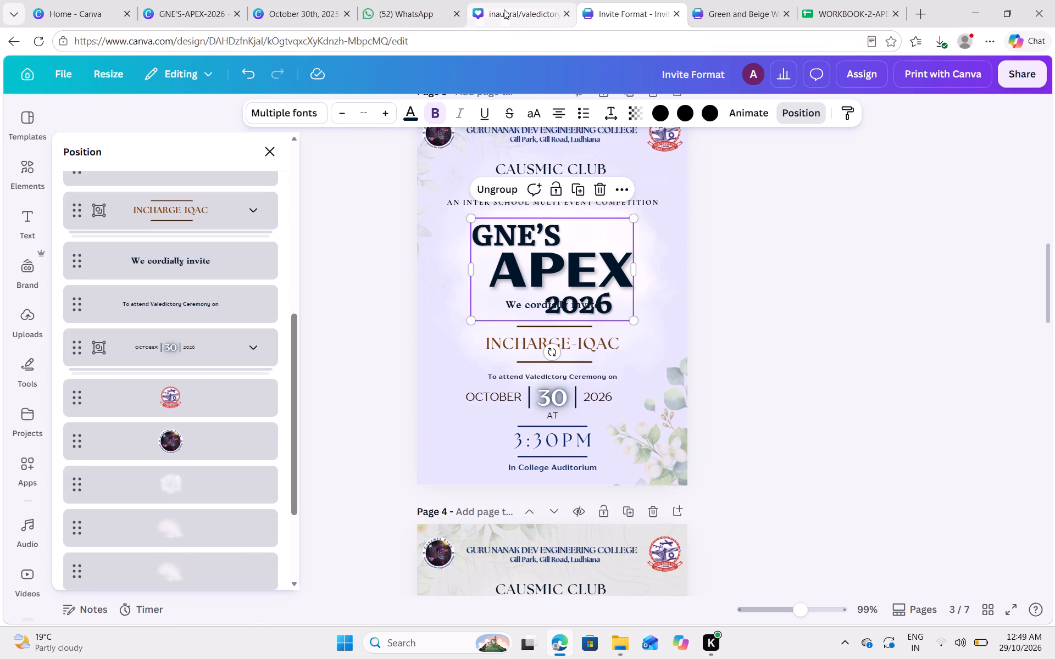
{"action": "scroll", "coordinate": [568, 422], "scroll_direction": "down", "scroll_amount": 1}
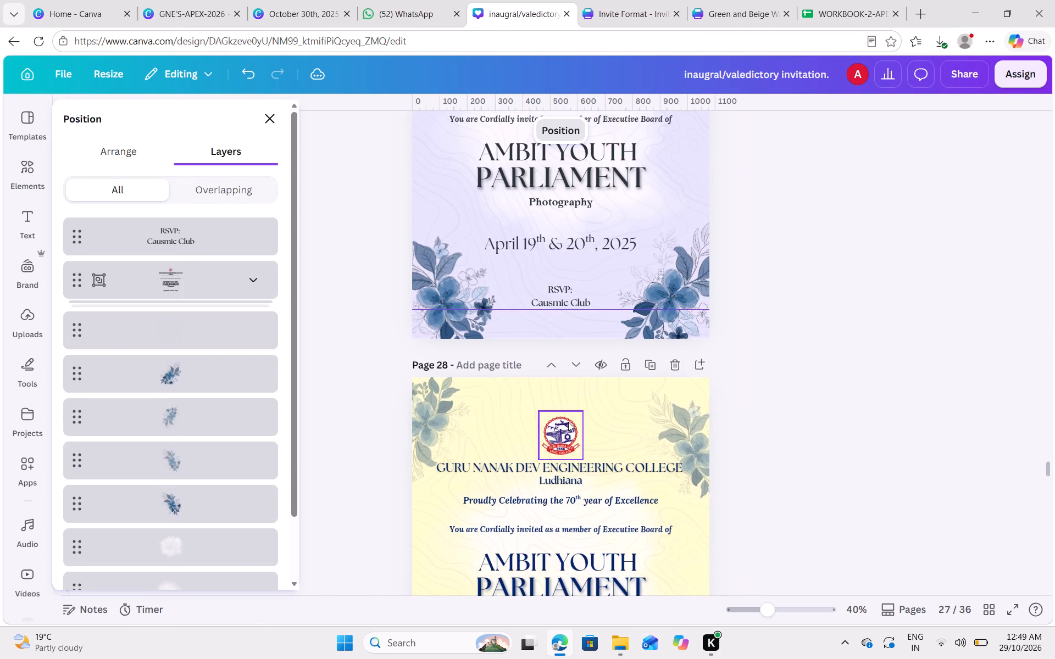
{"action": "left_click", "coordinate": [624, 1]}
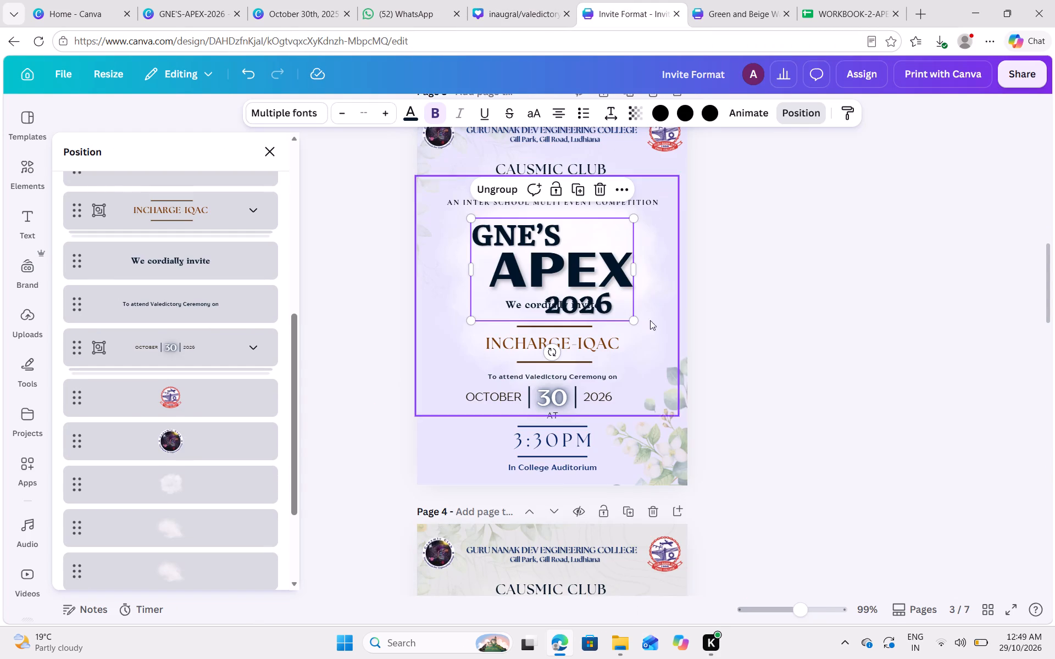
{"action": "left_click", "coordinate": [730, 0]}
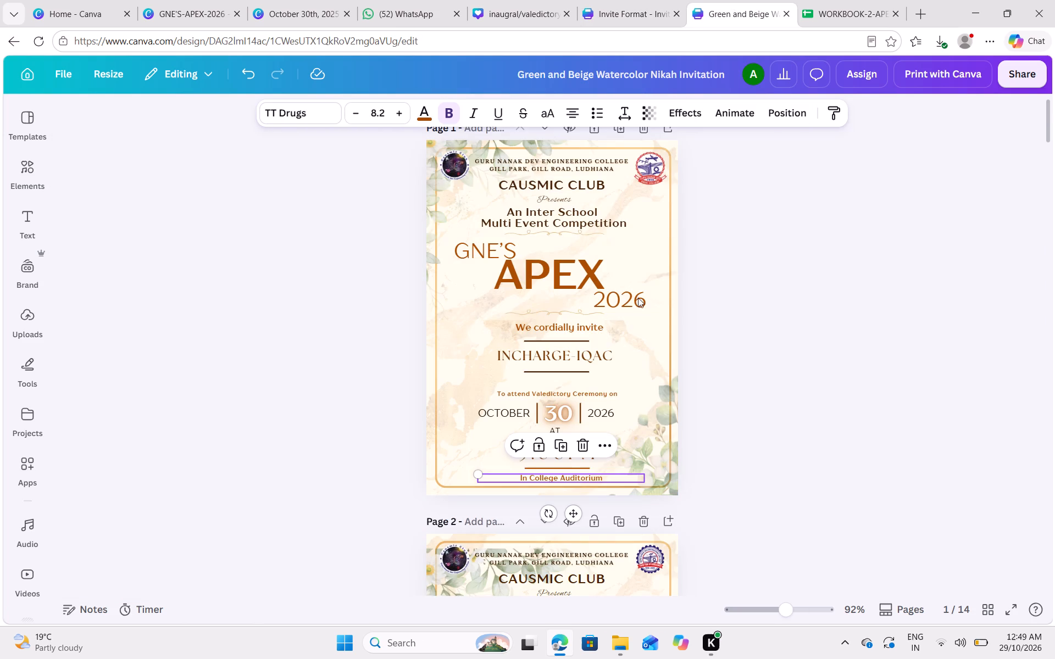
{"action": "scroll", "coordinate": [616, 354], "scroll_direction": "down", "scroll_amount": 2}
{"action": "scroll", "coordinate": [616, 354], "scroll_direction": "up", "scroll_amount": 1}
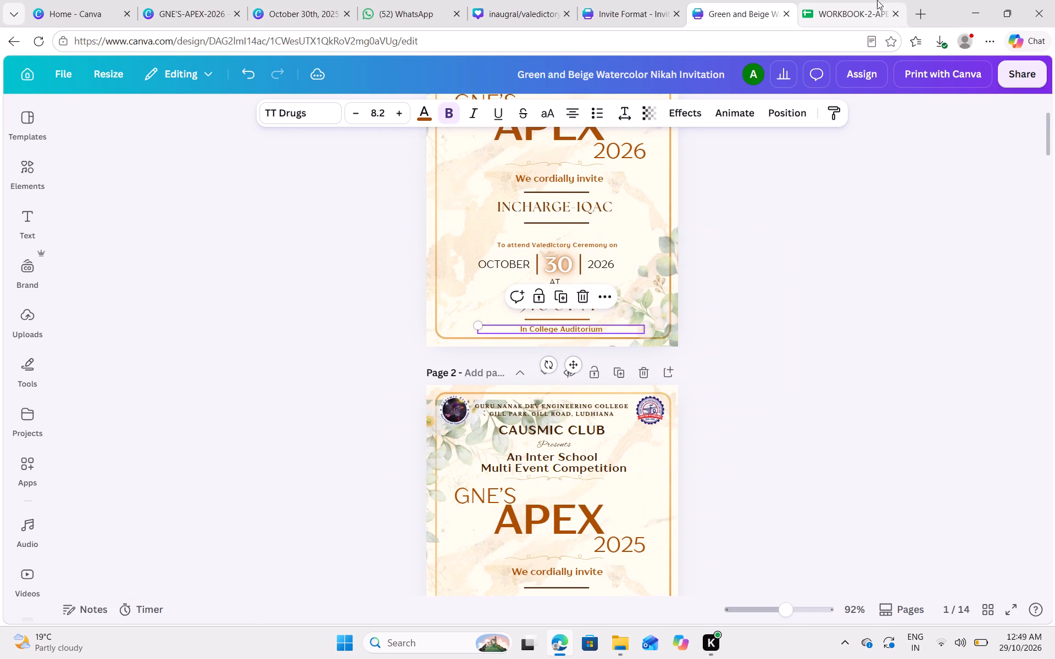
{"action": "left_click", "coordinate": [628, 0]}
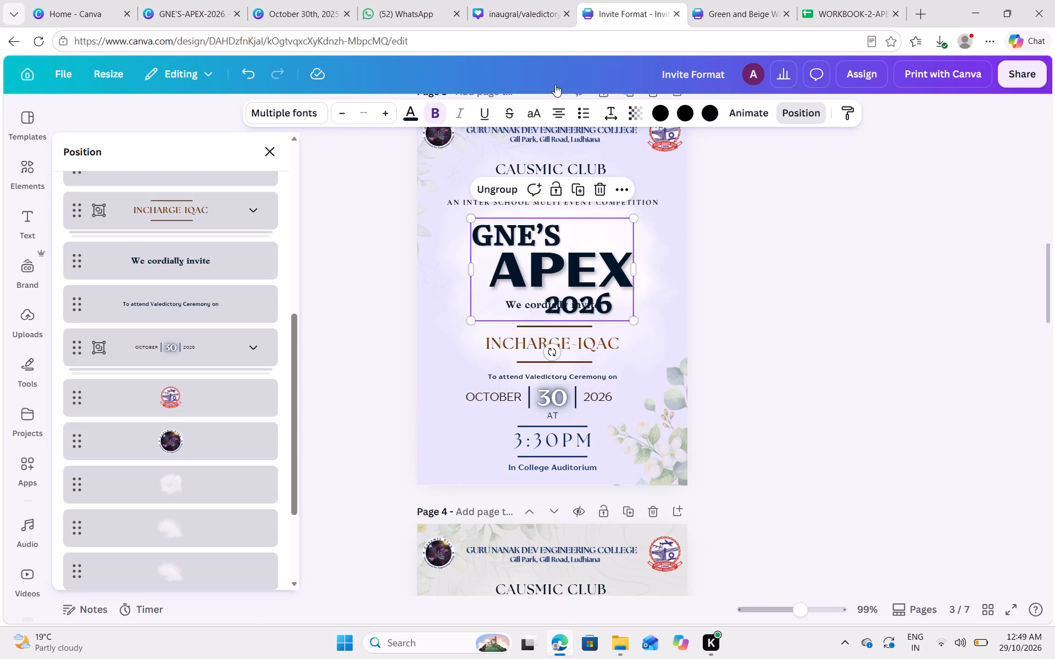
{"action": "left_click", "coordinate": [524, 0]}
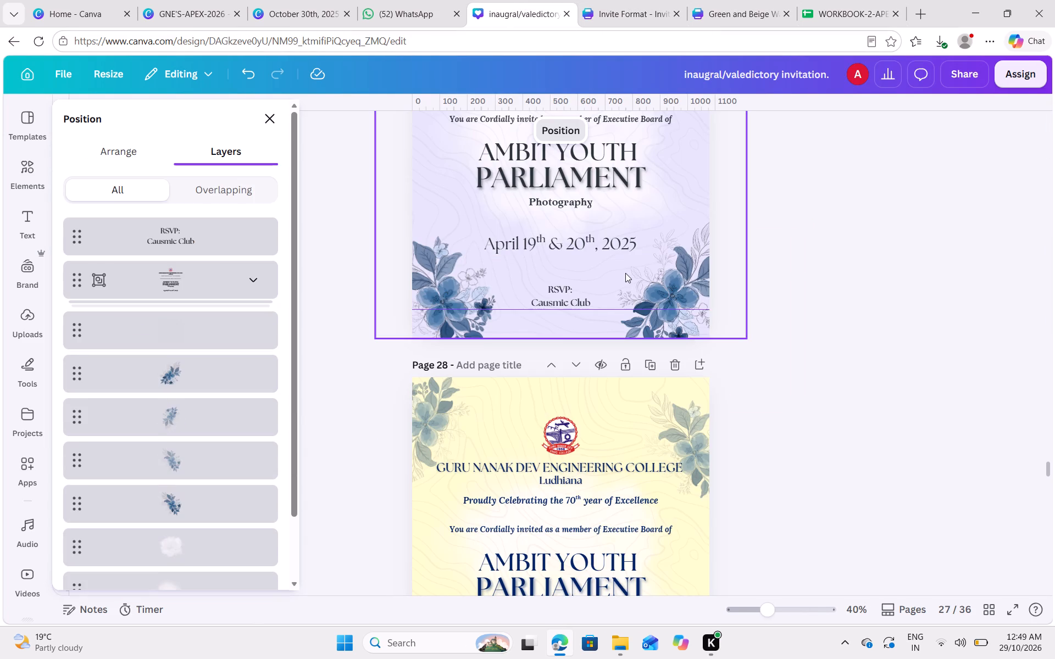
{"action": "scroll", "coordinate": [585, 234], "scroll_direction": "down", "scroll_amount": 2}
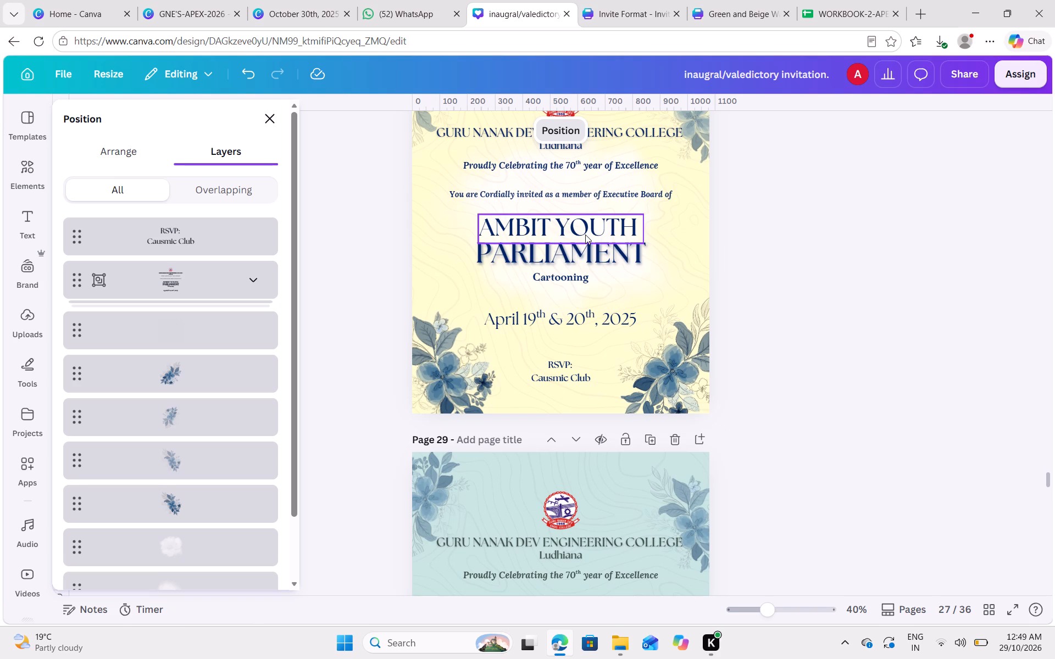
{"action": "scroll", "coordinate": [585, 234], "scroll_direction": "up", "scroll_amount": 1}
{"action": "left_click", "coordinate": [633, 16]}
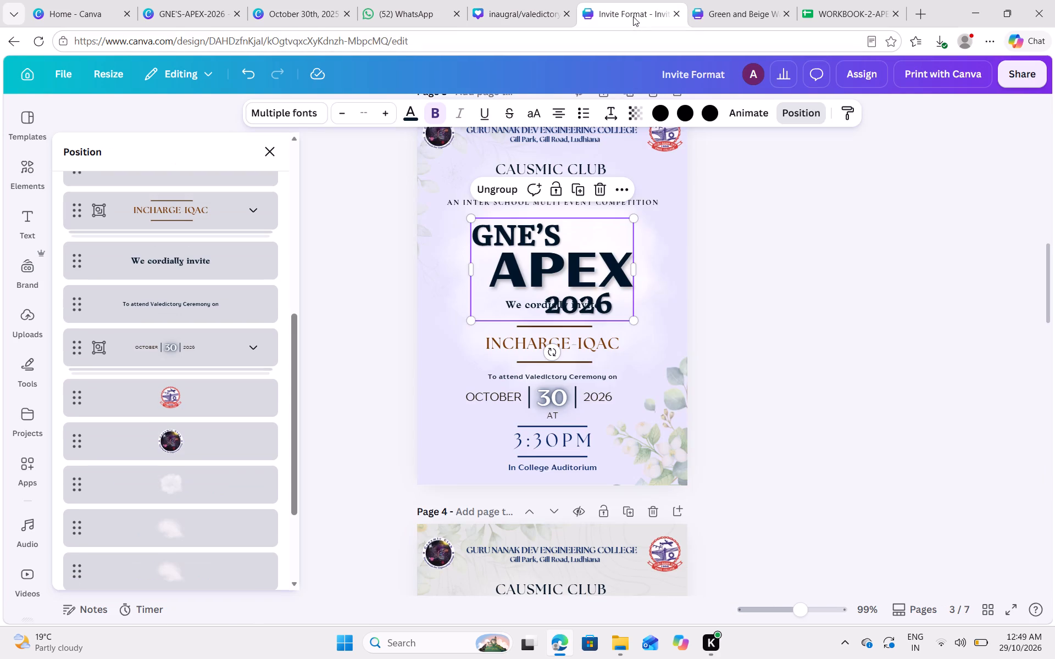
Restyle the In College Auditorium line on page 3 in Cormorant Garamond, trying sizes 9.5 and 12 before settling on 10.
{"action": "left_click", "coordinate": [574, 400]}
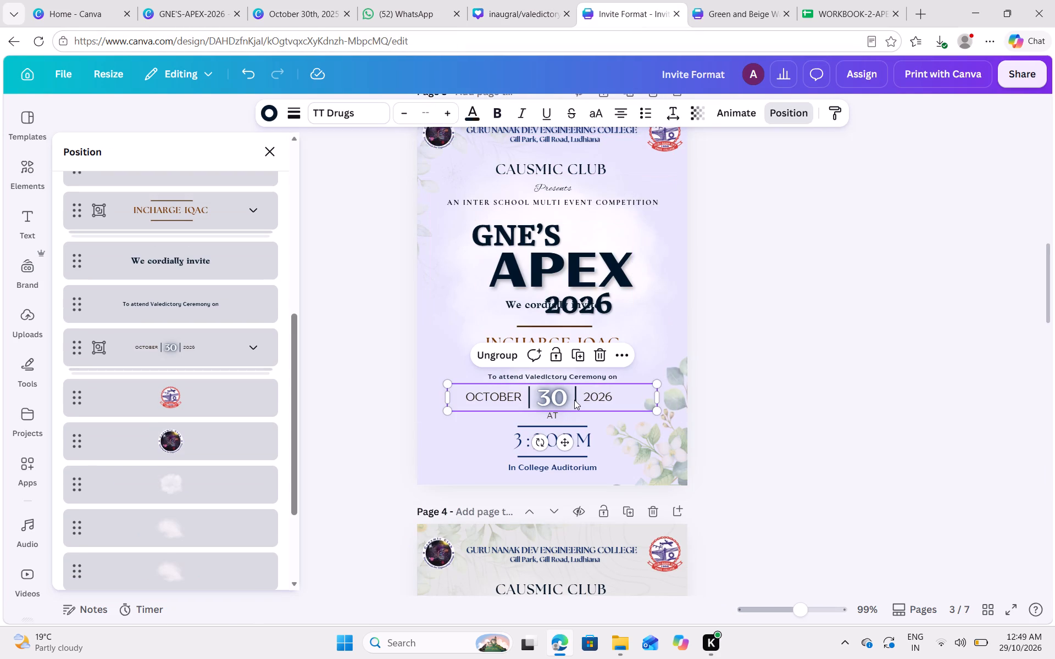
{"action": "left_click", "coordinate": [576, 470]}
{"action": "left_click", "coordinate": [297, 109]}
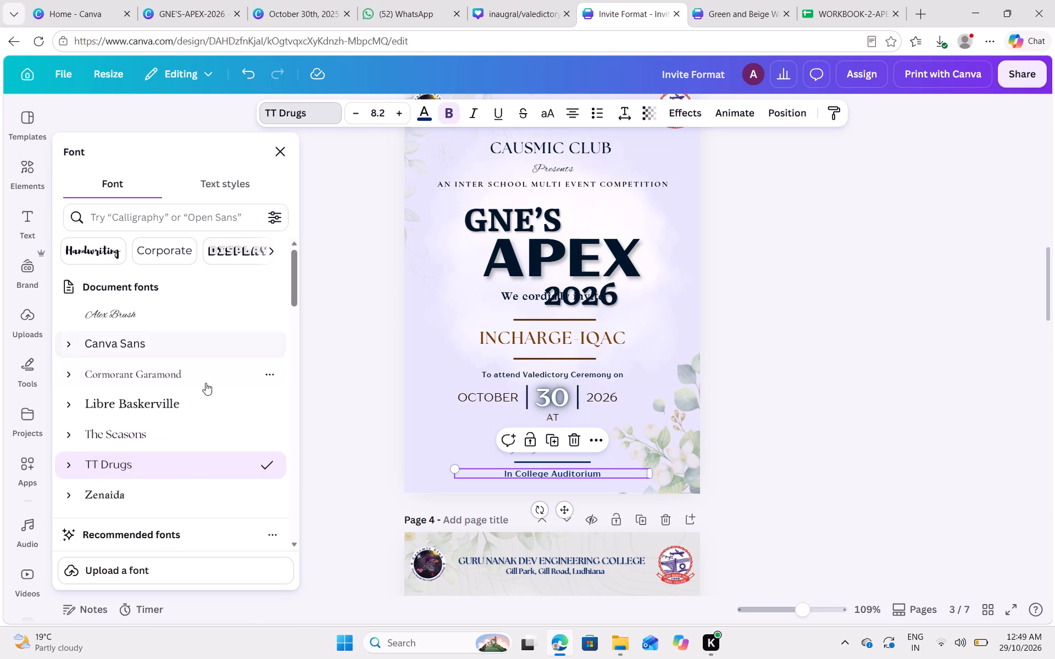
{"action": "left_click", "coordinate": [201, 377]}
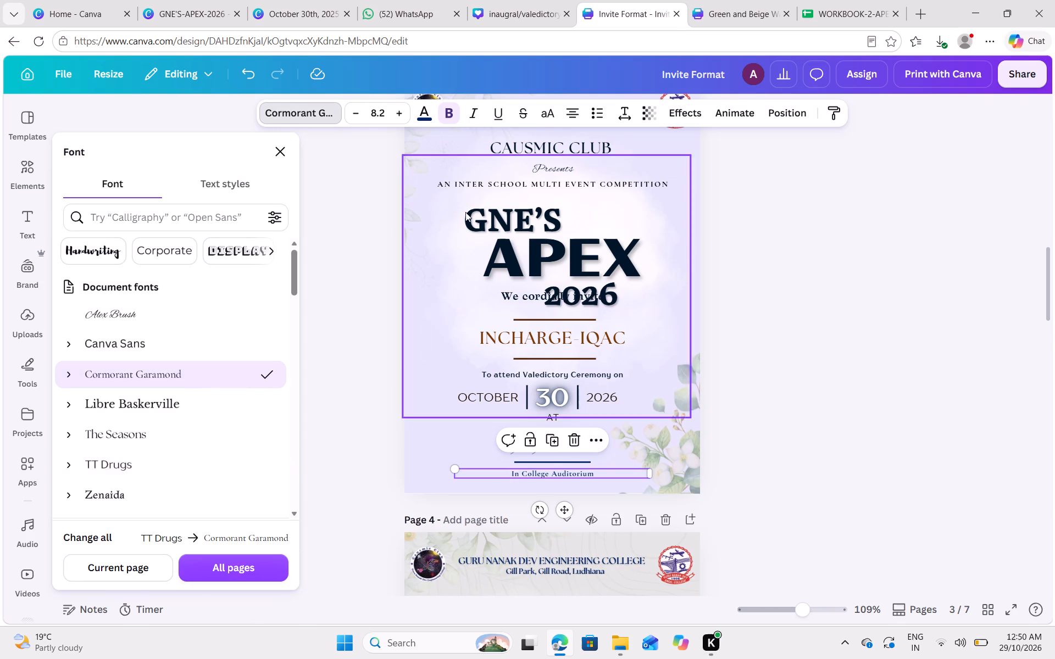
{"action": "left_click", "coordinate": [385, 115]}
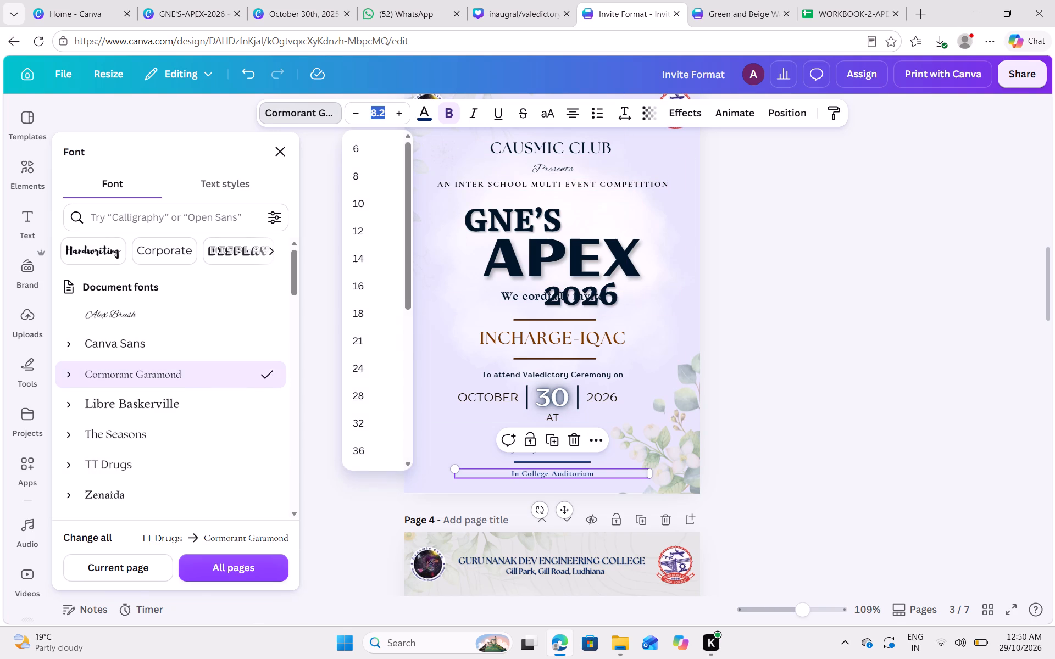
{"action": "type", "text": "9.5"}
{"action": "key", "text": "Return"}
{"action": "left_click", "coordinate": [370, 111]}
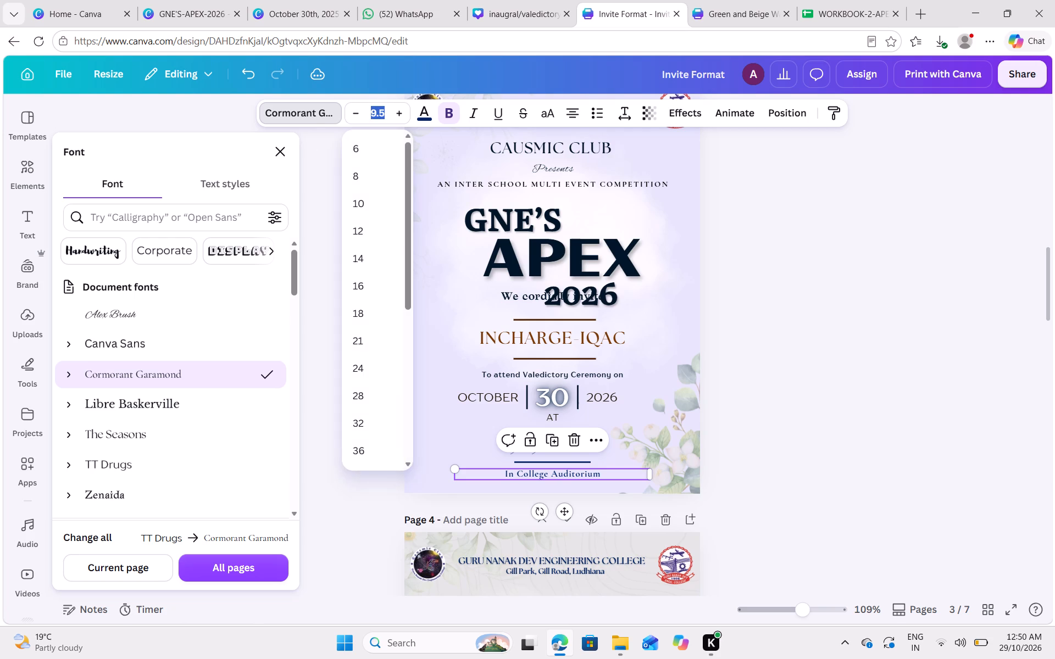
{"action": "type", "text": "12"}
{"action": "key", "text": "Return"}
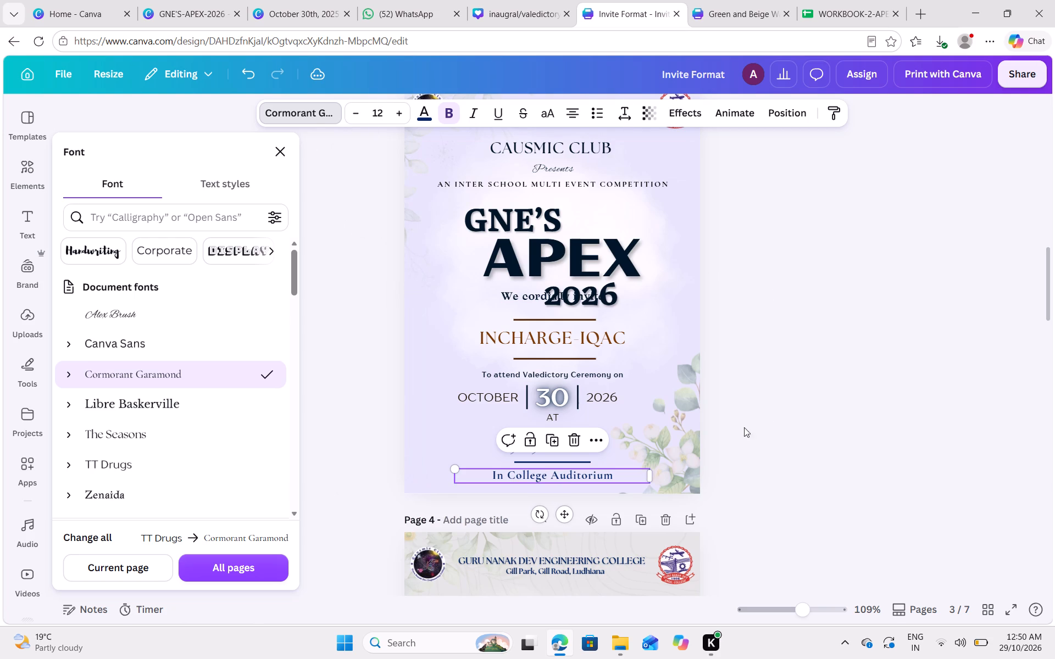
{"action": "left_click", "coordinate": [373, 108]}
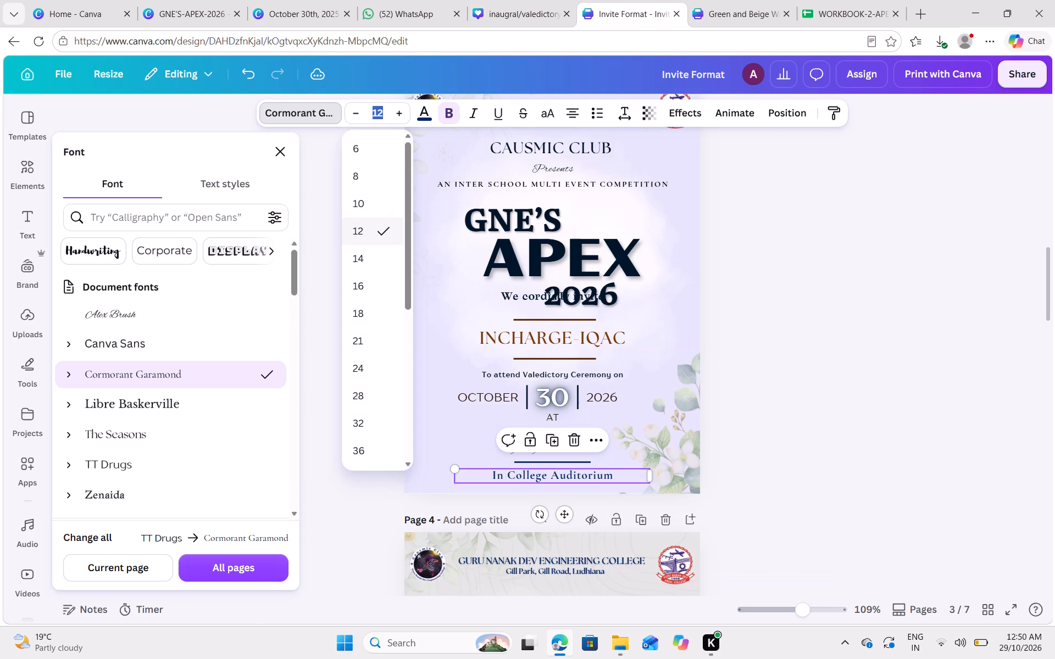
{"action": "type", "text": "10"}
{"action": "key", "text": "Return"}
{"action": "left_click", "coordinate": [809, 282]}
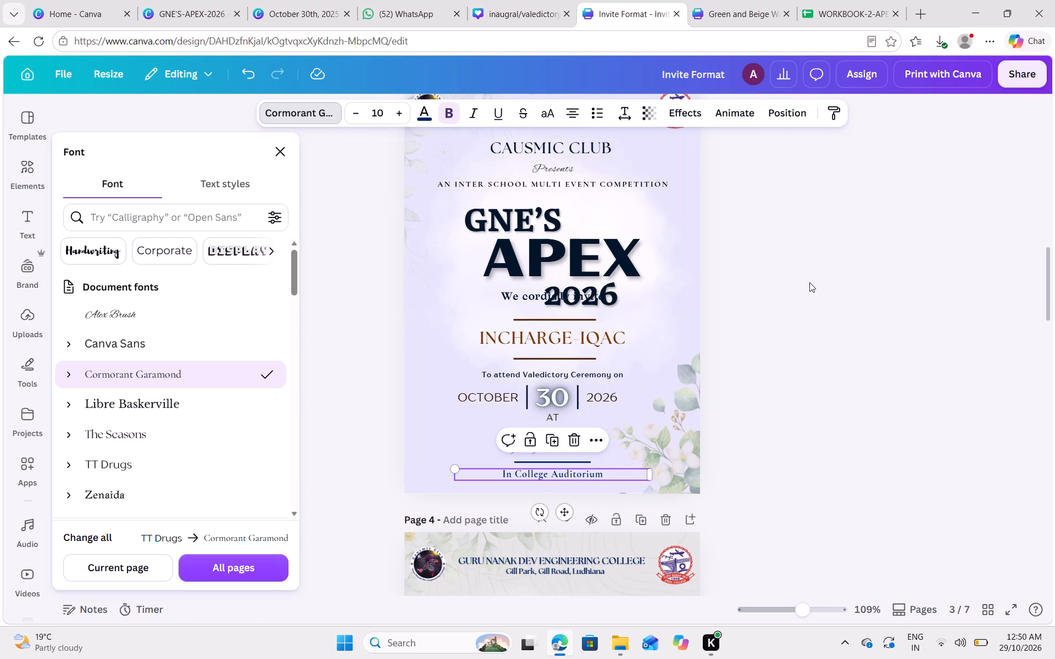
{"action": "left_click", "coordinate": [809, 282]}
Nudge the In College Auditorium line on page 3 slightly down, away from the time block.
{"action": "left_click", "coordinate": [574, 472]}
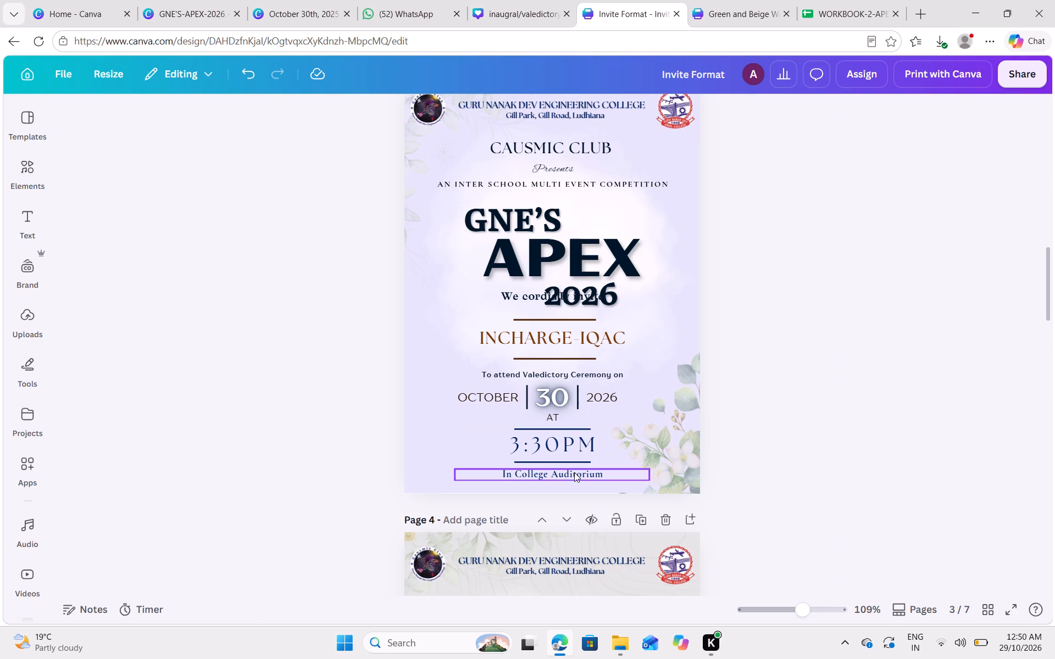
{"action": "key", "text": "Down"}
{"action": "key", "text": "Down"}
{"action": "key", "text": "Down"}
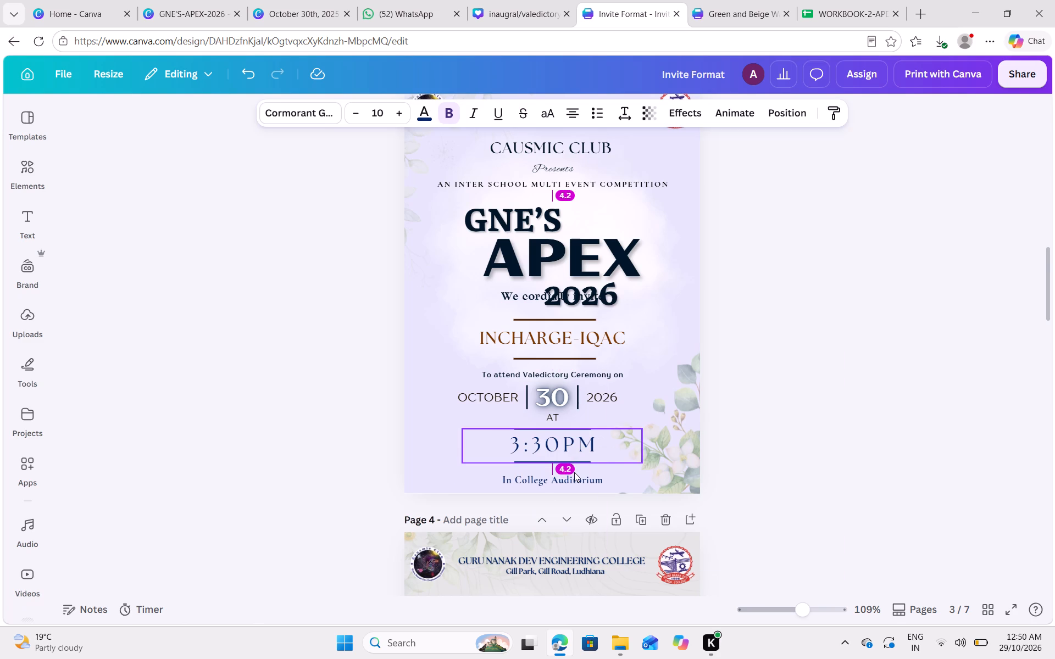
Resize the 3:30PM group on page 3 to about 63.3 mm wide and centre it horizontally on the page.
{"action": "left_click", "coordinate": [602, 429]}
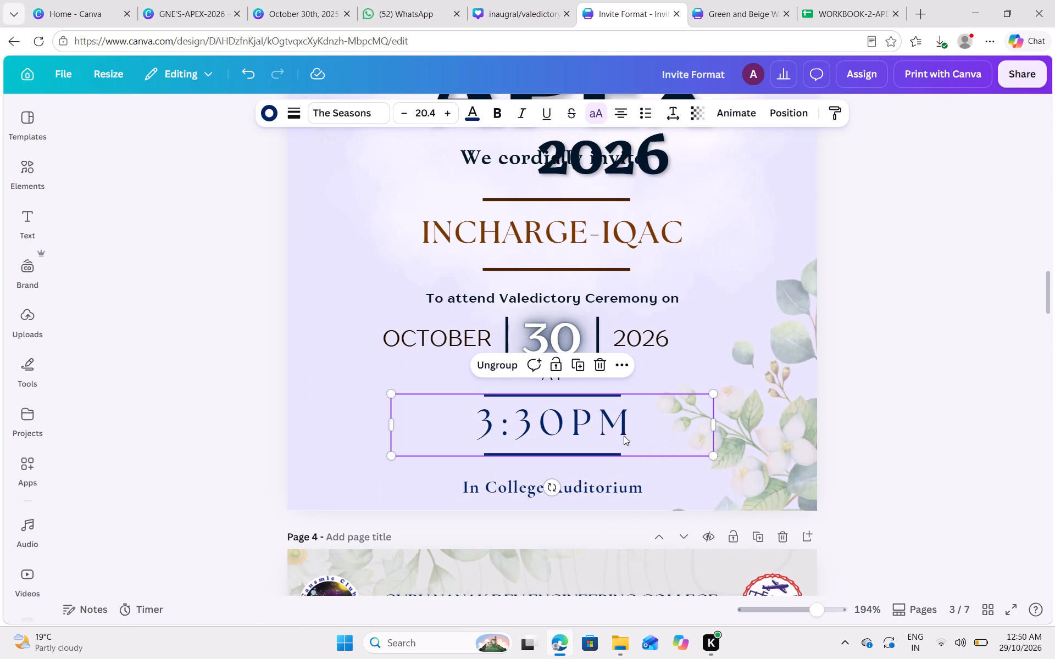
{"action": "left_click", "coordinate": [709, 455]}
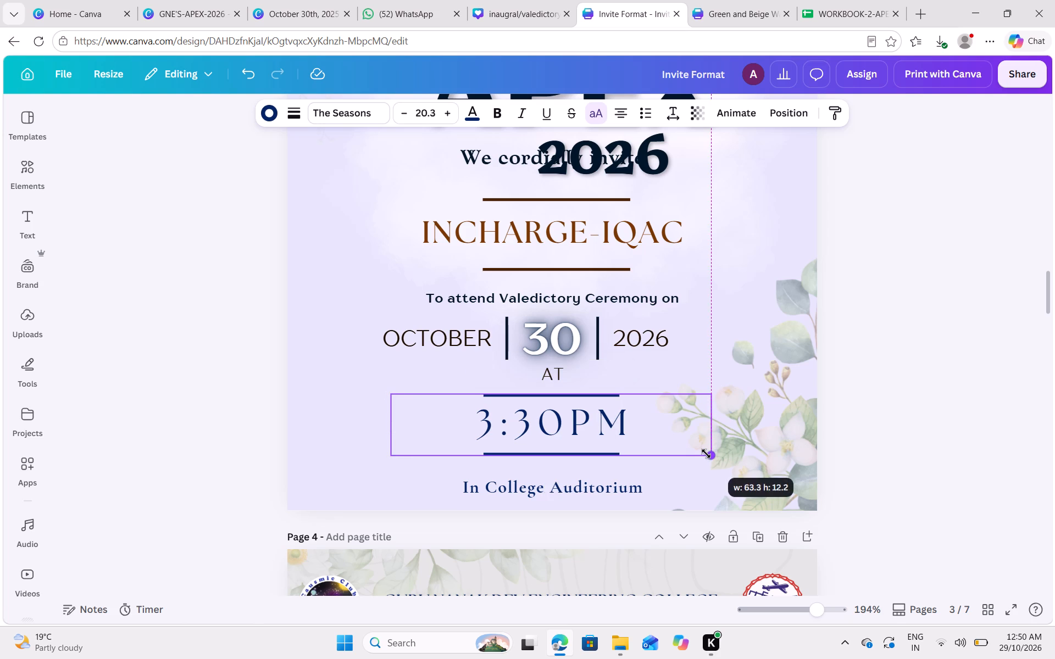
{"action": "left_click", "coordinate": [794, 114]}
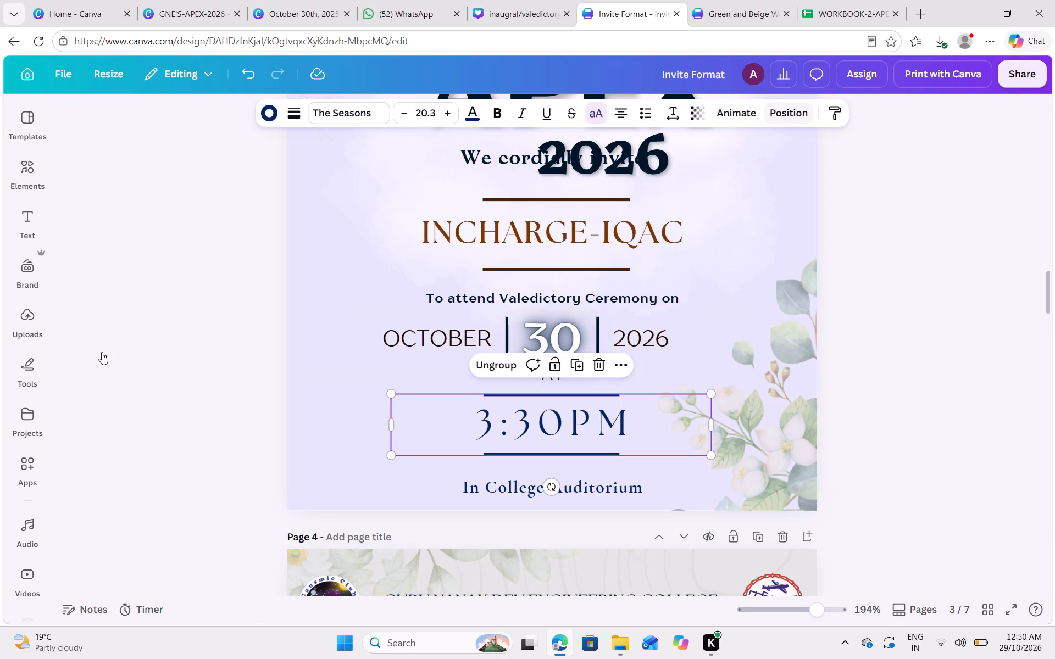
{"action": "left_click", "coordinate": [115, 189]}
{"action": "left_click", "coordinate": [244, 355]}
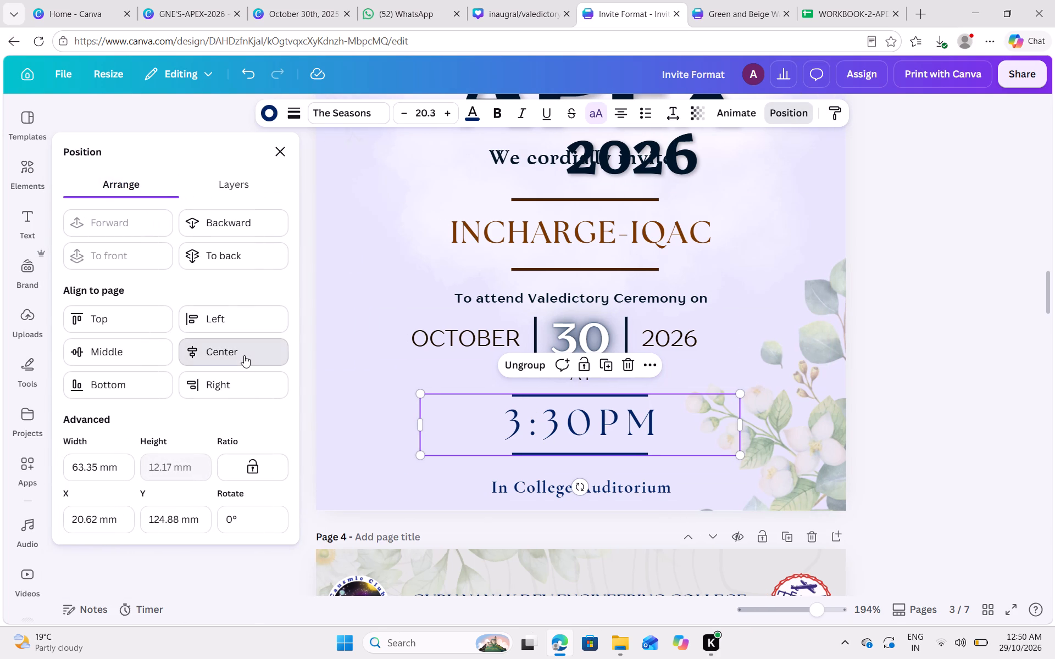
Recolour the AT text on page 3 dark azure and nudge it down to sit midway between the date and time.
{"action": "left_click", "coordinate": [604, 337]}
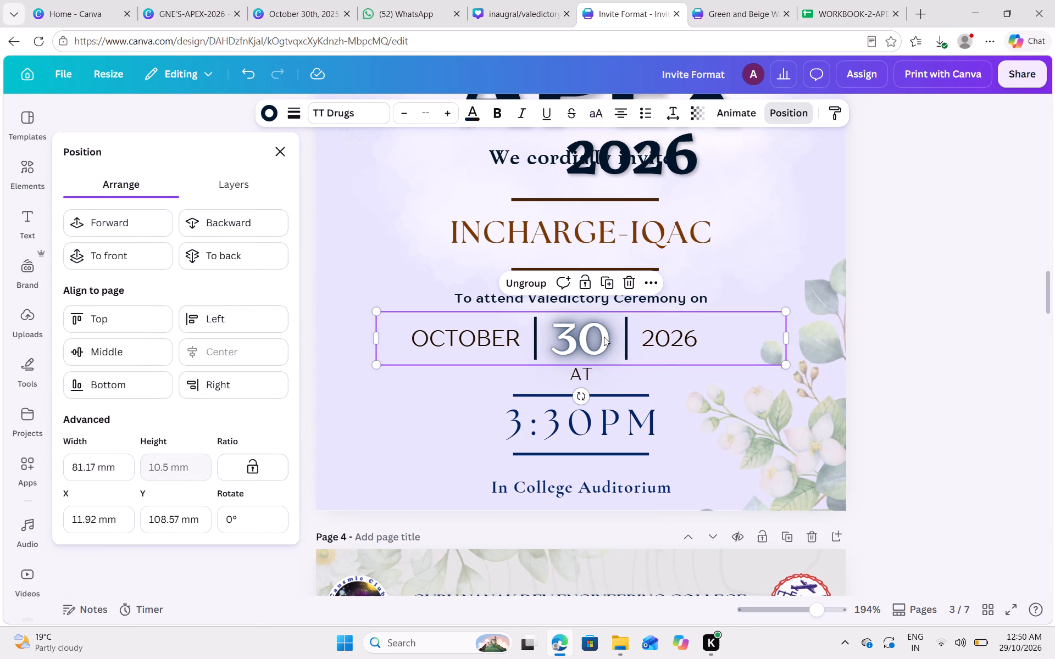
{"action": "left_click", "coordinate": [595, 375]}
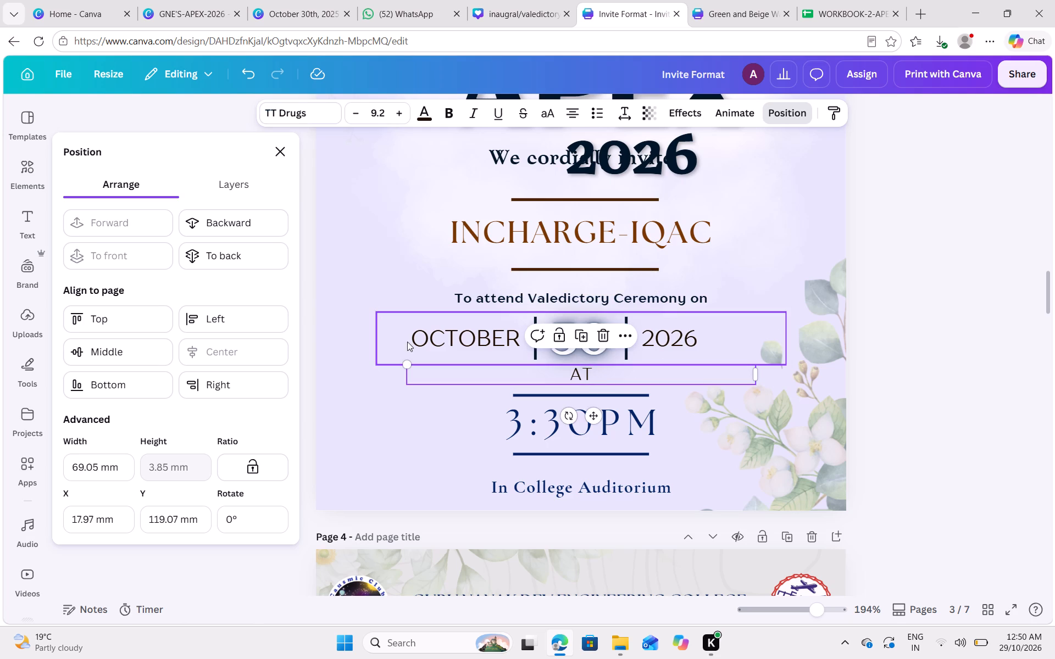
{"action": "left_click", "coordinate": [425, 113]}
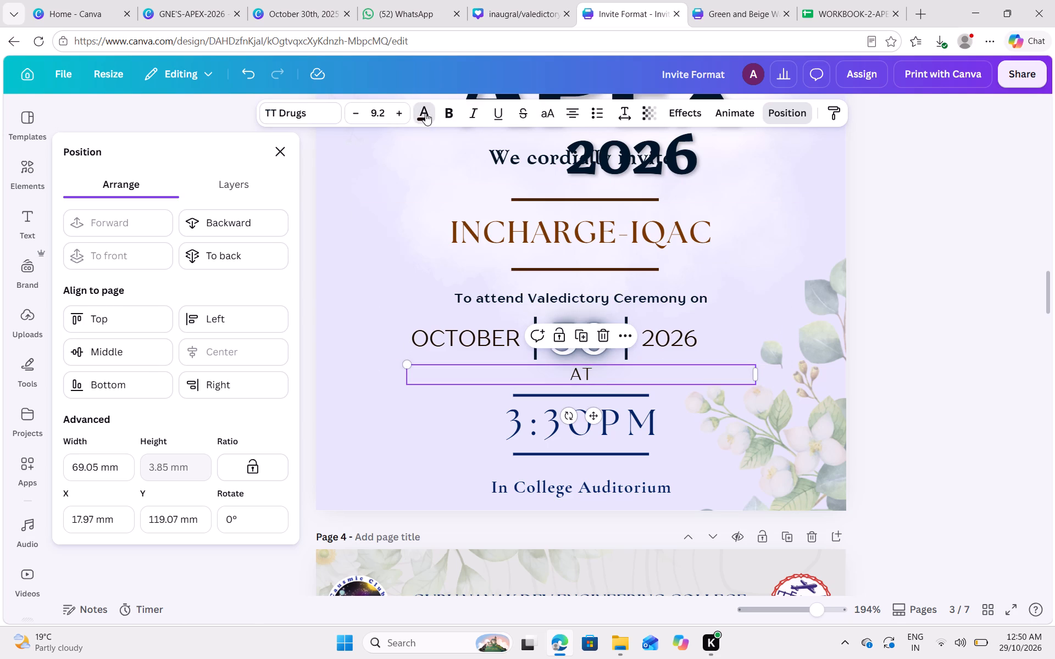
{"action": "left_click", "coordinate": [168, 284]}
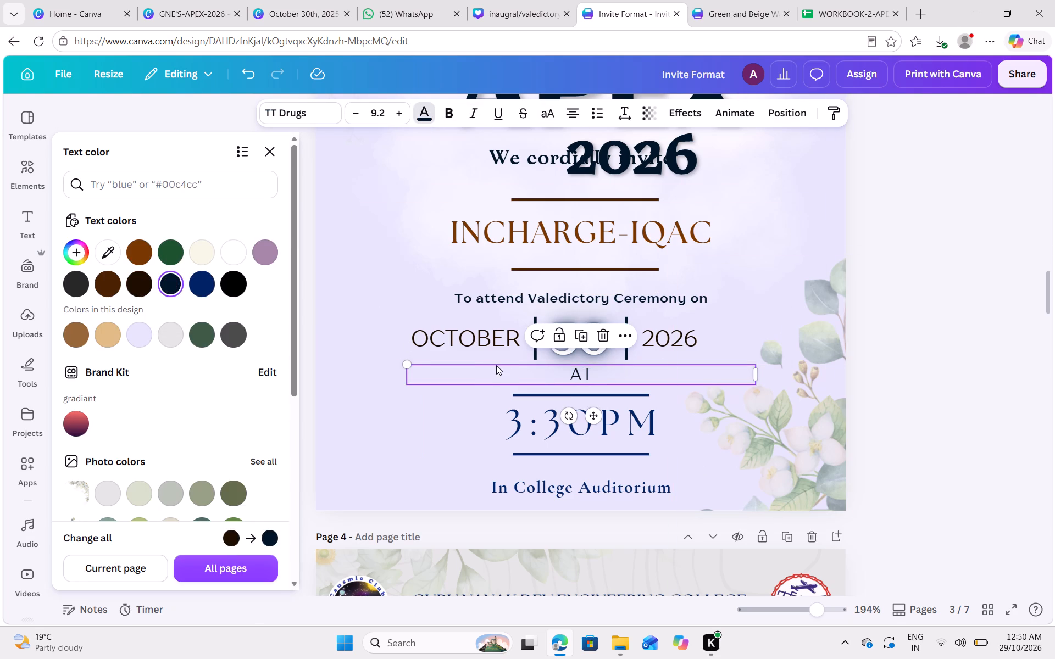
{"action": "triple_click", "coordinate": [579, 373]}
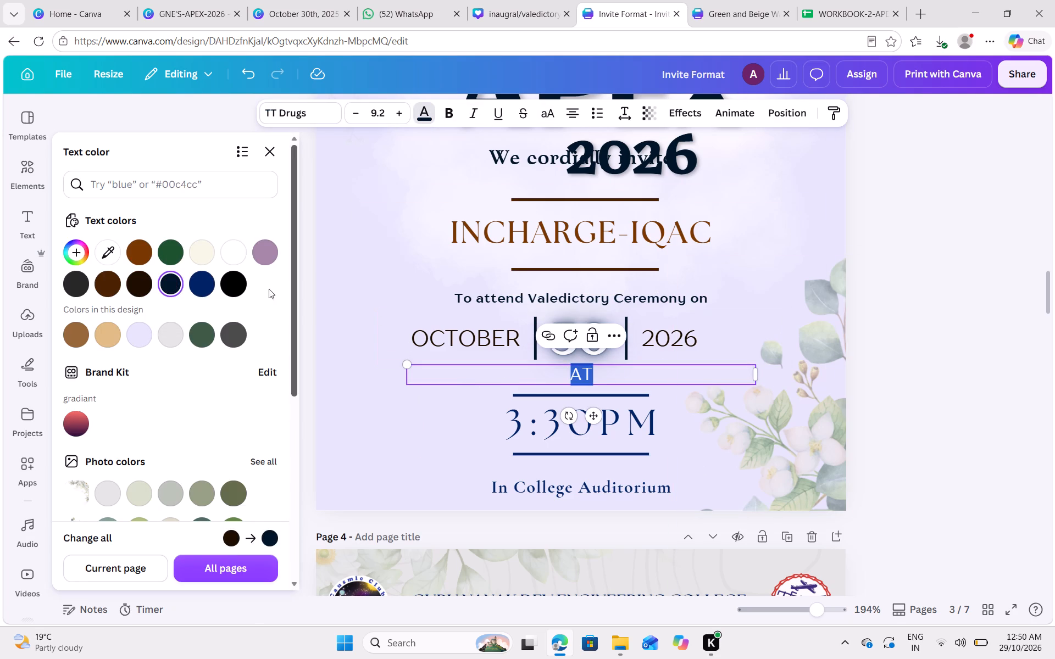
{"action": "left_click", "coordinate": [143, 283]}
{"action": "left_click", "coordinate": [171, 286]}
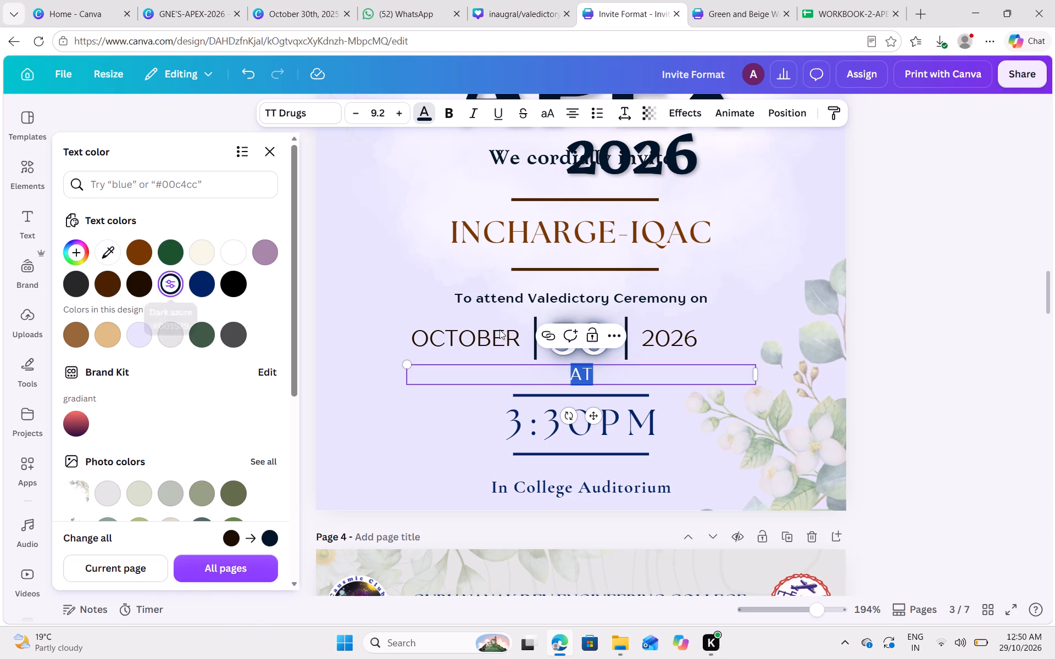
{"action": "left_click", "coordinate": [845, 300]}
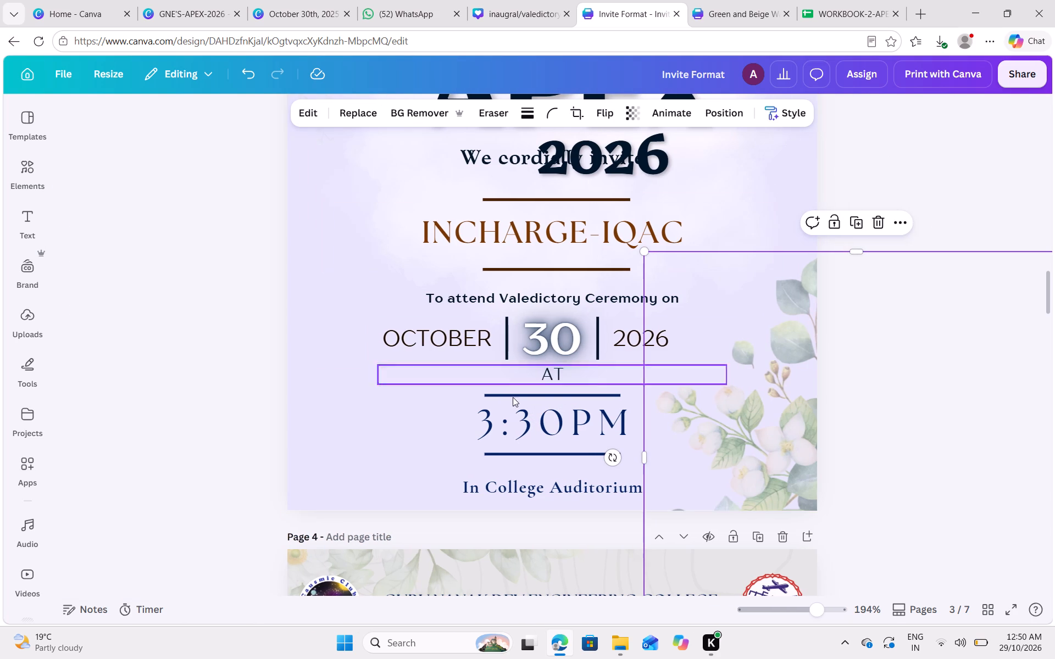
{"action": "left_click", "coordinate": [557, 370]}
{"action": "key", "text": "Down"}
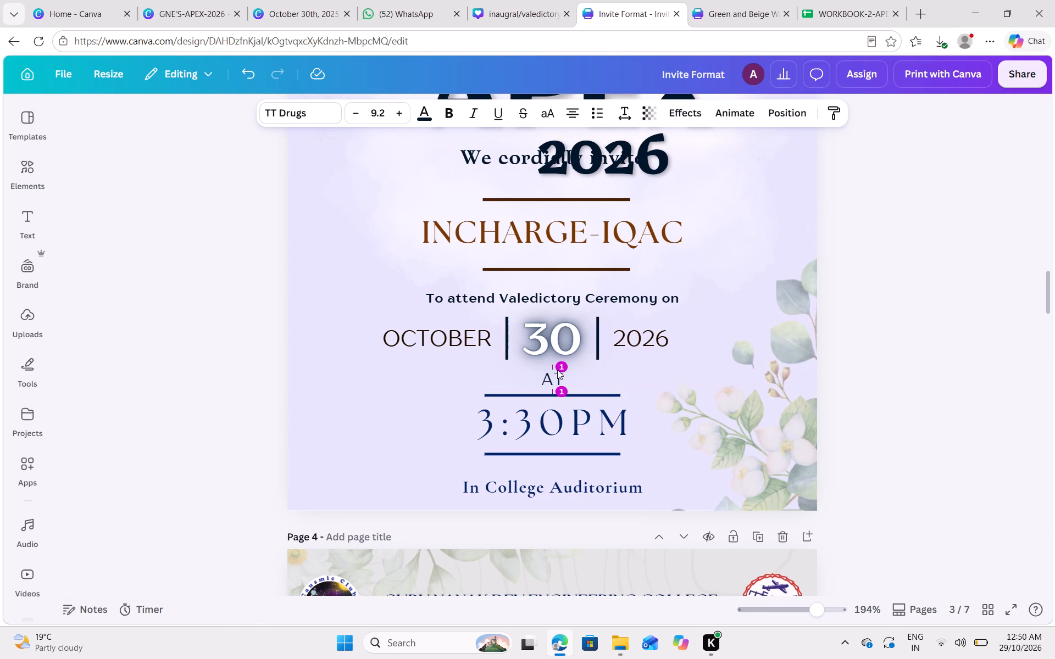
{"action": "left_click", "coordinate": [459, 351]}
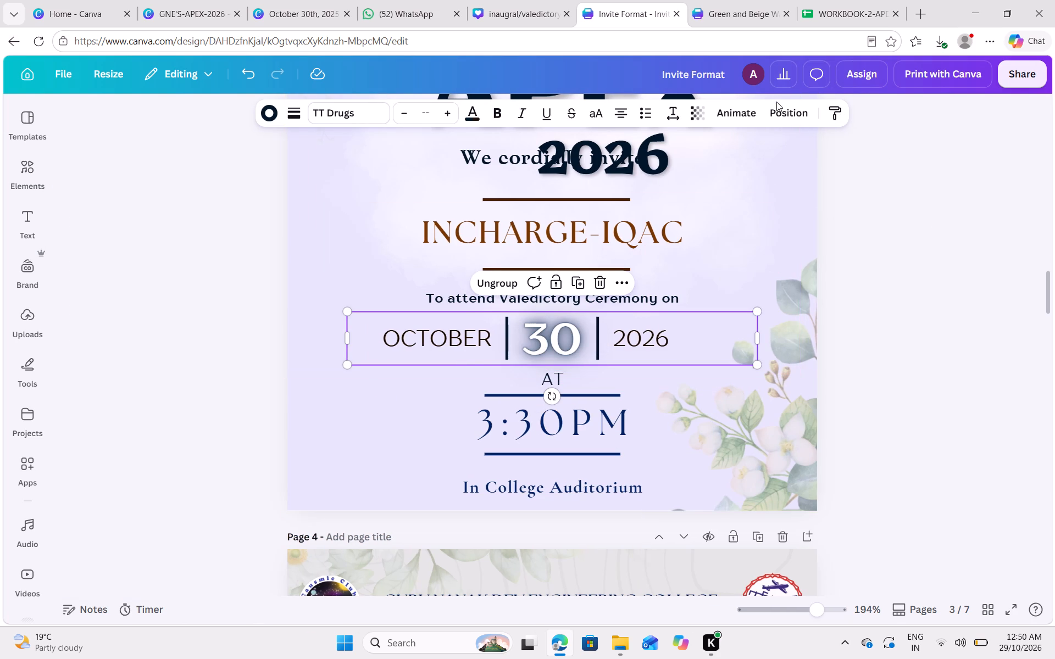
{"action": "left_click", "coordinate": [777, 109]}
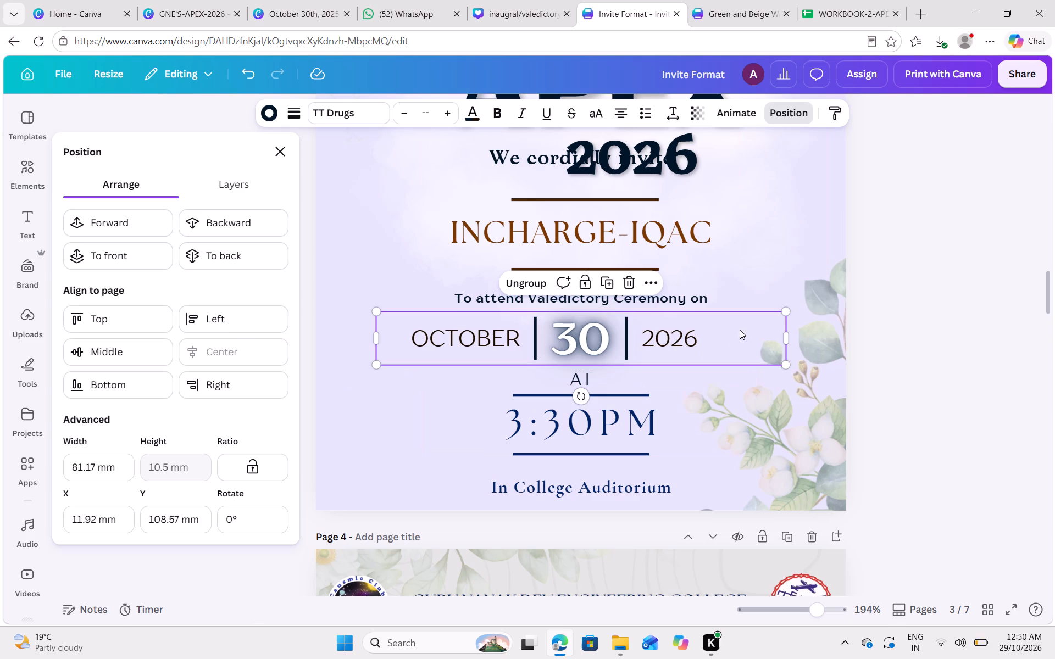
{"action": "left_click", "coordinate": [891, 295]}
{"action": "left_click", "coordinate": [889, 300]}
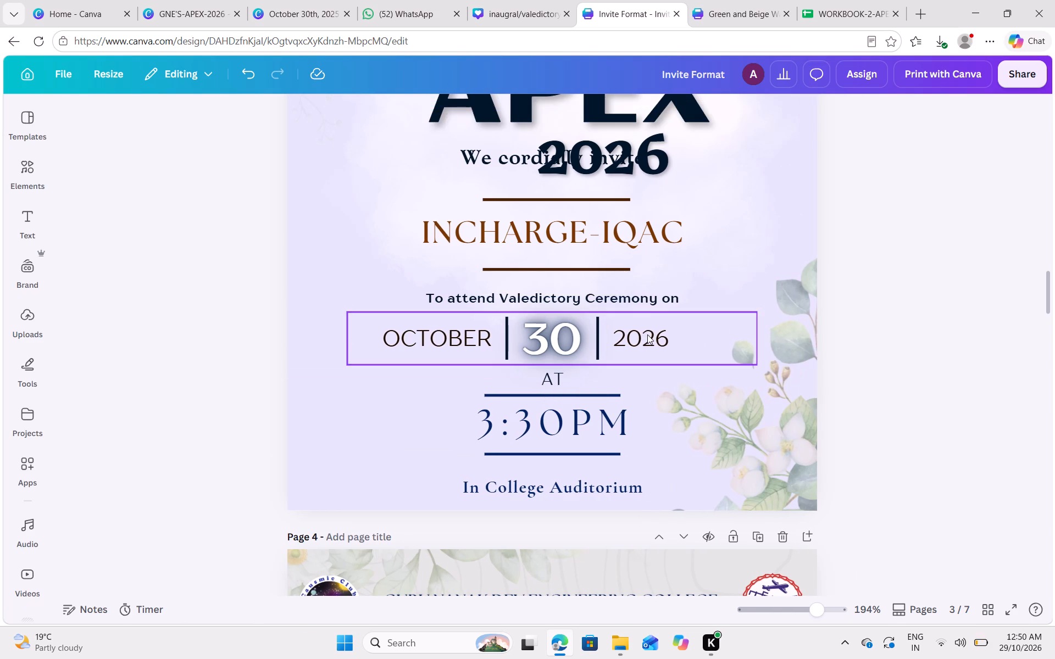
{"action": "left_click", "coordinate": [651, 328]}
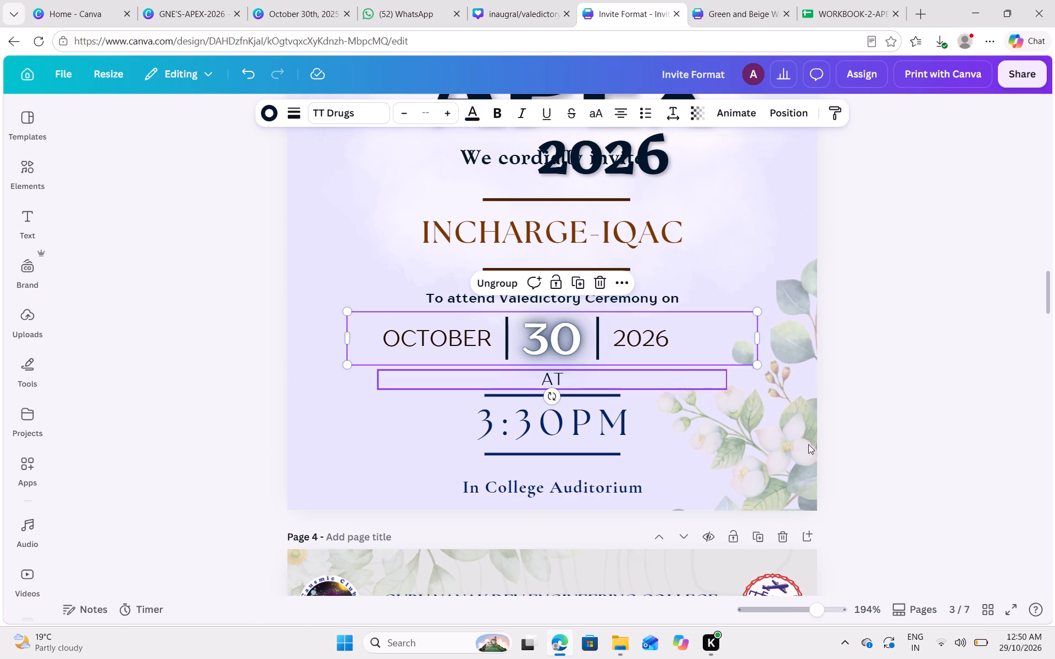
Set the transparency of the floral image in page 3's lower corner to 74.
{"action": "left_click", "coordinate": [806, 445]}
{"action": "left_click", "coordinate": [667, 111]}
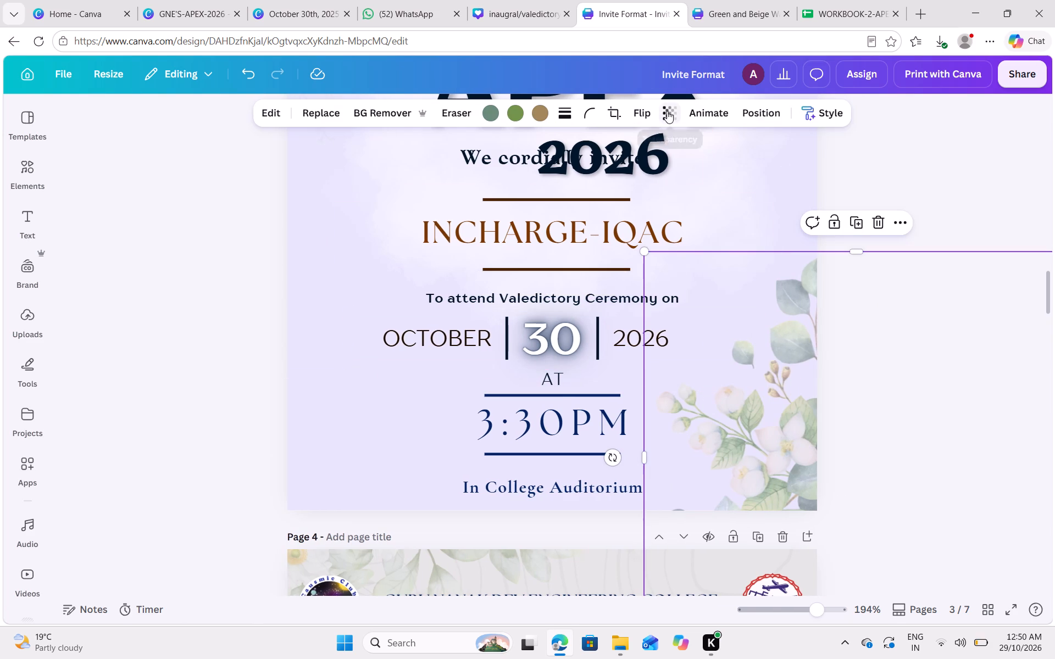
{"action": "left_click_drag", "start_coordinate": [645, 171], "coordinate": [676, 176]}
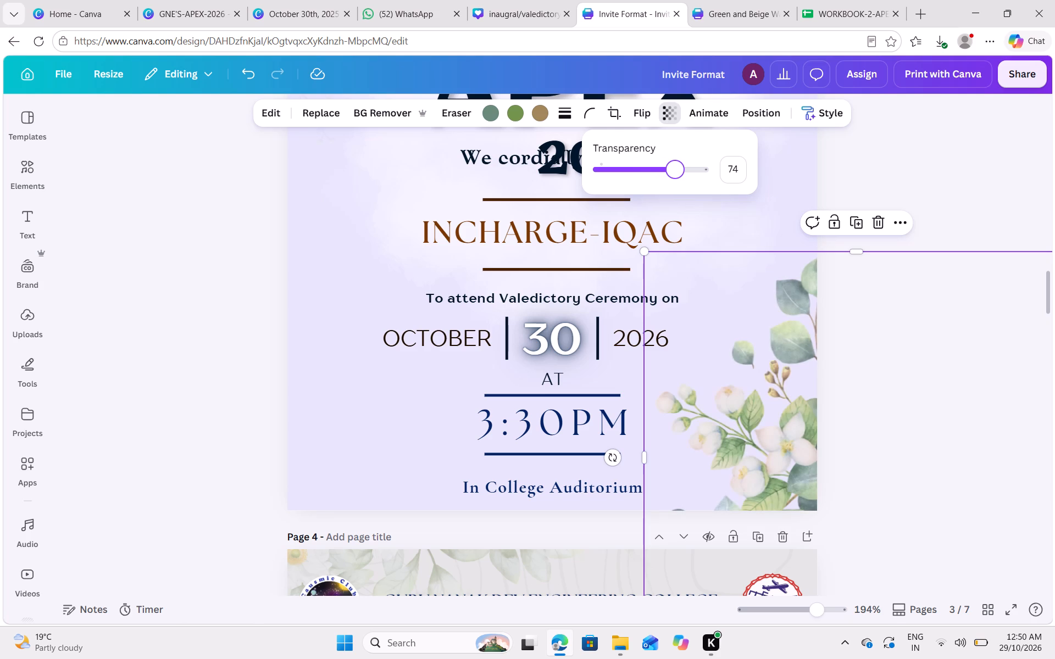
{"action": "left_click_drag", "start_coordinate": [676, 176], "coordinate": [676, 174]}
{"action": "left_click", "coordinate": [855, 170]}
Nudge the To attend Valedictory Ceremony on line on page 3 slightly down towards the date.
{"action": "scroll", "coordinate": [855, 170], "scroll_direction": "up", "scroll_amount": 2}
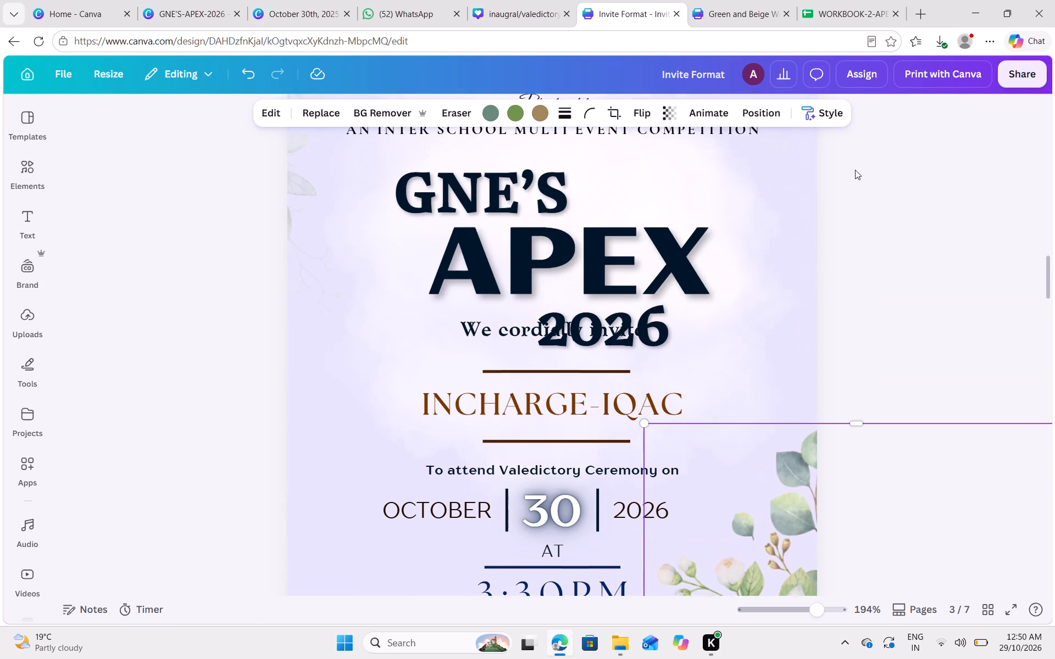
{"action": "scroll", "coordinate": [855, 170], "scroll_direction": "up", "scroll_amount": 1}
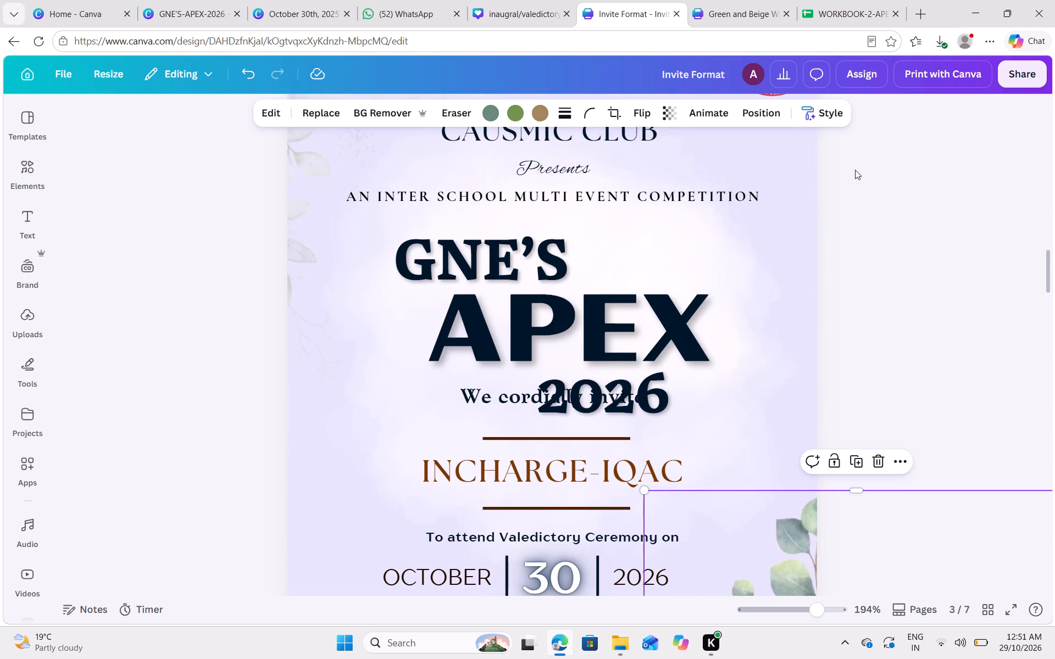
{"action": "scroll", "coordinate": [547, 420], "scroll_direction": "down", "scroll_amount": 1}
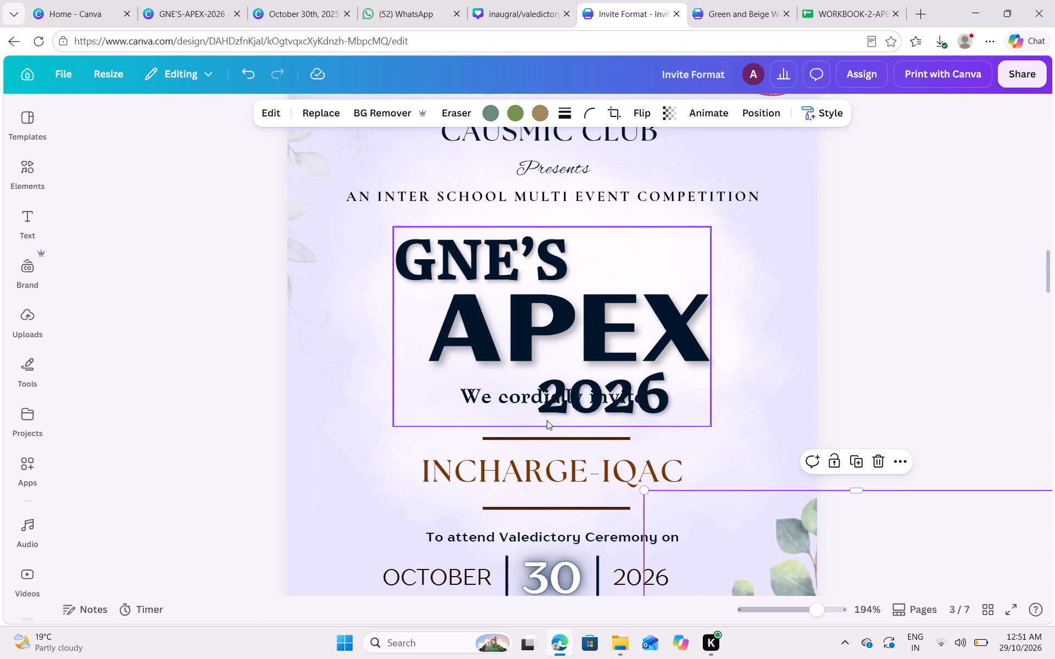
{"action": "scroll", "coordinate": [547, 420], "scroll_direction": "down", "scroll_amount": 1}
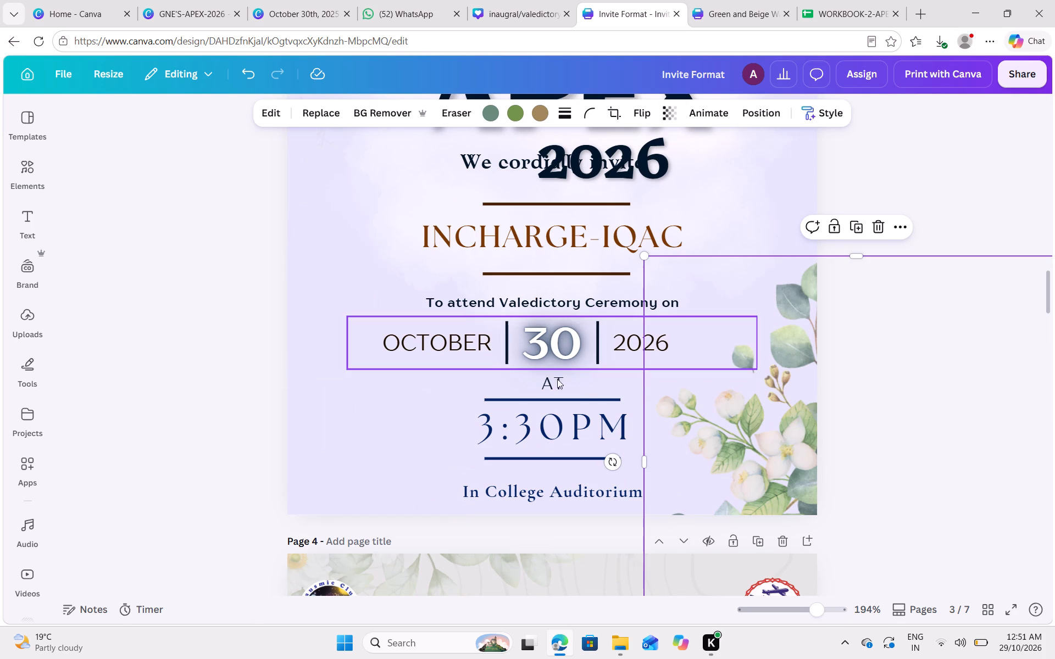
{"action": "left_click", "coordinate": [527, 304]}
{"action": "key", "text": "Down"}
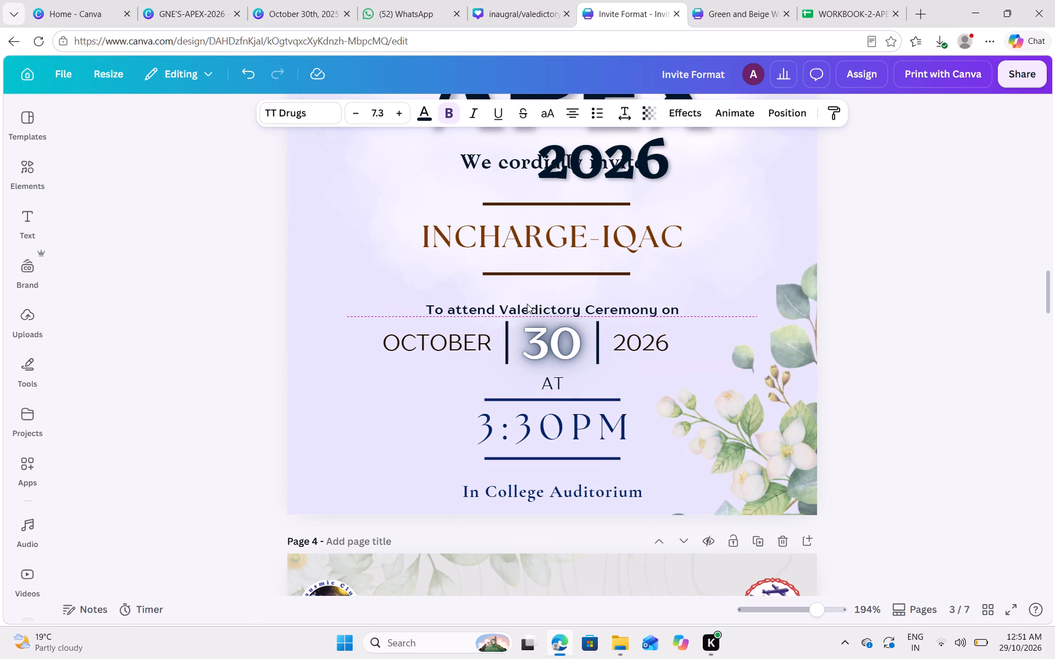
{"action": "key", "text": "Up"}
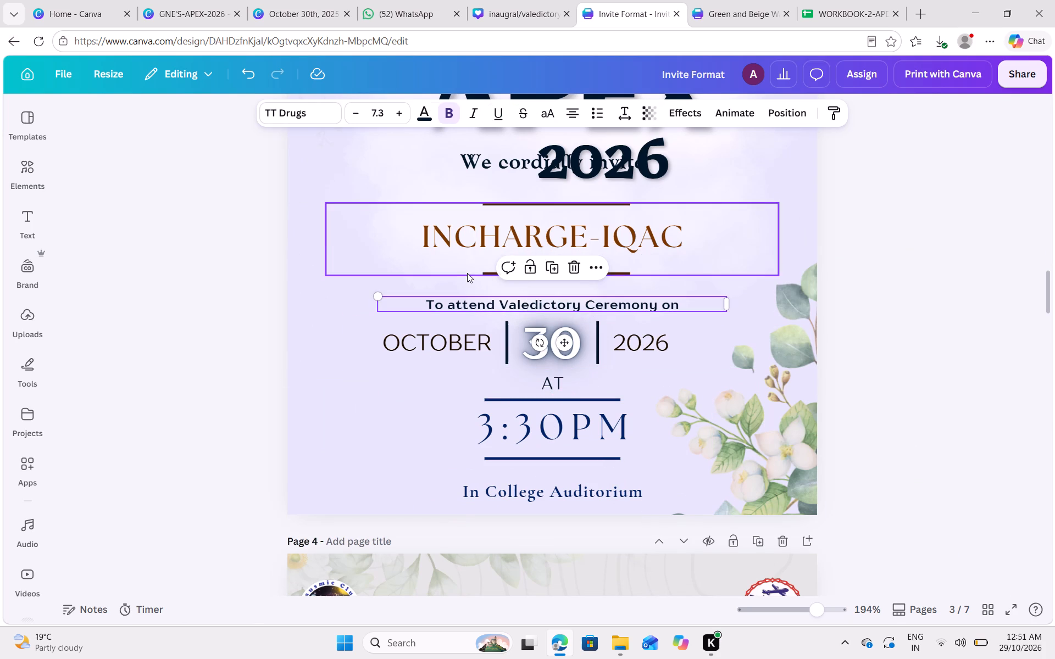
Nudge the INCHARGE-IQAC group on page 3 down towards the To attend Valedictory Ceremony on line.
{"action": "left_click", "coordinate": [467, 273]}
{"action": "key", "text": "Down"}
{"action": "key", "text": "Down"}
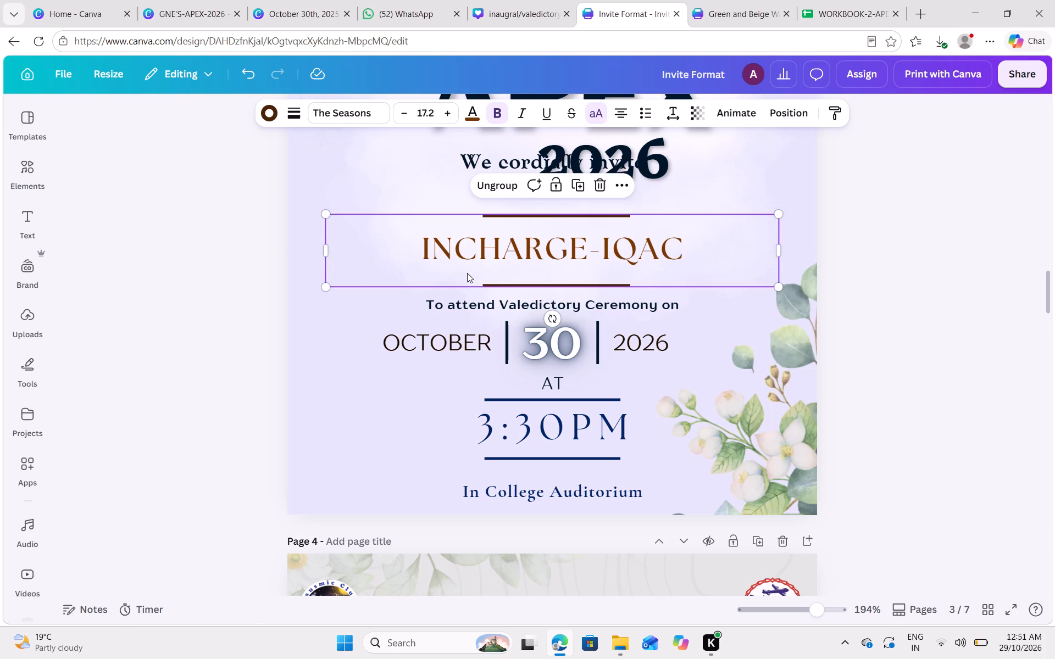
Select the We cordially invite text from page 3's layers and move it down between 2026 and the INCHARGE-IQAC group.
{"action": "scroll", "coordinate": [467, 273], "scroll_direction": "up", "scroll_amount": 1}
{"action": "left_click", "coordinate": [446, 184]}
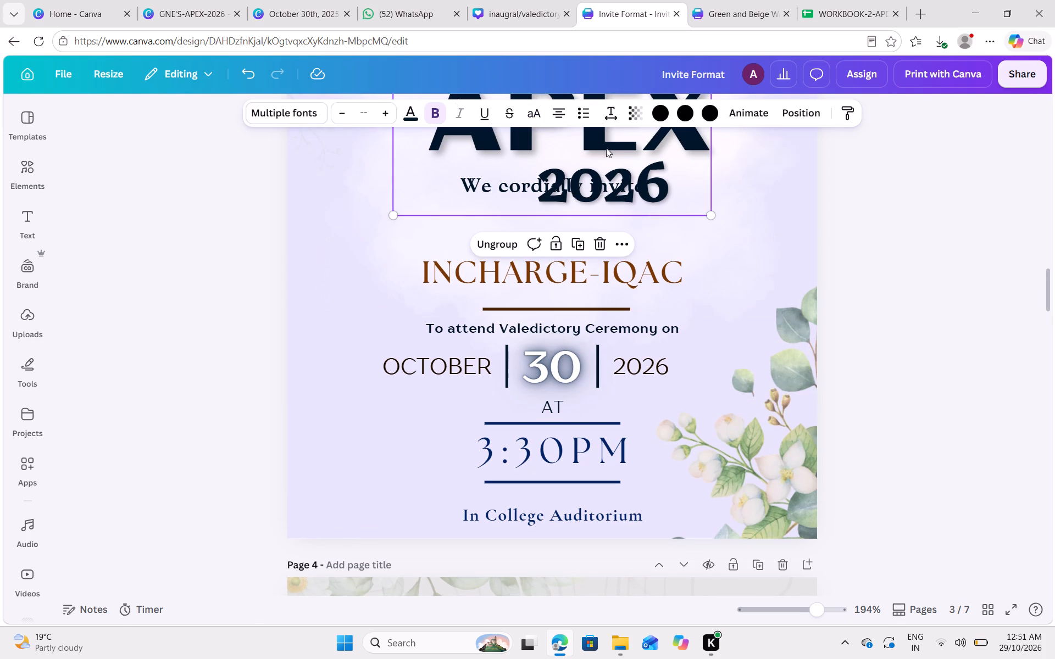
{"action": "left_click", "coordinate": [780, 116]}
{"action": "left_click", "coordinate": [234, 189]}
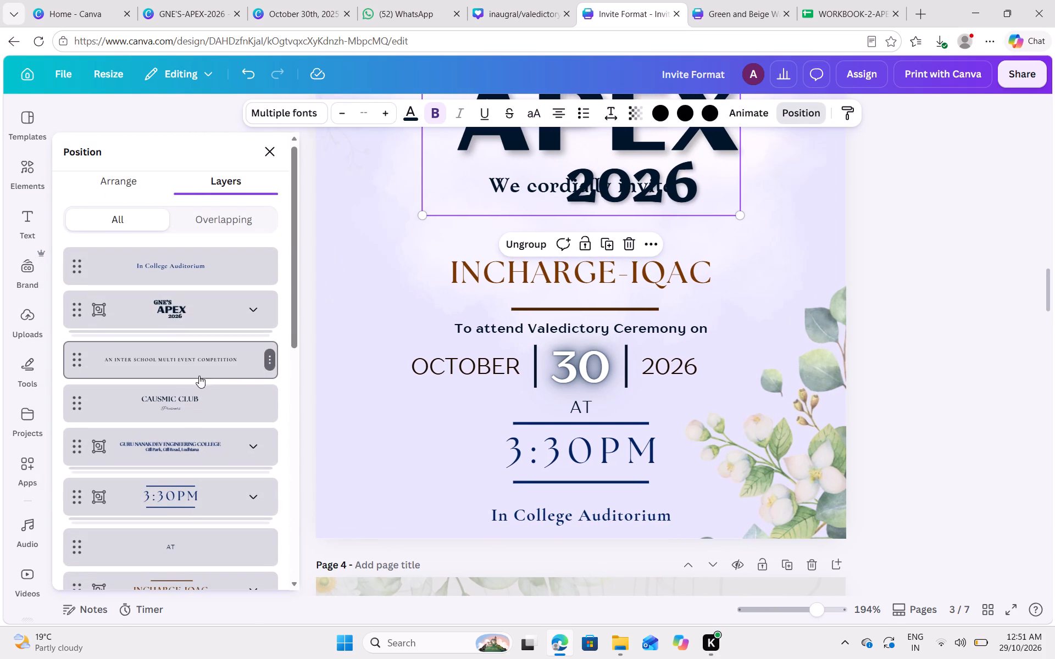
{"action": "scroll", "coordinate": [192, 401], "scroll_direction": "down", "scroll_amount": 4}
{"action": "left_click", "coordinate": [192, 400]}
{"action": "key", "text": "Down"}
{"action": "key", "text": "Down"}
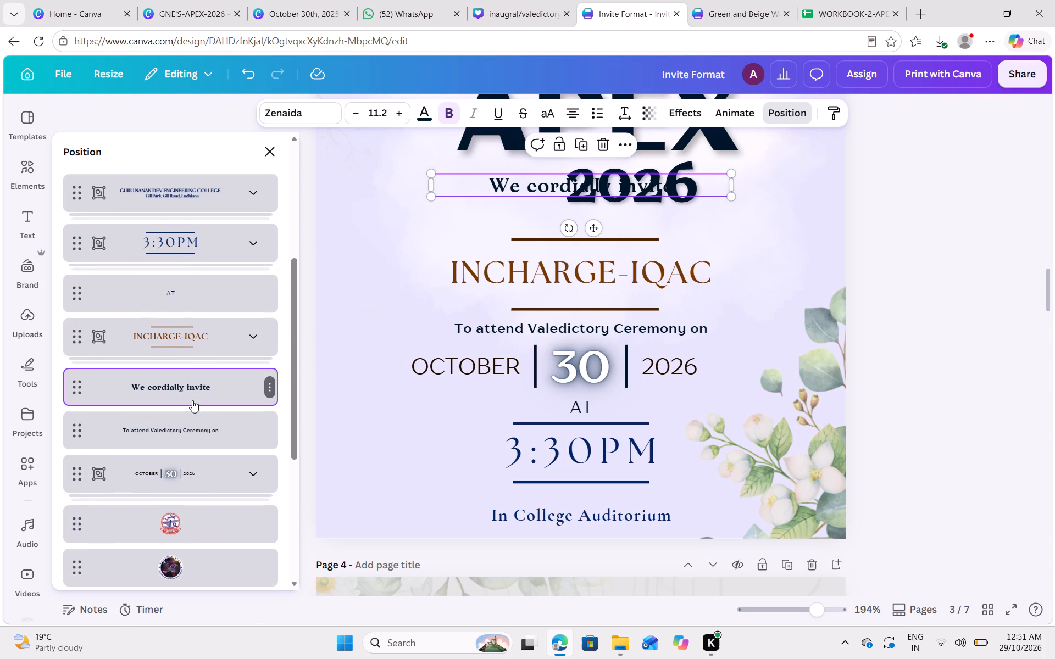
{"action": "key", "text": "Down"}
{"action": "left_click_drag", "start_coordinate": [592, 226], "coordinate": [585, 260]}
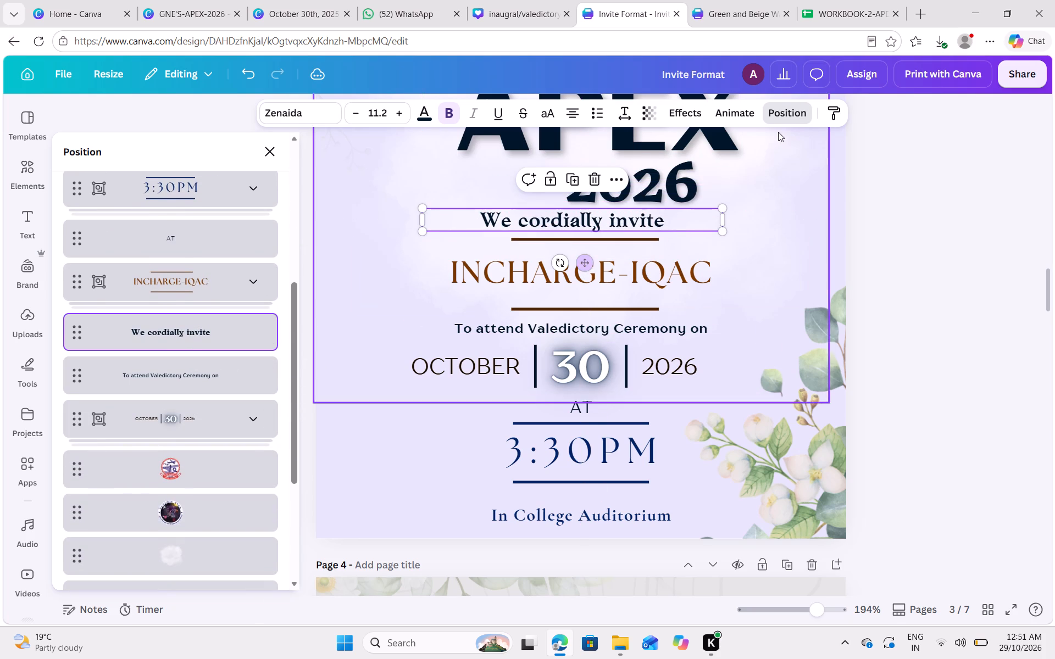
{"action": "left_click", "coordinate": [271, 154]}
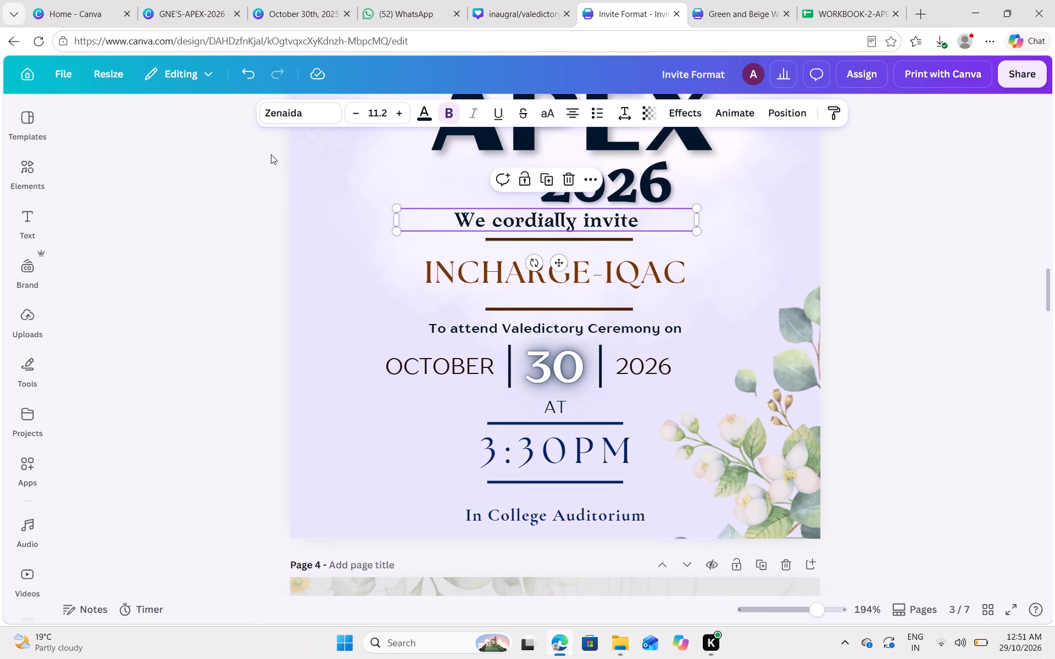
Centre the We cordially invite text horizontally on page 3.
{"action": "left_click", "coordinate": [786, 111]}
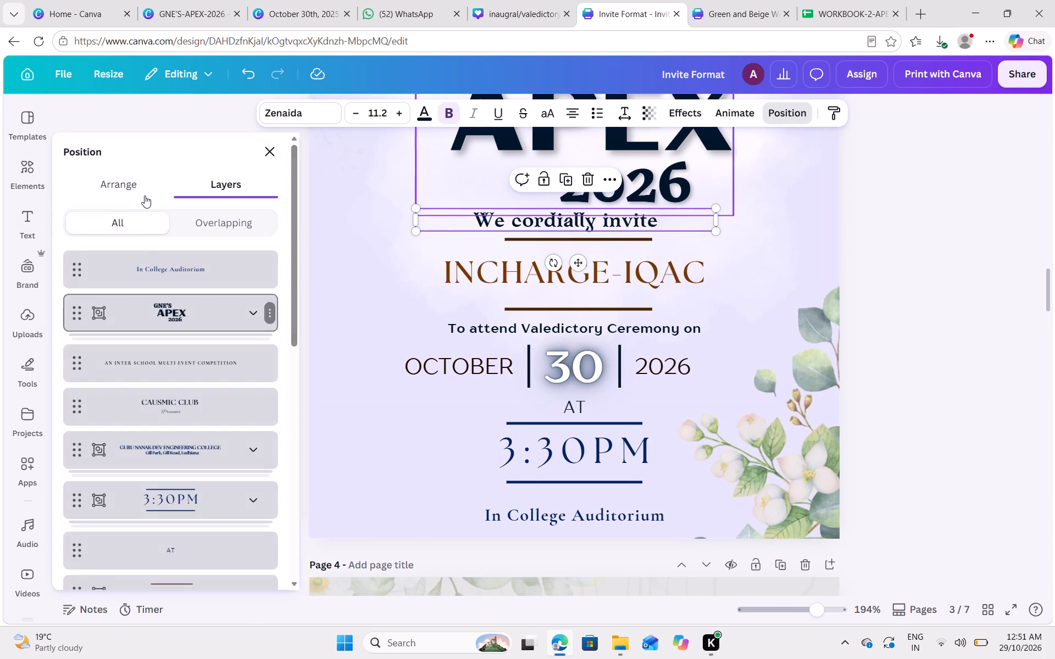
{"action": "left_click", "coordinate": [138, 188]}
{"action": "left_click", "coordinate": [233, 344]}
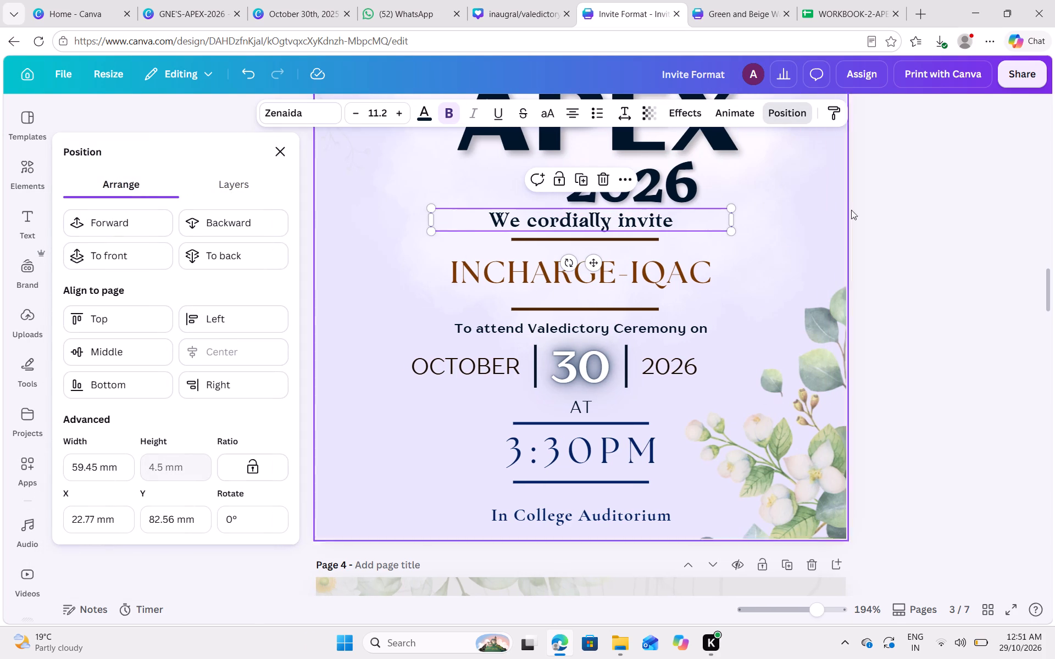
{"action": "left_click", "coordinate": [871, 208]}
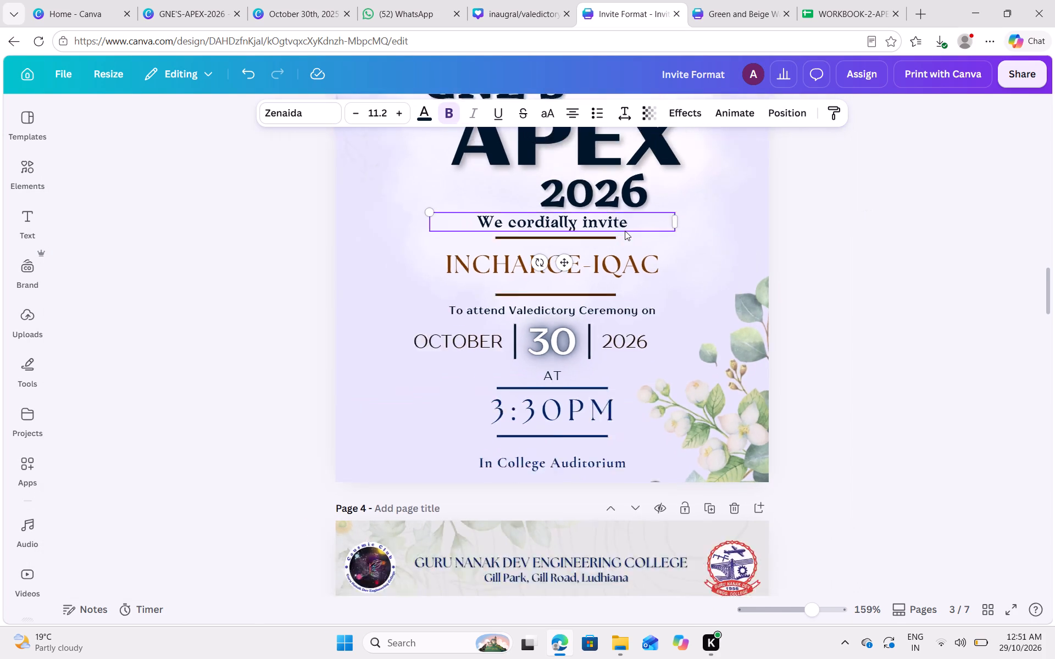
Shrink the 3:30PM group on page 3 to about 58.8 mm wide and centre it horizontally on the page.
{"action": "scroll", "coordinate": [625, 231], "scroll_direction": "up", "scroll_amount": 1}
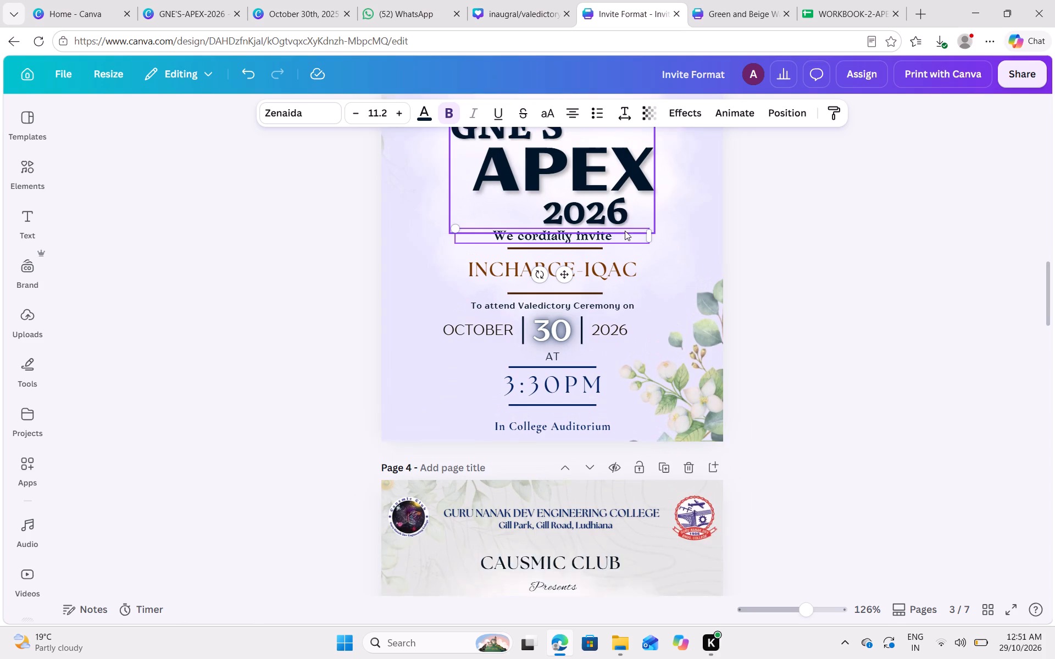
{"action": "scroll", "coordinate": [625, 231], "scroll_direction": "up", "scroll_amount": 1}
{"action": "left_click", "coordinate": [809, 201]}
{"action": "scroll", "coordinate": [809, 201], "scroll_direction": "down", "scroll_amount": 1}
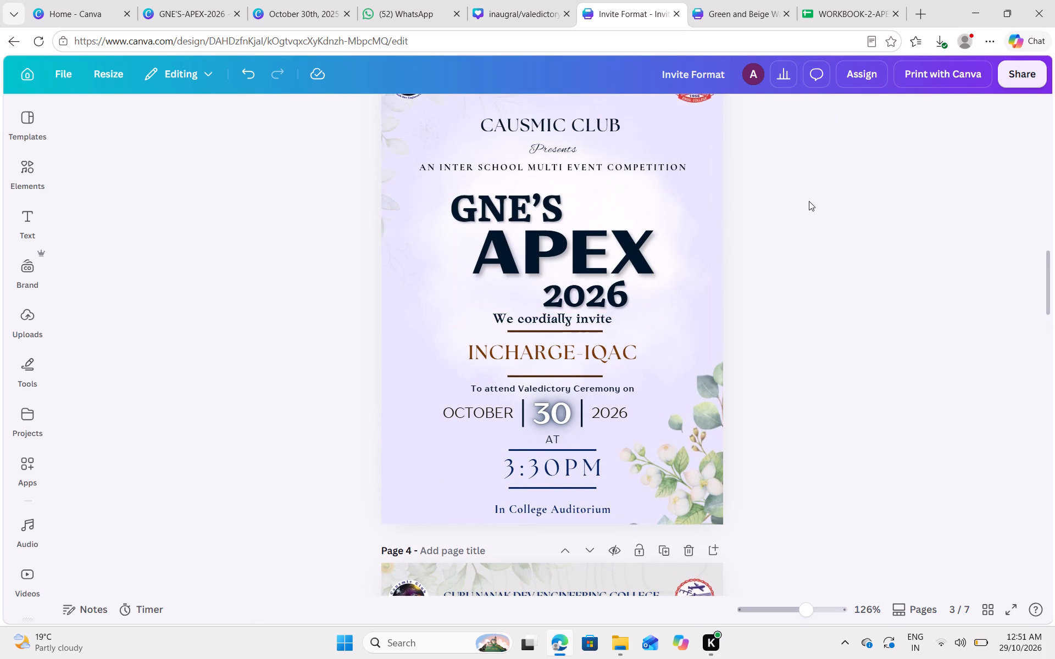
{"action": "scroll", "coordinate": [809, 201], "scroll_direction": "down", "scroll_amount": 1}
{"action": "left_click", "coordinate": [547, 412]}
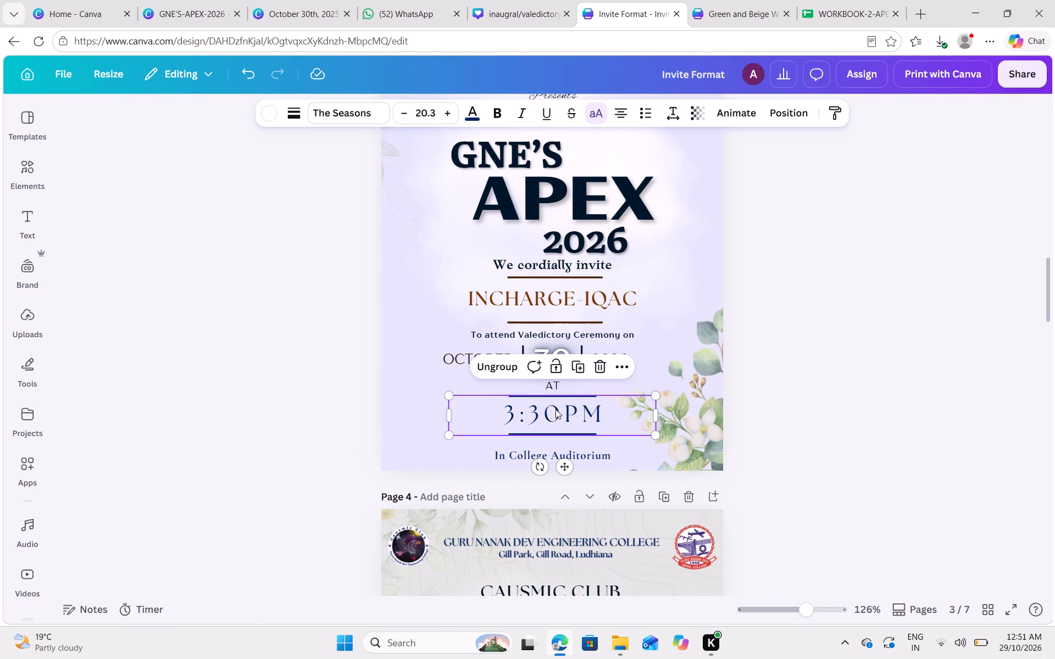
{"action": "left_click_drag", "start_coordinate": [447, 395], "coordinate": [463, 400]}
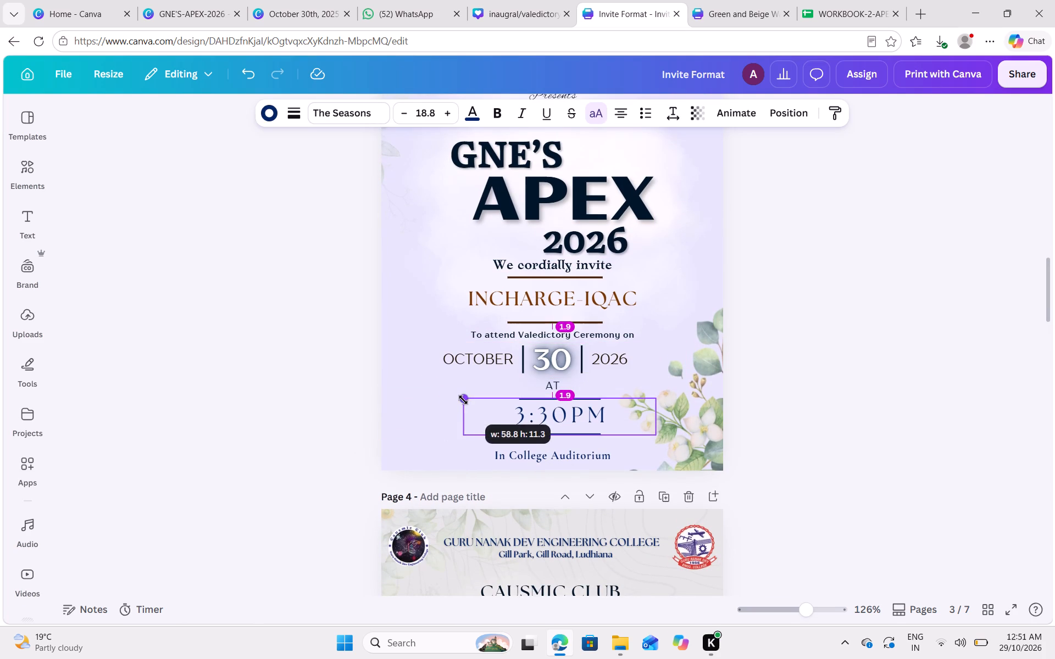
{"action": "left_click_drag", "start_coordinate": [463, 400], "coordinate": [463, 399]}
{"action": "left_click", "coordinate": [794, 111]}
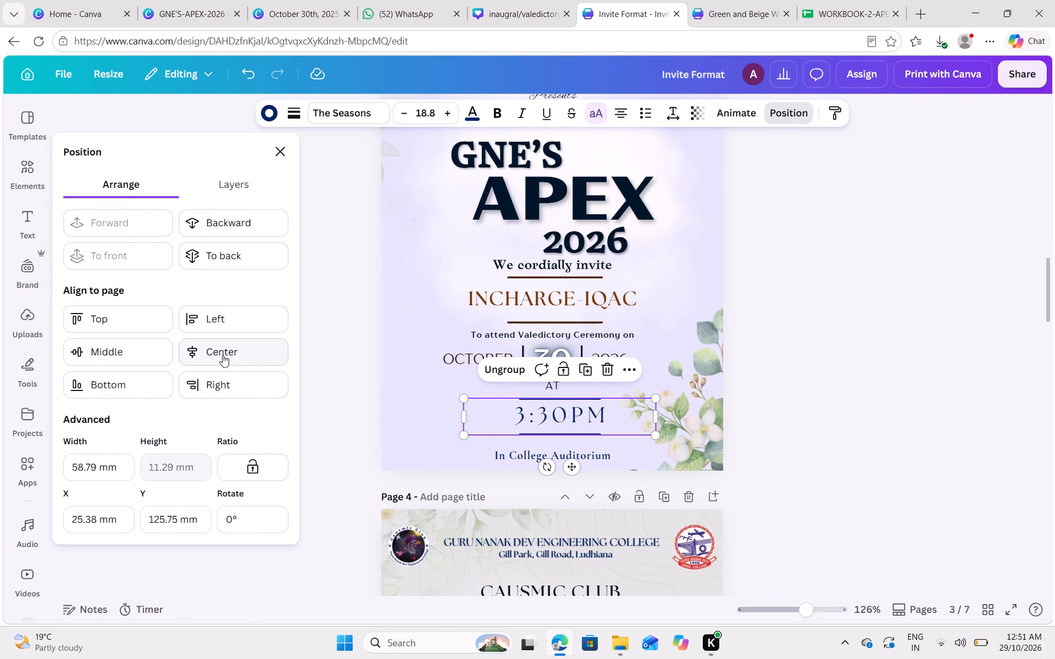
{"action": "left_click", "coordinate": [224, 347]}
{"action": "left_click", "coordinate": [732, 414]}
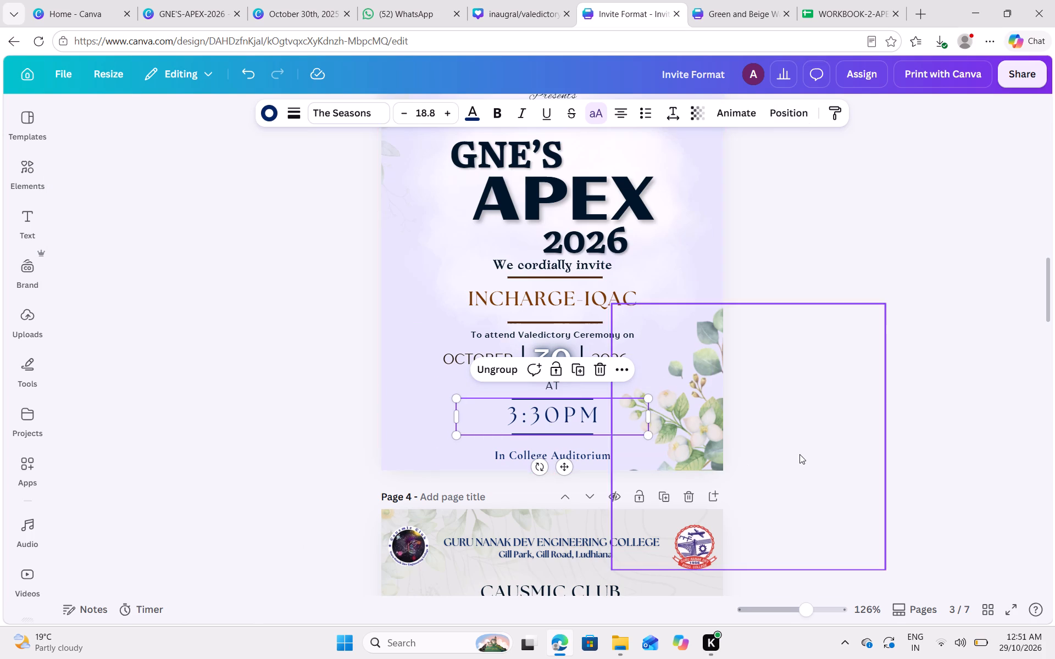
{"action": "left_click", "coordinate": [799, 454]}
Nudge the 3:30PM group on page 3 down towards the In College Auditorium line.
{"action": "left_click", "coordinate": [537, 427]}
{"action": "key", "text": "Down"}
{"action": "key", "text": "Down"}
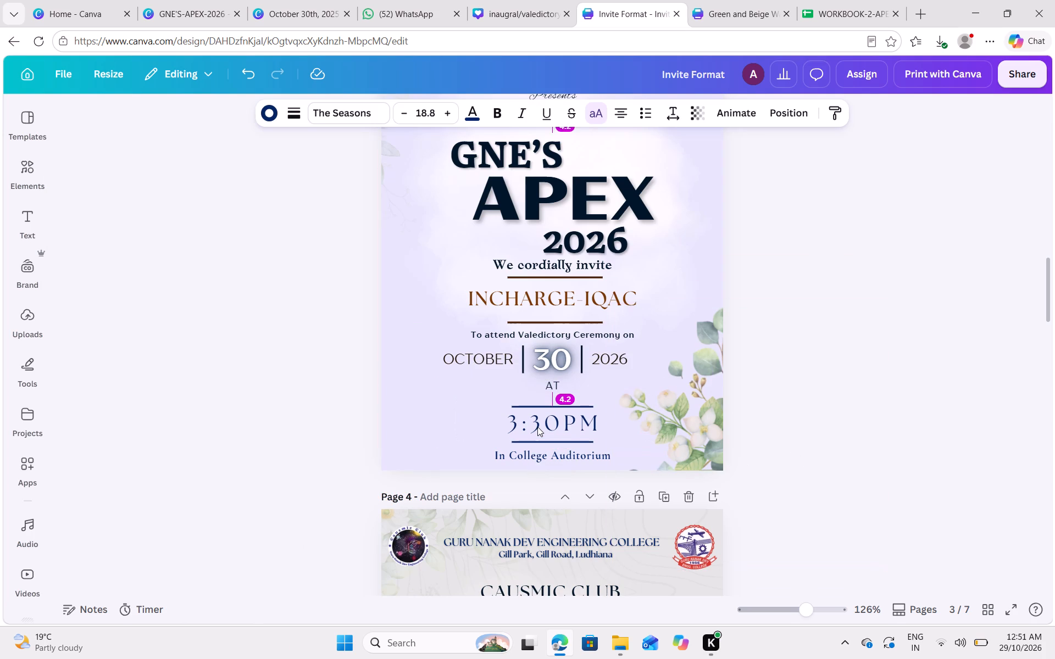
{"action": "left_click", "coordinate": [301, 421]}
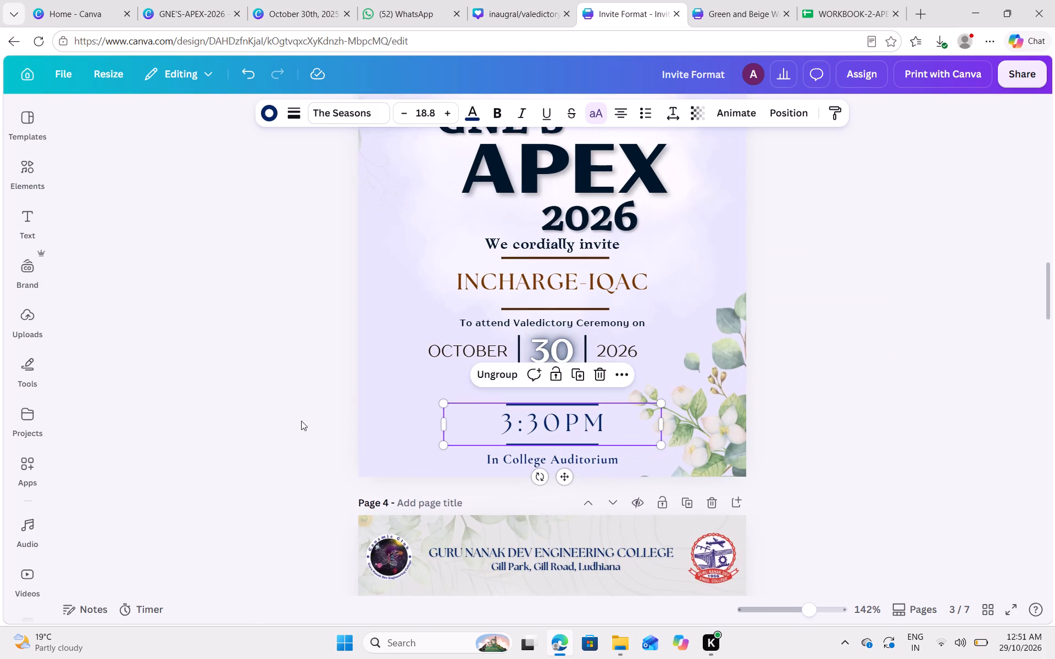
Nudge the AT text on page 3 down so it sits just above the 3:30PM group.
{"action": "left_click", "coordinate": [555, 387]}
{"action": "key", "text": "Down"}
{"action": "key", "text": "Down"}
{"action": "key", "text": "Down"}
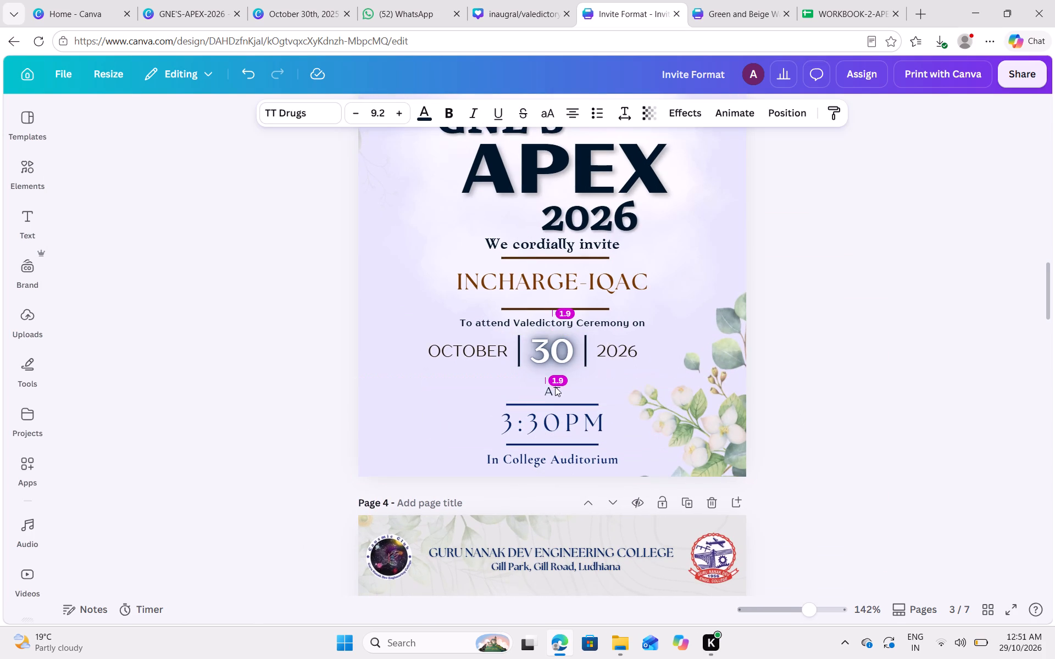
{"action": "key", "text": "Down"}
{"action": "key", "text": "Up"}
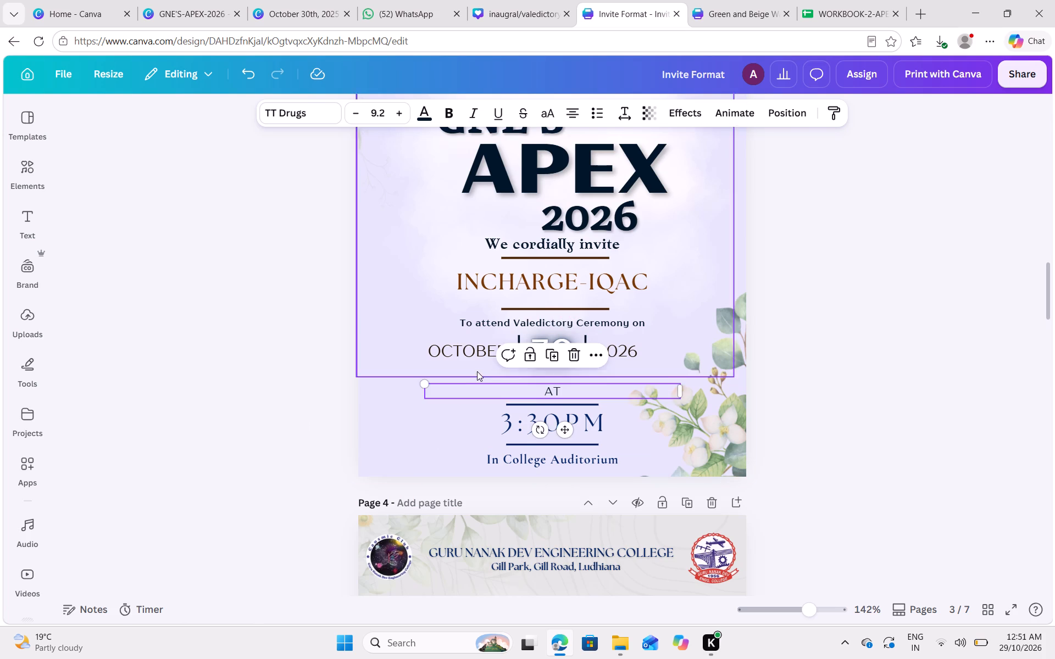
Nudge the OCTOBER 30 2026 date group on page 3 down so it sits just above the AT text.
{"action": "left_click", "coordinate": [477, 367]}
{"action": "key", "text": "Down"}
{"action": "key", "text": "Down"}
{"action": "key", "text": "Down"}
{"action": "key", "text": "Down"}
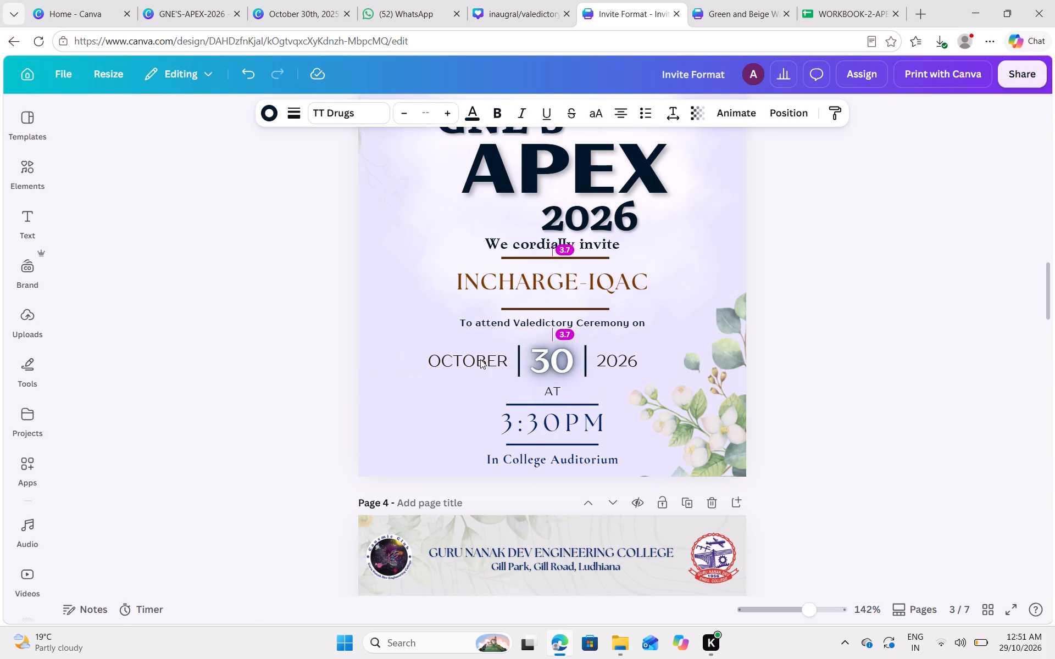
{"action": "left_click", "coordinate": [787, 108]}
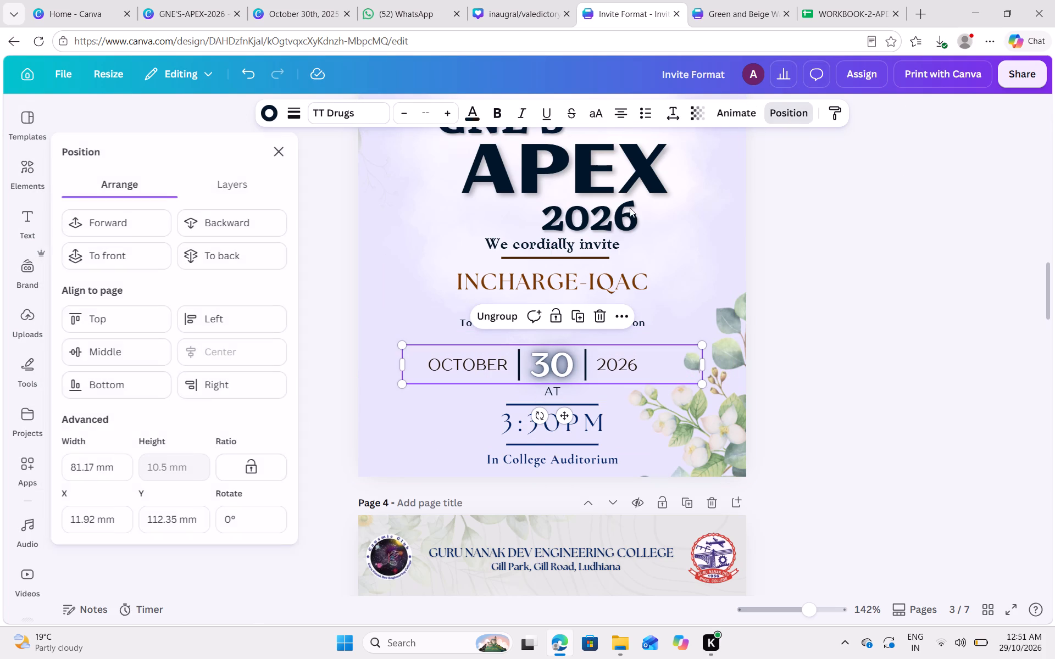
{"action": "left_click", "coordinate": [908, 336]}
{"action": "left_click", "coordinate": [910, 339]}
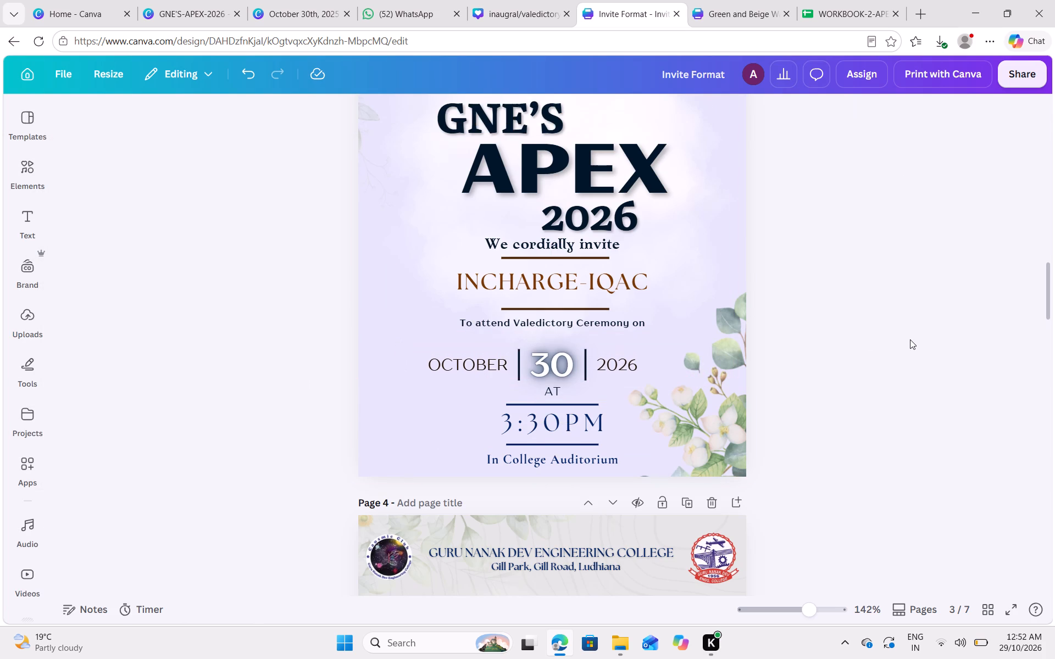
Nudge the To attend Valedictory Ceremony on line on page 3 down so it sits just above the date group.
{"action": "left_click", "coordinate": [551, 326]}
{"action": "left_click", "coordinate": [789, 109]}
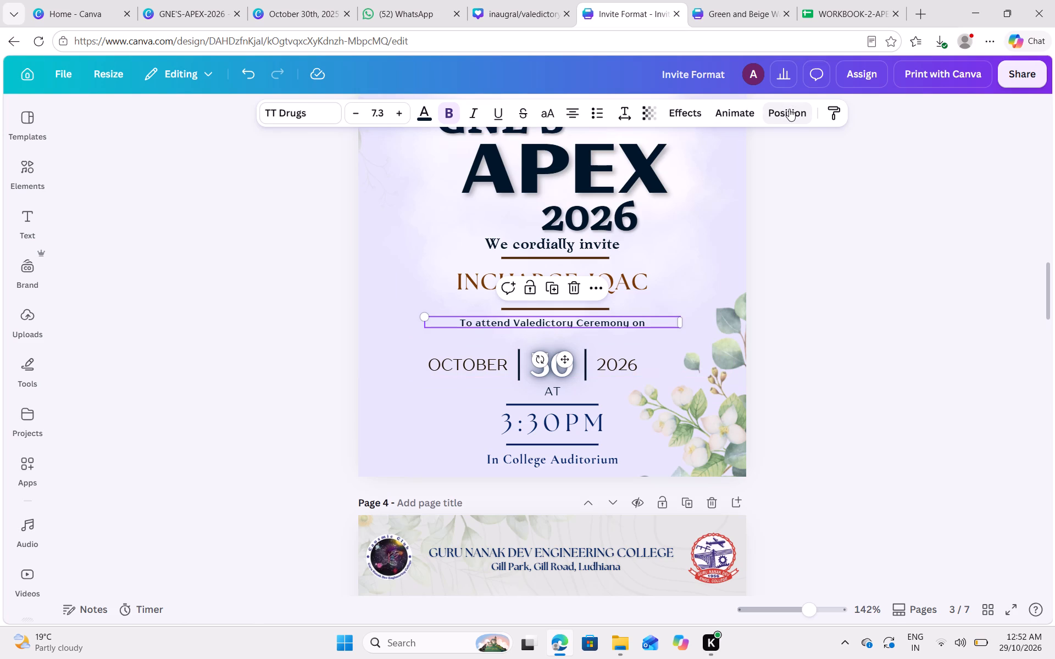
{"action": "left_click", "coordinate": [793, 312]}
{"action": "left_click", "coordinate": [895, 320]}
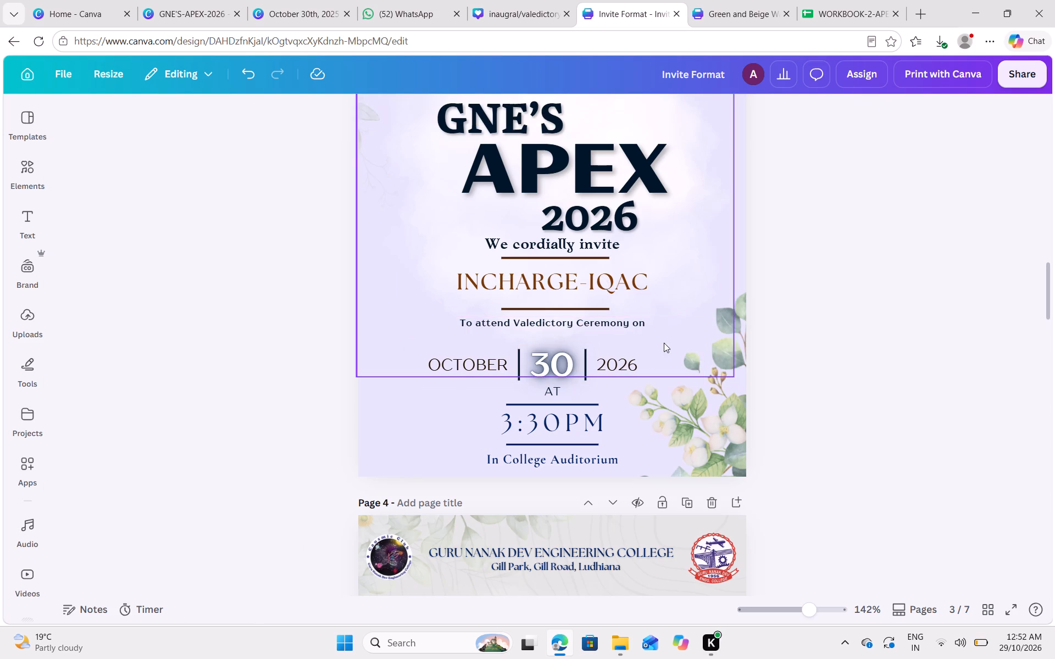
{"action": "left_click", "coordinate": [614, 326]}
{"action": "key", "text": "Down"}
{"action": "key", "text": "Down"}
{"action": "key", "text": "Down"}
{"action": "key", "text": "Down"}
{"action": "key", "text": "Down"}
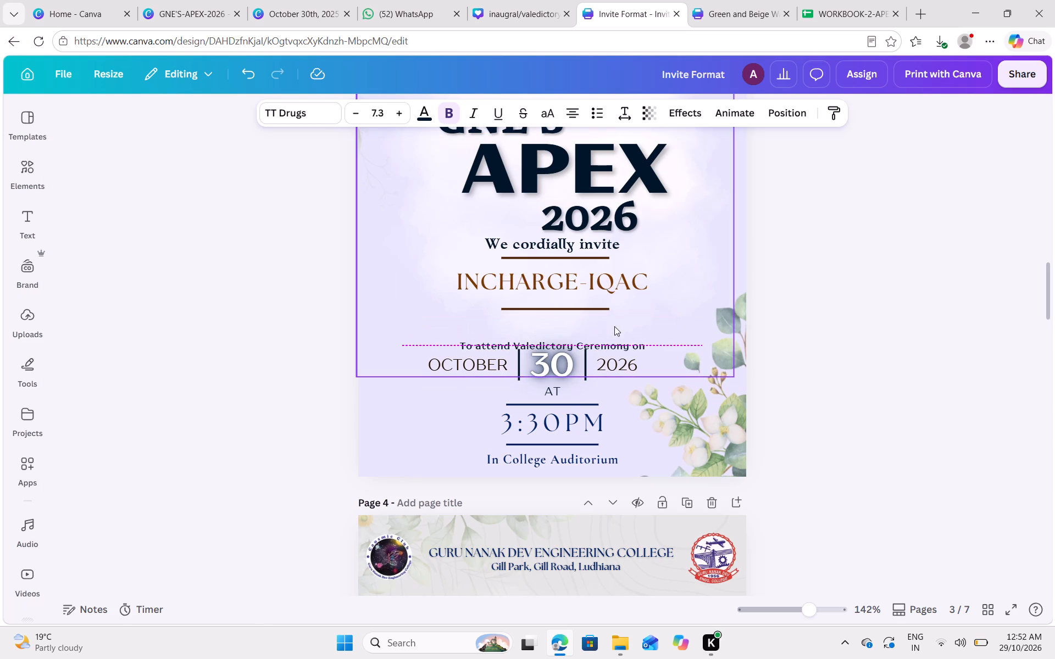
{"action": "key", "text": "Up"}
{"action": "key", "text": "Up"}
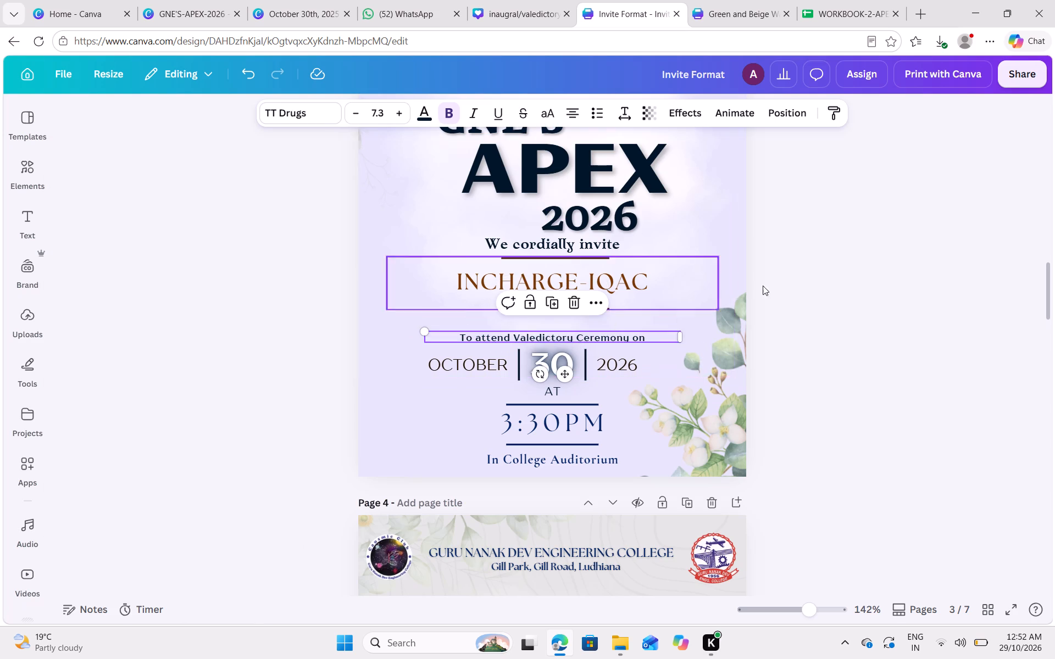
{"action": "left_click", "coordinate": [778, 289]}
Nudge the INCHARGE-IQAC group on page 3 down close to the To attend Valedictory Ceremony on line.
{"action": "left_click", "coordinate": [588, 280]}
{"action": "key", "text": "Down"}
{"action": "key", "text": "Down"}
{"action": "key", "text": "Down"}
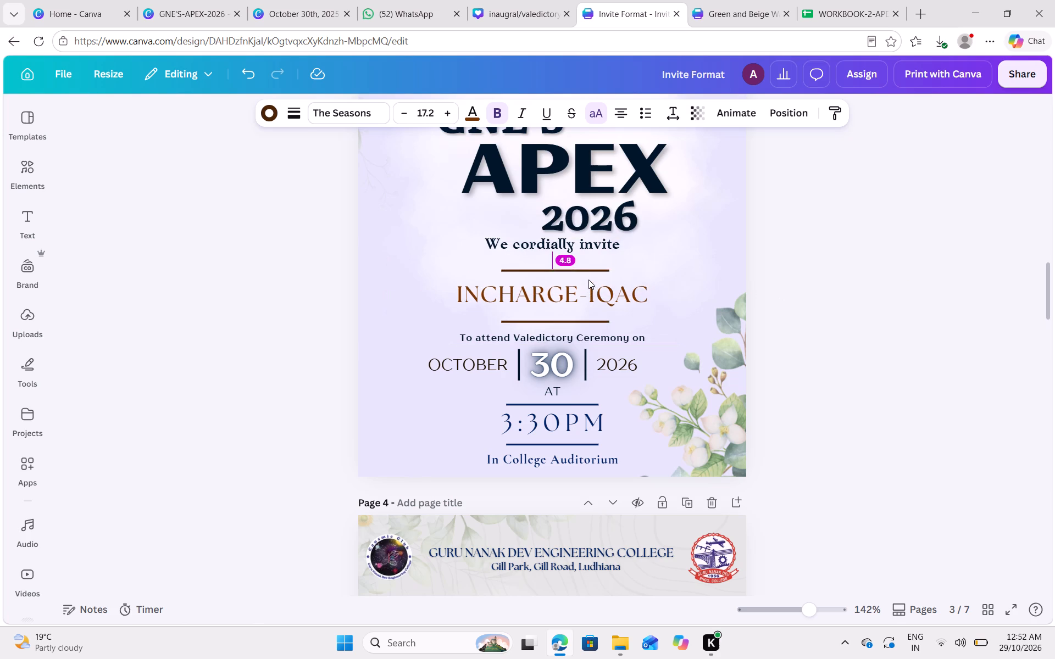
{"action": "key", "text": "Down"}
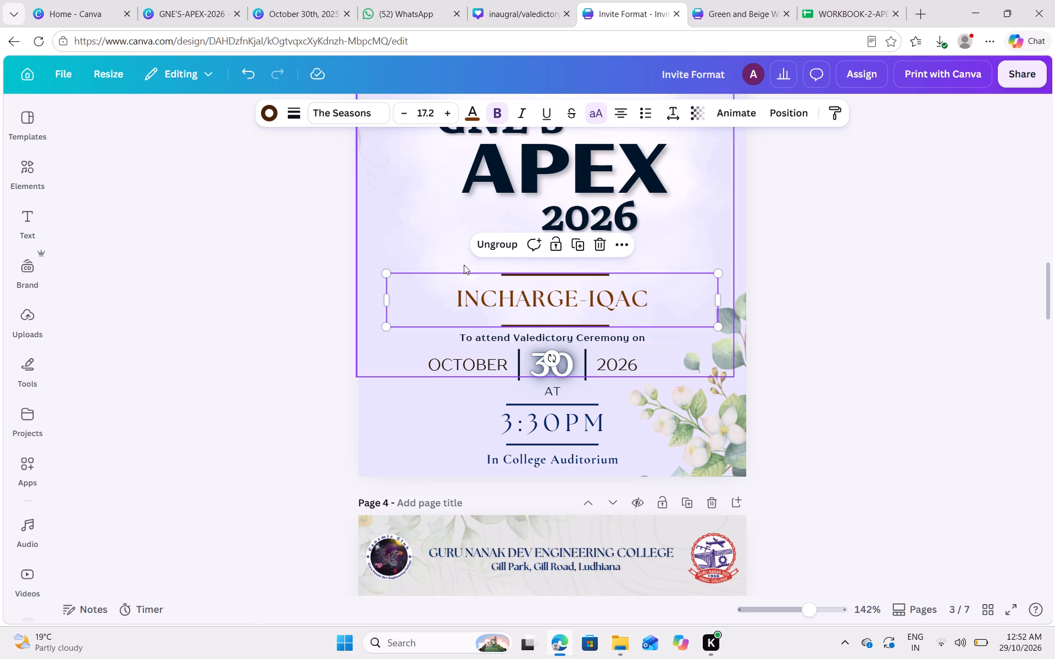
Shrink the INCHARGE-IQAC group on page 3 to about 87.3 mm wide, nudge it slightly down and centre it horizontally.
{"action": "left_click_drag", "start_coordinate": [388, 271], "coordinate": [395, 276]}
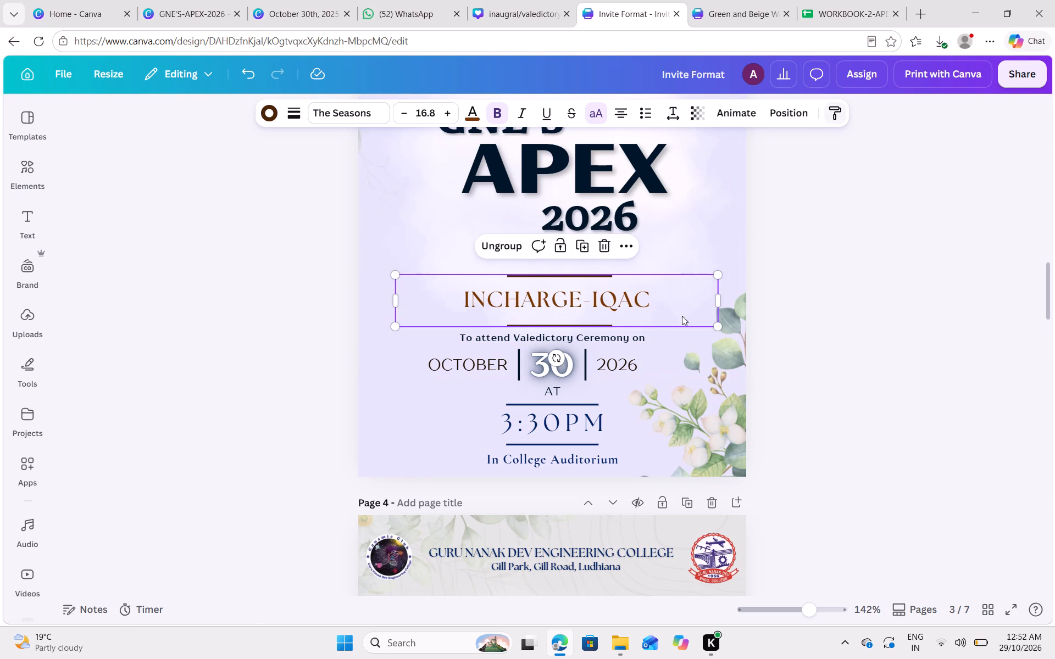
{"action": "left_click", "coordinate": [840, 322]}
{"action": "left_click", "coordinate": [598, 298]}
{"action": "key", "text": "Down"}
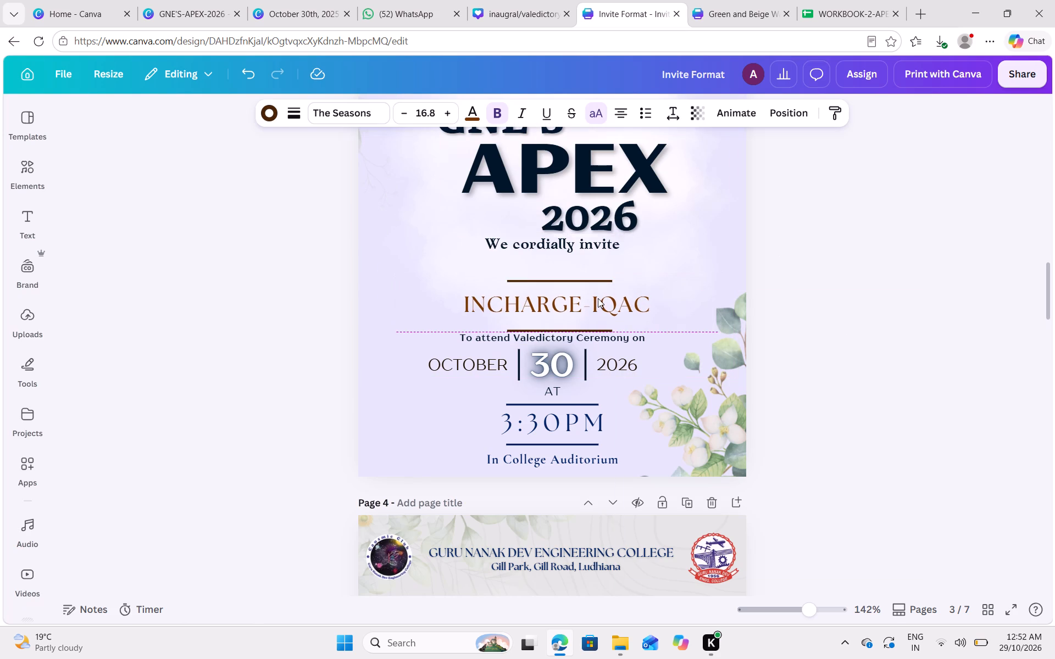
{"action": "key", "text": "Up"}
{"action": "left_click", "coordinate": [770, 114]}
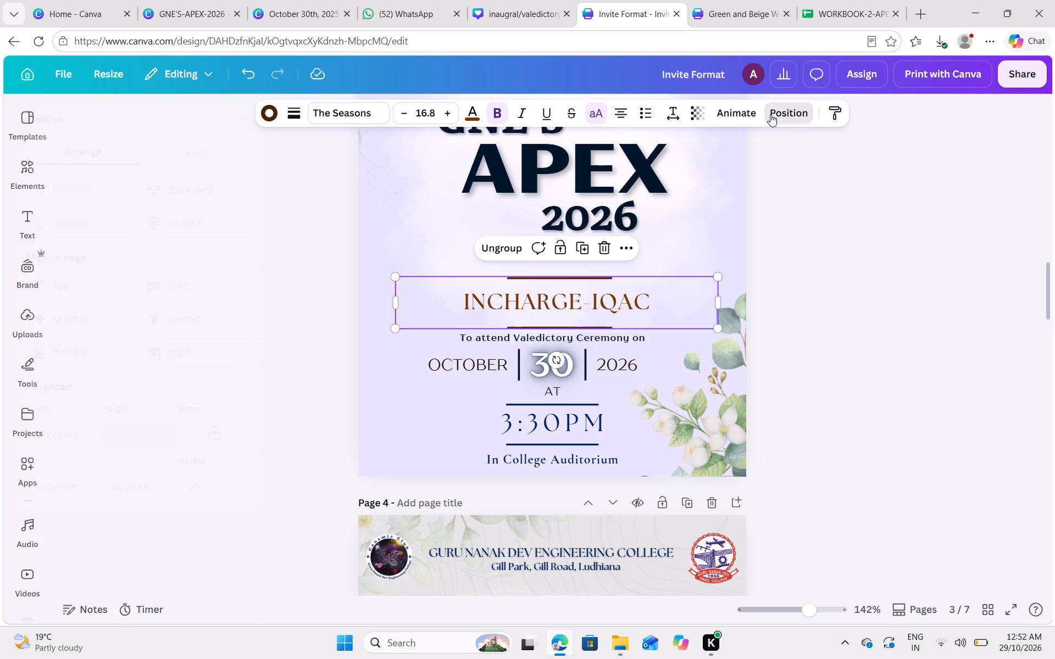
{"action": "left_click", "coordinate": [223, 355]}
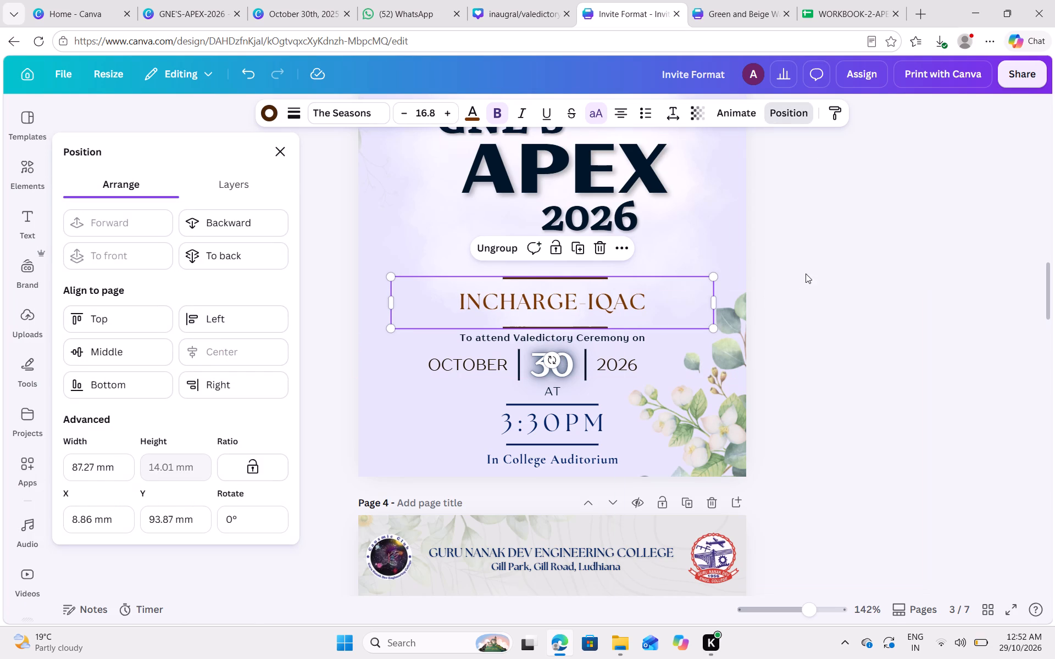
{"action": "left_click", "coordinate": [806, 273]}
{"action": "left_click", "coordinate": [829, 255]}
Nudge the We cordially invite text on page 3 down to sit midway between 2026 and the INCHARGE-IQAC group.
{"action": "left_click", "coordinate": [582, 253]}
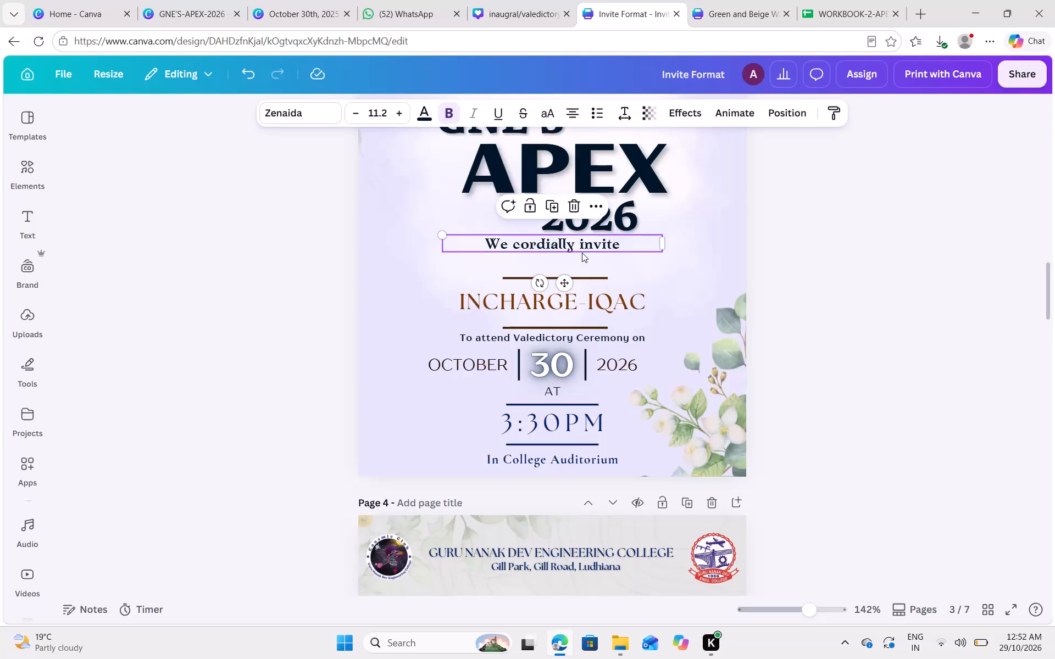
{"action": "key", "text": "Down"}
{"action": "key", "text": "Down"}
{"action": "key", "text": "Down"}
{"action": "key", "text": "Down"}
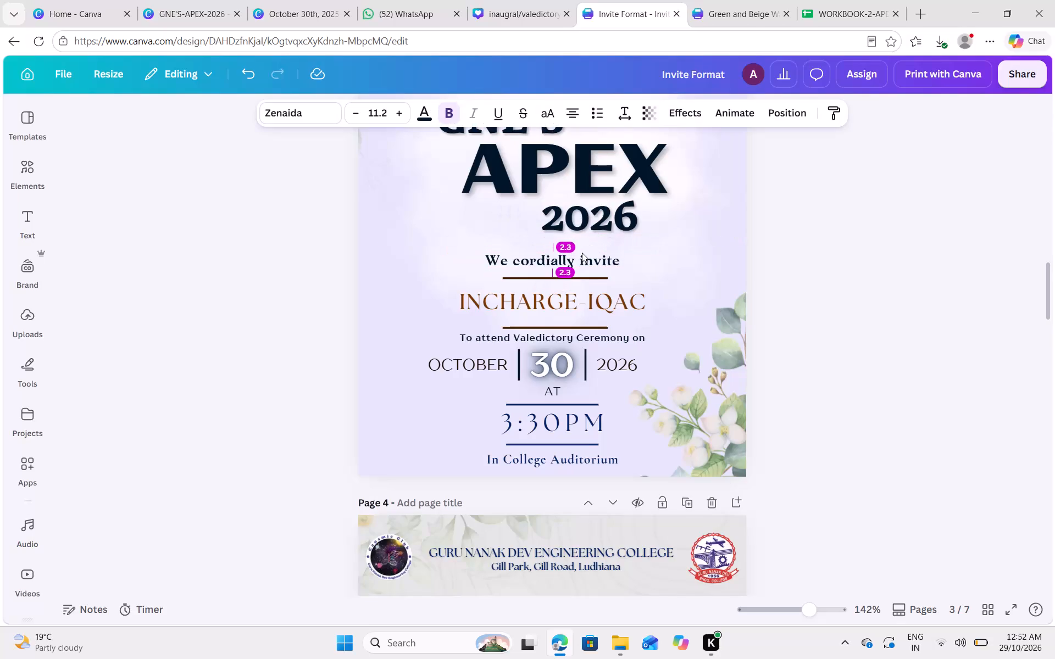
{"action": "left_click", "coordinate": [860, 280]}
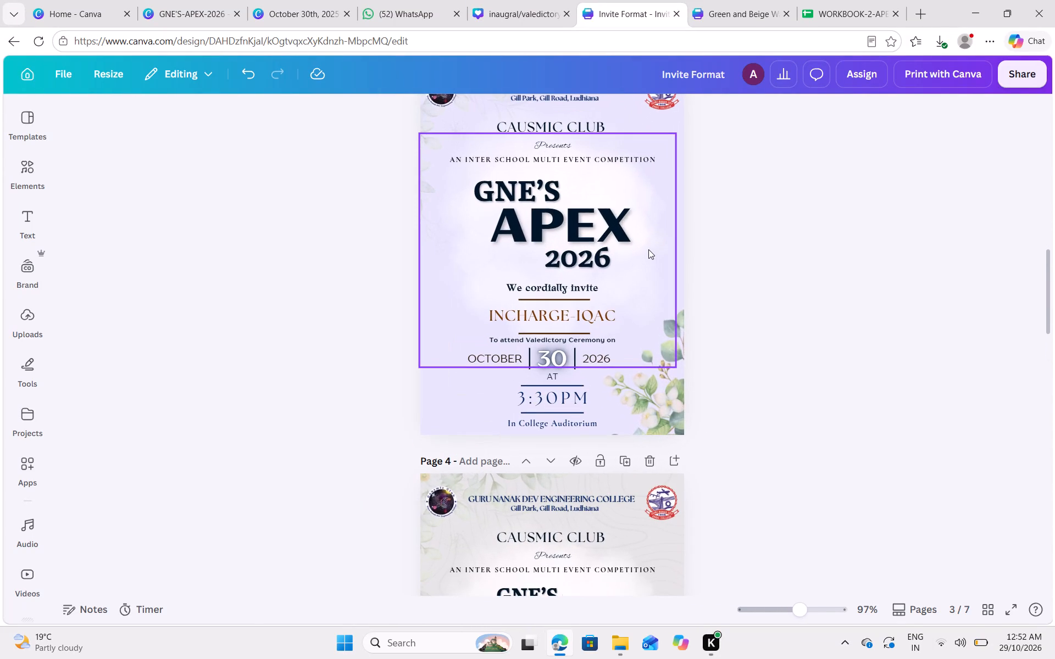
Nudge the GNE'S APEX 2026 title group and the We cordially invite text on page 3 slightly up.
{"action": "left_click", "coordinate": [566, 258]}
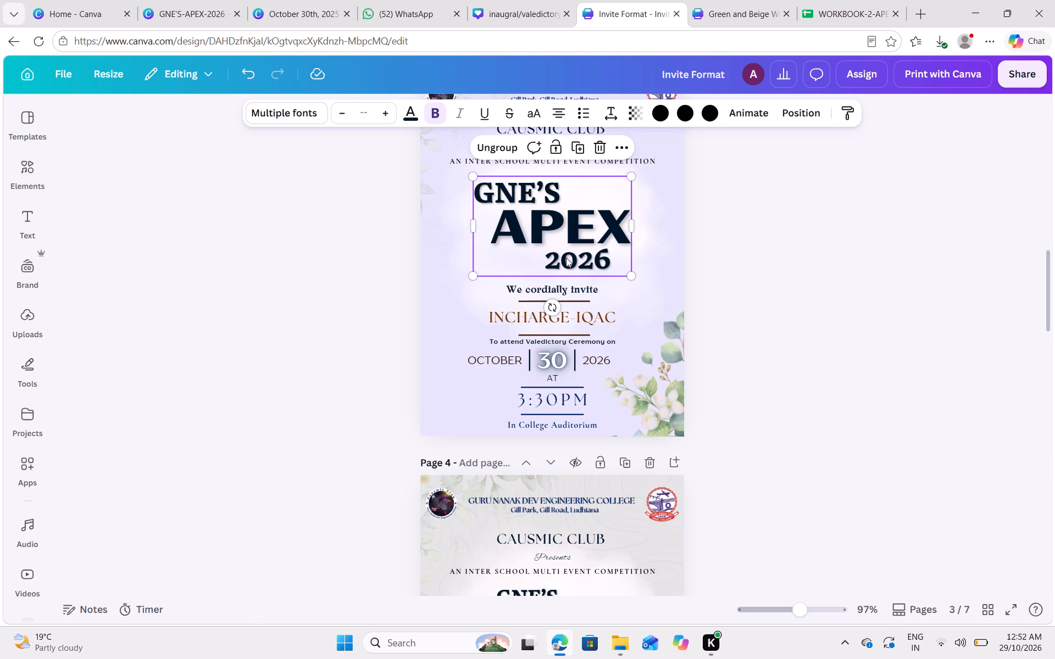
{"action": "key", "text": "Up"}
{"action": "key", "text": "Down"}
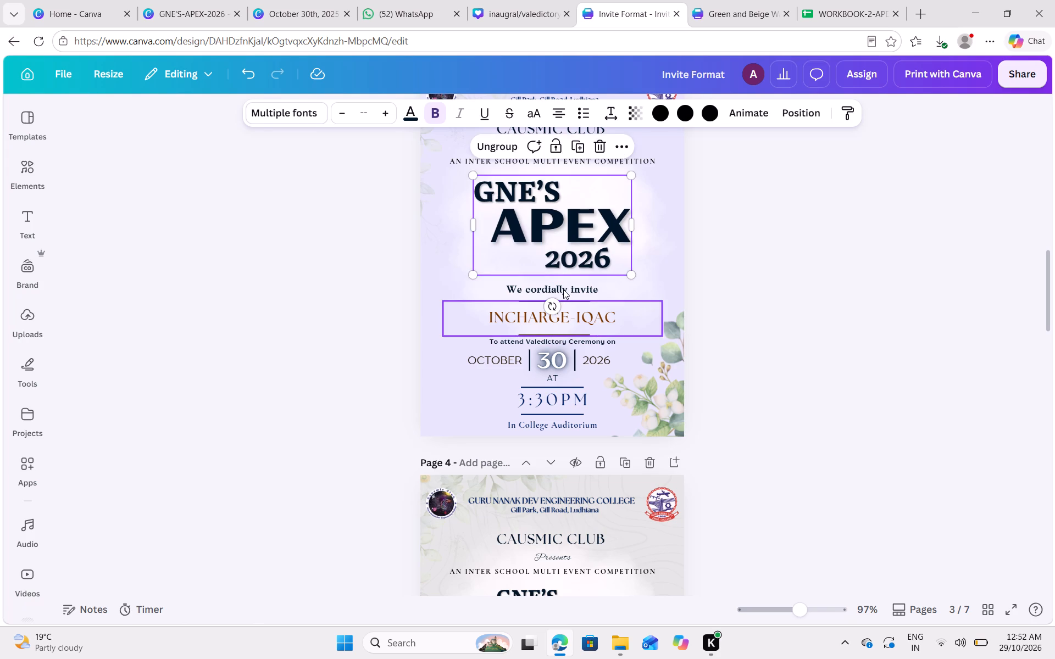
{"action": "left_click", "coordinate": [563, 289]}
{"action": "key", "text": "Up"}
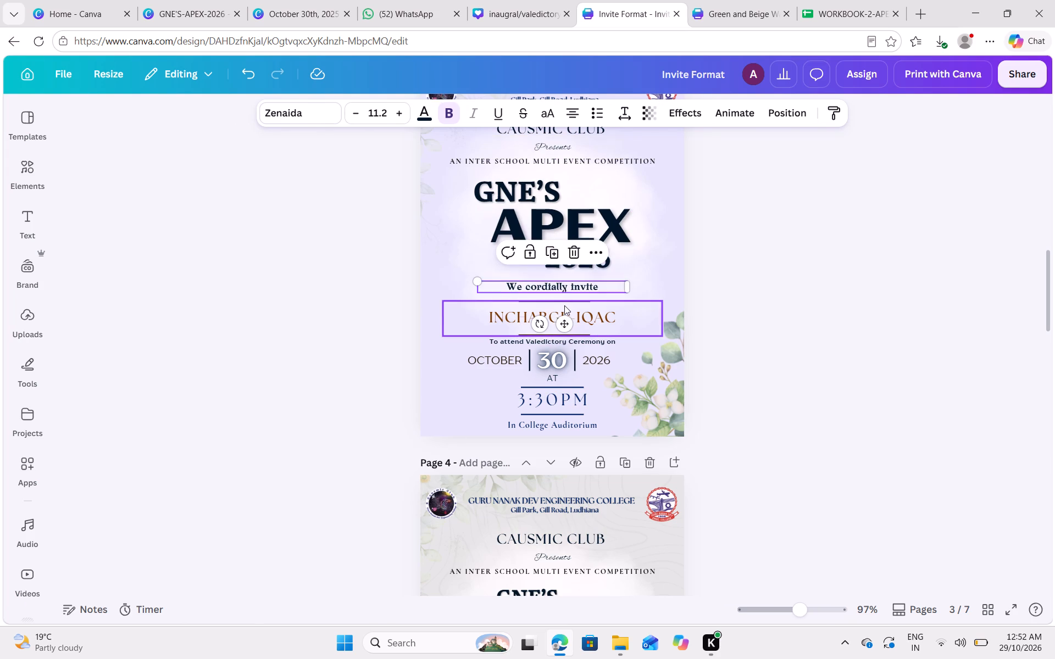
Nudge the INCHARGE-IQAC group and the To attend Valedictory Ceremony on line on page 3 slightly up.
{"action": "left_click", "coordinate": [564, 305]}
{"action": "key", "text": "Up"}
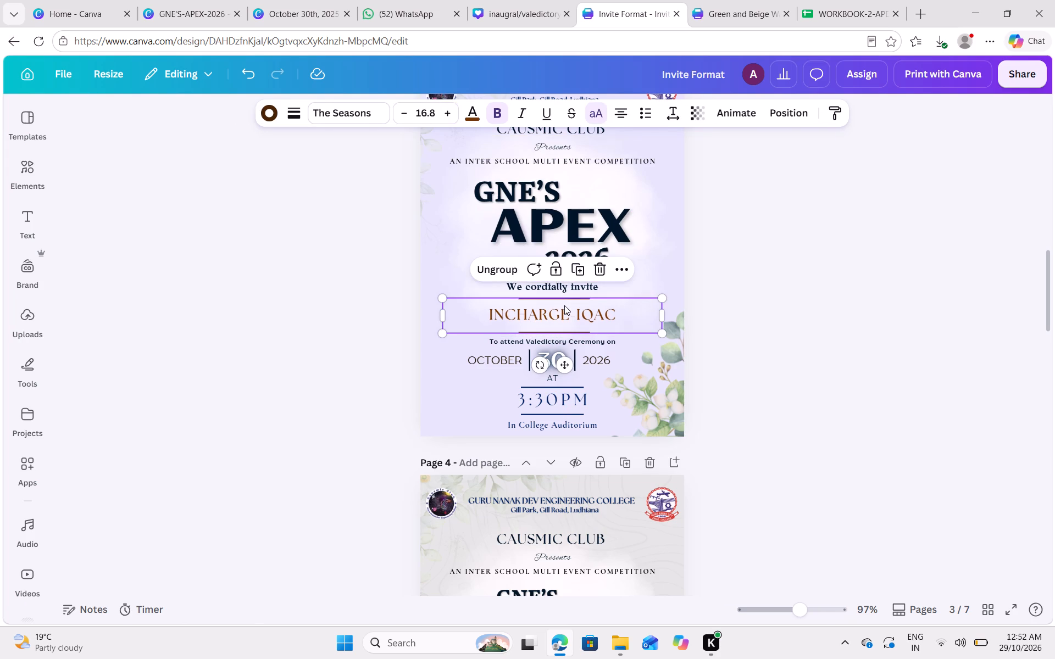
{"action": "left_click", "coordinate": [578, 340]}
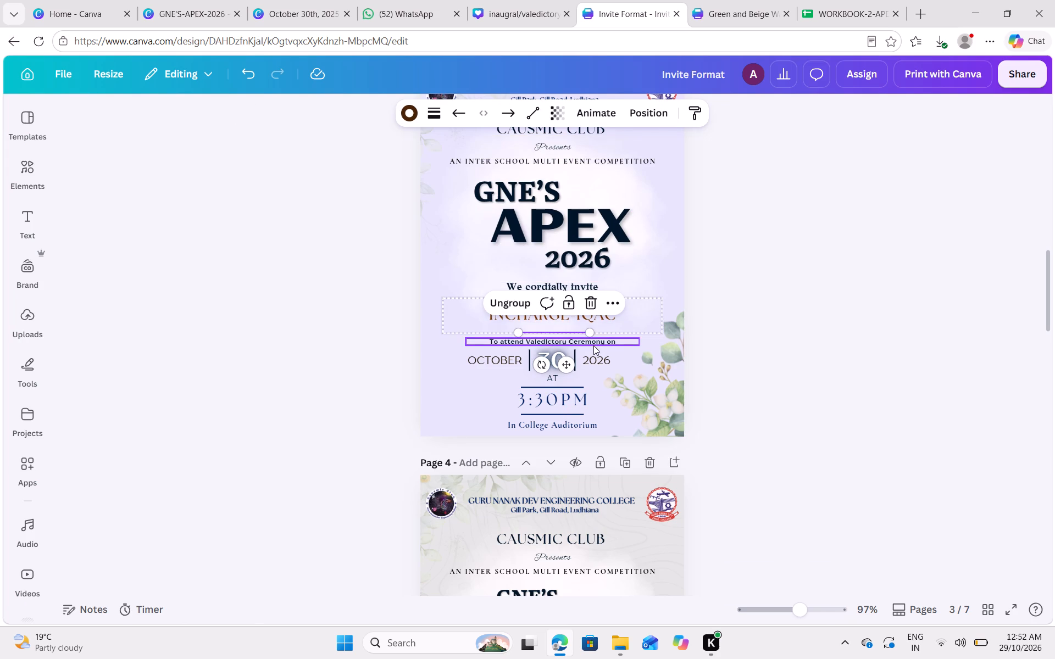
{"action": "left_click", "coordinate": [593, 345]}
{"action": "key", "text": "Up"}
{"action": "key", "text": "Up"}
{"action": "key", "text": "Down"}
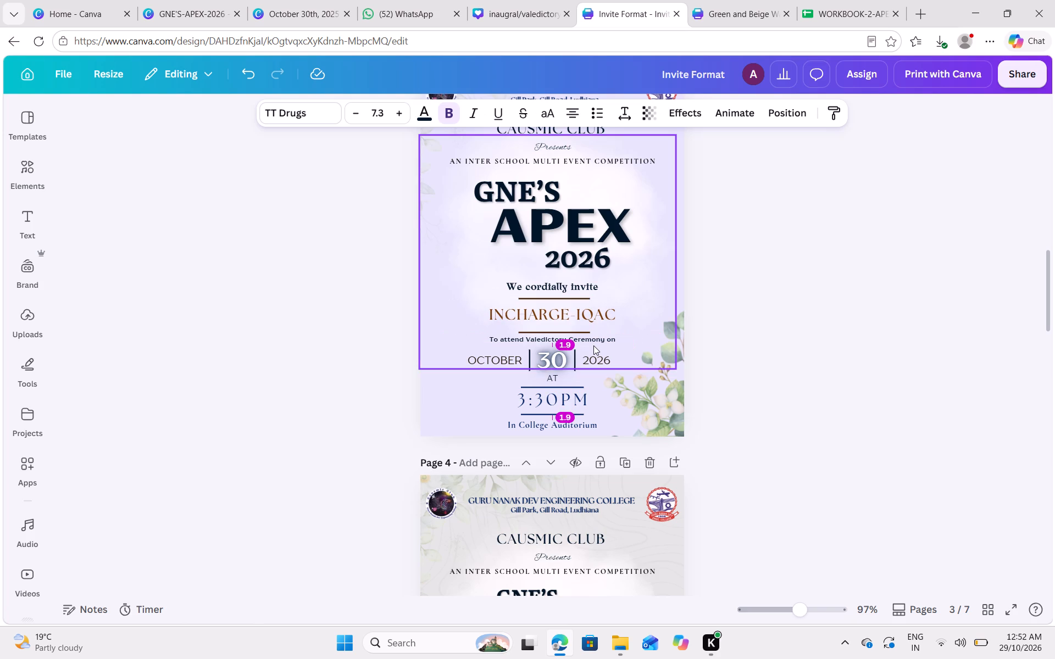
{"action": "left_click", "coordinate": [781, 322]}
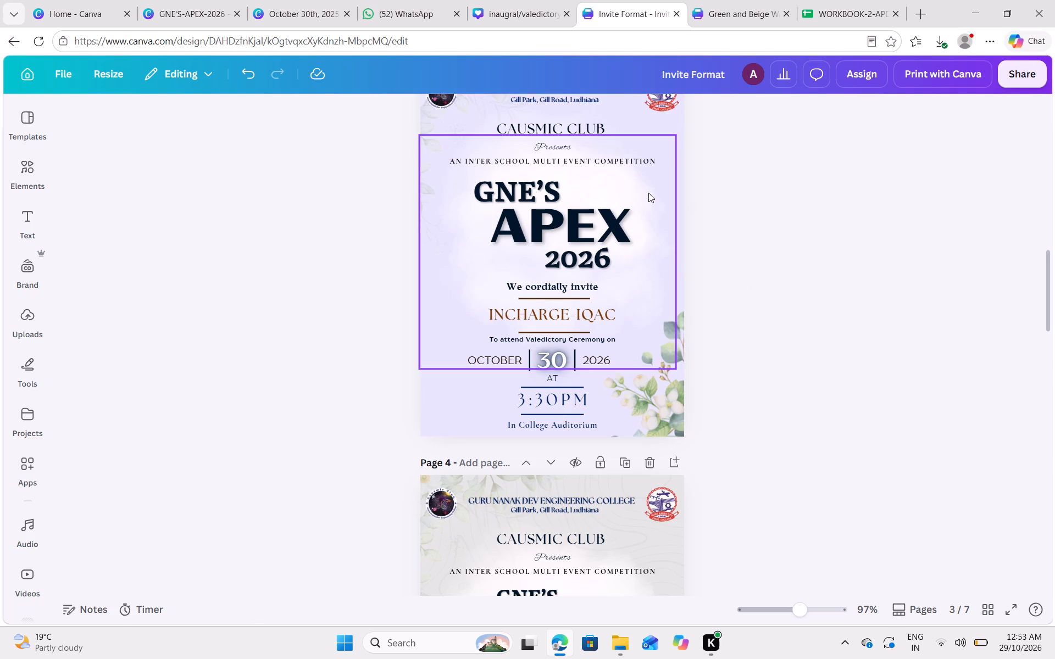
Check the placement of the GNE'S APEX 2026 title group and the date group on page 3.
{"action": "left_click", "coordinate": [588, 217]}
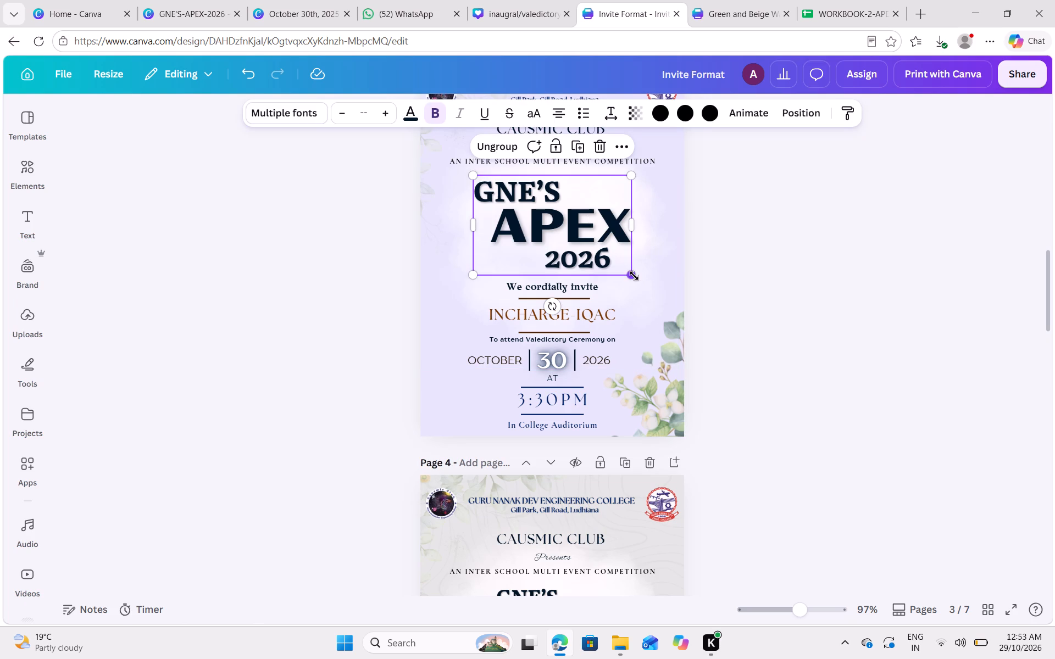
{"action": "left_click", "coordinate": [633, 276]}
{"action": "left_click", "coordinate": [743, 250]}
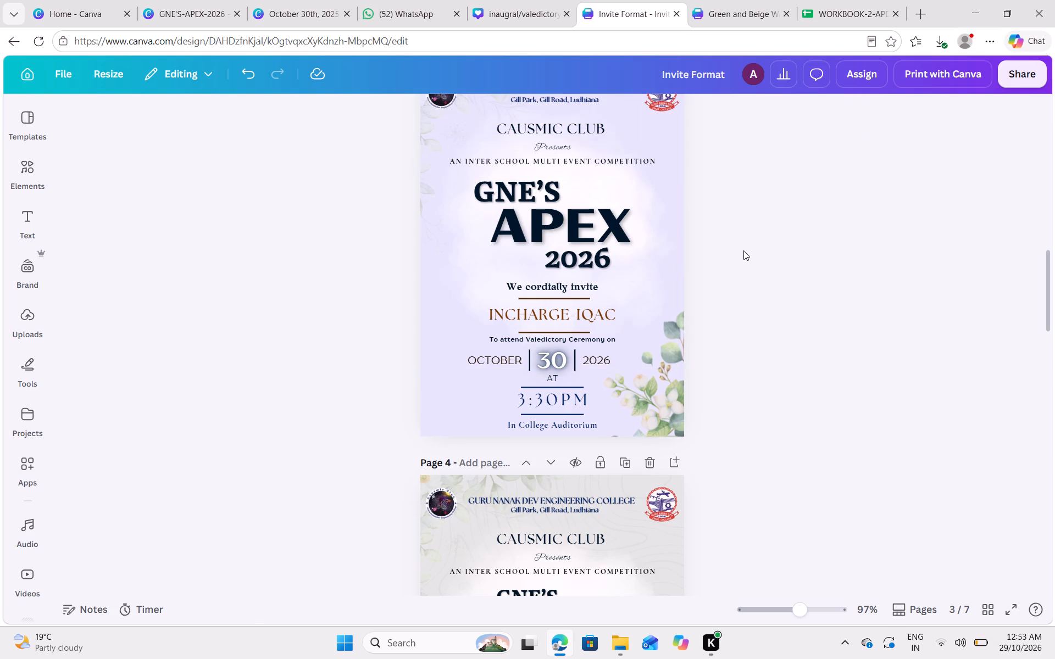
{"action": "scroll", "coordinate": [743, 250], "scroll_direction": "up", "scroll_amount": 1}
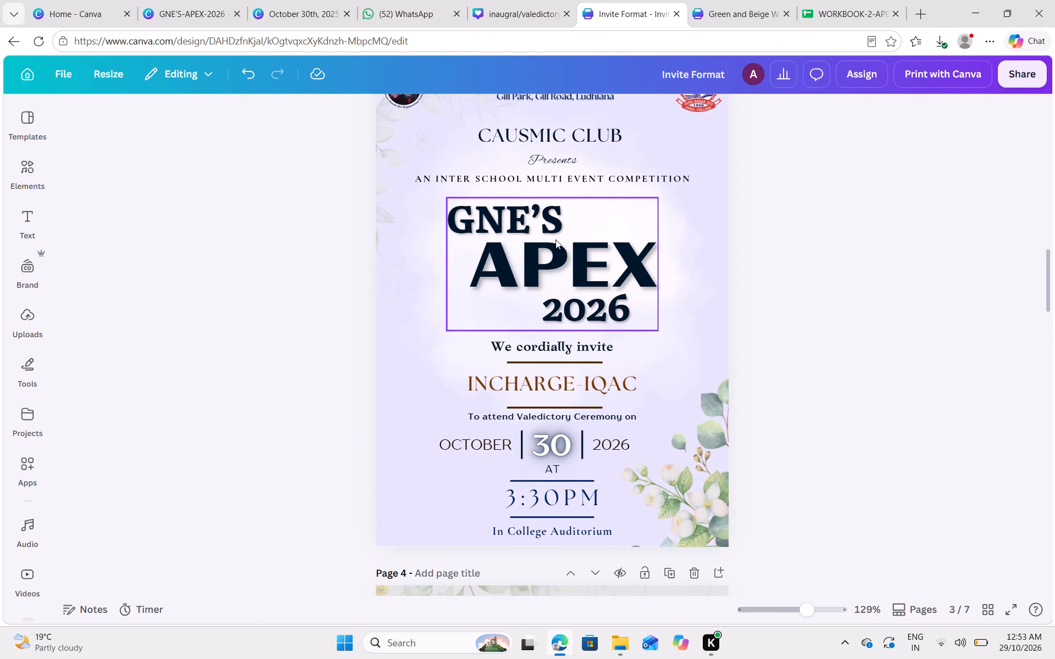
{"action": "left_click", "coordinate": [556, 239]}
{"action": "left_click", "coordinate": [785, 122]}
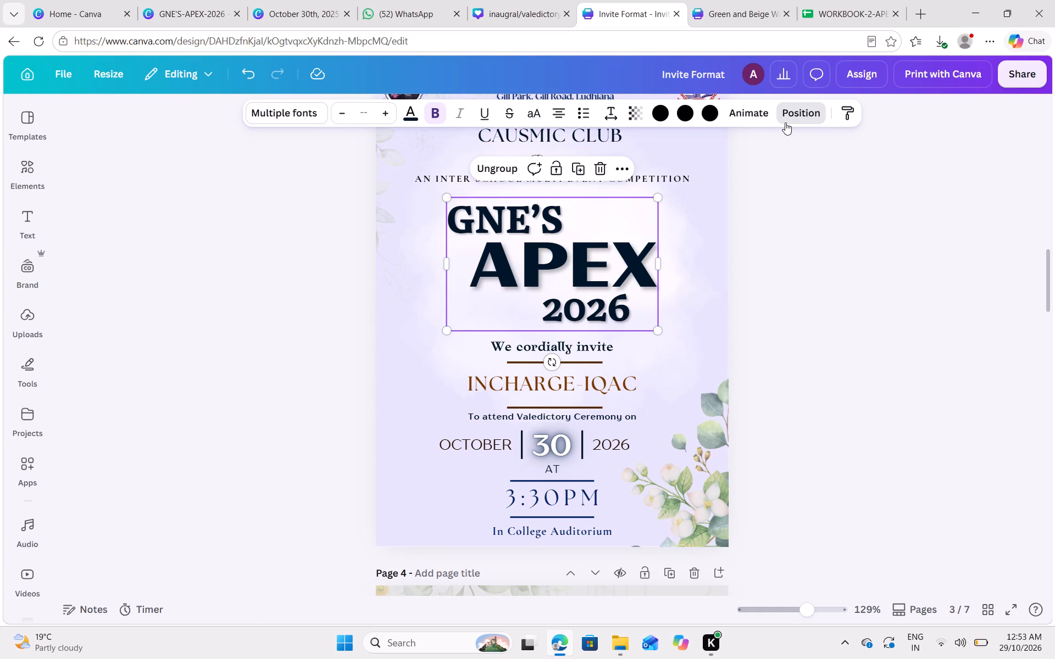
{"action": "left_click", "coordinate": [745, 271]}
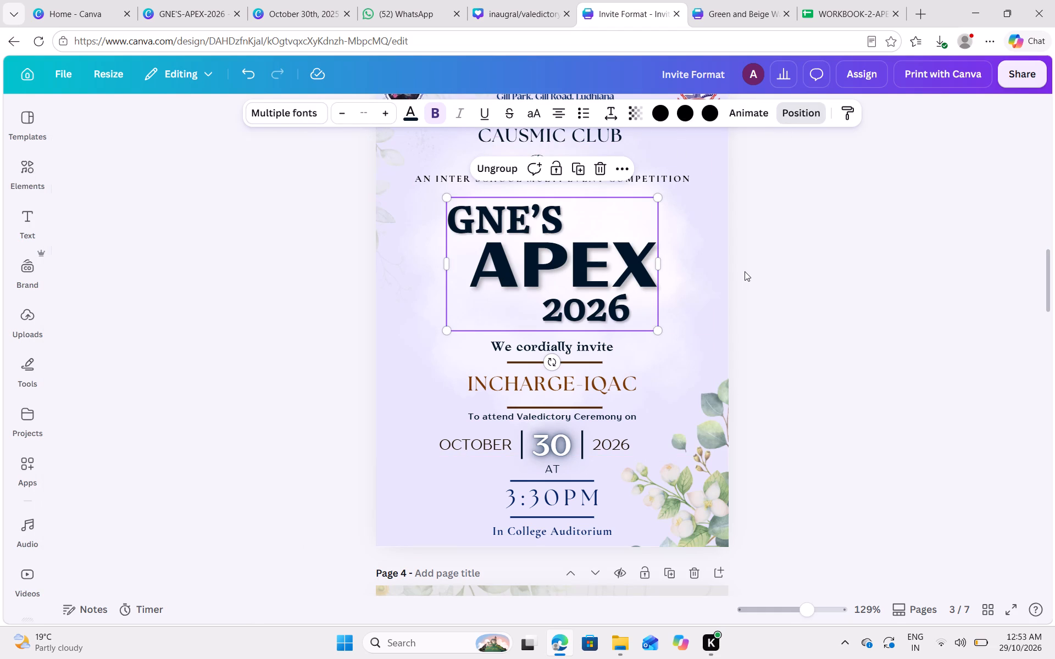
{"action": "left_click", "coordinate": [745, 271]}
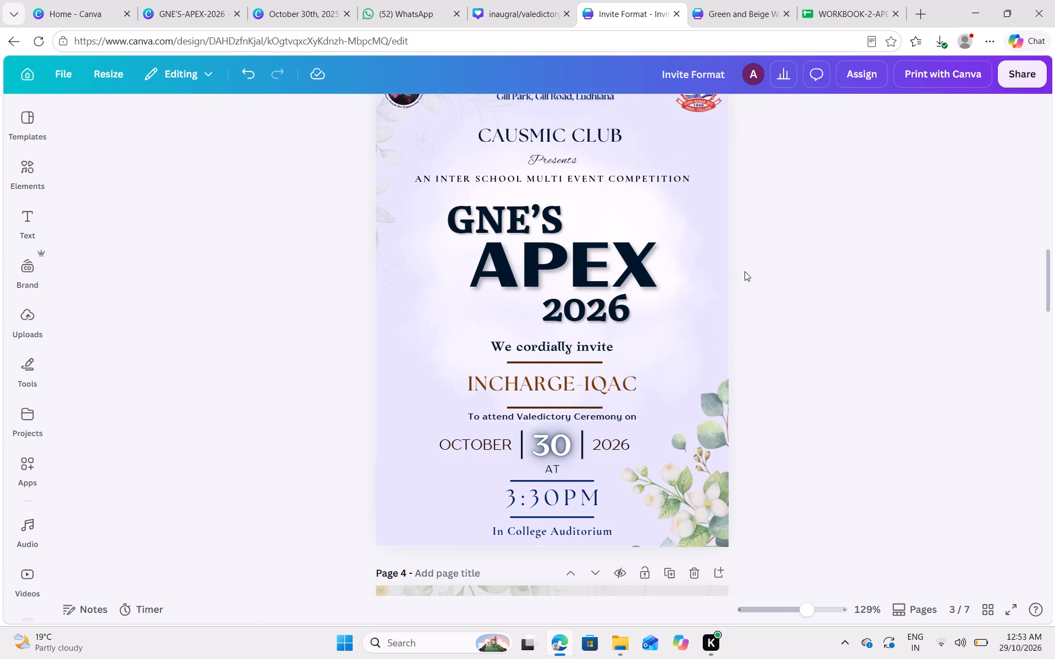
{"action": "left_click", "coordinate": [593, 439]}
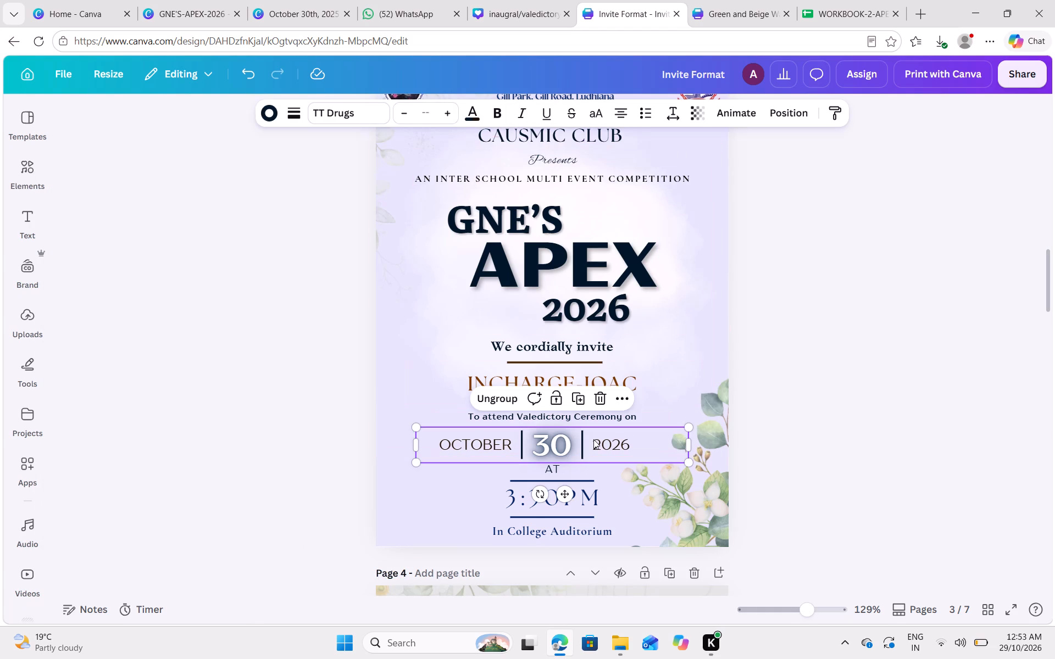
{"action": "left_click", "coordinate": [767, 113]}
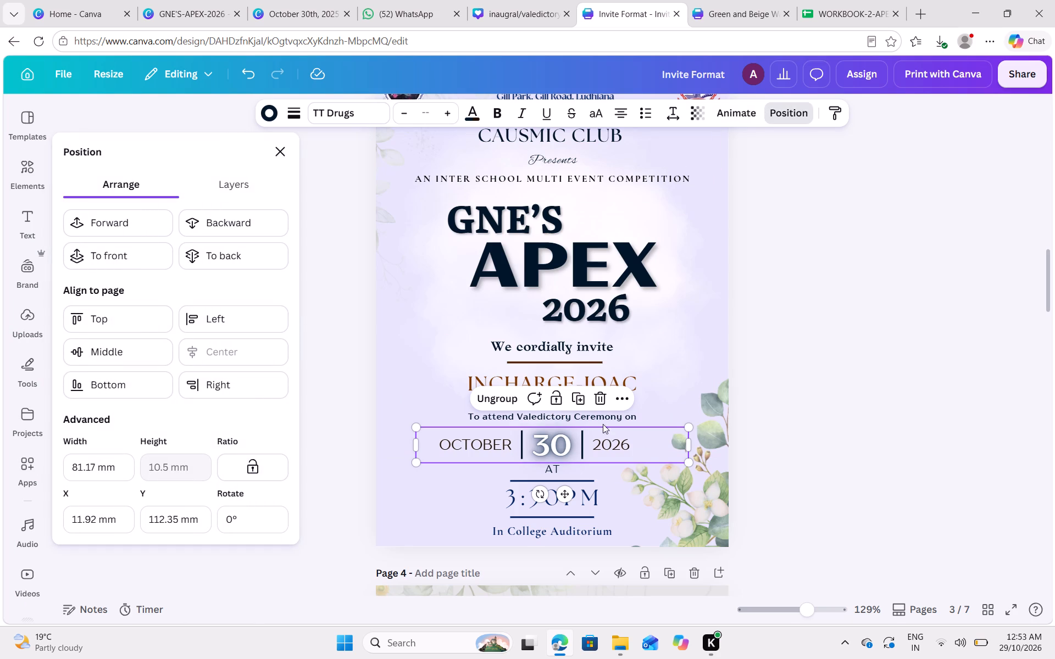
{"action": "left_click", "coordinate": [829, 339]}
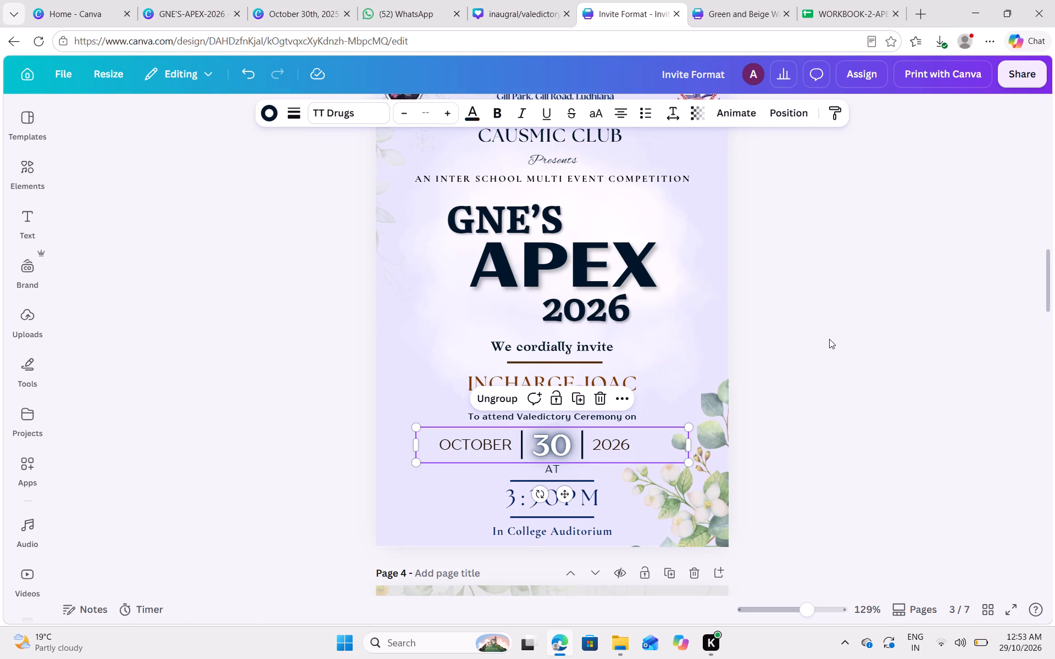
{"action": "left_click", "coordinate": [829, 339]}
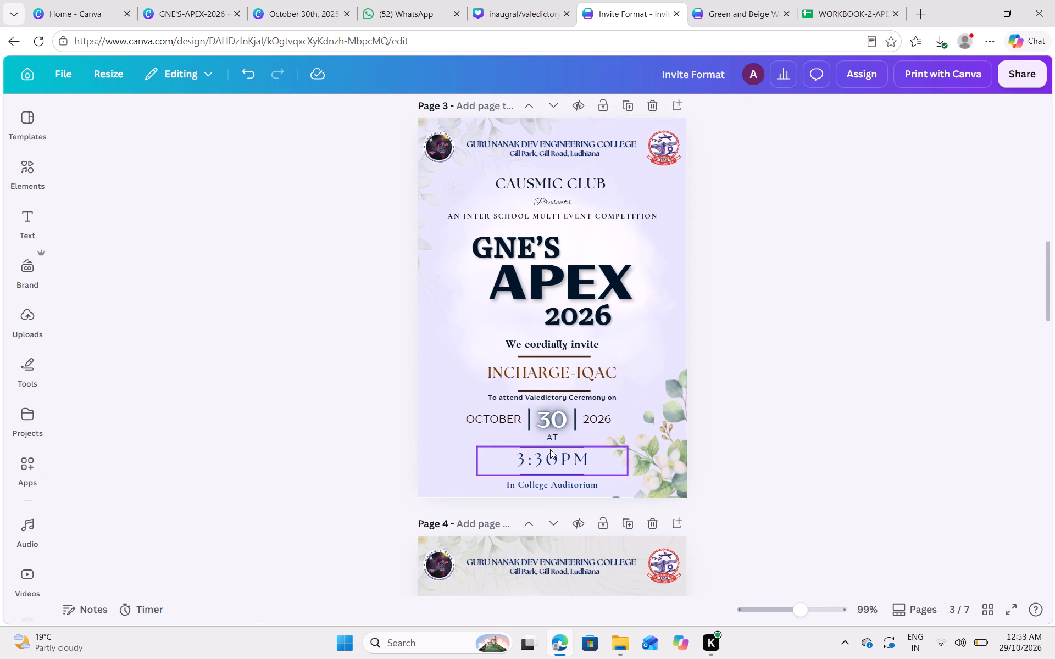
Reduce page 3's 3:30PM group to text size 15.8 and nudge it down midway between AT and In College Auditorium.
{"action": "left_click", "coordinate": [548, 454]}
{"action": "left_click", "coordinate": [406, 115]}
{"action": "left_click", "coordinate": [405, 114]}
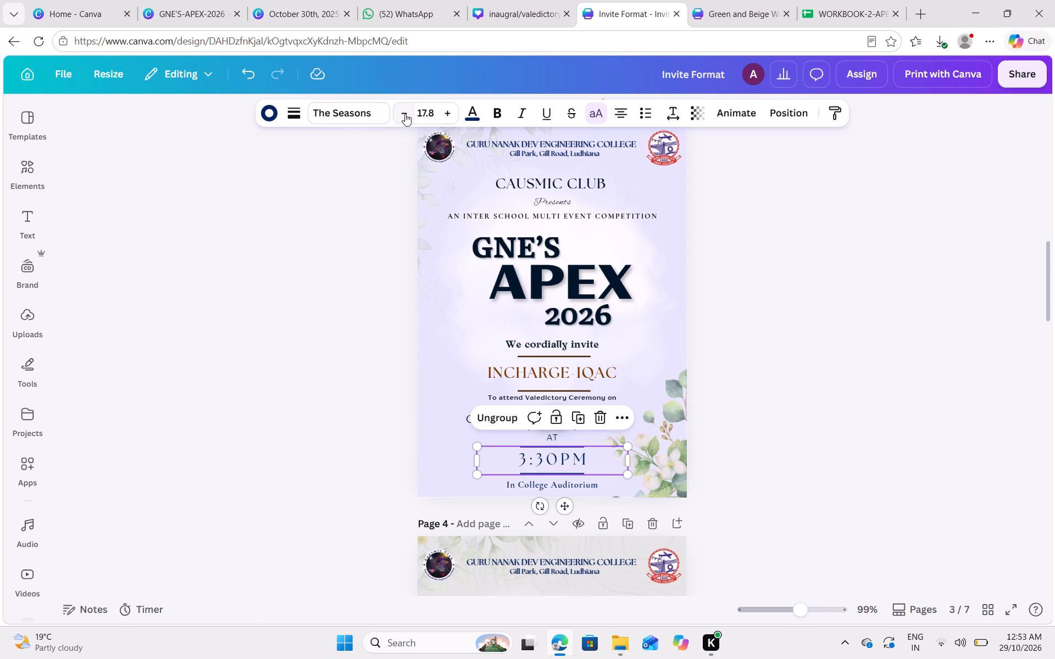
{"action": "left_click", "coordinate": [405, 114]}
{"action": "left_click", "coordinate": [770, 271]}
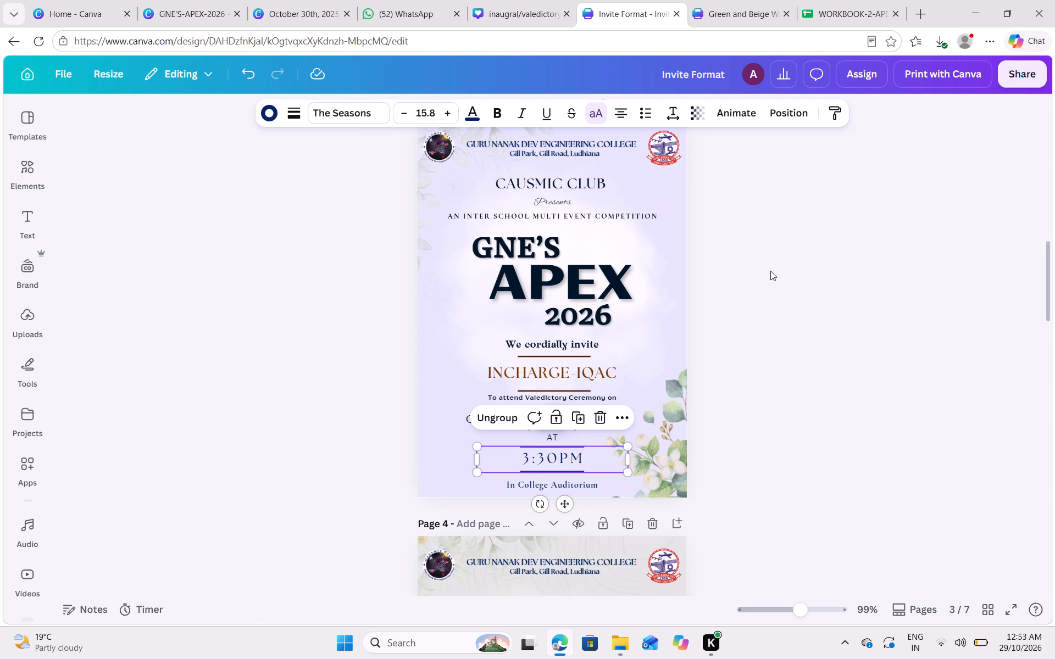
{"action": "left_click", "coordinate": [555, 468]}
{"action": "key", "text": "Down"}
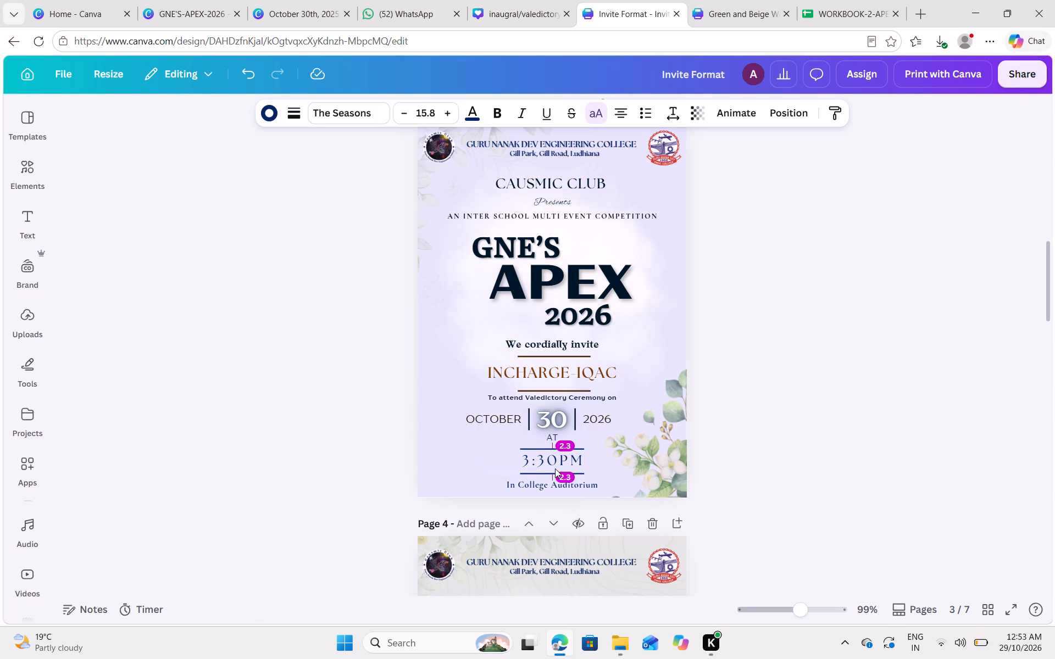
{"action": "left_click", "coordinate": [747, 401]}
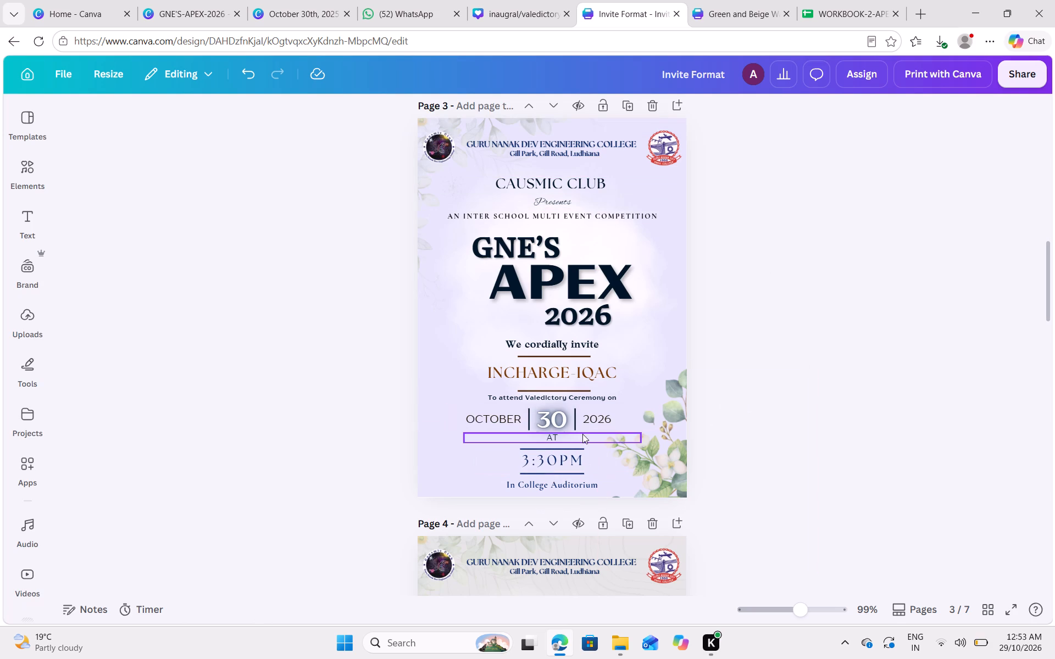
Set the AT text on page 3 to size 8 and move it slightly down, centred between the date and 3:30PM.
{"action": "left_click", "coordinate": [573, 436]}
{"action": "left_click", "coordinate": [379, 110]}
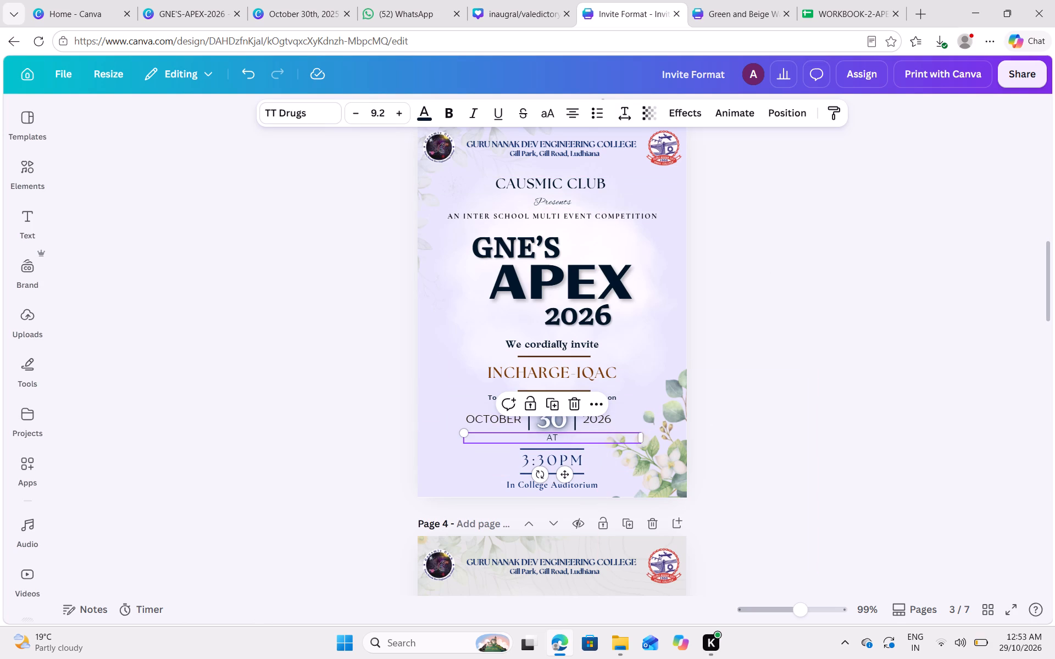
{"action": "key", "text": "8"}
{"action": "key", "text": "Return"}
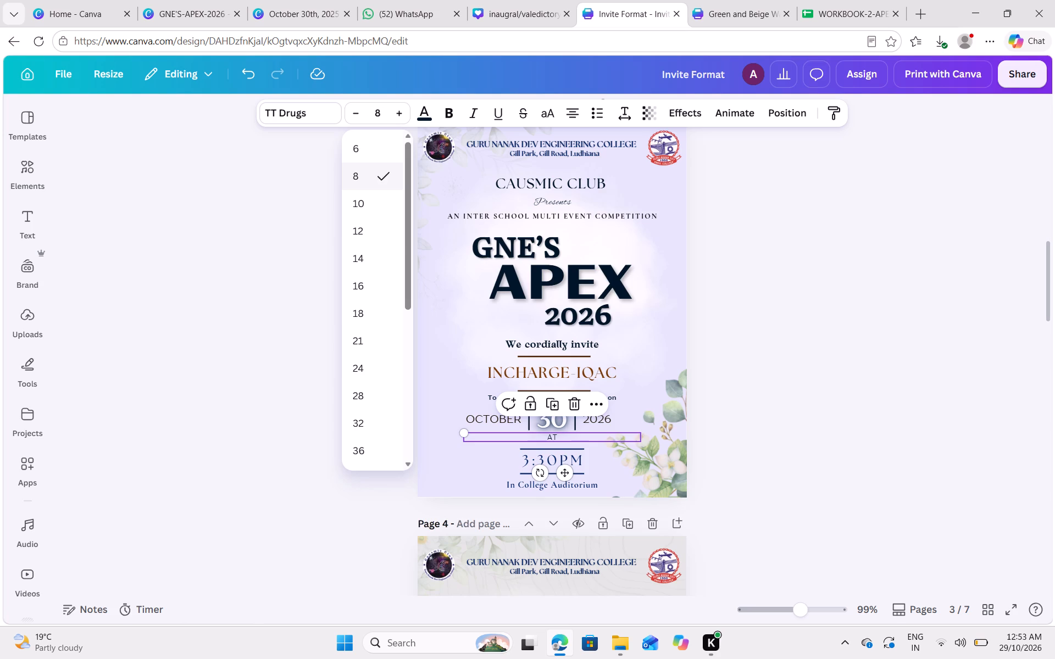
{"action": "left_click", "coordinate": [566, 472]}
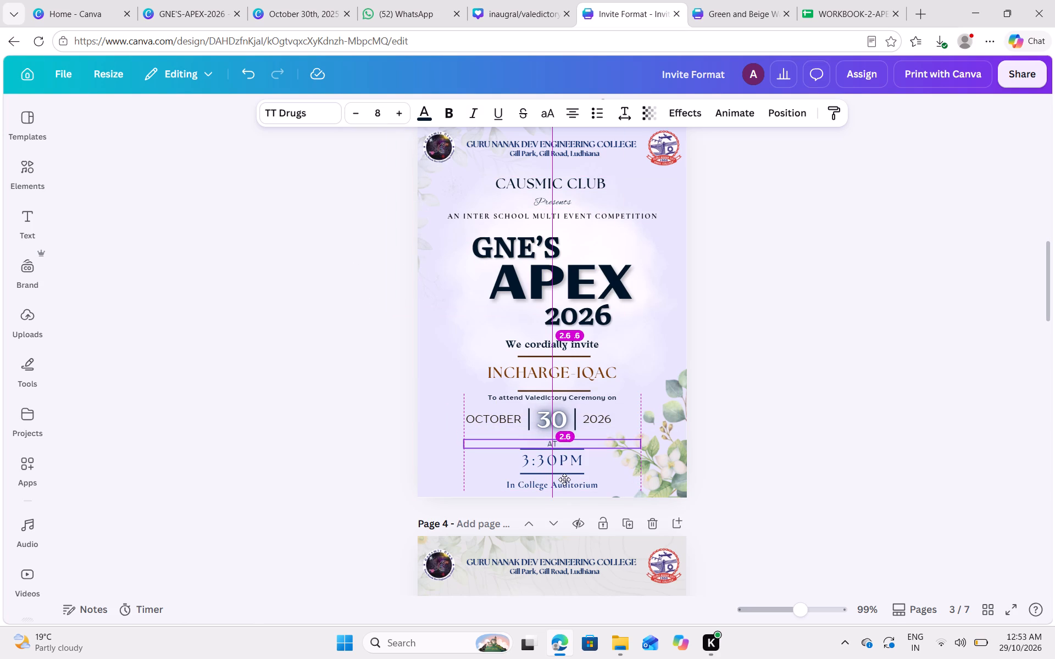
{"action": "left_click", "coordinate": [770, 418]}
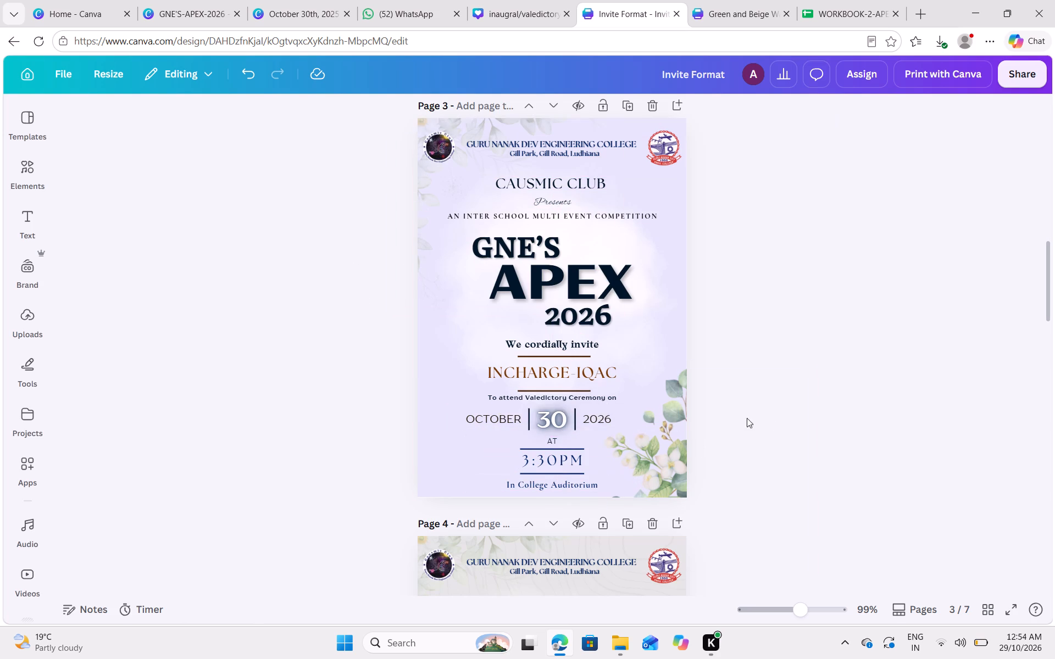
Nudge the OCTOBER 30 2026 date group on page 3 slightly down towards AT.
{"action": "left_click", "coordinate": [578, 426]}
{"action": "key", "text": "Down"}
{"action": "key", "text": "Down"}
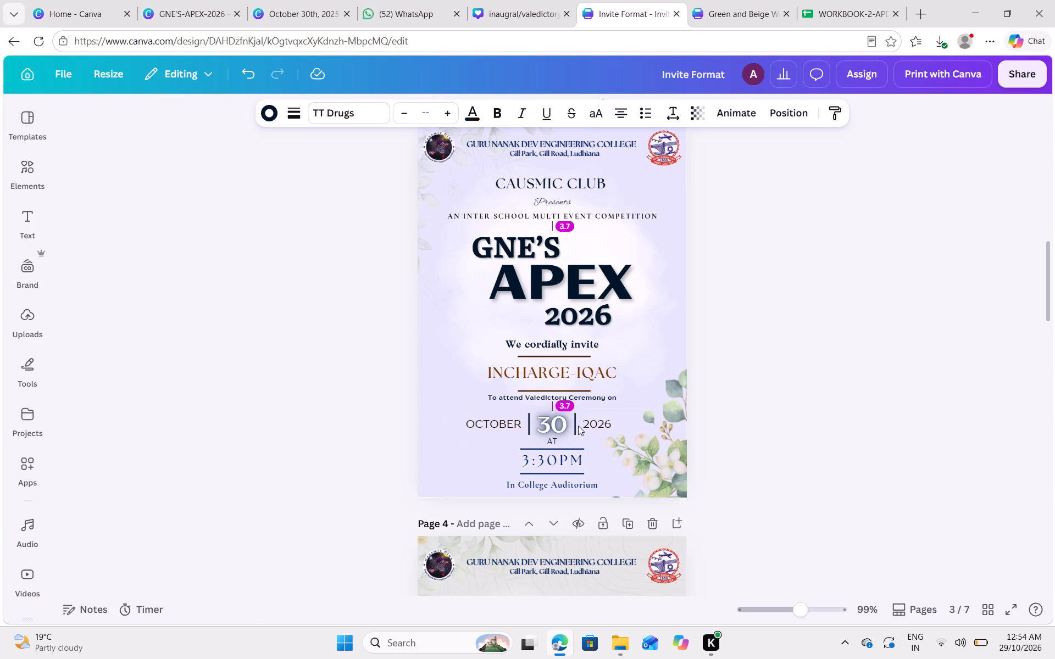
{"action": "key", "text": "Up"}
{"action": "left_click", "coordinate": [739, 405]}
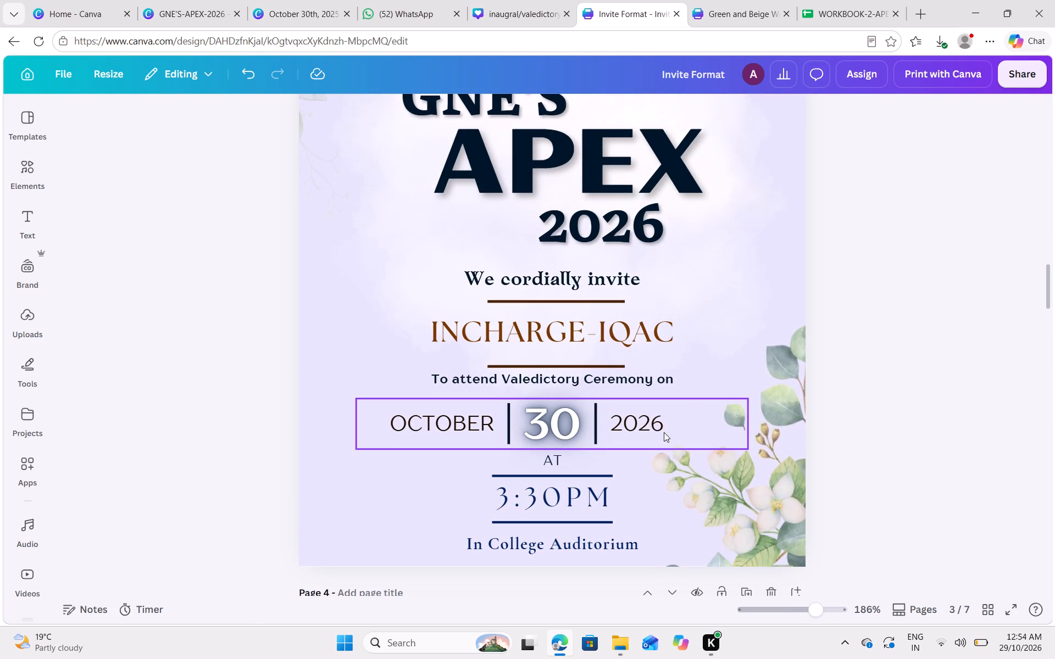
Delete the OCTOBER 30 2026 date group from page 3.
{"action": "left_click", "coordinate": [487, 423]}
{"action": "double_click", "coordinate": [471, 425]}
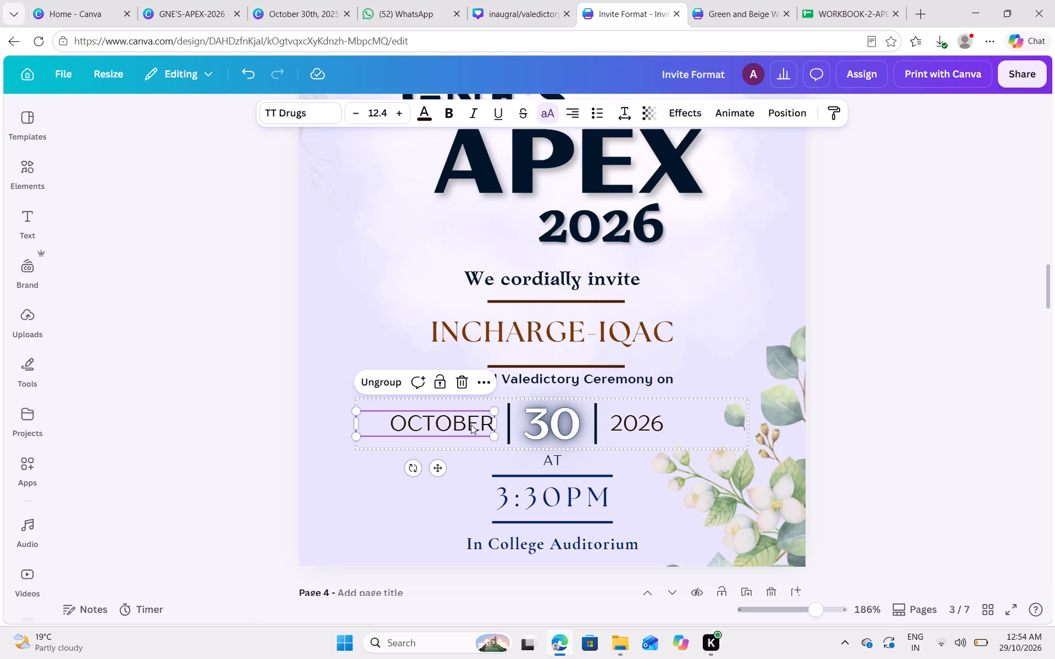
{"action": "left_click", "coordinate": [665, 410]}
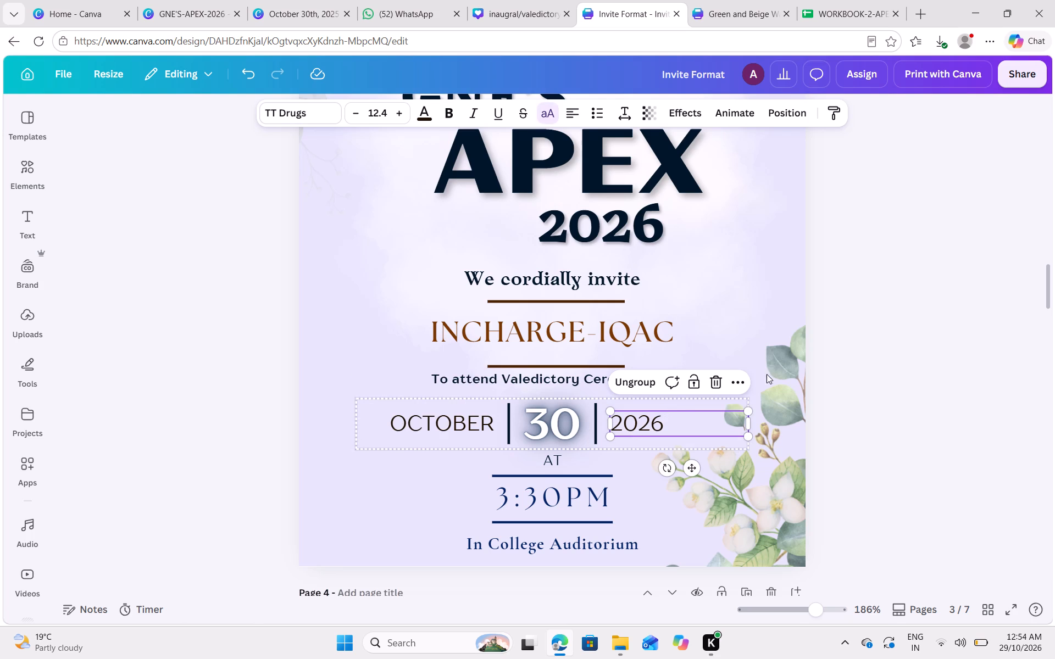
{"action": "left_click", "coordinate": [886, 373]}
{"action": "left_click", "coordinate": [662, 414]}
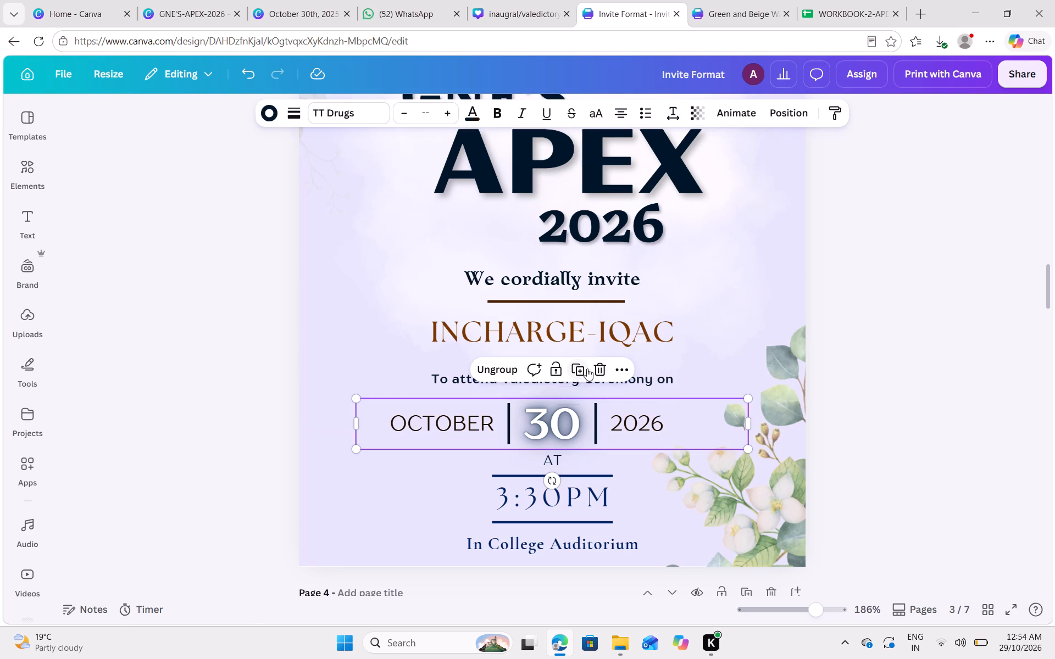
{"action": "left_click", "coordinate": [596, 370]}
Copy the OCTOBER 12 date group with its registration schedule from page 1 and paste it over page 3's INCHARGE-IQAC area.
{"action": "scroll", "coordinate": [596, 370], "scroll_direction": "up", "scroll_amount": 1}
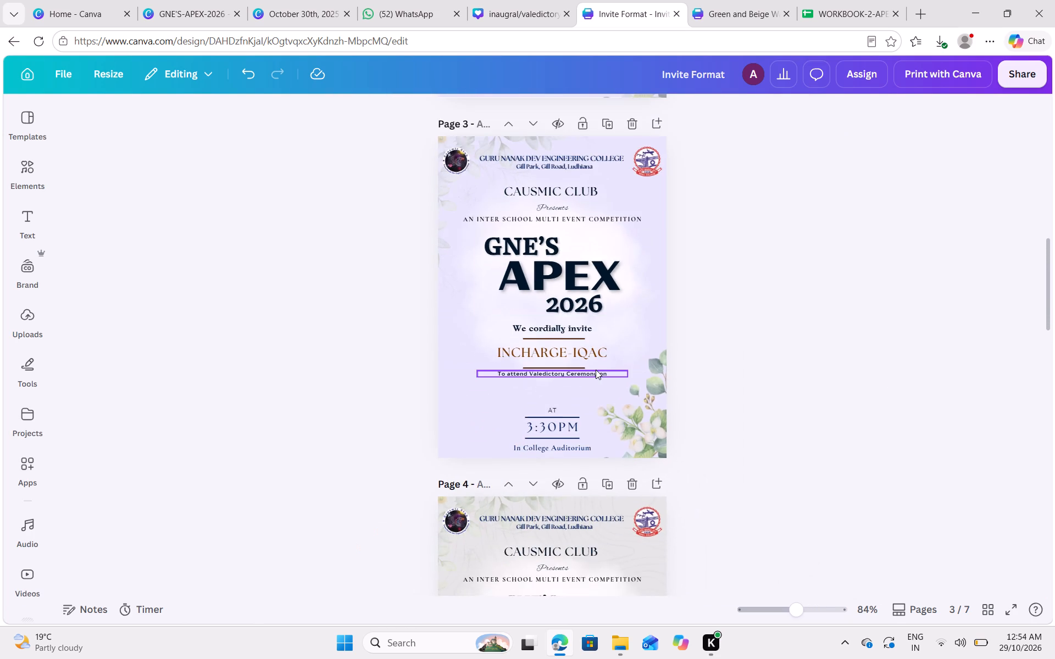
{"action": "scroll", "coordinate": [596, 370], "scroll_direction": "up", "scroll_amount": 2}
{"action": "scroll", "coordinate": [535, 244], "scroll_direction": "up", "scroll_amount": 3}
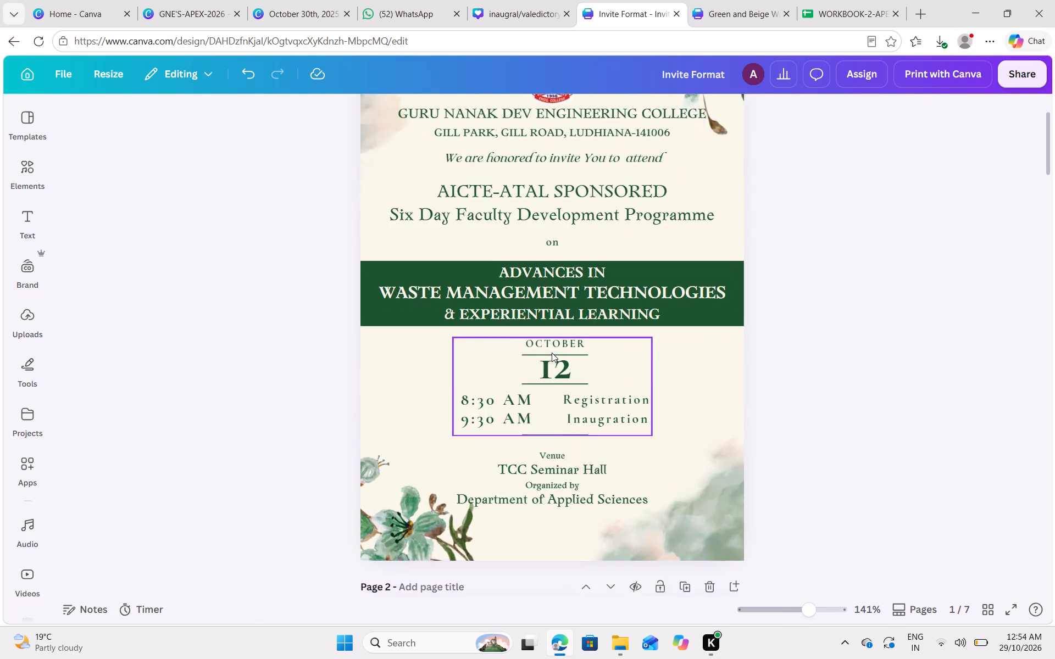
{"action": "left_click", "coordinate": [548, 340]}
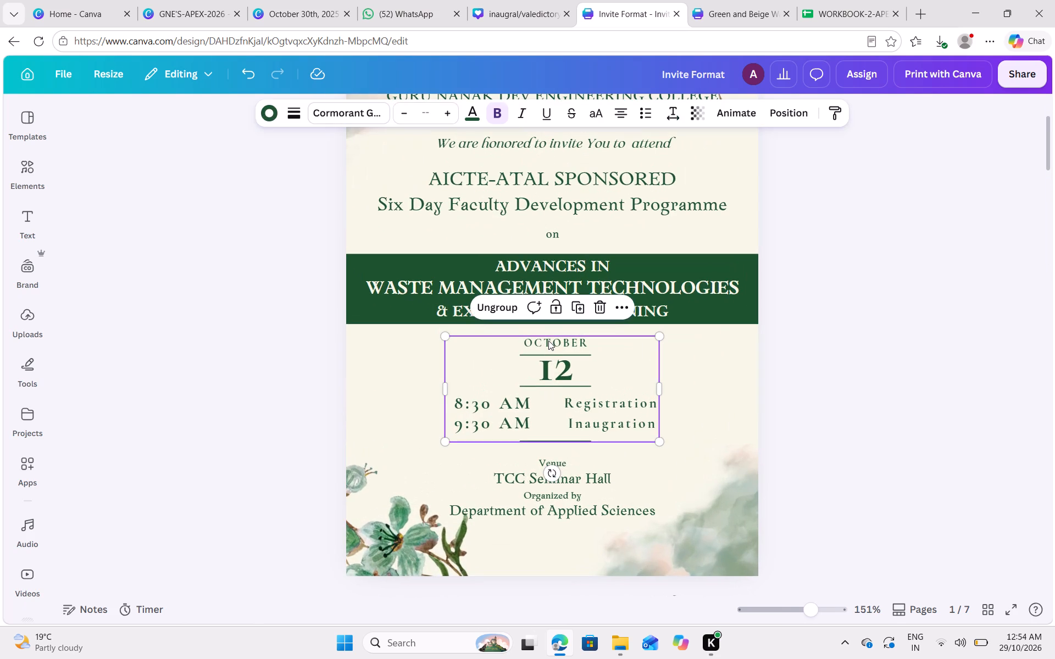
{"action": "key", "text": "ctrl+c"}
{"action": "scroll", "coordinate": [548, 340], "scroll_direction": "down", "scroll_amount": 6}
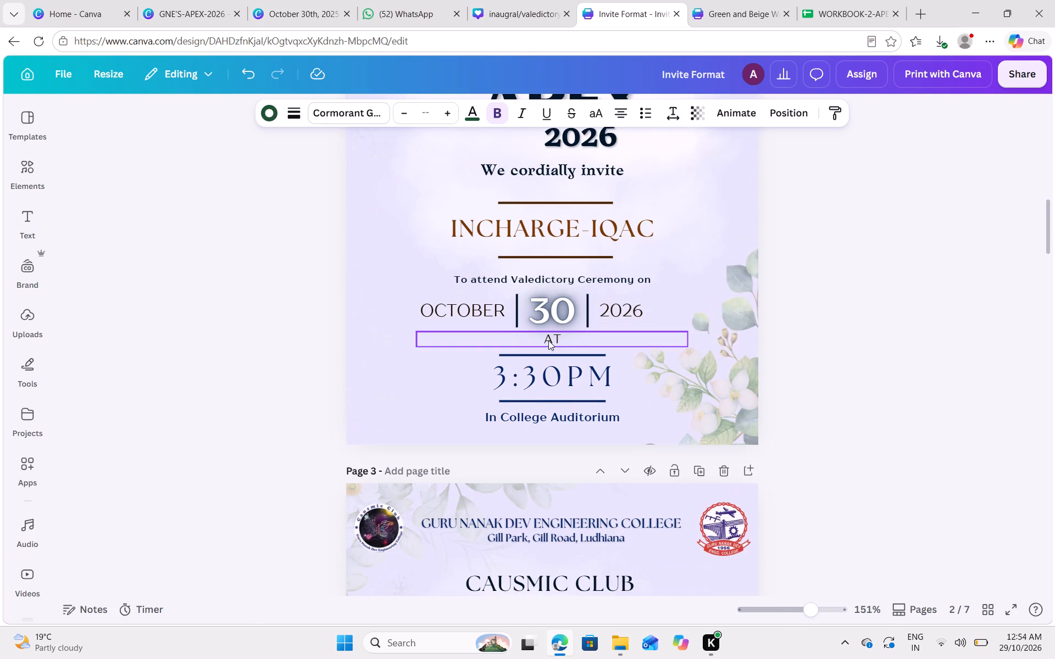
{"action": "scroll", "coordinate": [548, 340], "scroll_direction": "up", "scroll_amount": 1}
{"action": "scroll", "coordinate": [548, 340], "scroll_direction": "down", "scroll_amount": 1}
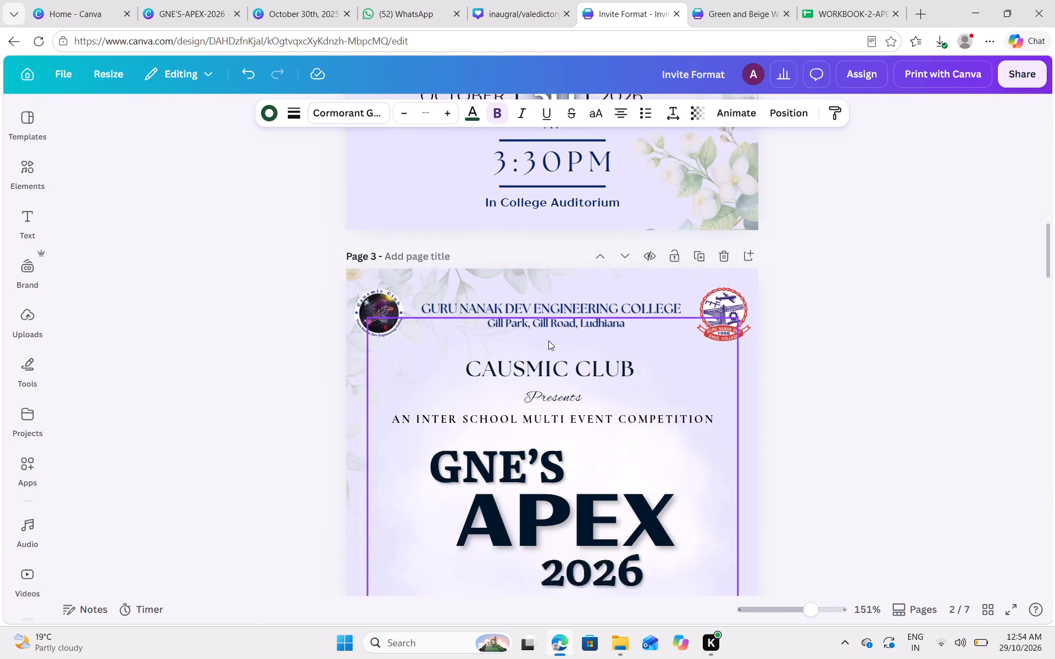
{"action": "scroll", "coordinate": [548, 340], "scroll_direction": "down", "scroll_amount": 3}
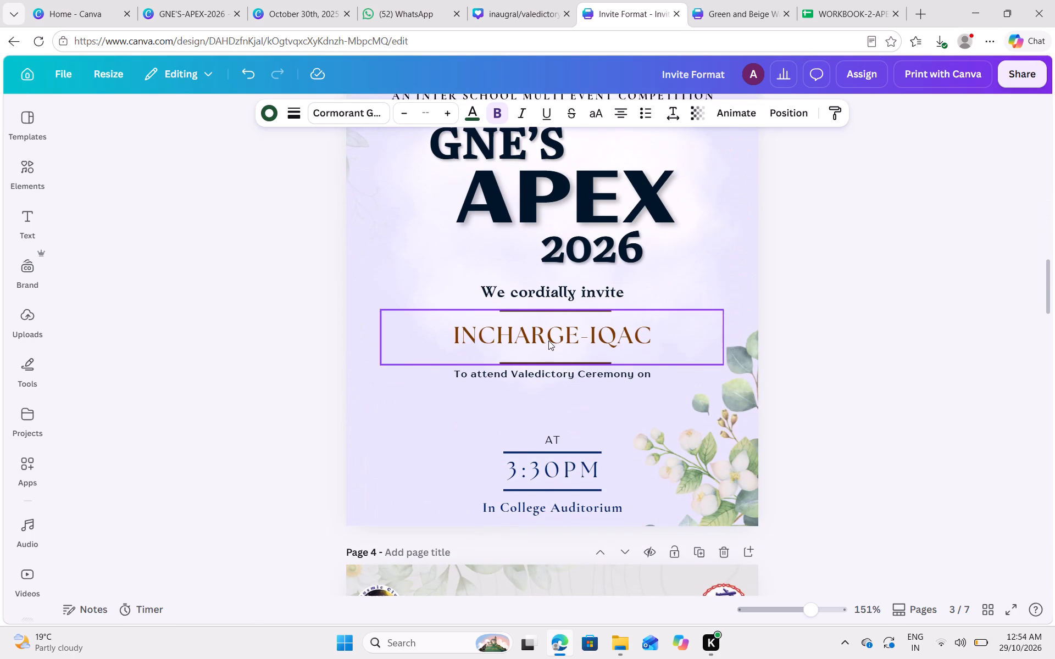
{"action": "key", "text": "ctrl+v"}
{"action": "left_click_drag", "start_coordinate": [578, 346], "coordinate": [577, 465]}
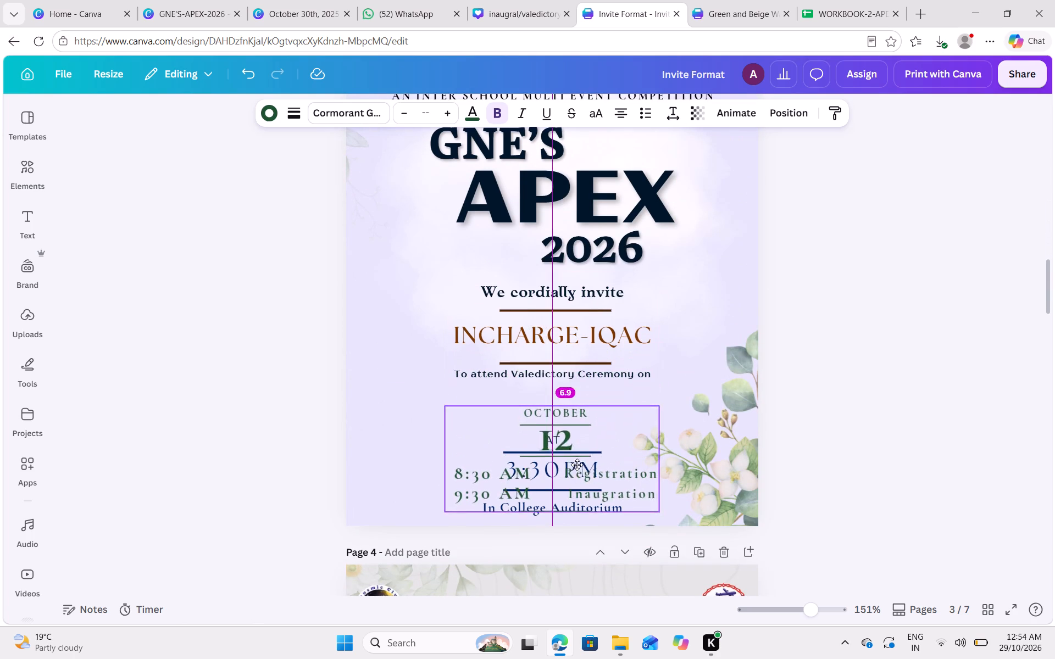
{"action": "left_click_drag", "start_coordinate": [577, 465], "coordinate": [499, 372]}
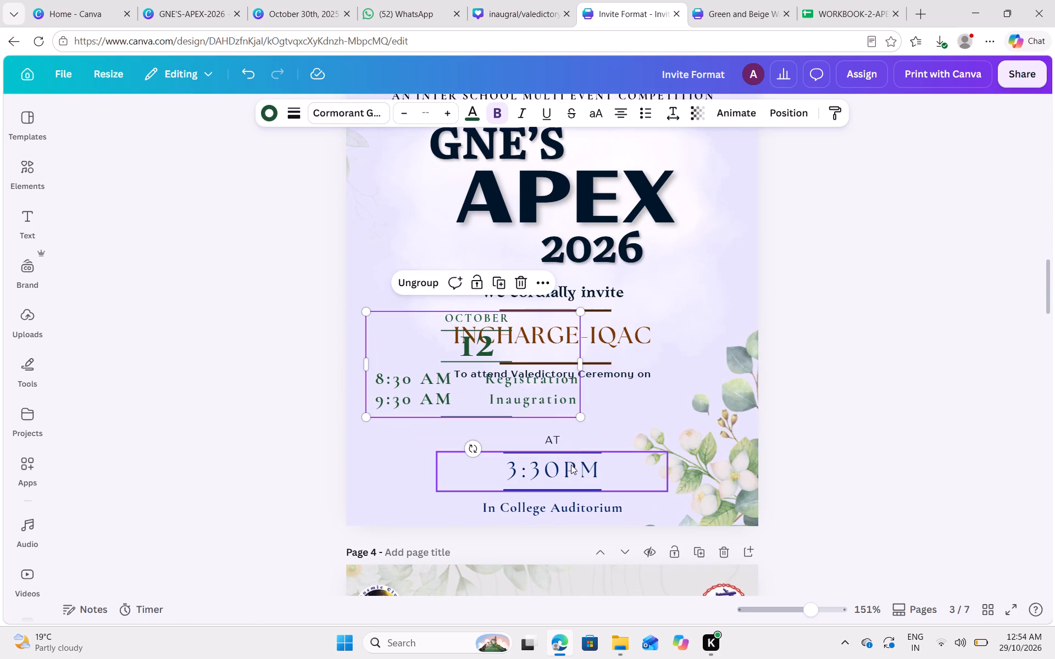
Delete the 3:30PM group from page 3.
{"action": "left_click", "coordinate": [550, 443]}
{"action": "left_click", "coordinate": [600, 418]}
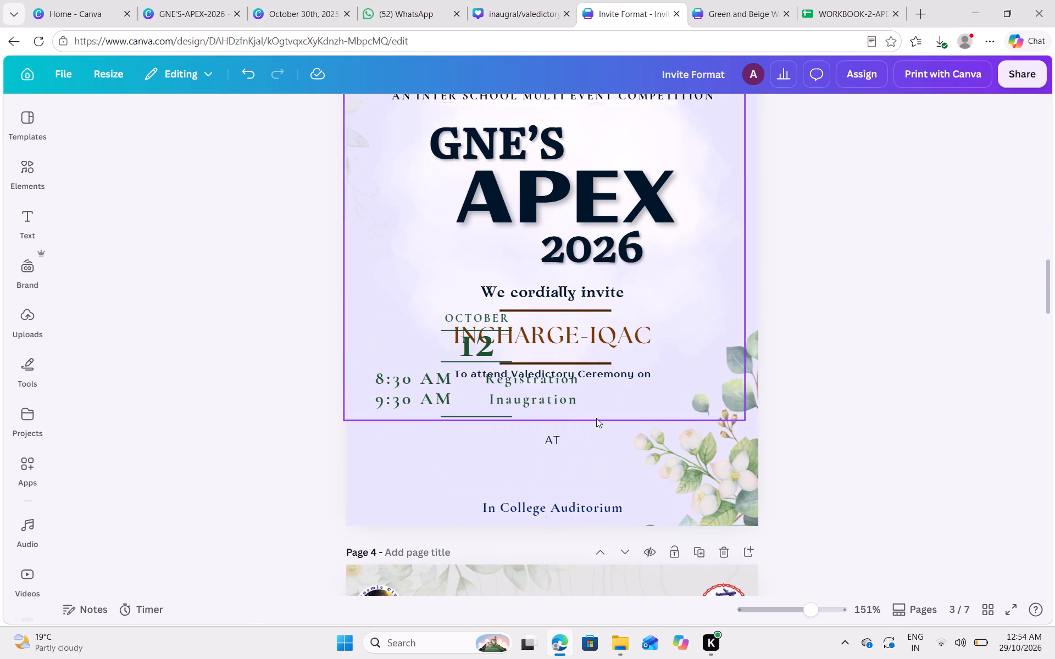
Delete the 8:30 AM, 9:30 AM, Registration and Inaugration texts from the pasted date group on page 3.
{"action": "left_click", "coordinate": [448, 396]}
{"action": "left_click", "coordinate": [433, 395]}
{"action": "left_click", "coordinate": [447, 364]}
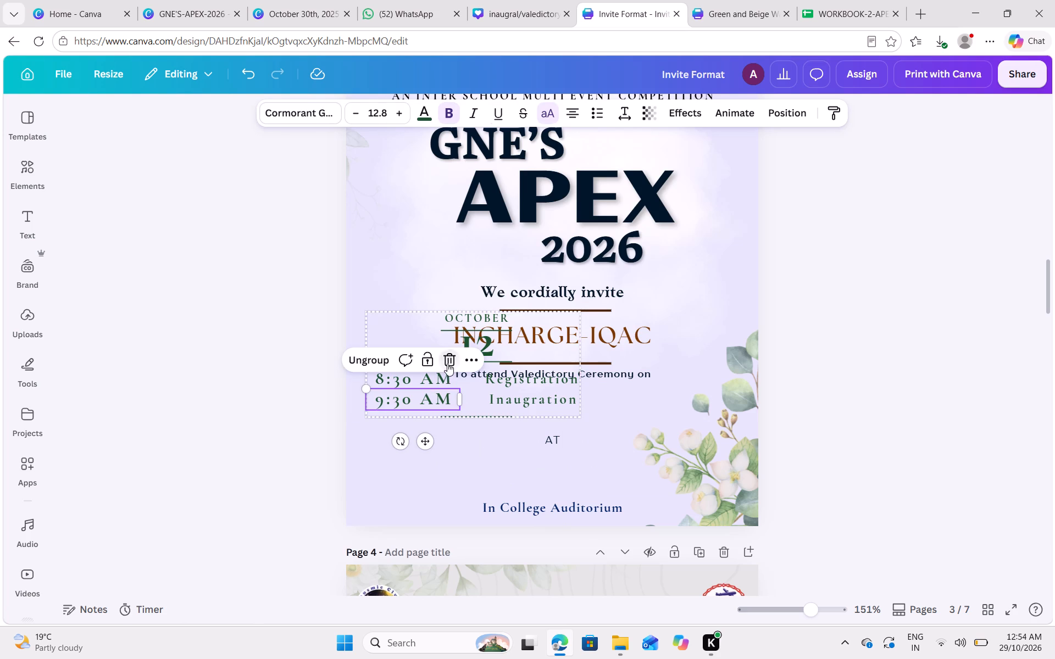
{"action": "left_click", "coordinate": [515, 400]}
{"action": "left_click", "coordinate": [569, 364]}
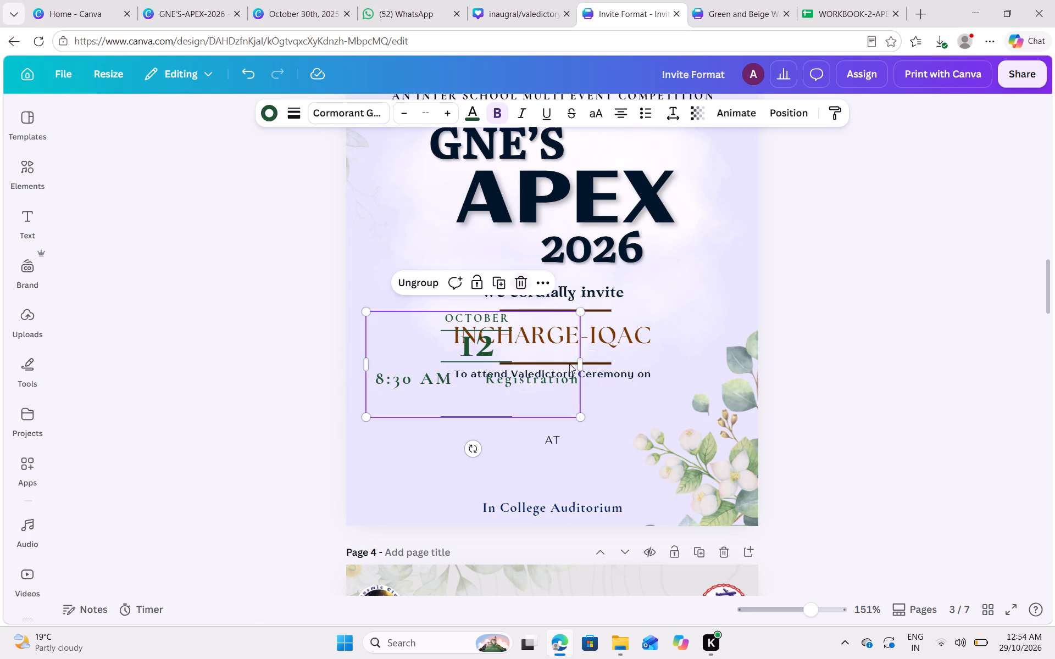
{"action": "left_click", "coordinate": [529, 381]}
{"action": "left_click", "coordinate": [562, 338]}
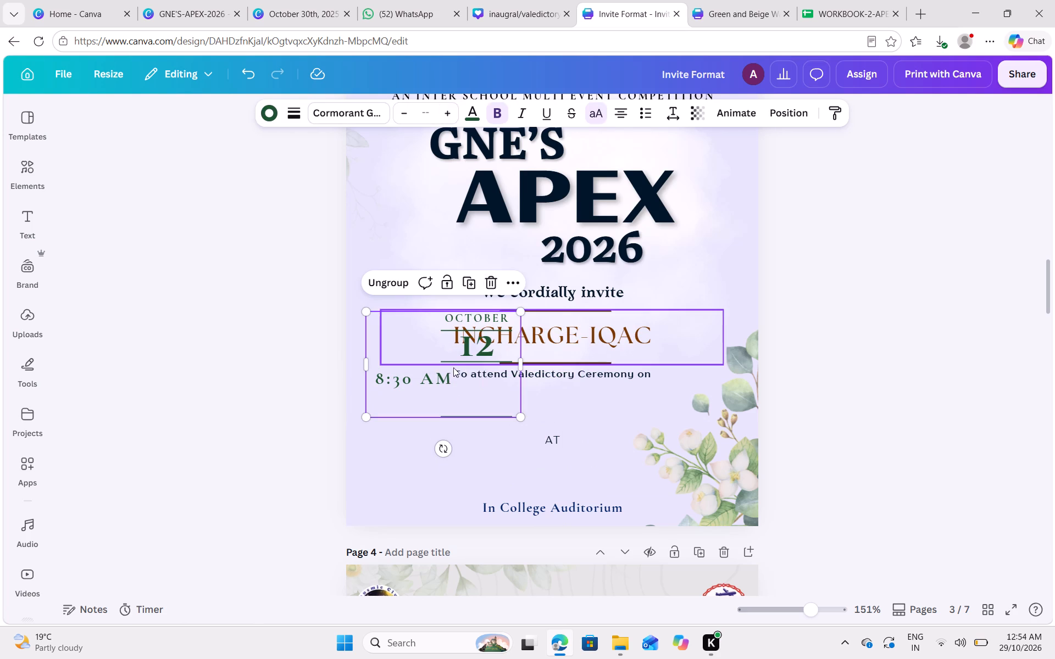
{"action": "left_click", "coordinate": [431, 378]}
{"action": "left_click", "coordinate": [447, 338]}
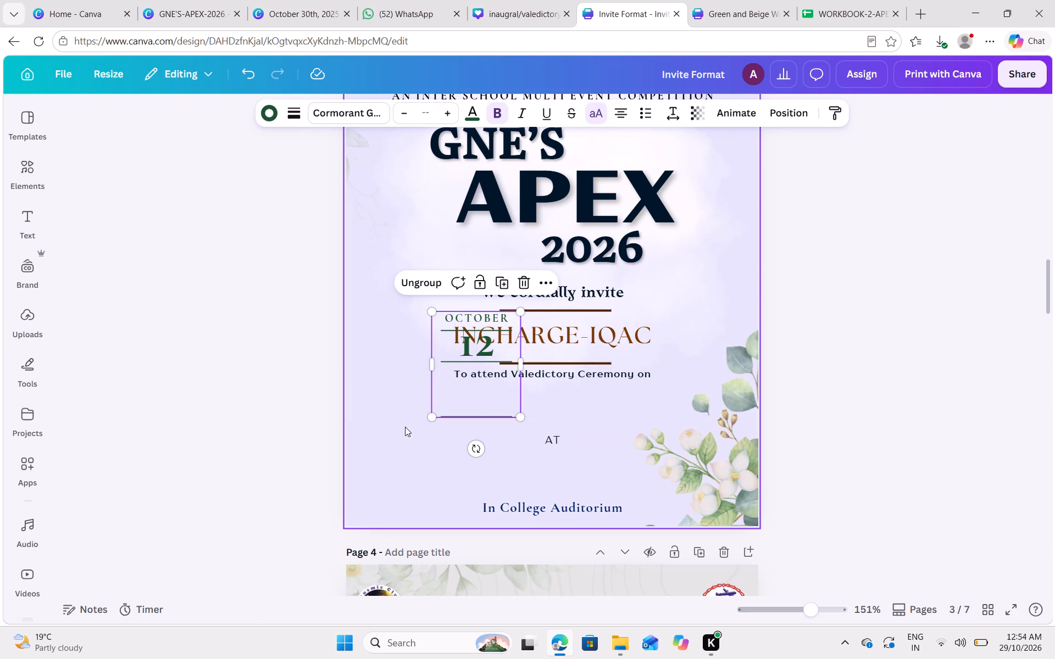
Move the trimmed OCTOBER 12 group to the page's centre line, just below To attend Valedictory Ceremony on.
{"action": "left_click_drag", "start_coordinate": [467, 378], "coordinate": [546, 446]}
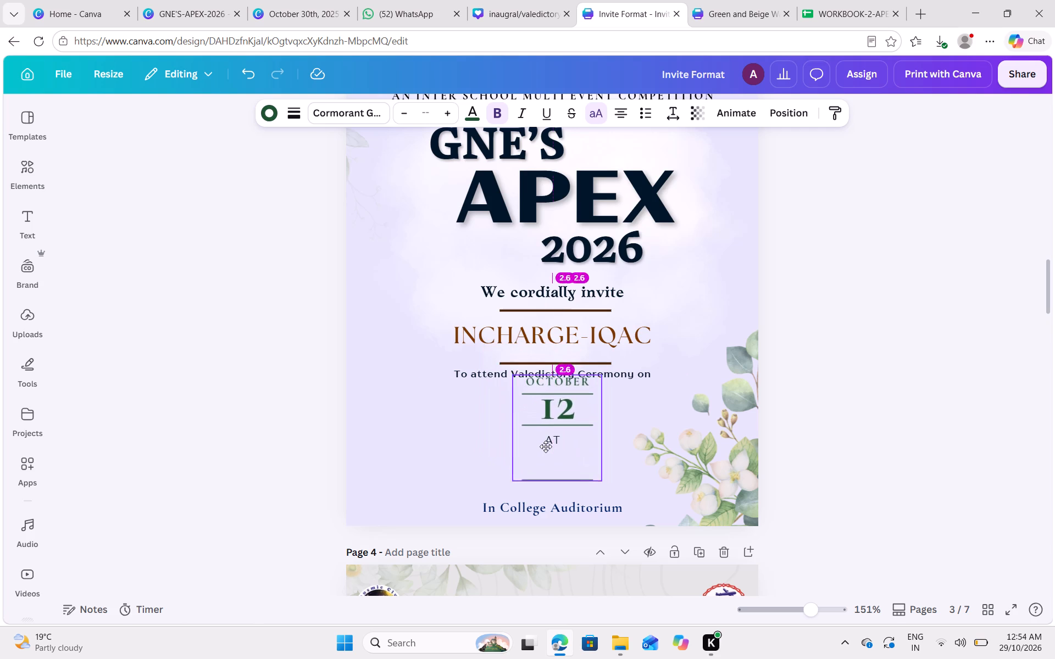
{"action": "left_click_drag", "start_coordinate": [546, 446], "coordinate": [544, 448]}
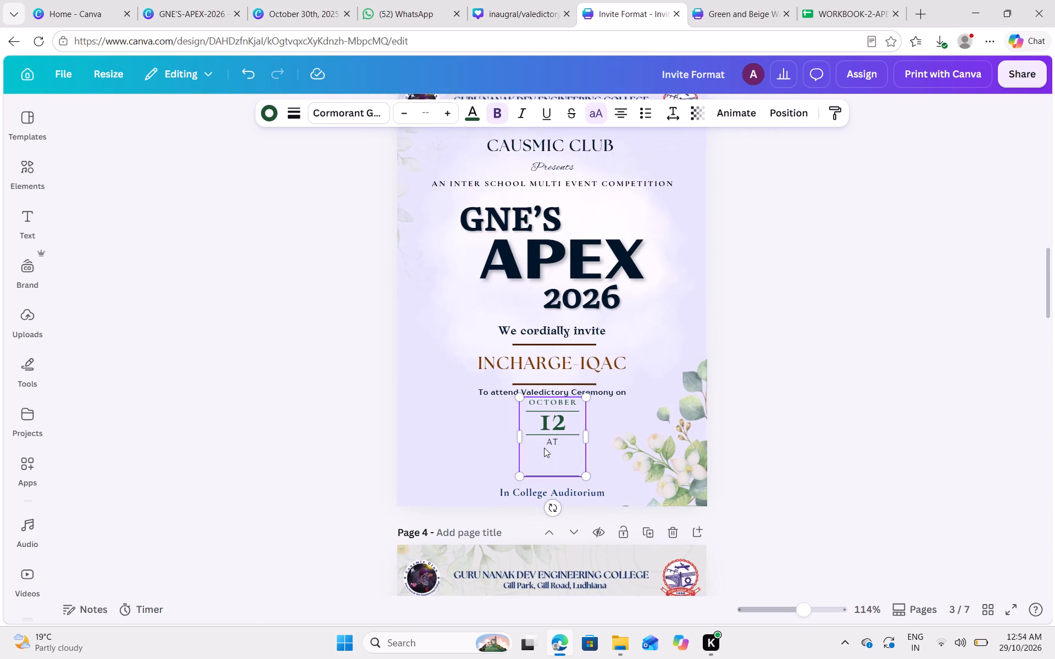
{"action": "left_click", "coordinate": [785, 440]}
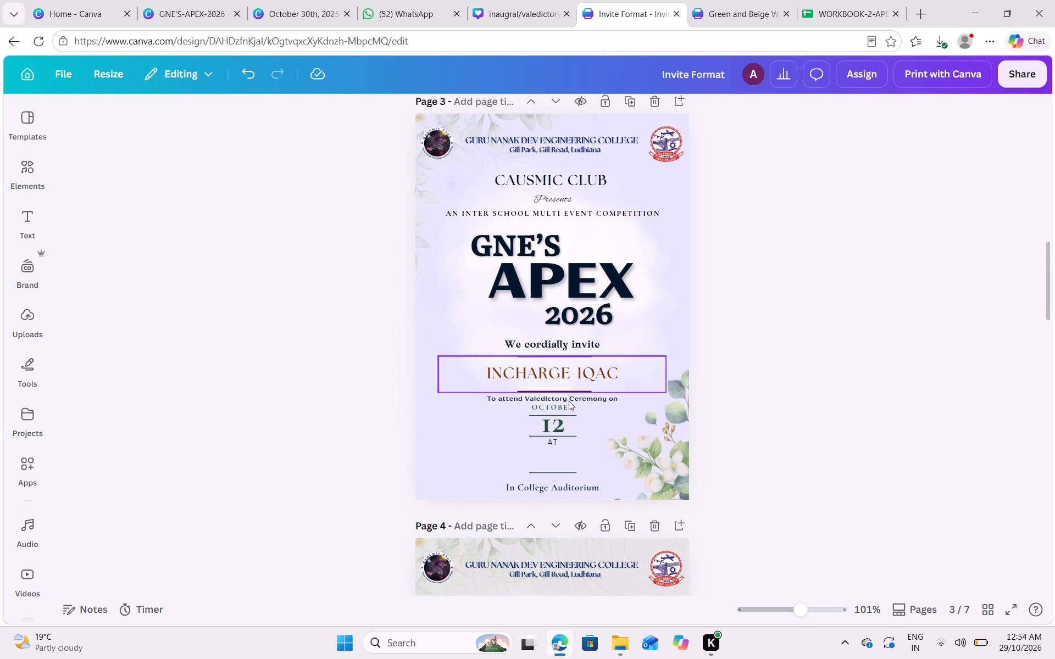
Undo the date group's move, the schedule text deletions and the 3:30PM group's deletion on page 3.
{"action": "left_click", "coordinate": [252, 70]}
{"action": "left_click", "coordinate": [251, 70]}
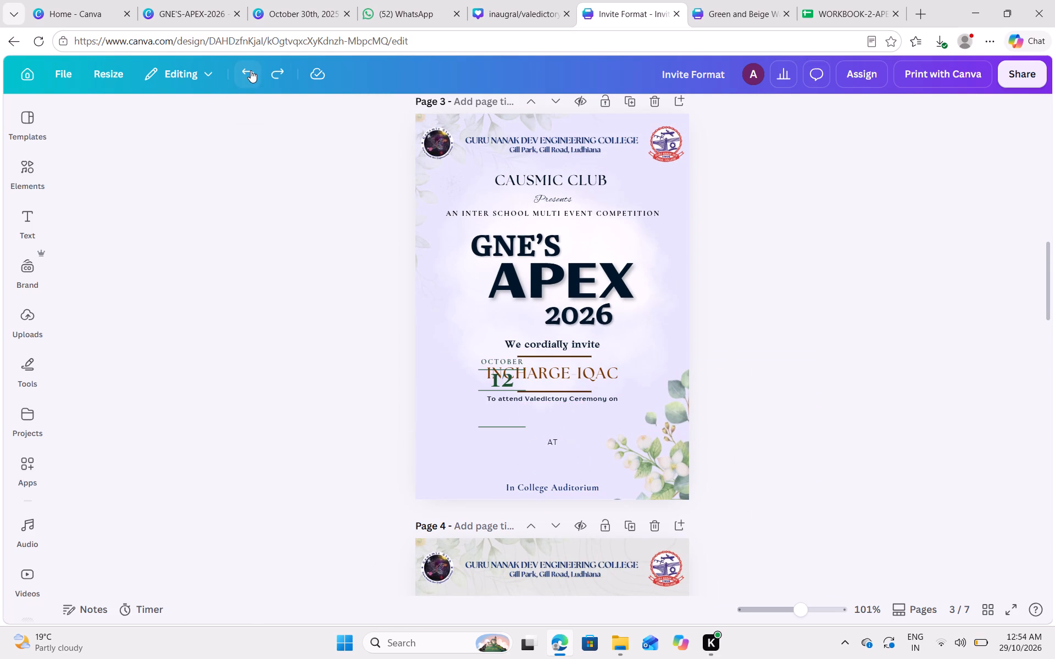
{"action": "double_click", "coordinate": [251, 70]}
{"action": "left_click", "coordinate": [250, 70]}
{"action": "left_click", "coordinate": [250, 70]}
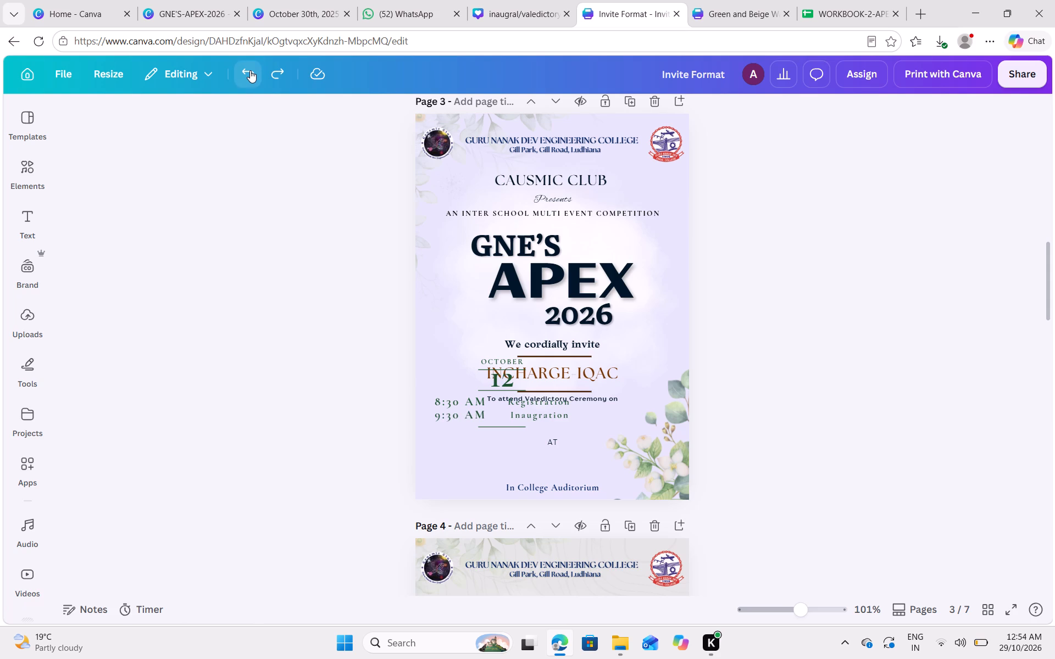
Delete the 9:30 AM, 8:30 AM, Registration and Inaugration texts from page 3's pasted date group, keeping OCTOBER 12.
{"action": "left_click", "coordinate": [474, 416]}
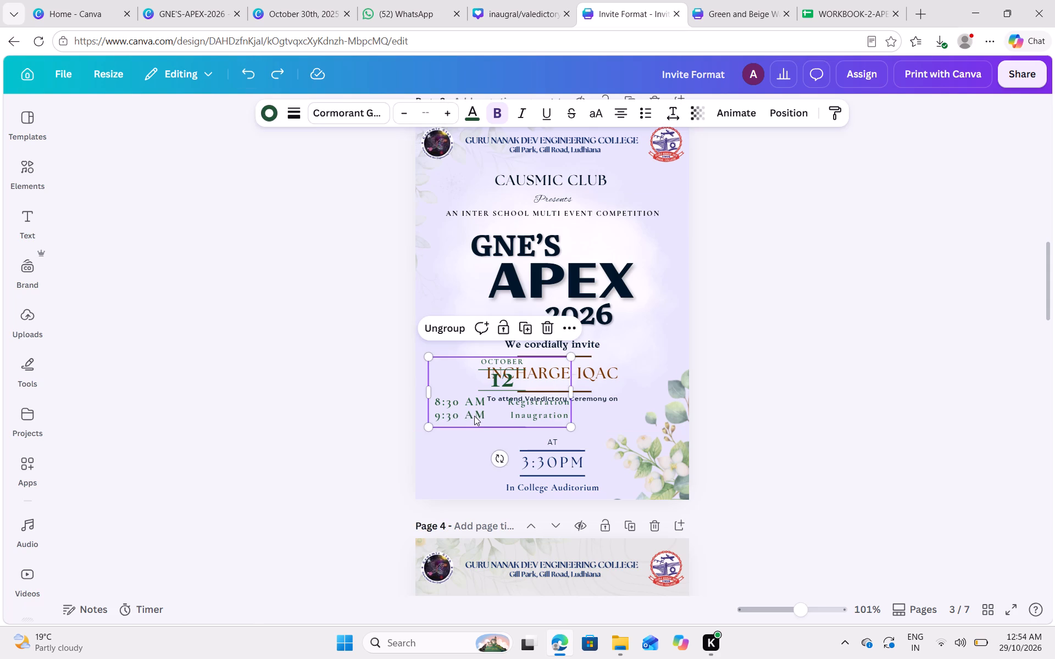
{"action": "left_click", "coordinate": [474, 416]}
{"action": "key", "text": "BackSpace"}
{"action": "left_click", "coordinate": [471, 406]}
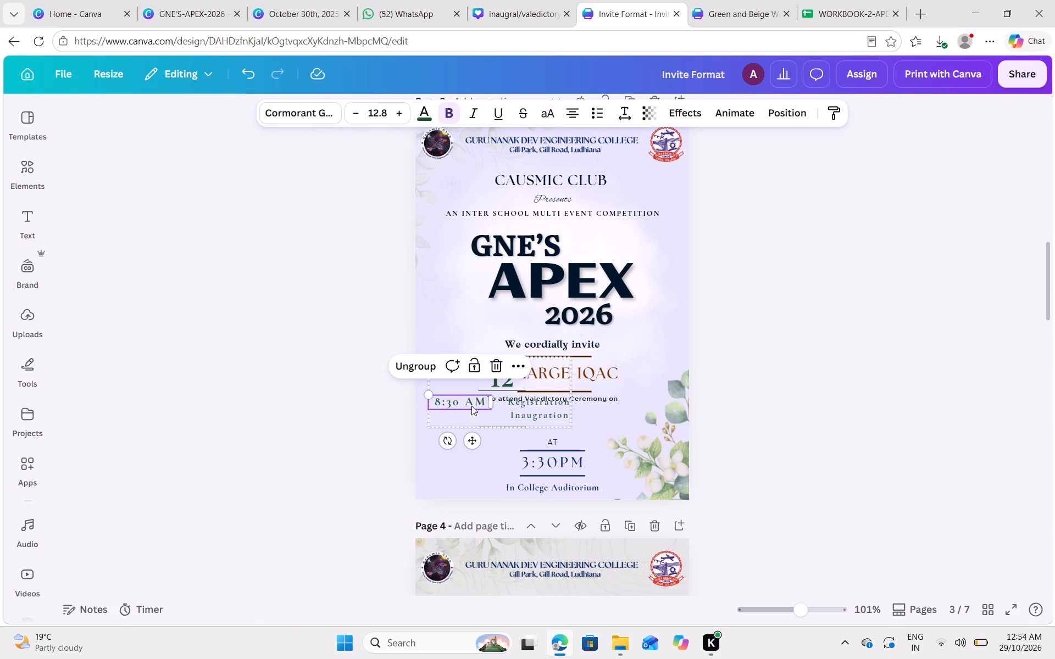
{"action": "key", "text": "BackSpace"}
{"action": "left_click", "coordinate": [537, 401]}
{"action": "key", "text": "BackSpace"}
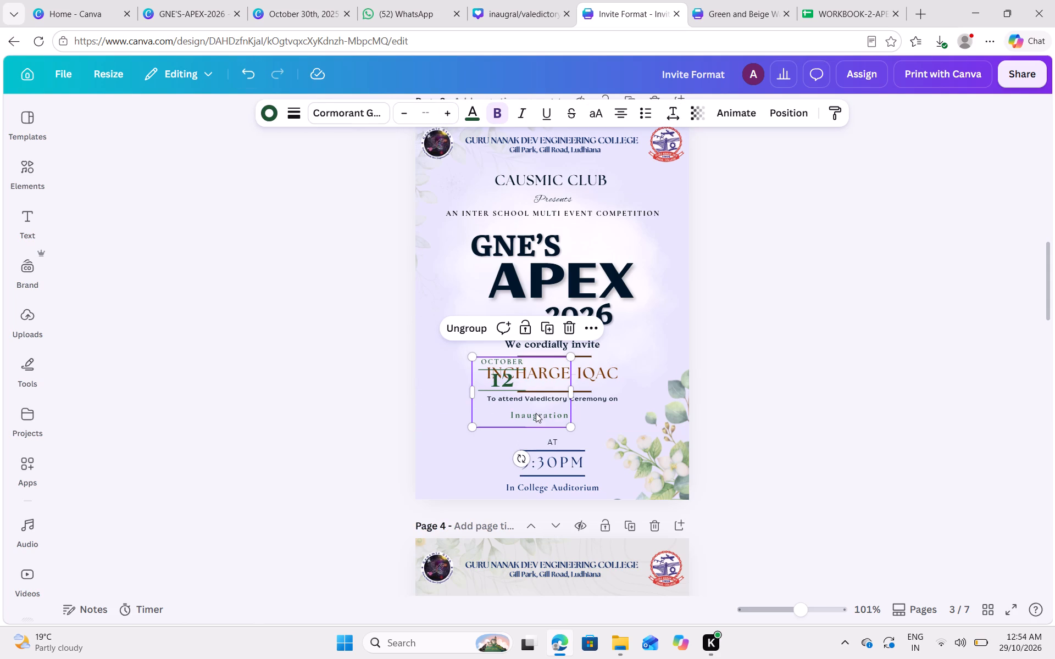
{"action": "left_click", "coordinate": [535, 415]}
{"action": "key", "text": "BackSpace"}
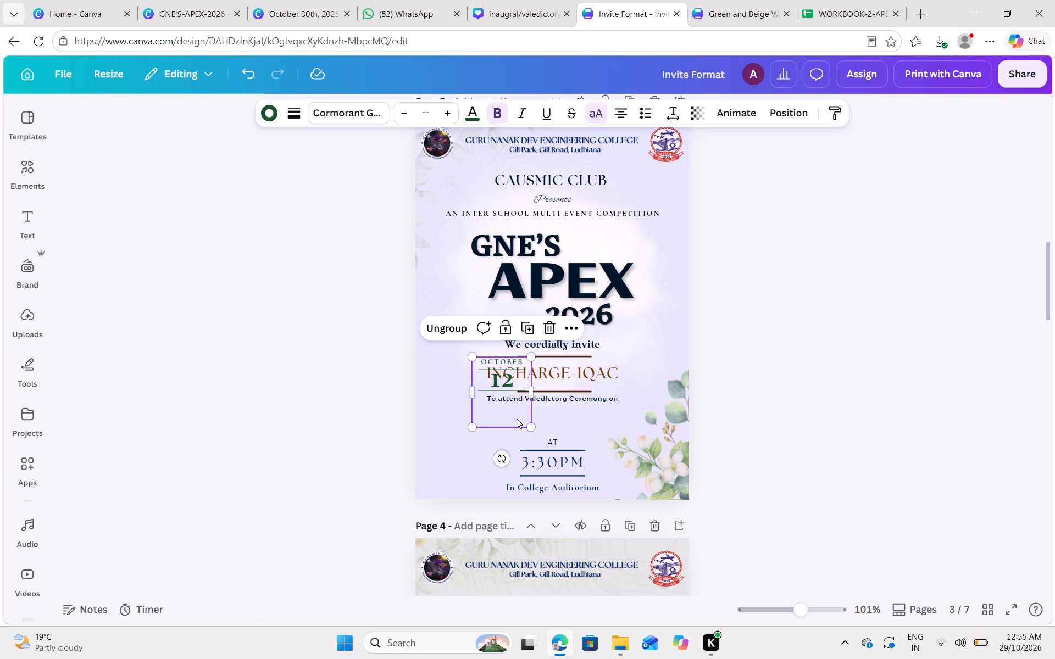
Delete the leftover lowest line from page 3's OCTOBER 12 group, keeping the two lines around 12.
{"action": "left_click", "coordinate": [497, 414]}
{"action": "left_click_drag", "start_coordinate": [504, 405], "coordinate": [495, 432]}
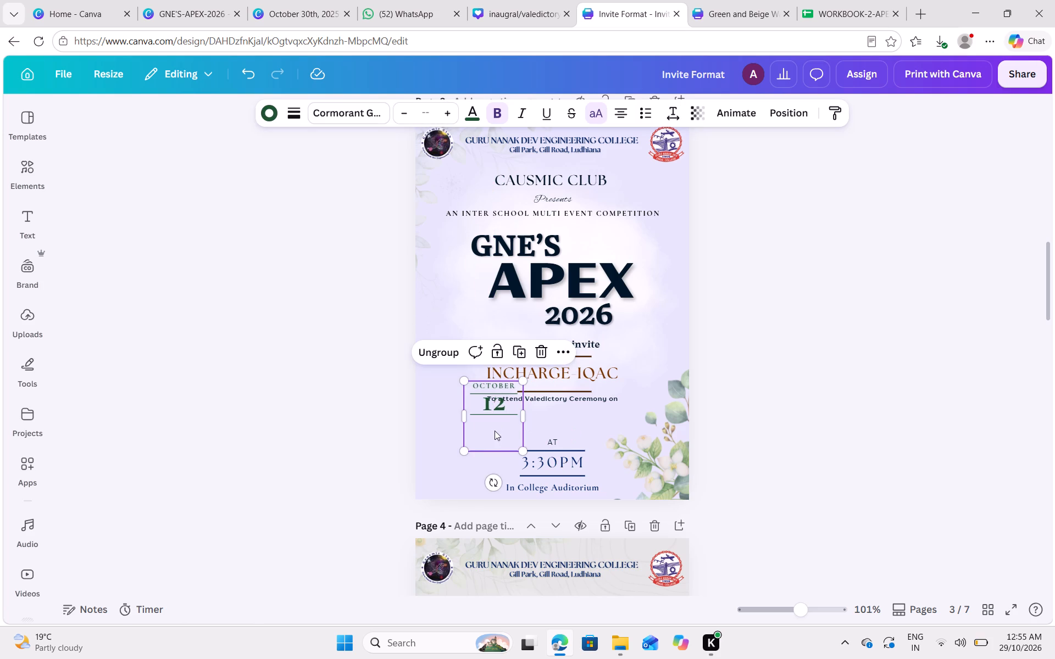
{"action": "left_click", "coordinate": [789, 116]}
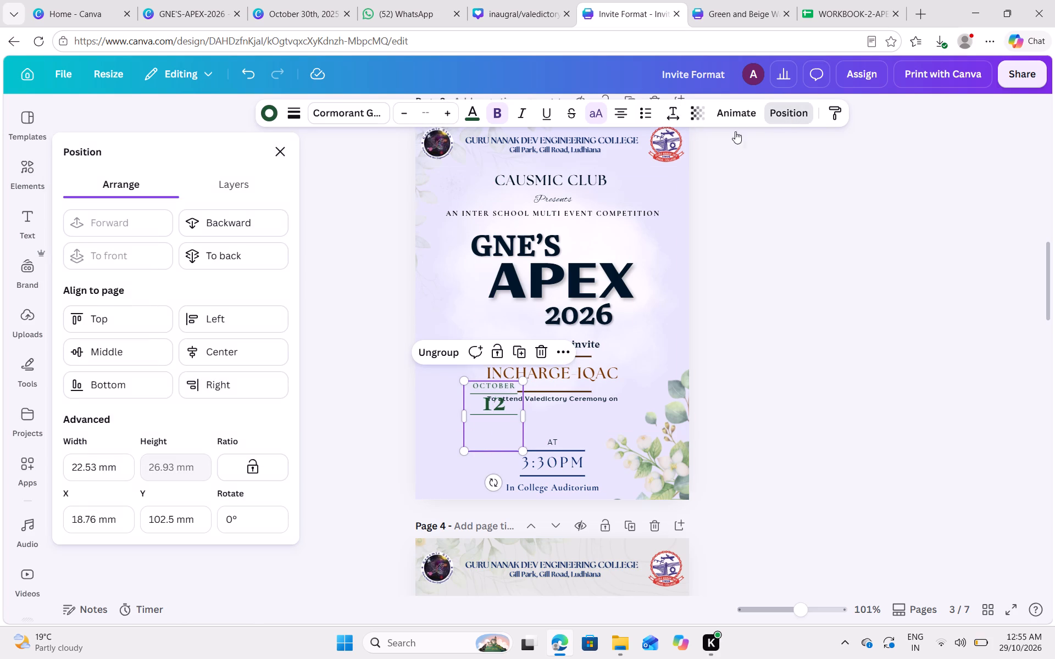
{"action": "left_click", "coordinate": [243, 186]}
{"action": "left_click", "coordinate": [259, 266]}
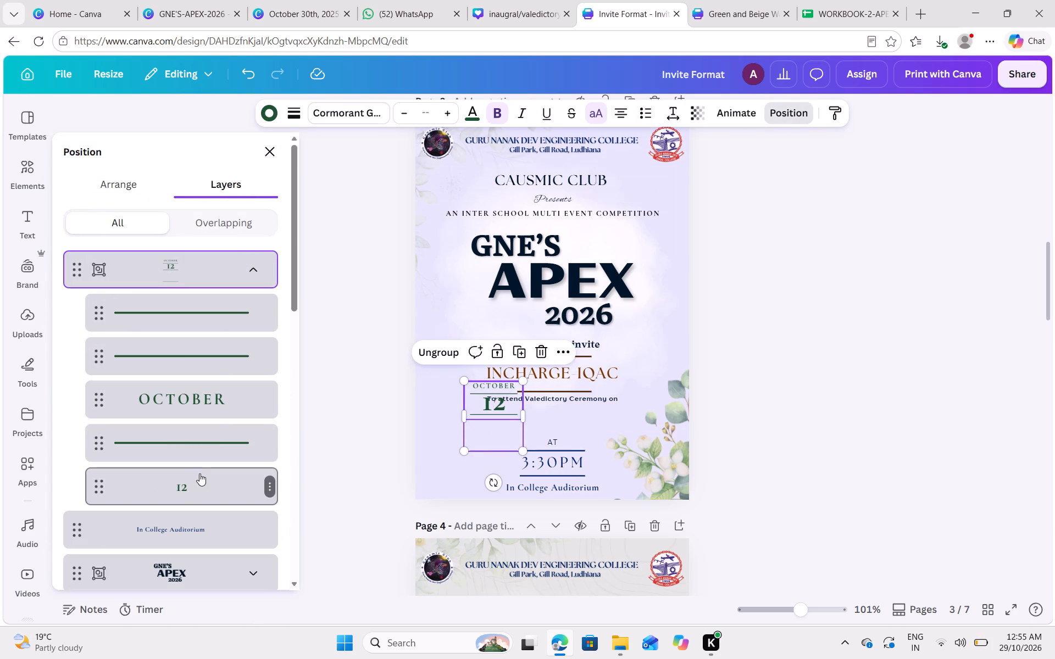
{"action": "left_click", "coordinate": [199, 473]}
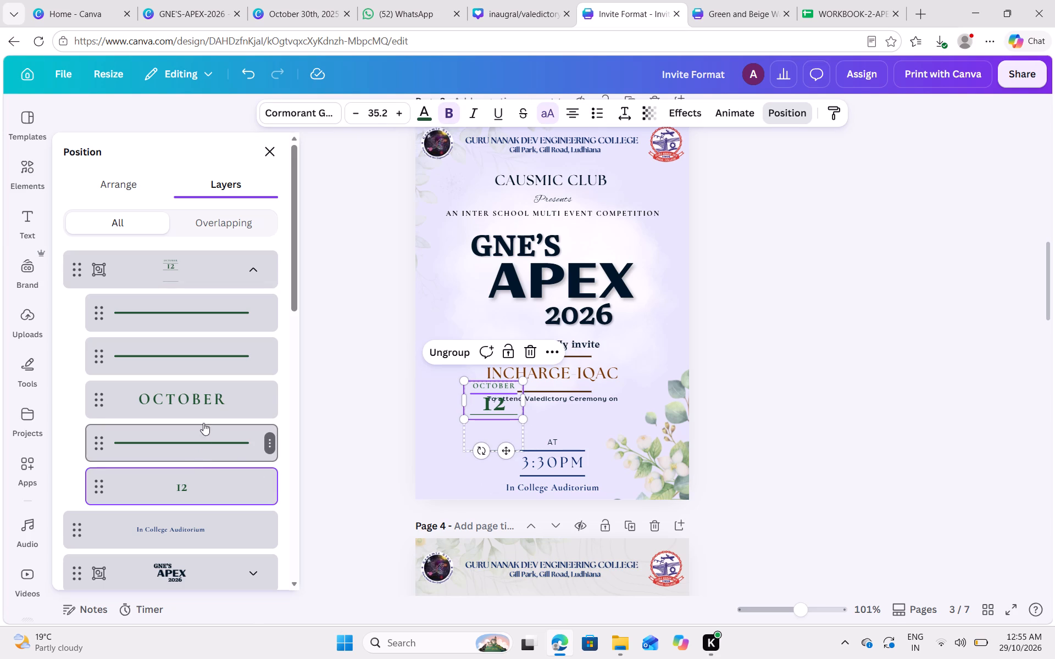
{"action": "left_click", "coordinate": [203, 407]}
{"action": "left_click", "coordinate": [199, 357]}
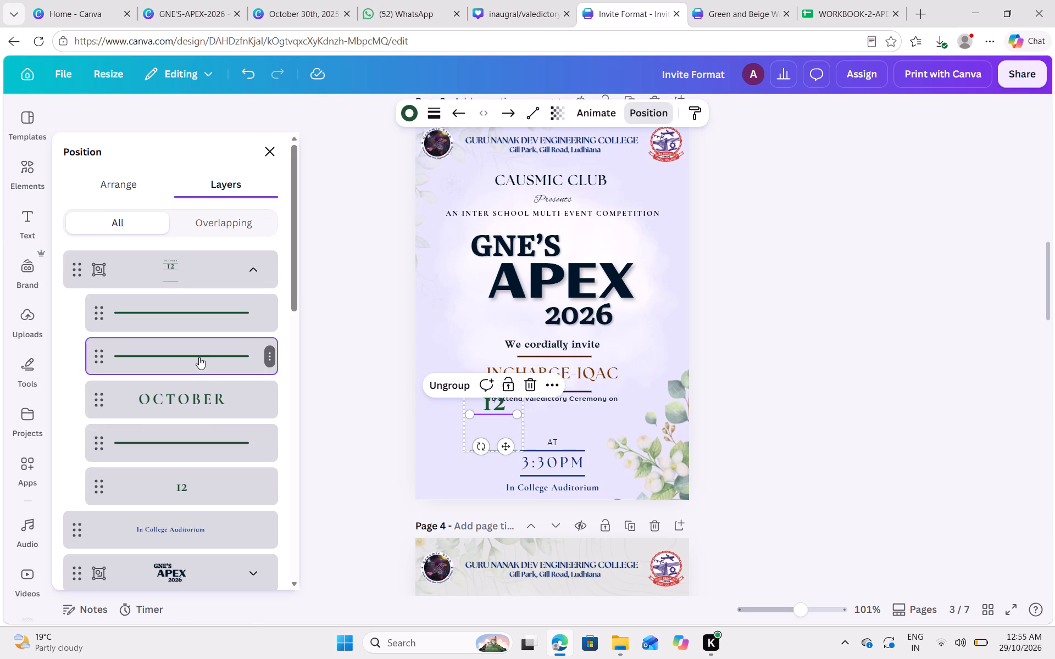
{"action": "left_click", "coordinate": [198, 411]}
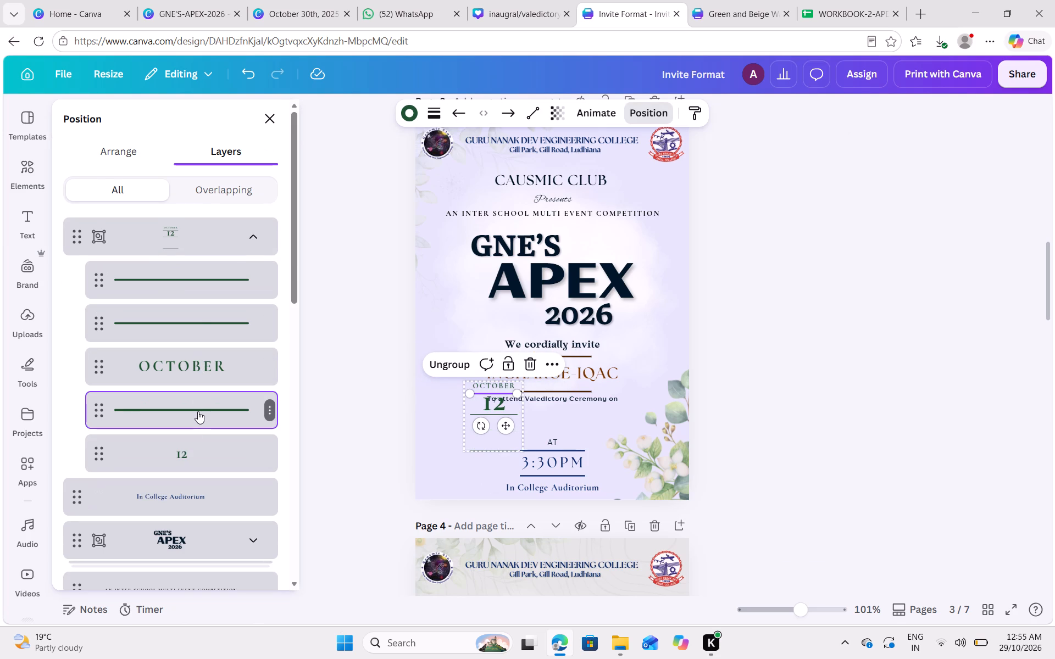
{"action": "left_click", "coordinate": [196, 286]}
{"action": "key", "text": "BackSpace"}
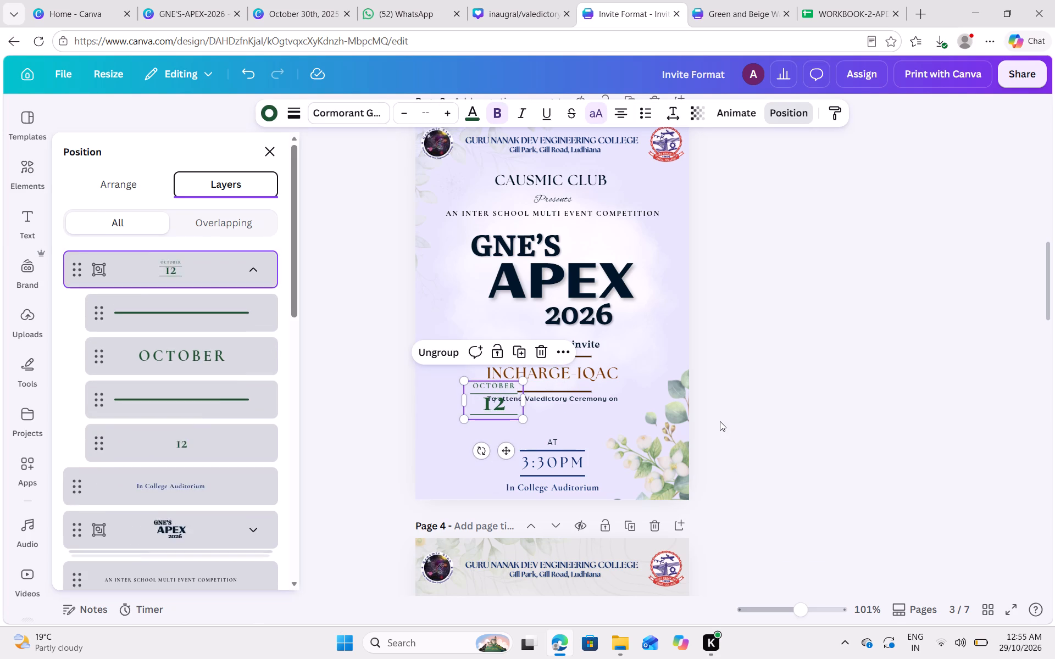
{"action": "left_click", "coordinate": [720, 421]}
{"action": "left_click", "coordinate": [720, 421]}
Move the OCTOBER 12 group to the page's centre line, between To attend Valedictory Ceremony on and AT.
{"action": "left_click_drag", "start_coordinate": [486, 403], "coordinate": [511, 414]}
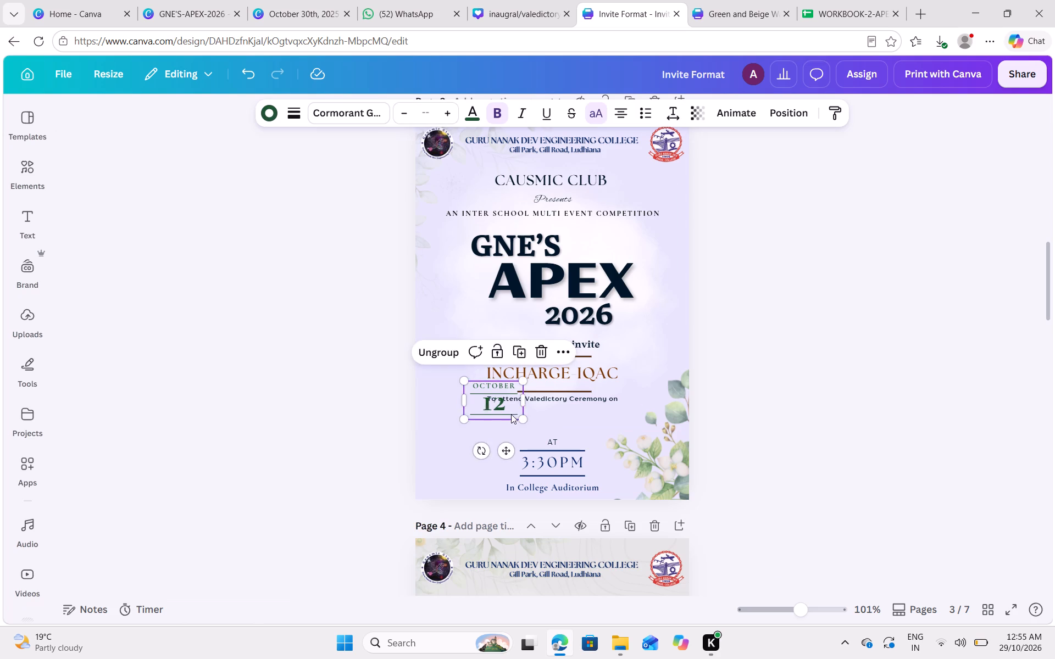
{"action": "left_click_drag", "start_coordinate": [511, 414], "coordinate": [547, 426]}
Recolour the OCTOBER 12 group's text on page 3 to the dark navy already used in the design.
{"action": "scroll", "coordinate": [547, 426], "scroll_direction": "down", "scroll_amount": 1}
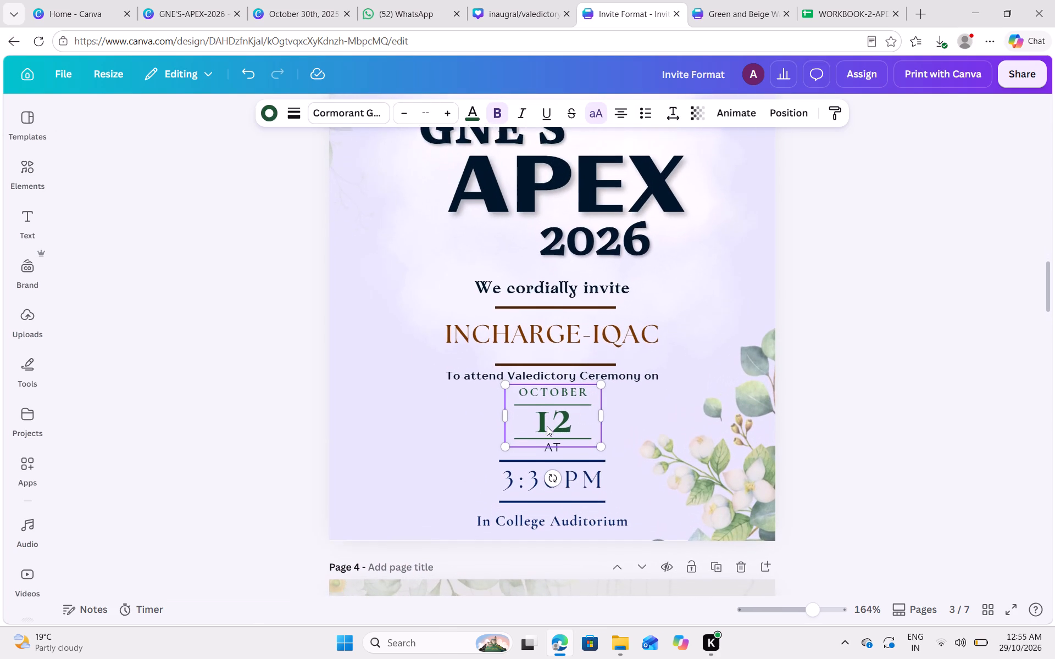
{"action": "scroll", "coordinate": [547, 426], "scroll_direction": "down", "scroll_amount": 1}
{"action": "left_click", "coordinate": [858, 376]}
{"action": "left_click", "coordinate": [546, 405]}
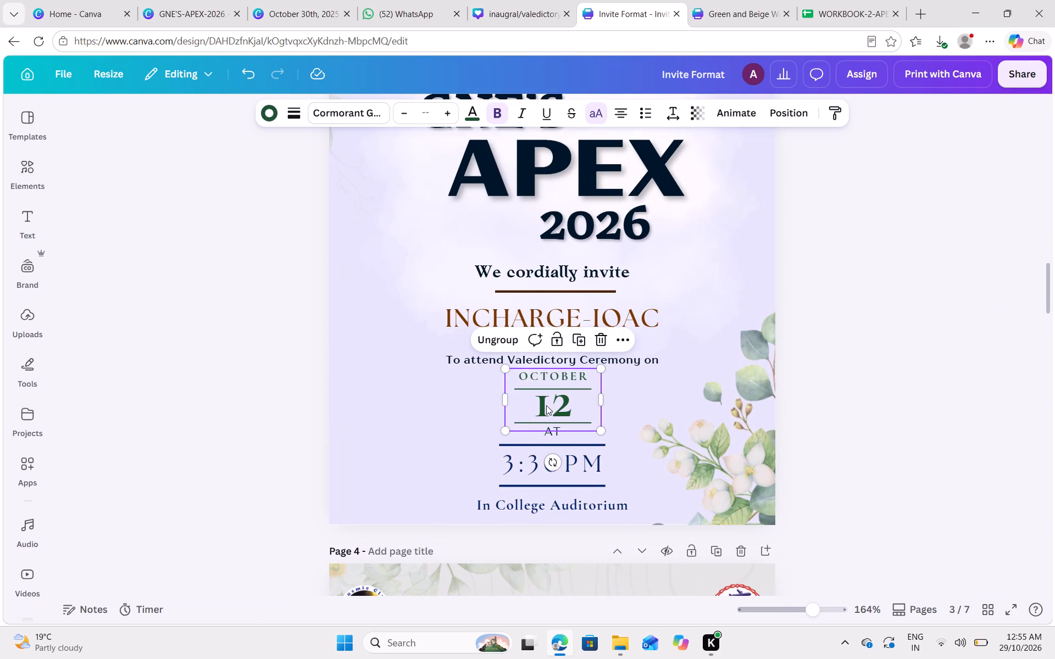
{"action": "left_click", "coordinate": [471, 116]}
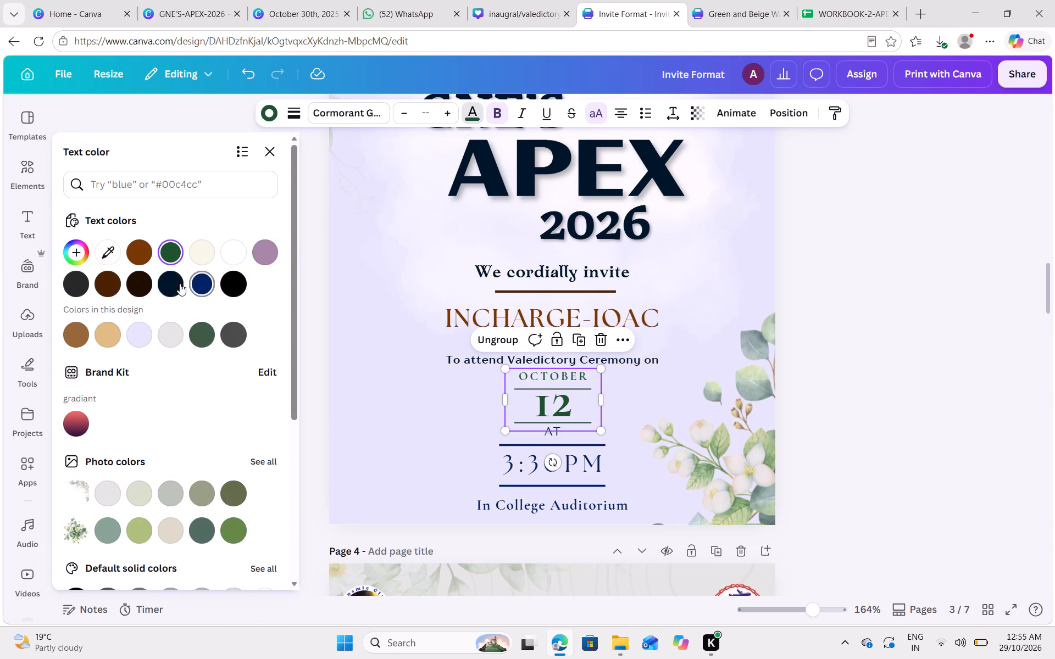
{"action": "left_click", "coordinate": [171, 283]}
{"action": "left_click", "coordinate": [824, 304]}
{"action": "left_click", "coordinate": [826, 306]}
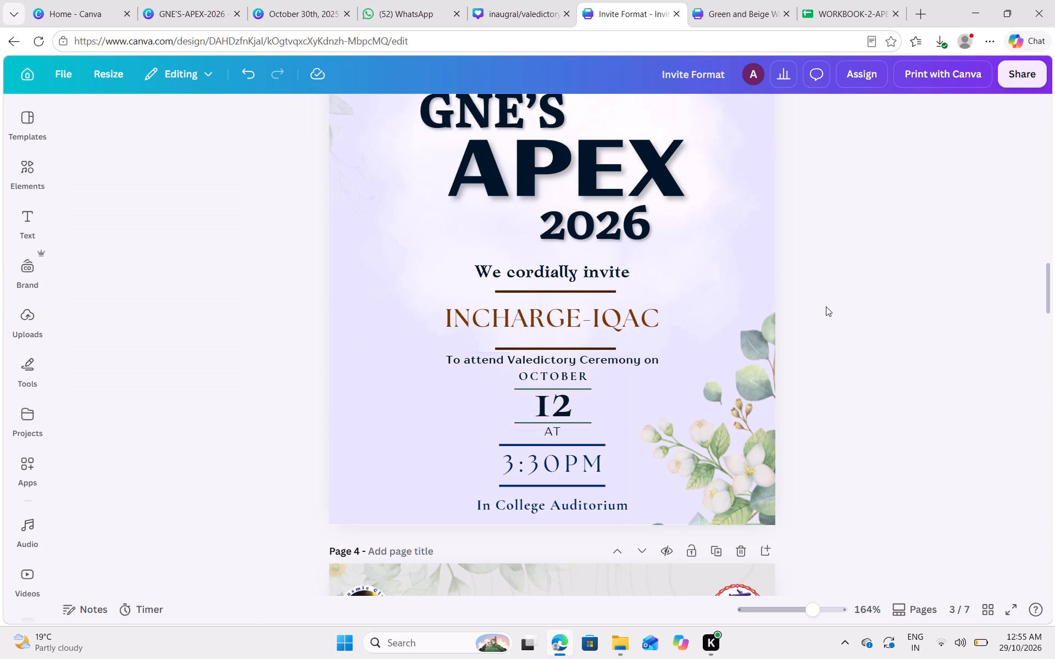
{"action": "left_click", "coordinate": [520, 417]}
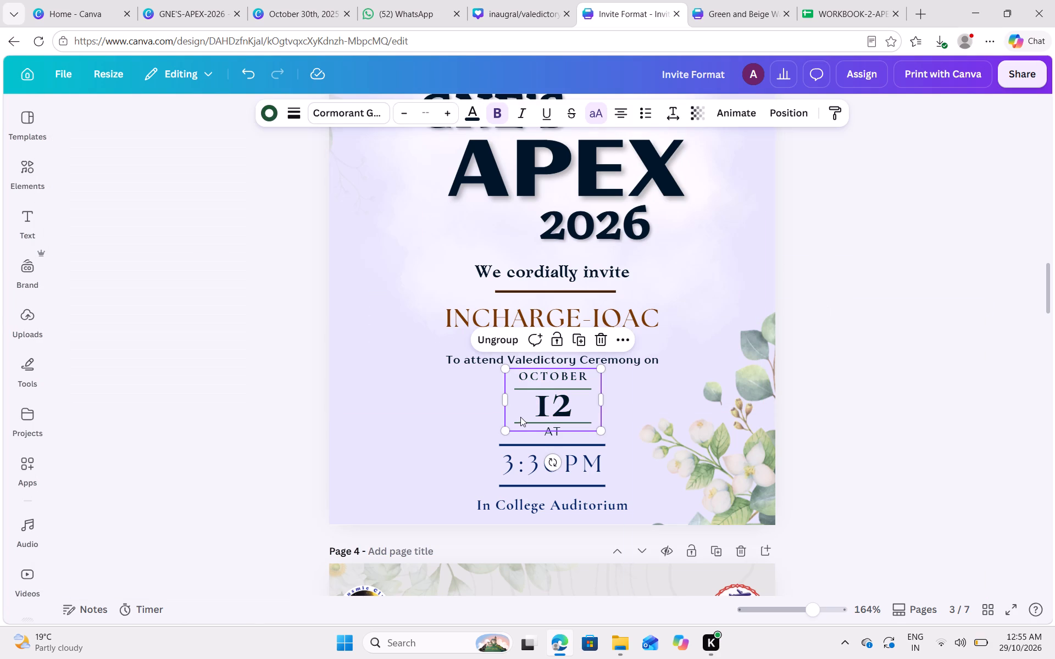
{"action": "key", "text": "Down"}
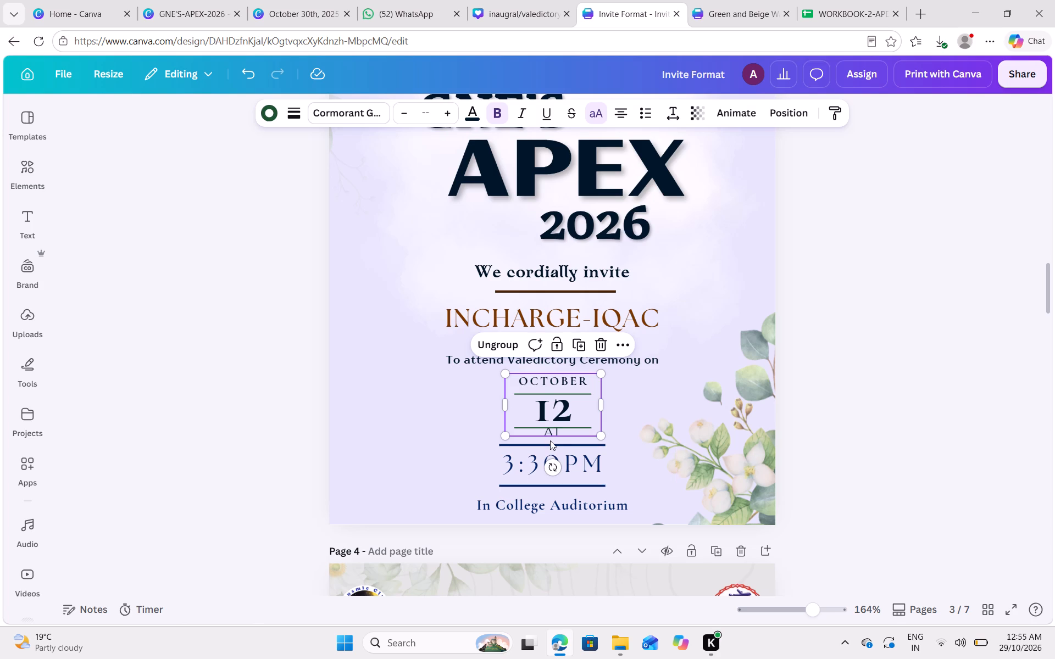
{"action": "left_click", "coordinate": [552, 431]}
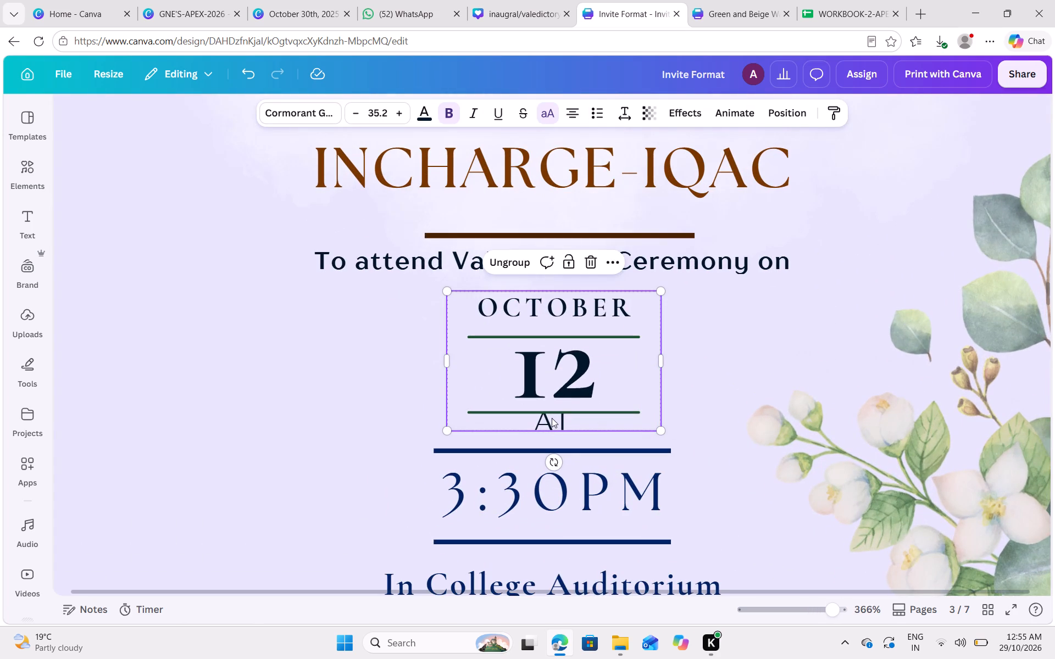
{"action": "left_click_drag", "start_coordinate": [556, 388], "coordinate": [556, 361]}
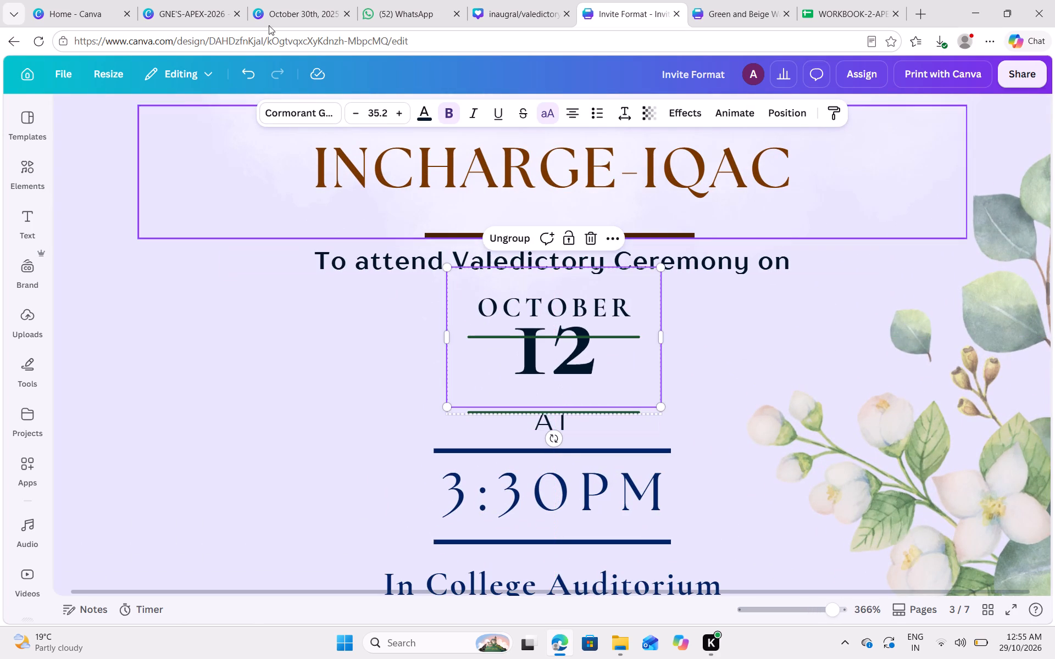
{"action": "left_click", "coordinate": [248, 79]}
Nudge page 3's whole OCTOBER 12 group slightly up so its lower line clears the AT text.
{"action": "left_click", "coordinate": [739, 361]}
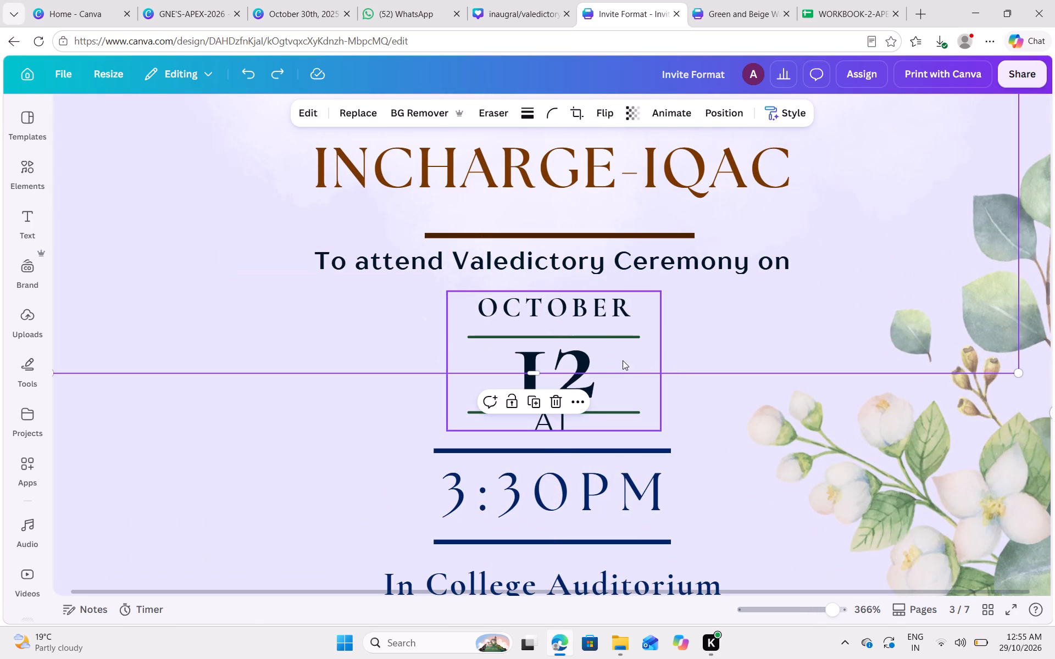
{"action": "left_click", "coordinate": [605, 360]}
{"action": "key", "text": "Up"}
{"action": "key", "text": "Up"}
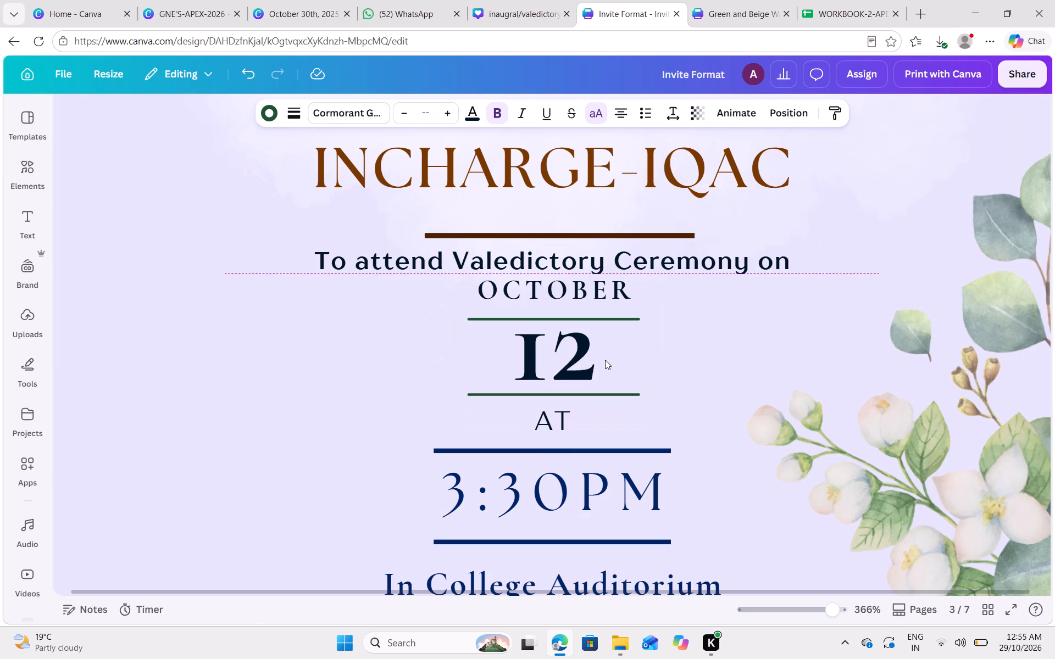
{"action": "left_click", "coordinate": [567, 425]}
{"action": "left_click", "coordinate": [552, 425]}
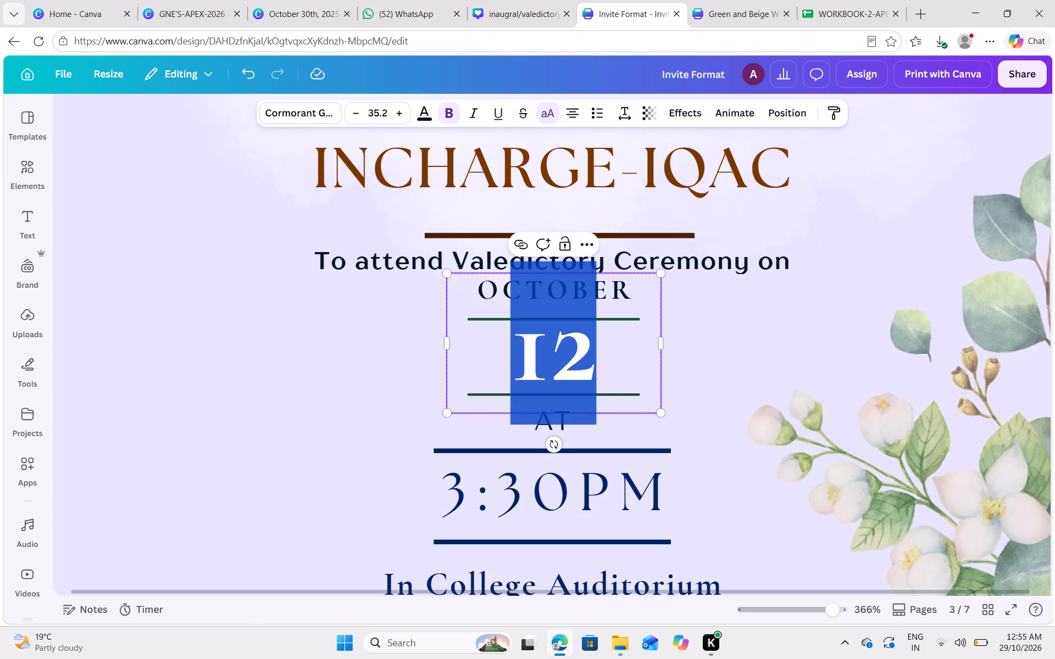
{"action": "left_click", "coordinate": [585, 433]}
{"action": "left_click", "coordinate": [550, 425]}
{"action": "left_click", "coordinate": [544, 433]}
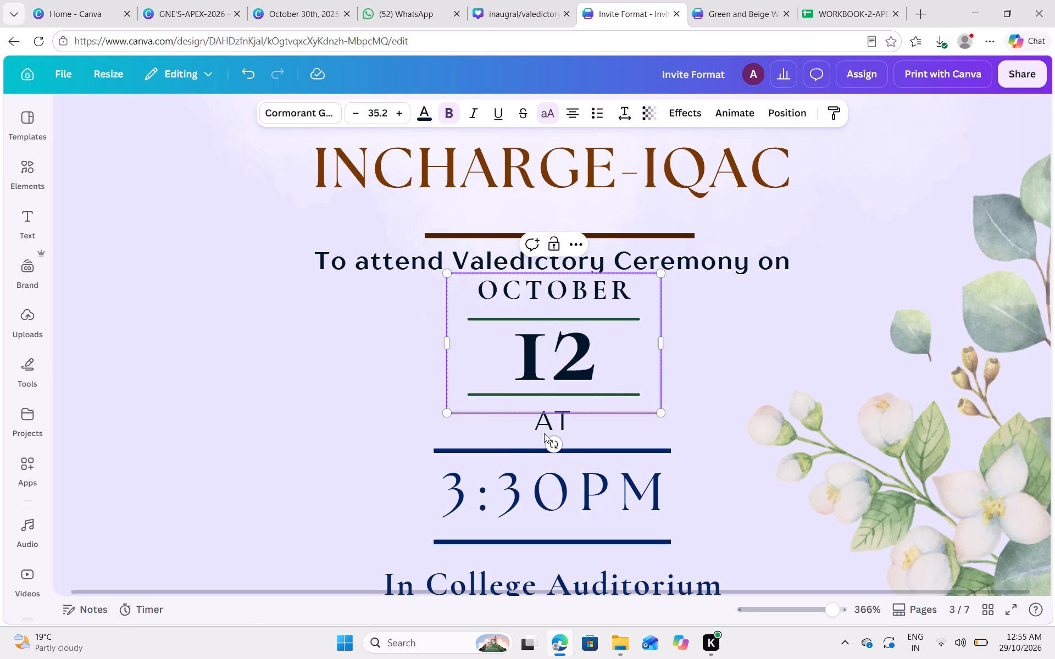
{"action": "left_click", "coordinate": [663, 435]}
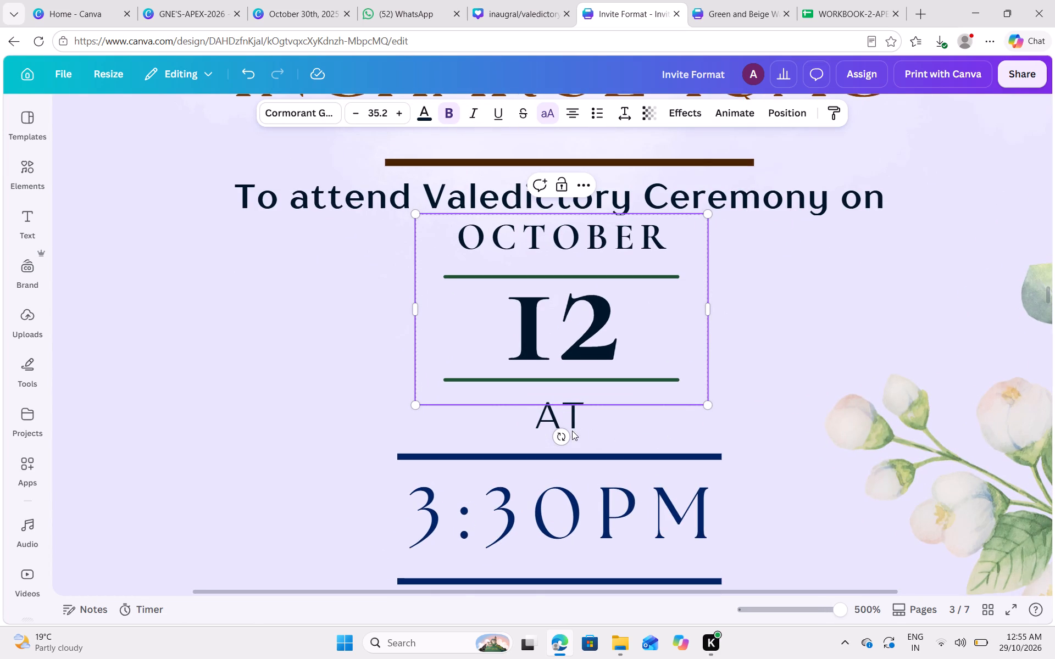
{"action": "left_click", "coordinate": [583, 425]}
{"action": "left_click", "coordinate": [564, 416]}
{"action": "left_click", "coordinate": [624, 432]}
Select page 3's AT text in the layer list and nudge it slightly down, closer to the 3:30PM block.
{"action": "left_click", "coordinate": [778, 114]}
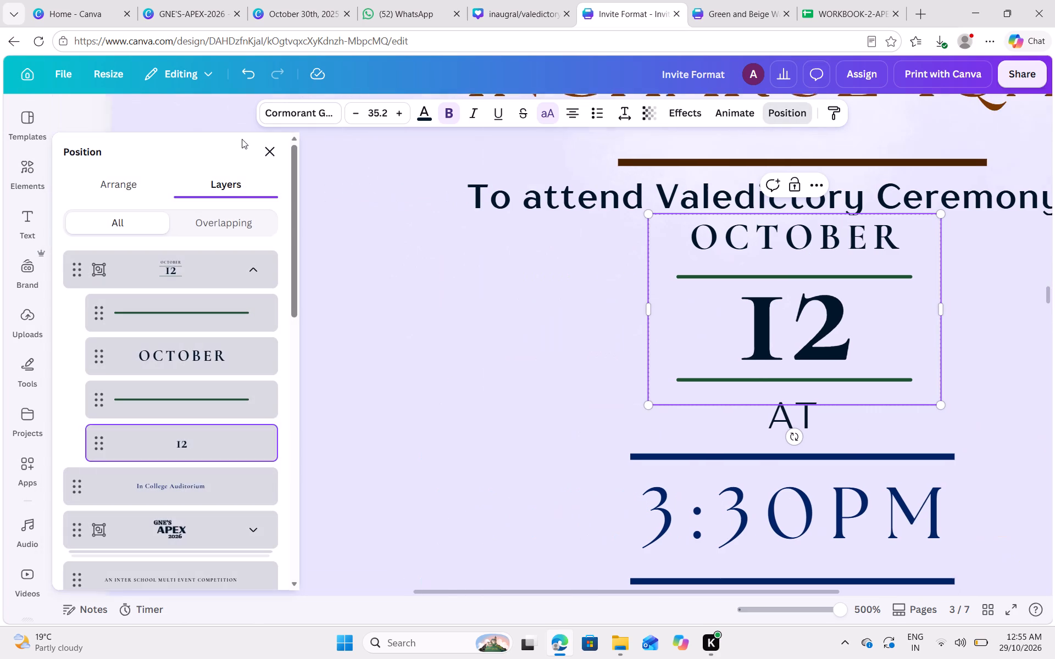
{"action": "scroll", "coordinate": [221, 367], "scroll_direction": "down", "scroll_amount": 2}
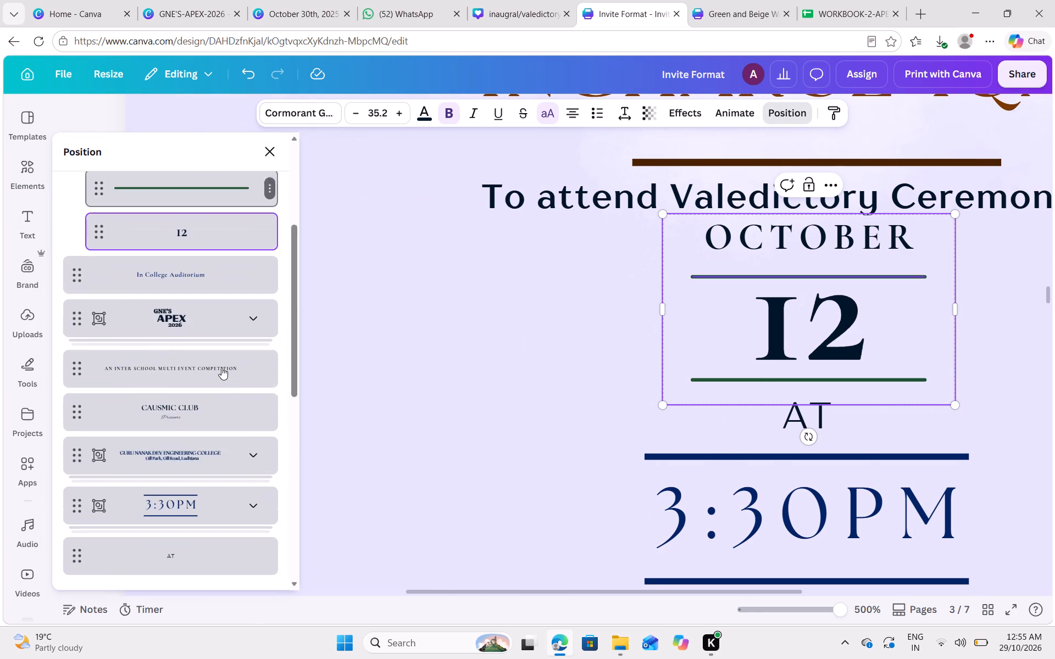
{"action": "scroll", "coordinate": [221, 367], "scroll_direction": "down", "scroll_amount": 2}
{"action": "left_click", "coordinate": [209, 423]}
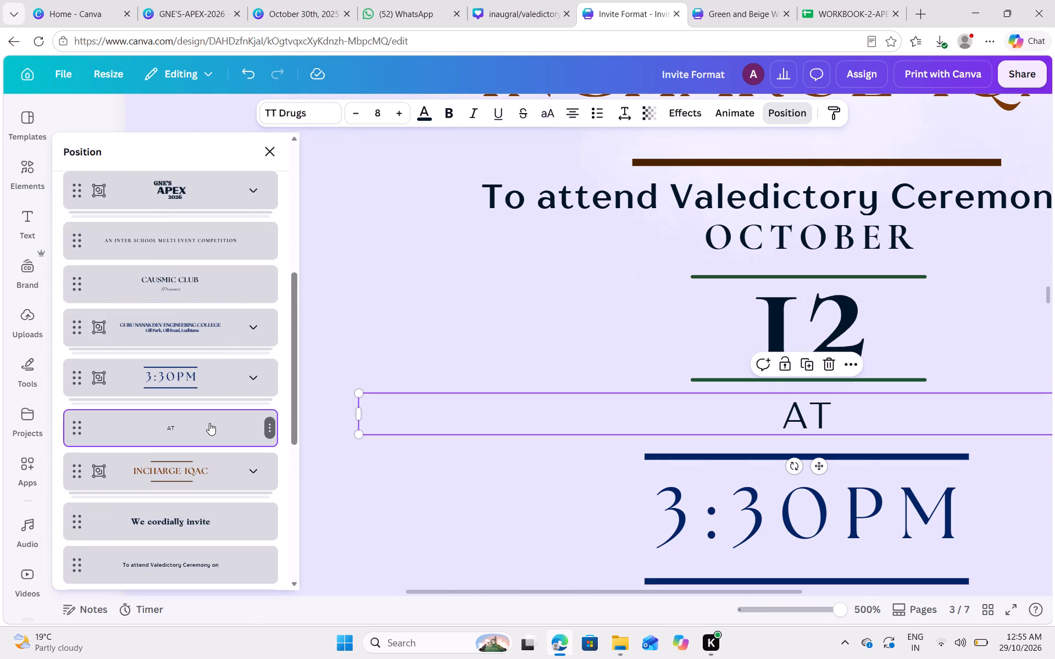
{"action": "key", "text": "Down"}
{"action": "key", "text": "Down"}
{"action": "key", "text": "Up"}
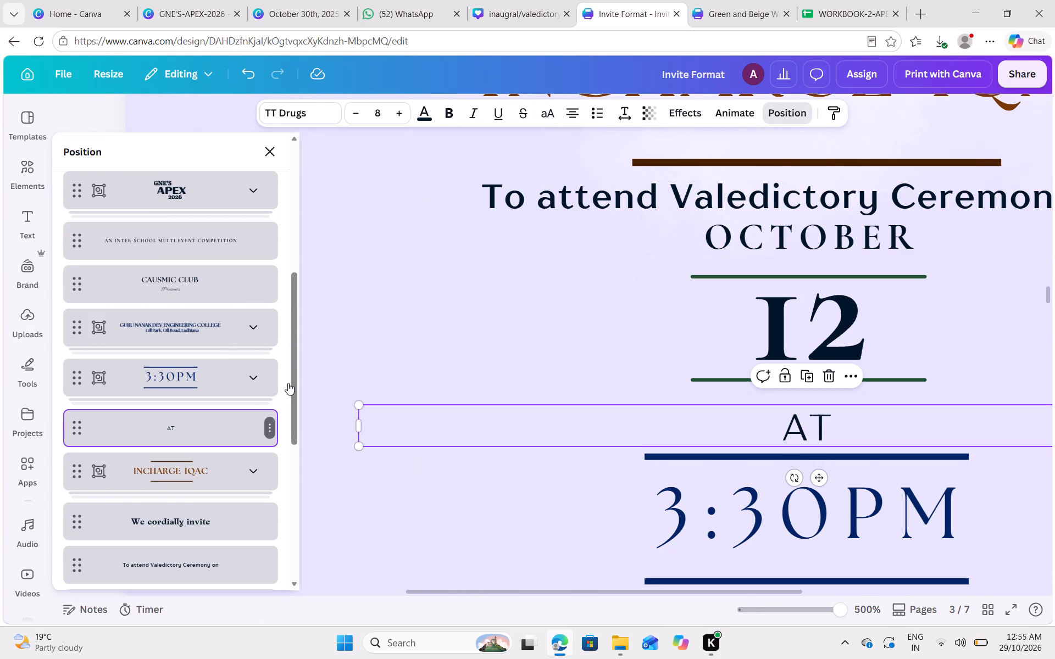
Nudge page 3's OCTOBER 12 group slightly down, away from the To attend Valedictory Ceremony on line.
{"action": "left_click", "coordinate": [767, 305]}
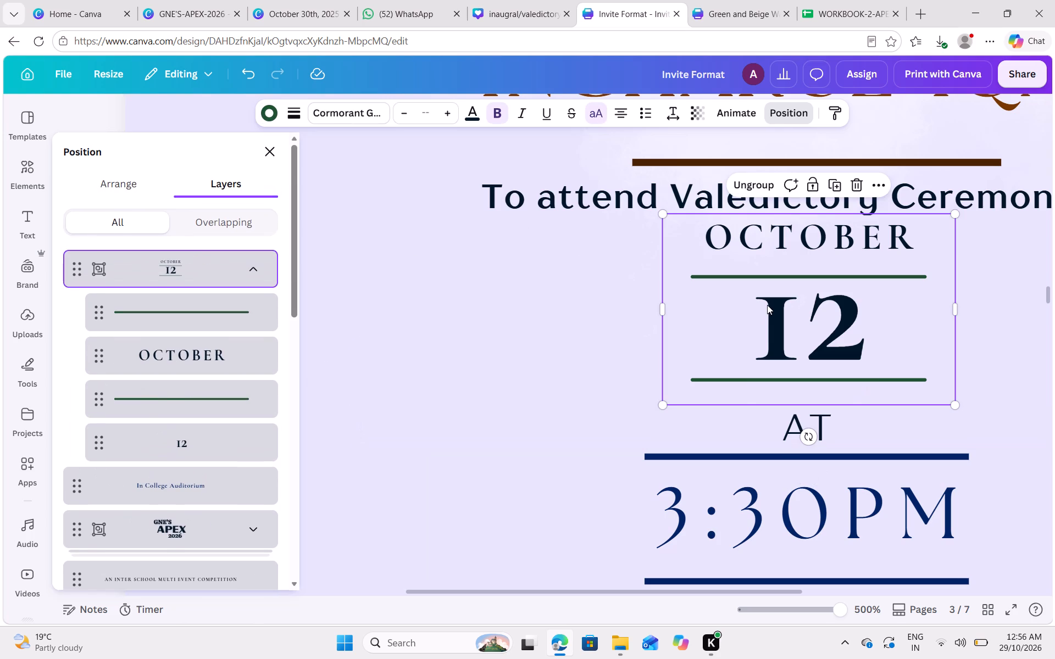
{"action": "key", "text": "Down"}
{"action": "key", "text": "Down"}
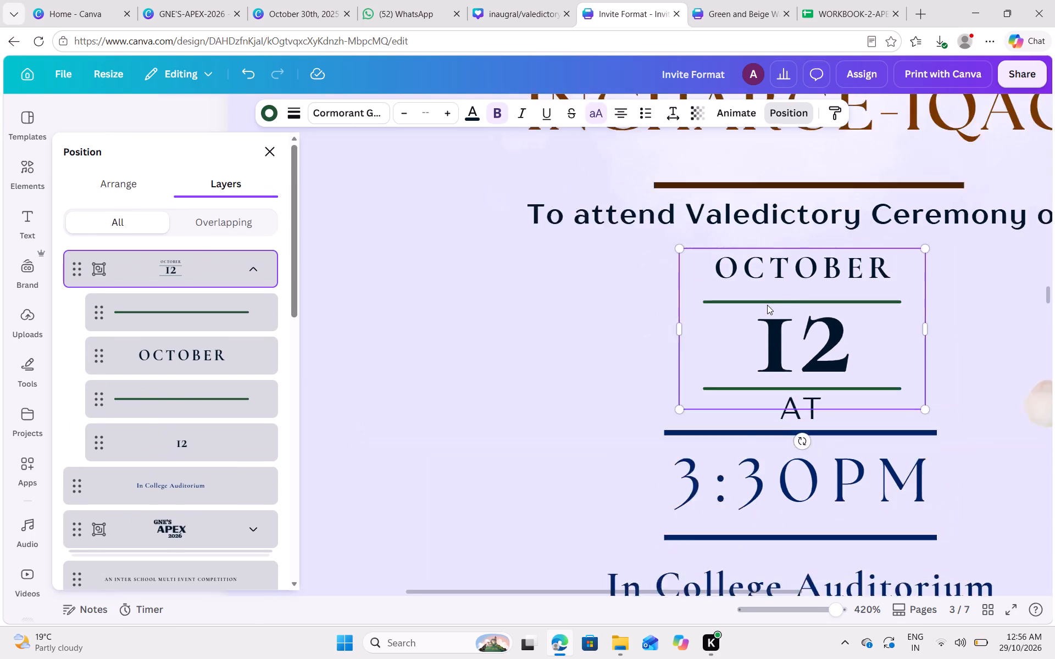
Recolour both green lines around 12 on page 3 to the design's dark navy.
{"action": "left_click", "coordinate": [211, 317]}
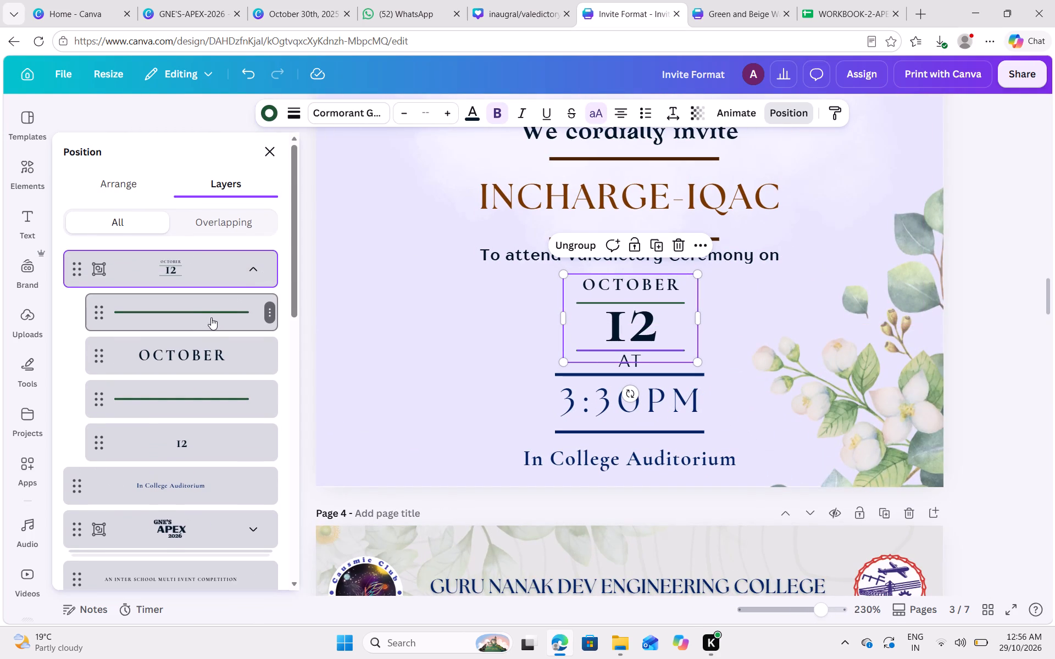
{"action": "left_click", "coordinate": [413, 115]}
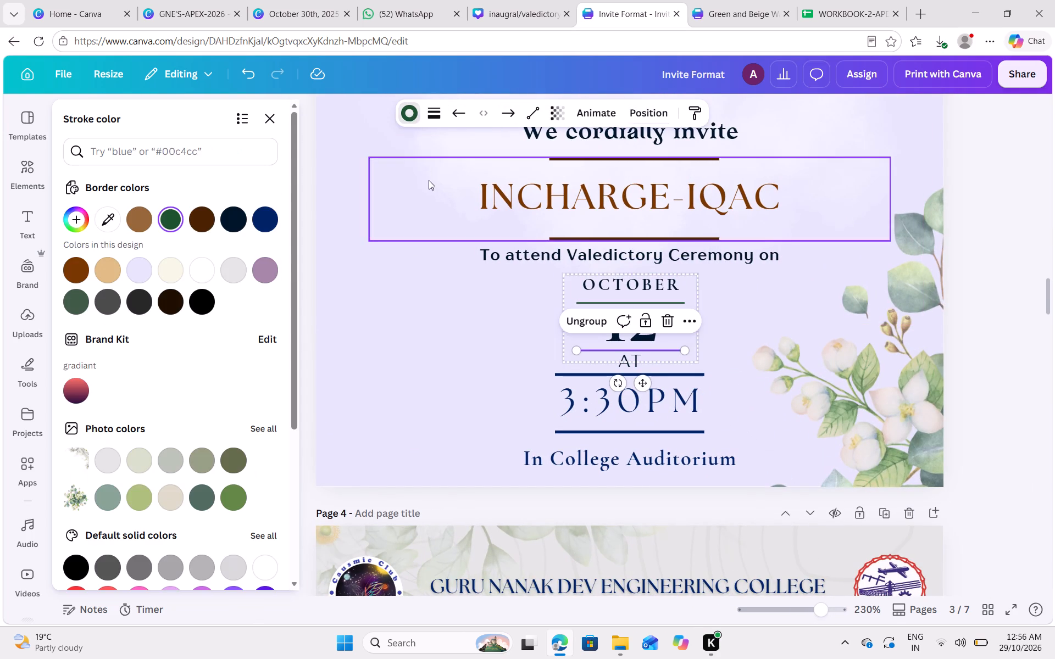
{"action": "left_click", "coordinate": [242, 224]}
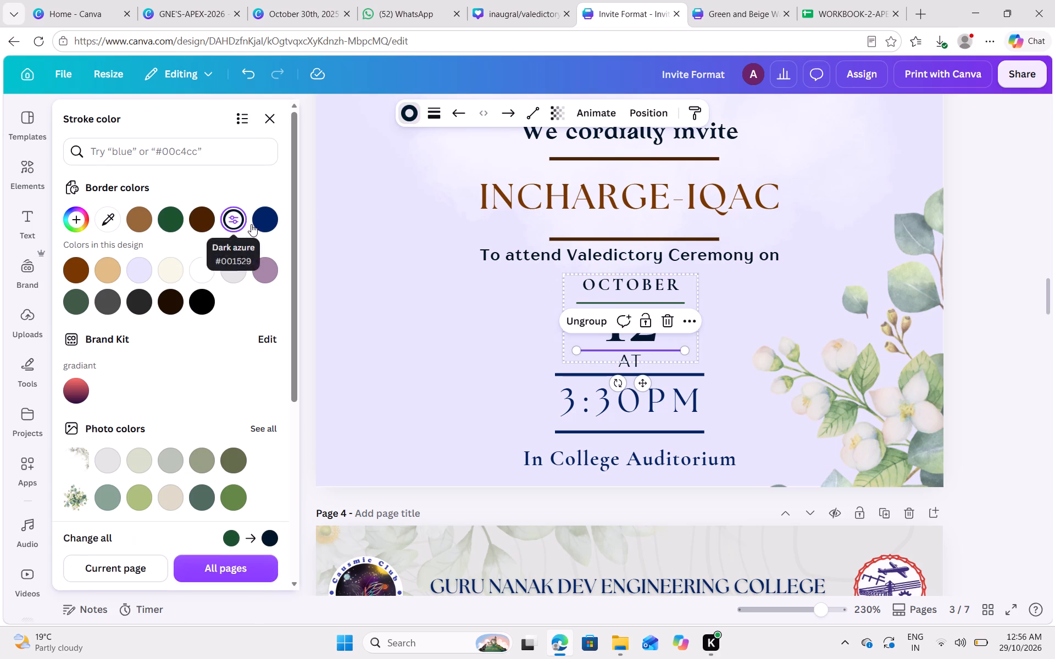
{"action": "left_click", "coordinate": [581, 304]}
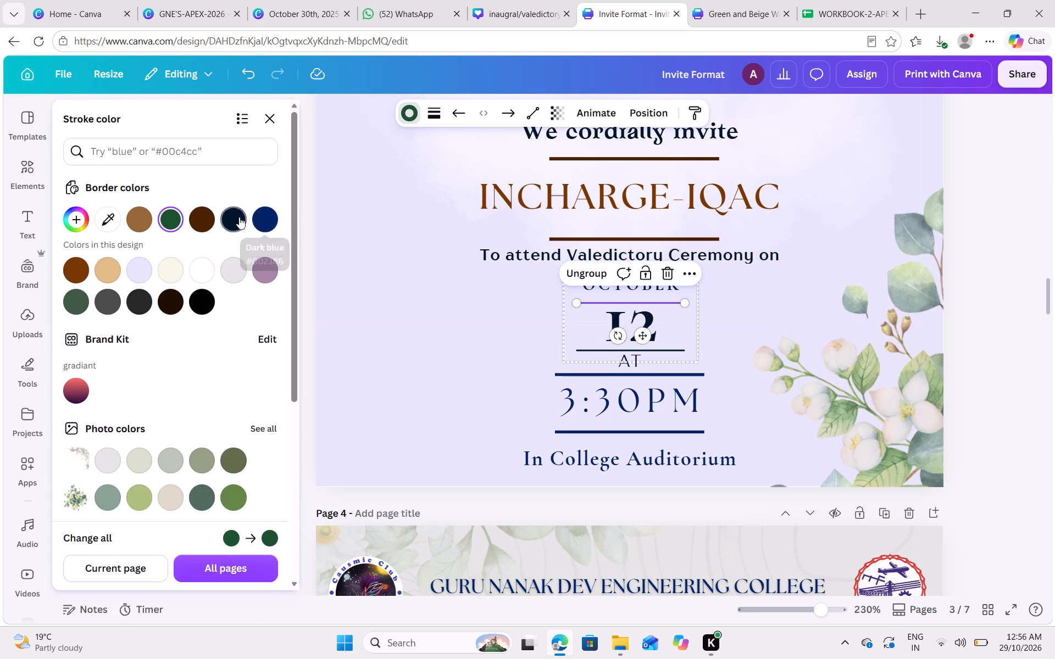
{"action": "left_click", "coordinate": [239, 217]}
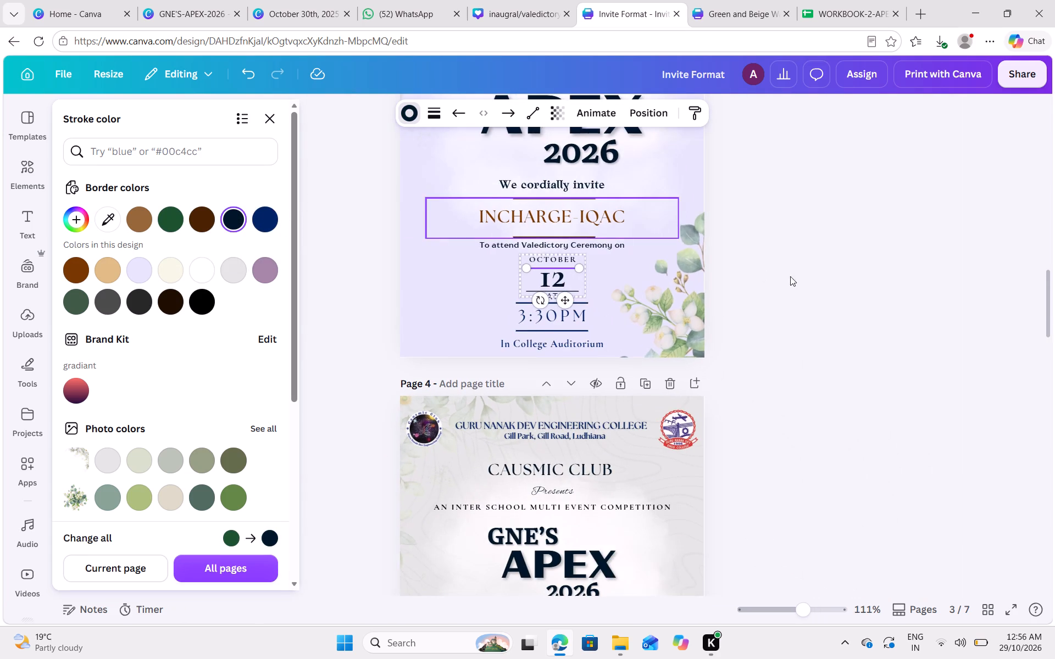
{"action": "left_click", "coordinate": [819, 275]}
{"action": "left_click", "coordinate": [810, 277]}
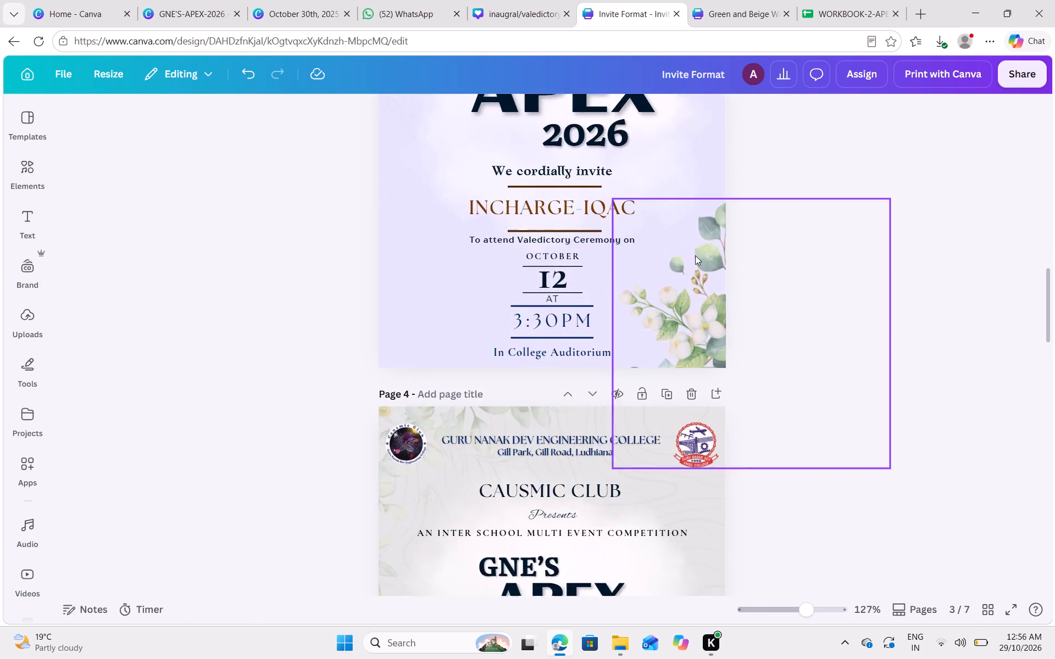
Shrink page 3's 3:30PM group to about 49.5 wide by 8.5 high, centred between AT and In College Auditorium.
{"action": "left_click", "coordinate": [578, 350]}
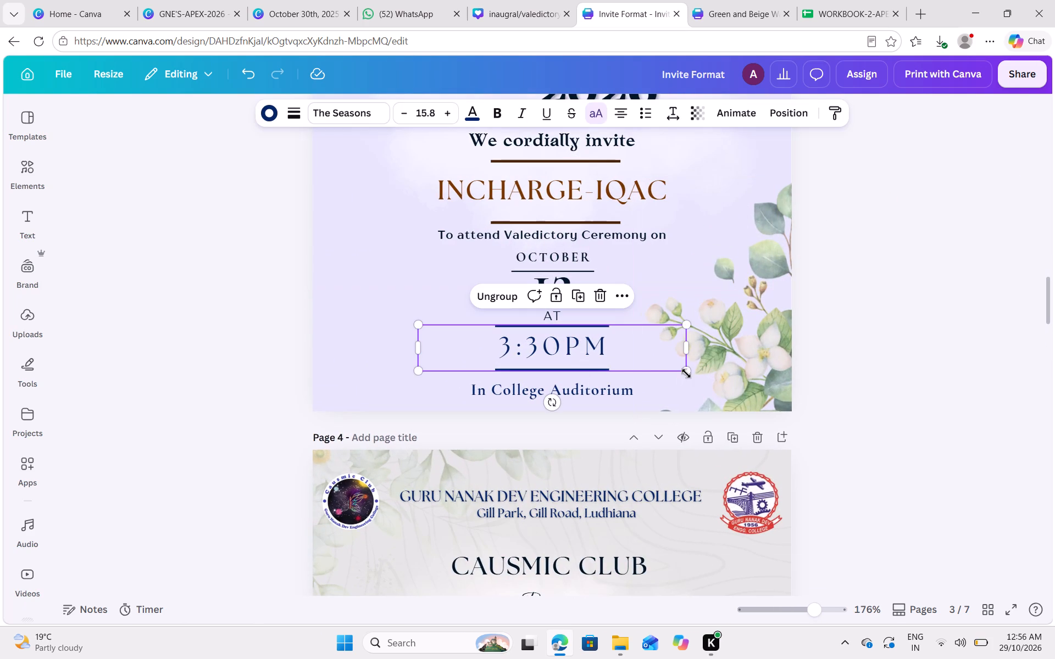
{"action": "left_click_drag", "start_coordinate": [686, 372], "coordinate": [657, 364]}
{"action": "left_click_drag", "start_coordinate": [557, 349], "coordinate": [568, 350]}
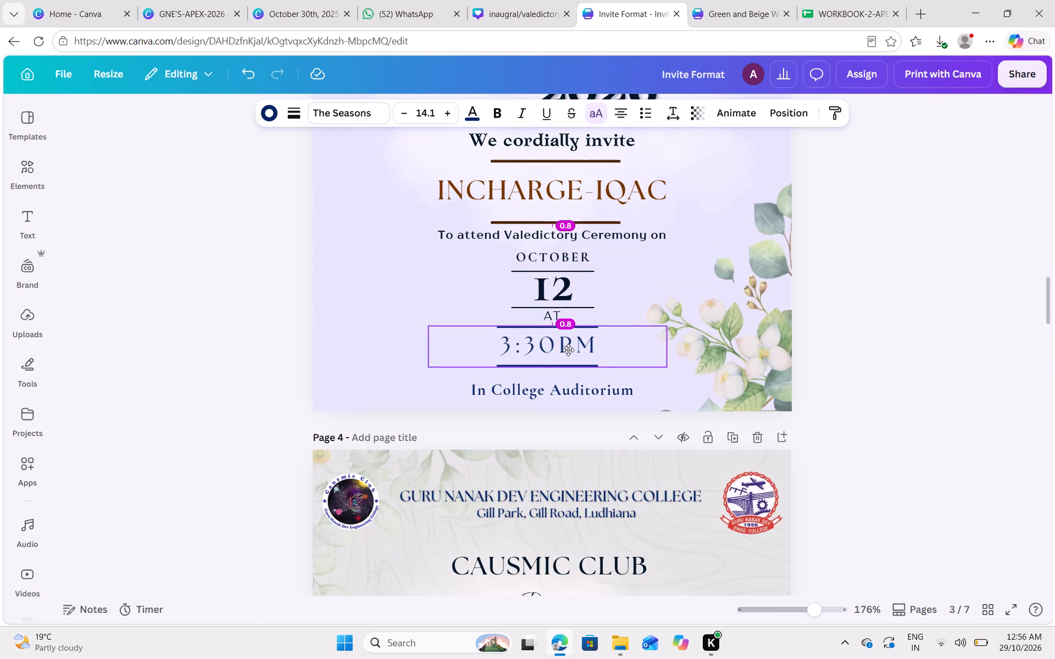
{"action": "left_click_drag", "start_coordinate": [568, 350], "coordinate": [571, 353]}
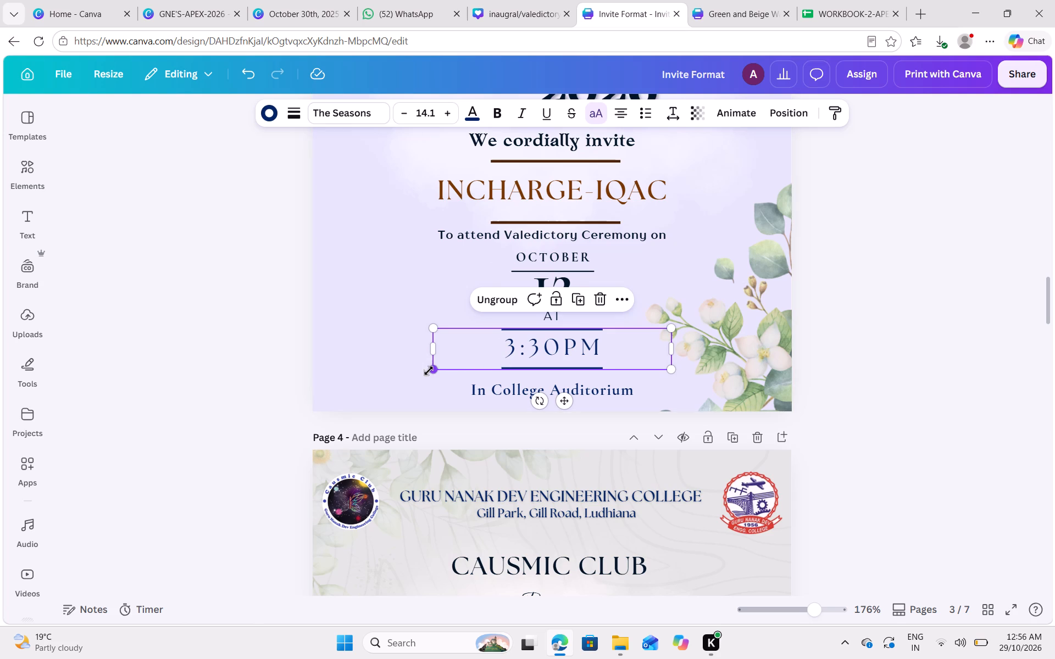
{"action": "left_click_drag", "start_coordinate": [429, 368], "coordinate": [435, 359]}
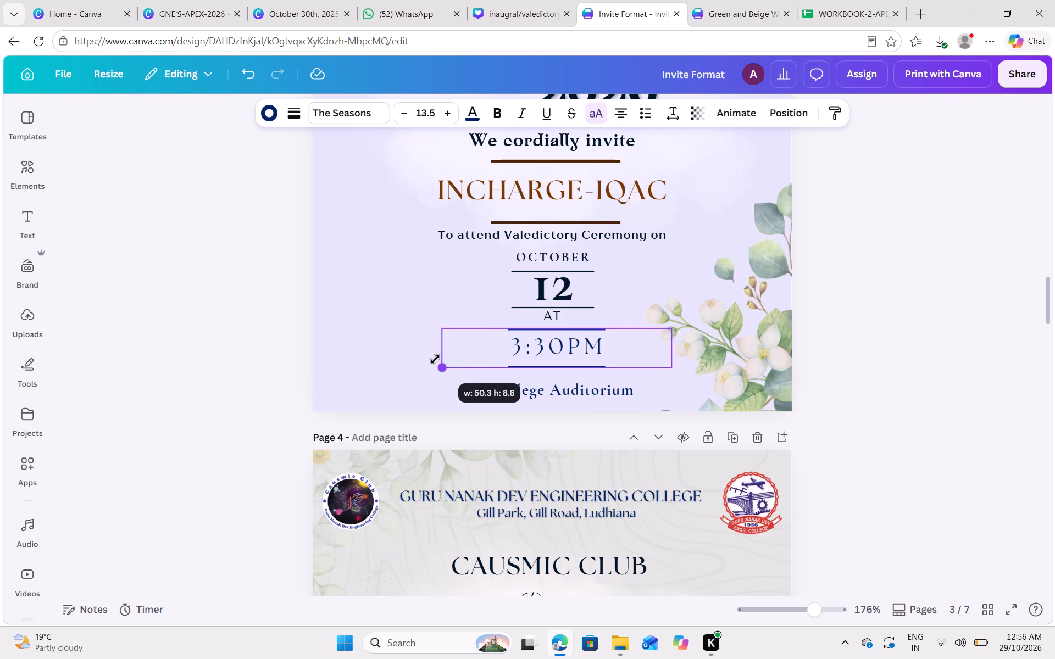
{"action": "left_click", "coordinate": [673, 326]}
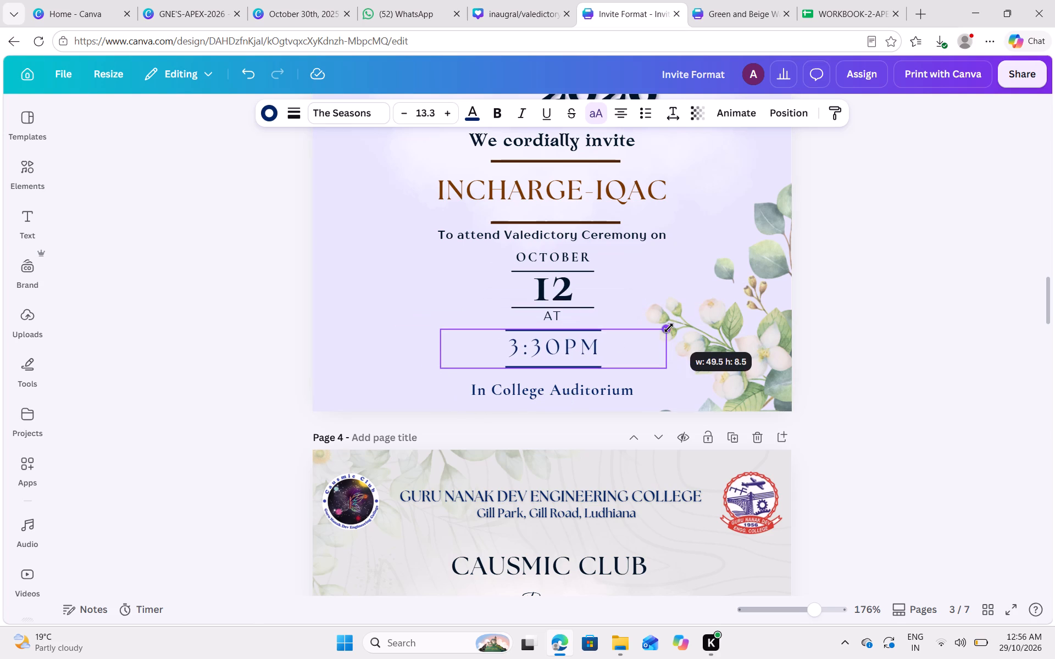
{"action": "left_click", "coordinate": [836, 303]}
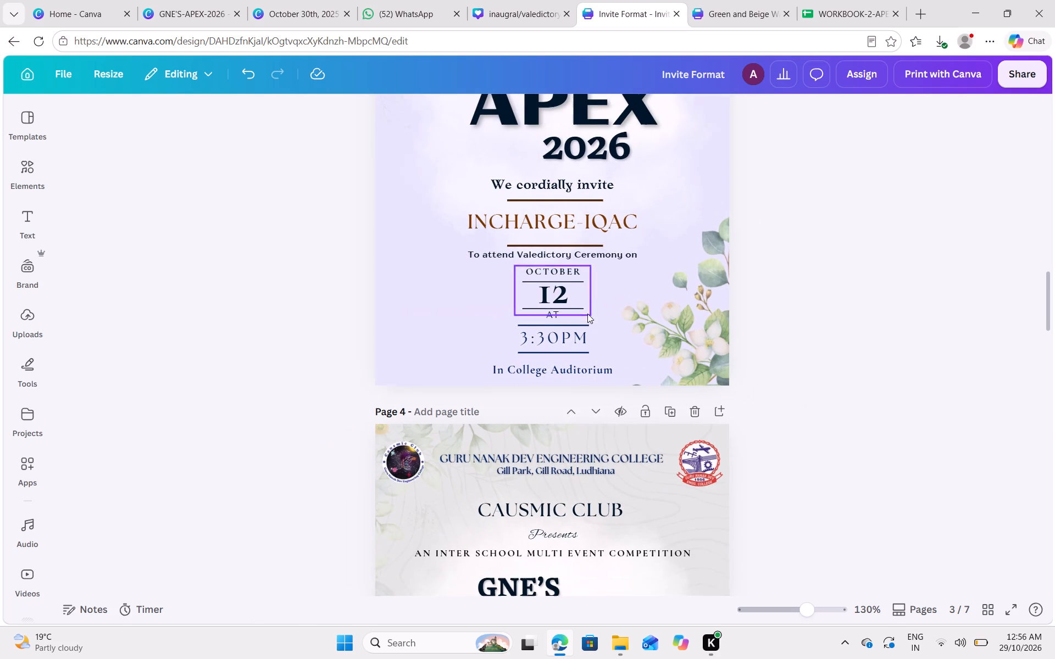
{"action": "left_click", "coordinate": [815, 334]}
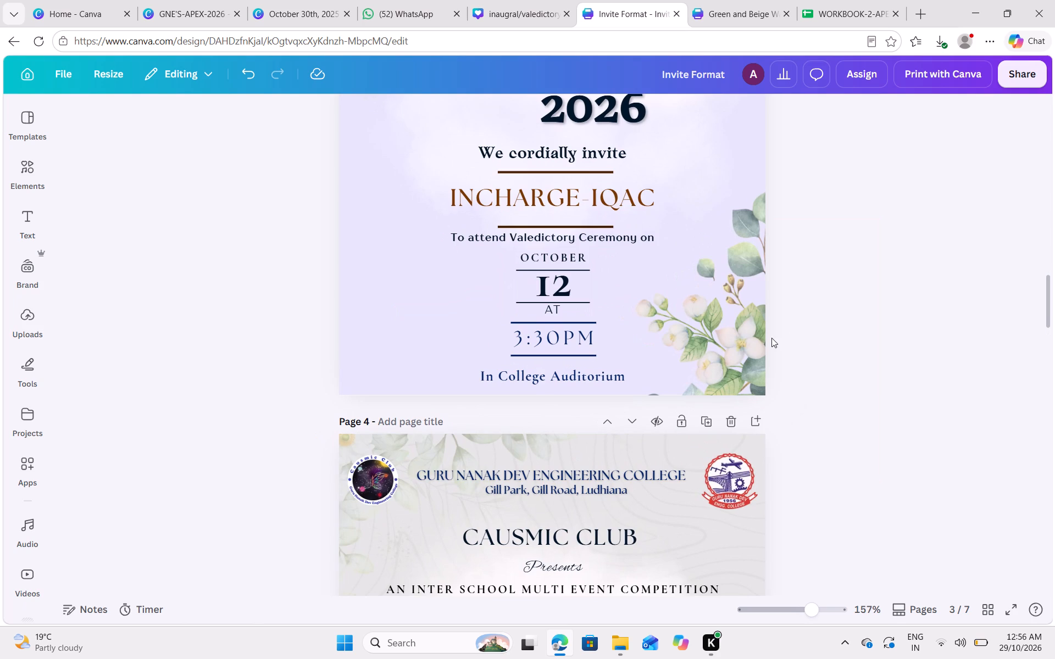
Duplicate page 3's OCTOBER 12 group.
{"action": "left_click", "coordinate": [562, 280]}
{"action": "left_click", "coordinate": [550, 271]}
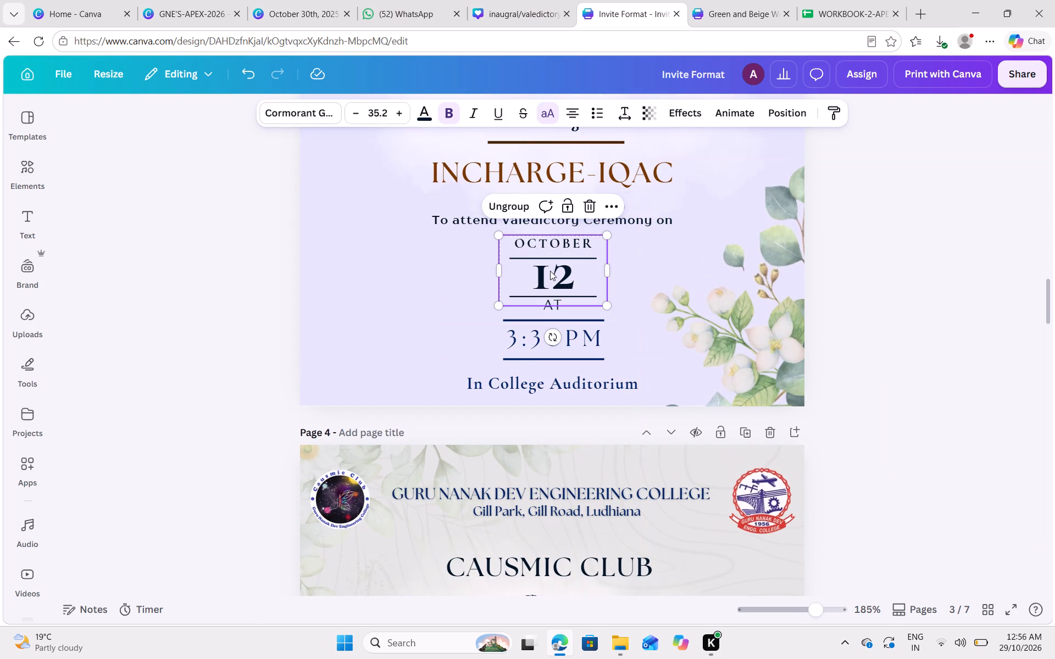
{"action": "left_click", "coordinate": [795, 304]}
{"action": "left_click", "coordinate": [597, 272]}
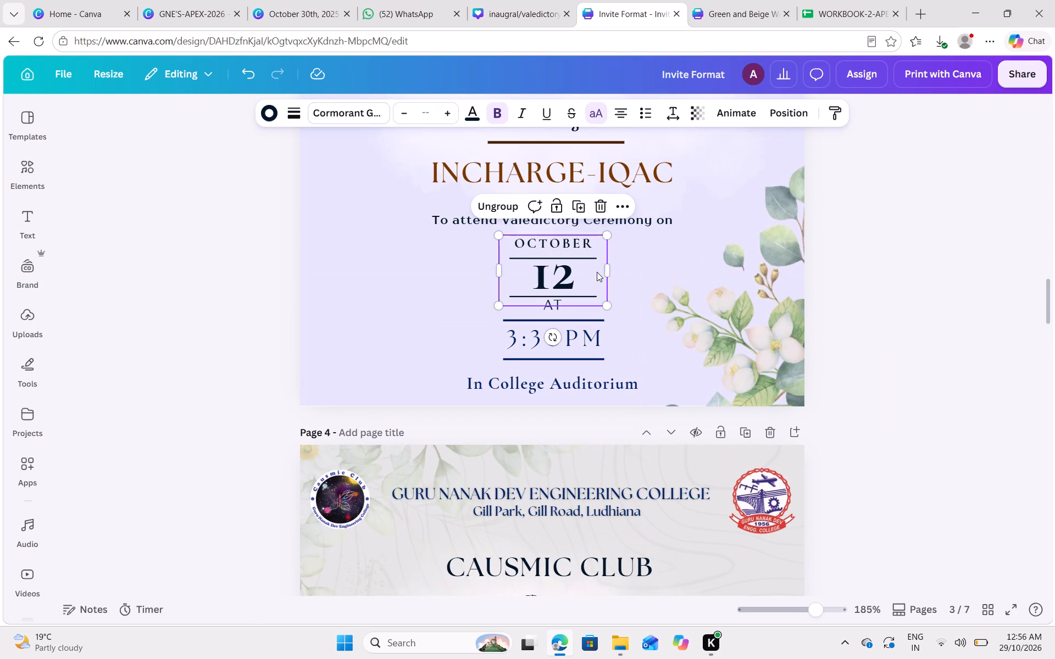
{"action": "key", "text": "ctrl+c"}
{"action": "key", "text": "ctrl+v"}
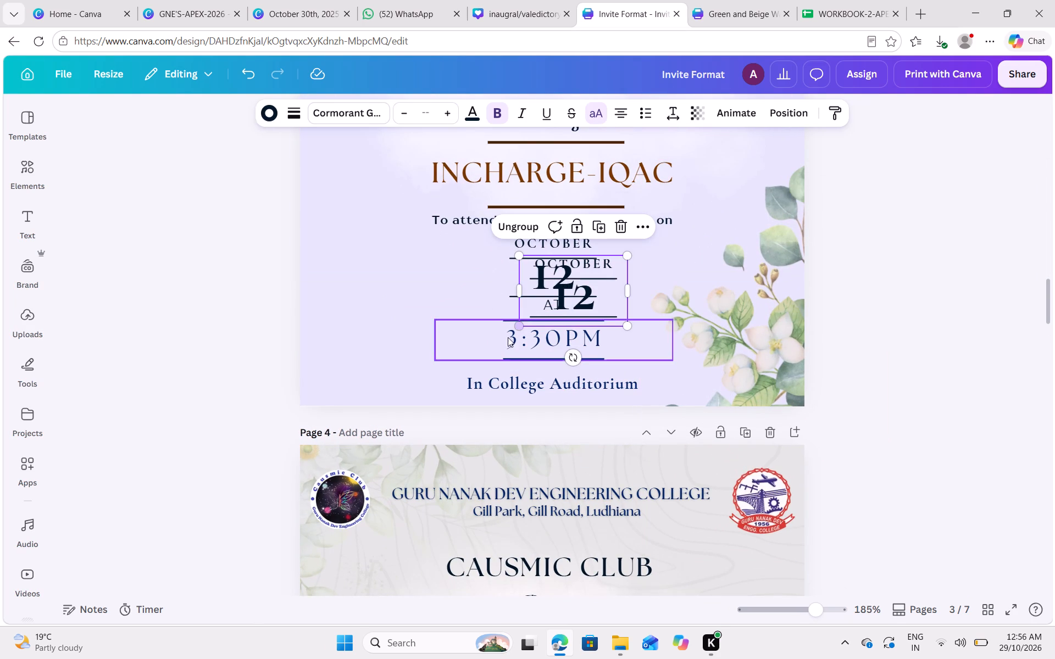
Replace page 3's 3:30PM group with the duplicated OCTOBER 12 group, placed just above In College Auditorium.
{"action": "left_click", "coordinate": [508, 343]}
{"action": "left_click", "coordinate": [603, 294]}
{"action": "left_click_drag", "start_coordinate": [579, 284], "coordinate": [579, 311]}
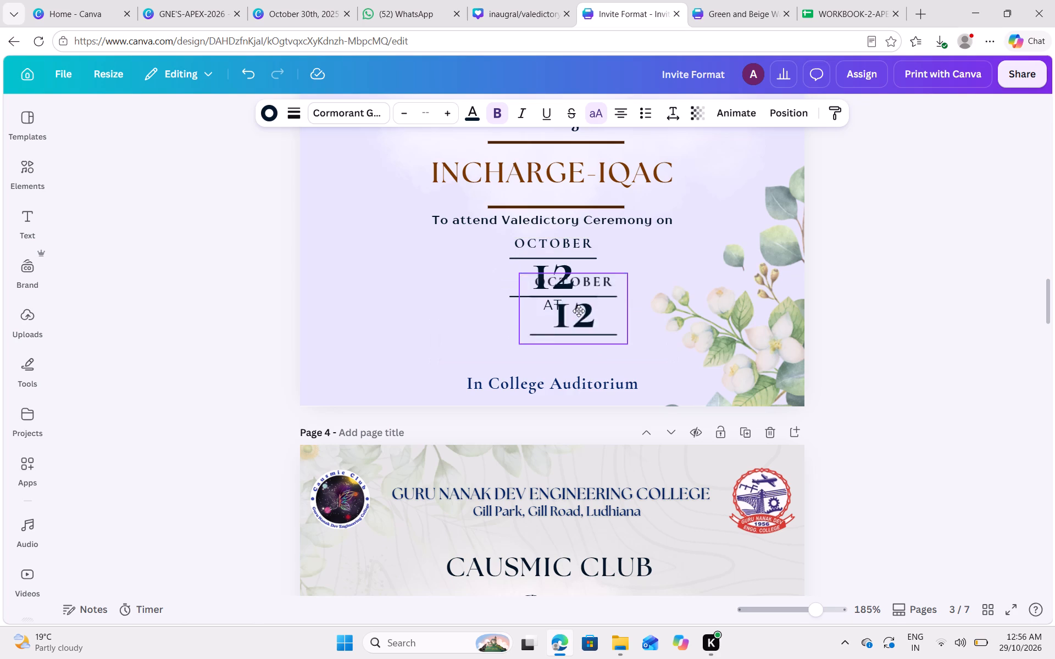
{"action": "left_click_drag", "start_coordinate": [579, 311], "coordinate": [564, 322]}
Delete the OCTOBER text from the duplicated date group, keeping its 12 and two lines.
{"action": "left_click", "coordinate": [567, 305]}
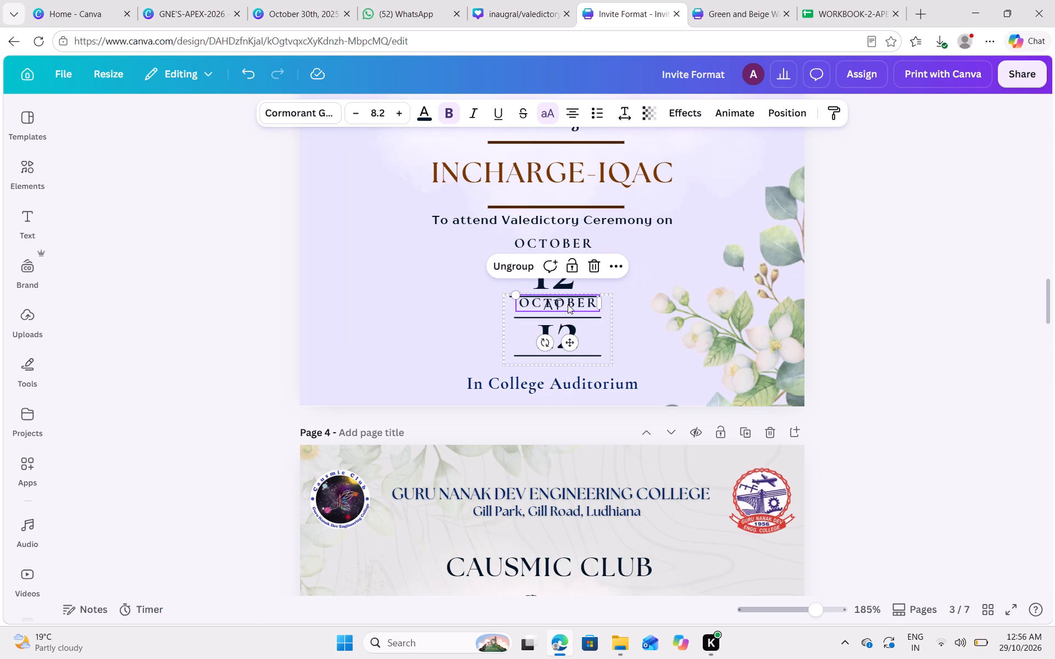
{"action": "left_click", "coordinate": [595, 267]}
{"action": "left_click", "coordinate": [783, 269]}
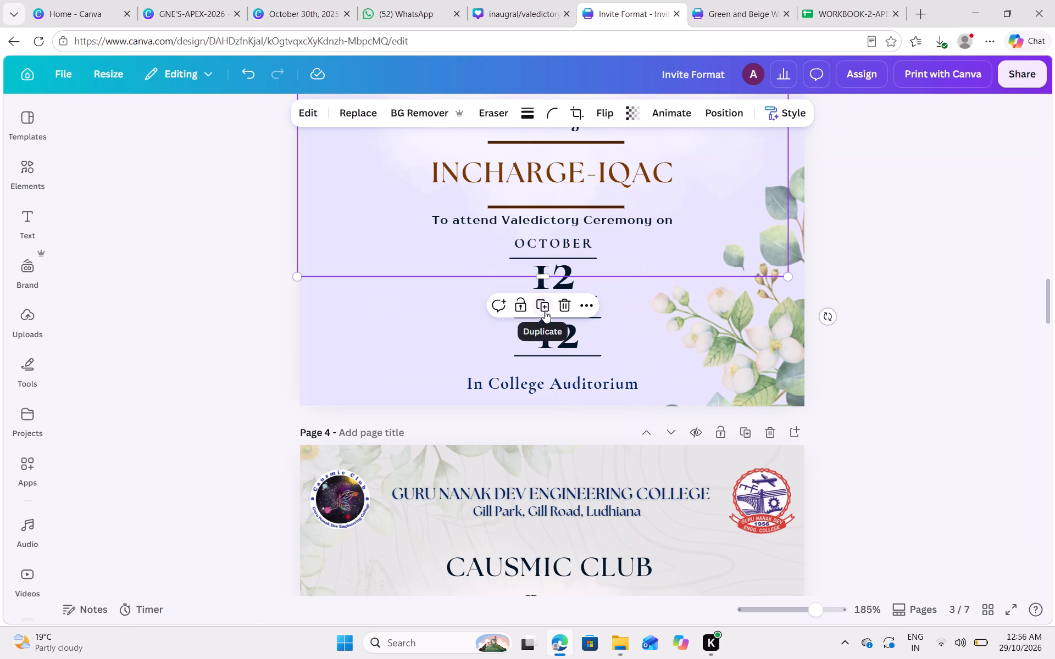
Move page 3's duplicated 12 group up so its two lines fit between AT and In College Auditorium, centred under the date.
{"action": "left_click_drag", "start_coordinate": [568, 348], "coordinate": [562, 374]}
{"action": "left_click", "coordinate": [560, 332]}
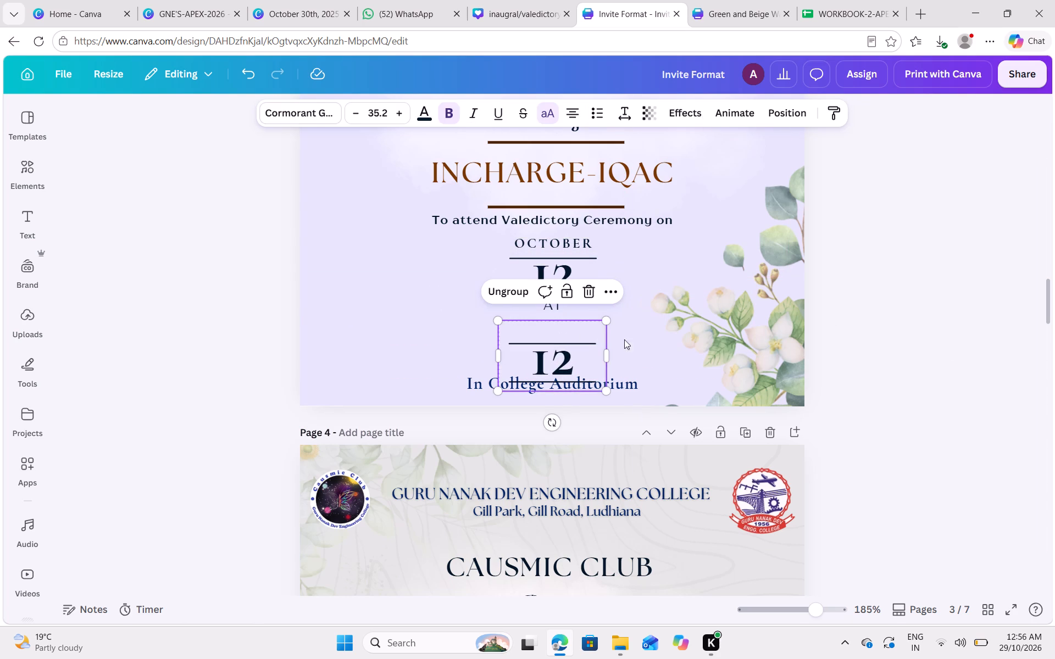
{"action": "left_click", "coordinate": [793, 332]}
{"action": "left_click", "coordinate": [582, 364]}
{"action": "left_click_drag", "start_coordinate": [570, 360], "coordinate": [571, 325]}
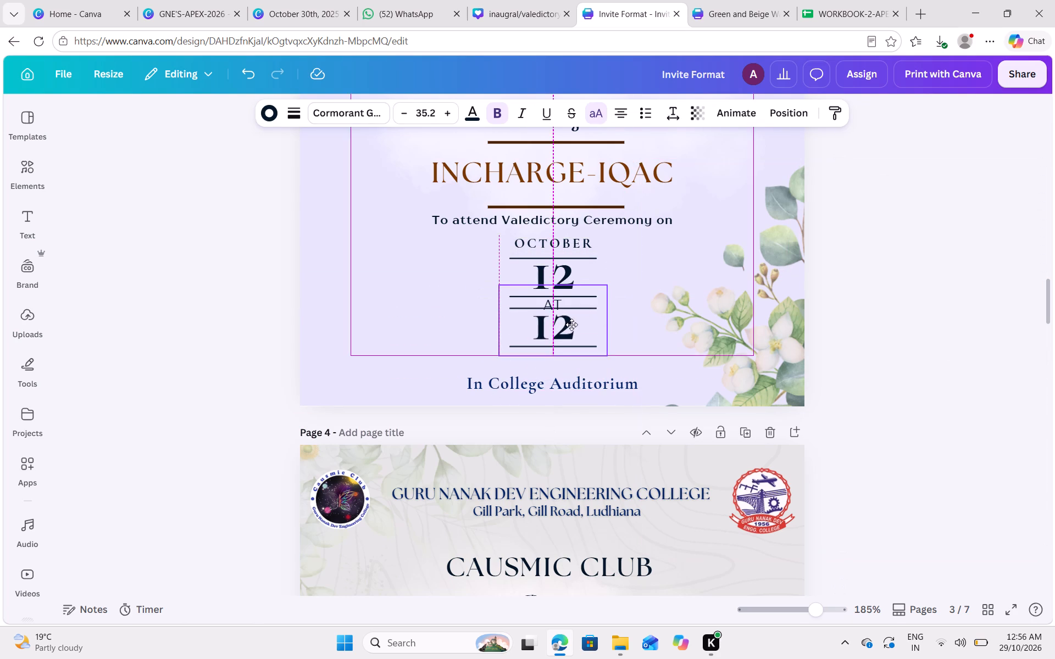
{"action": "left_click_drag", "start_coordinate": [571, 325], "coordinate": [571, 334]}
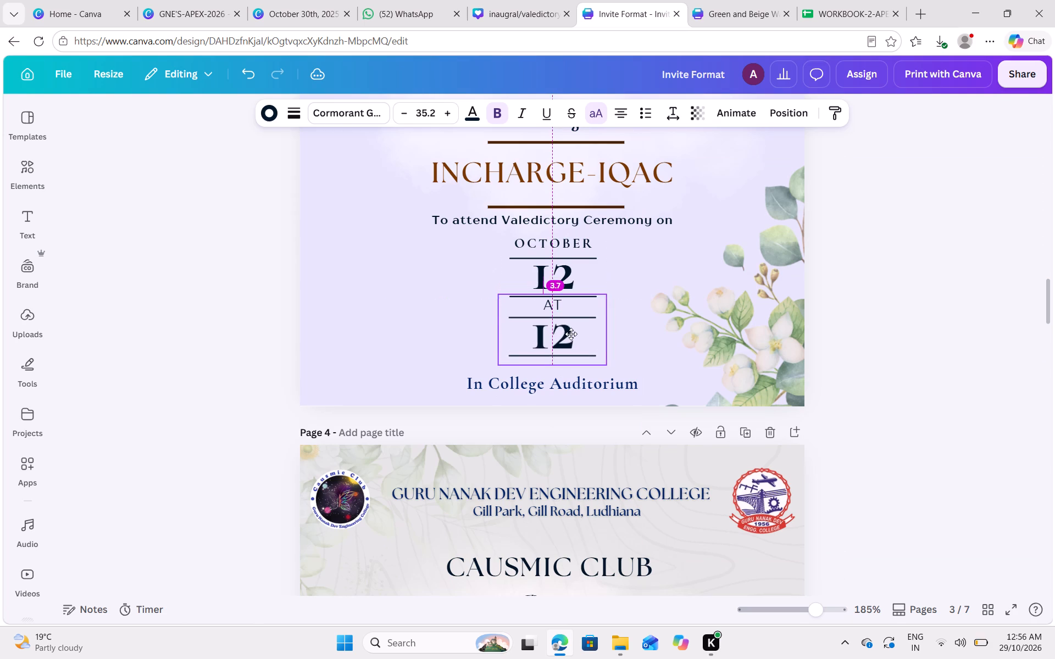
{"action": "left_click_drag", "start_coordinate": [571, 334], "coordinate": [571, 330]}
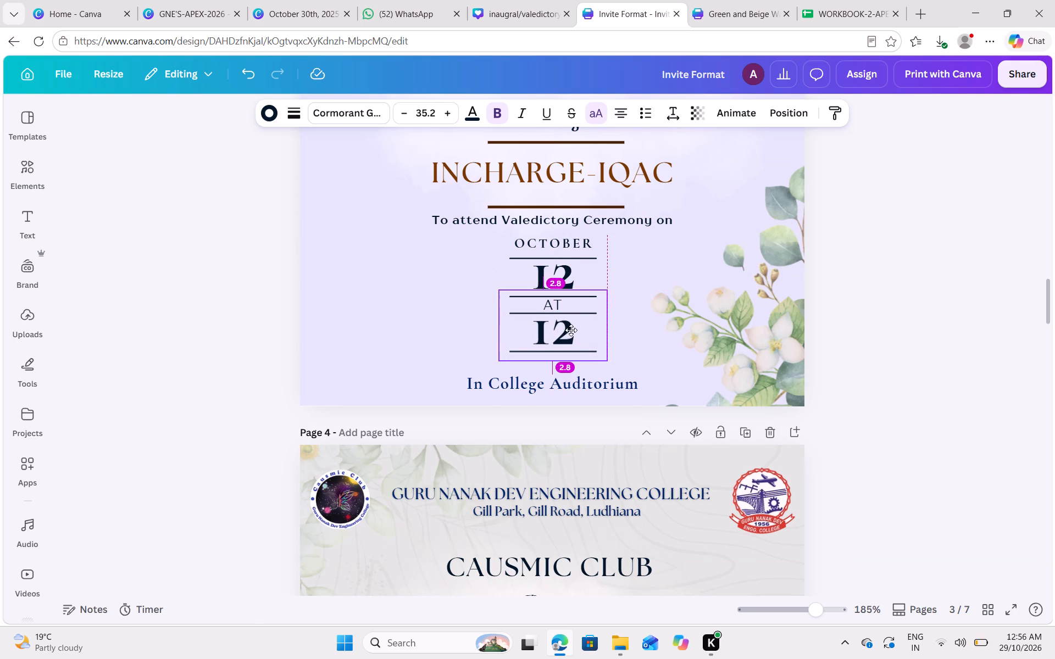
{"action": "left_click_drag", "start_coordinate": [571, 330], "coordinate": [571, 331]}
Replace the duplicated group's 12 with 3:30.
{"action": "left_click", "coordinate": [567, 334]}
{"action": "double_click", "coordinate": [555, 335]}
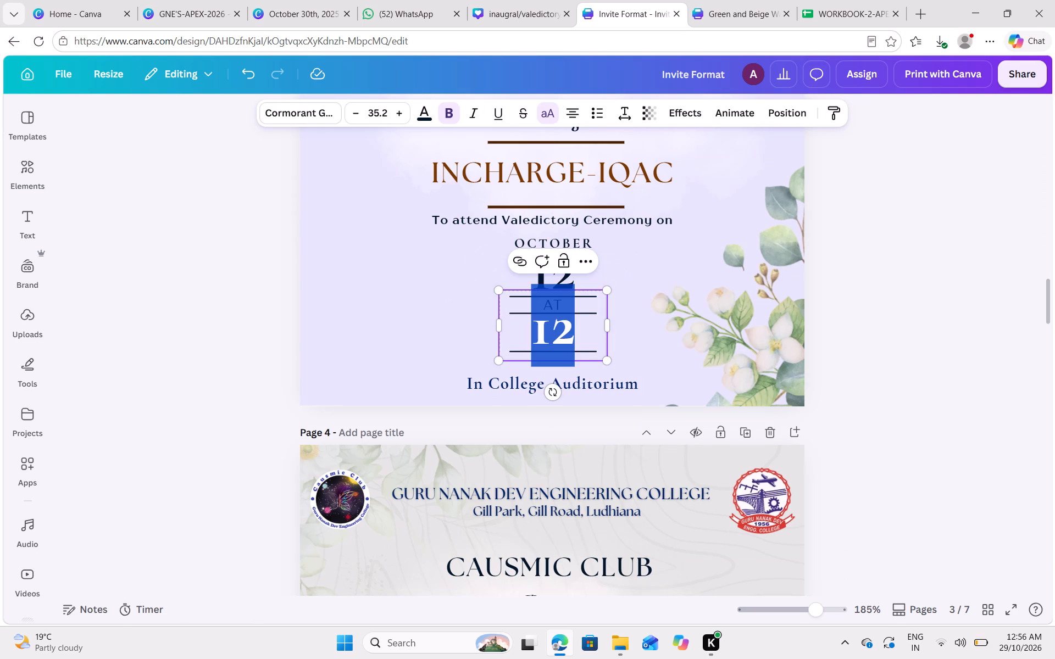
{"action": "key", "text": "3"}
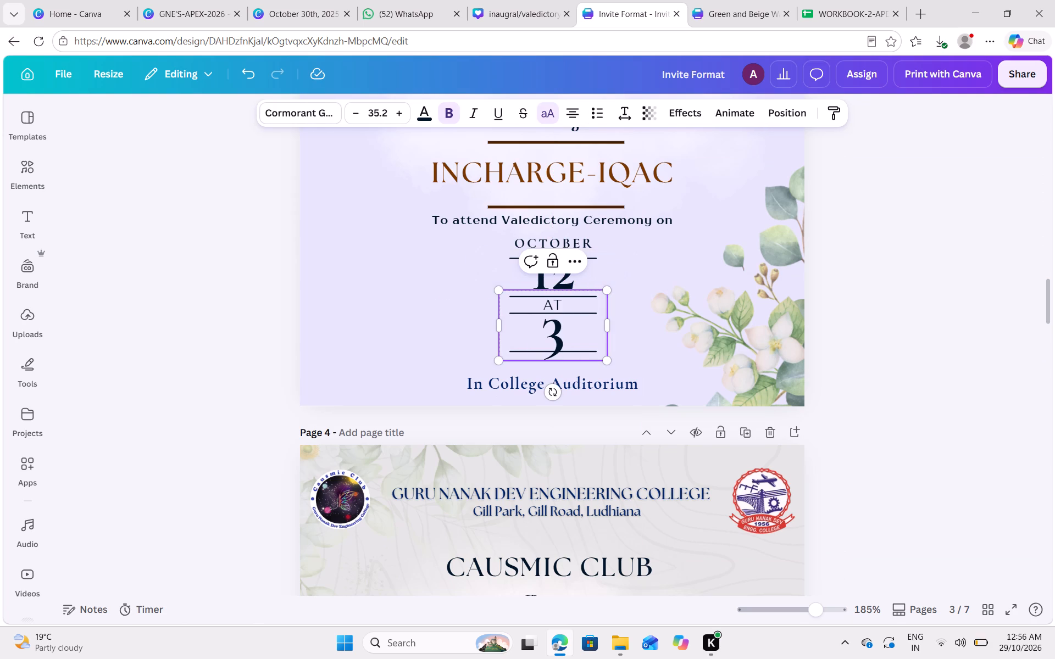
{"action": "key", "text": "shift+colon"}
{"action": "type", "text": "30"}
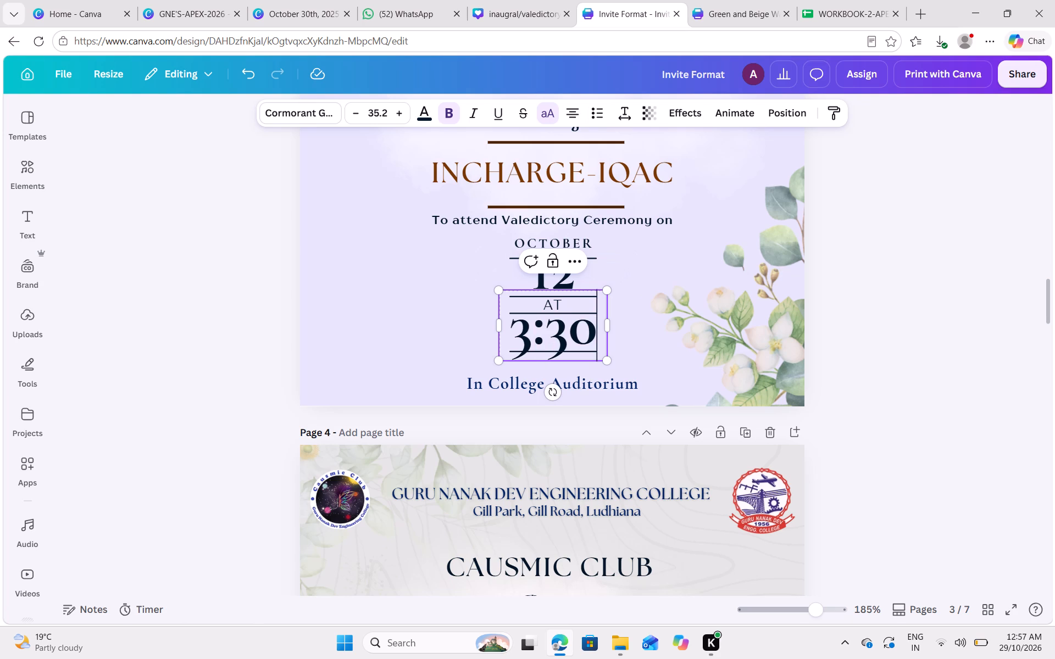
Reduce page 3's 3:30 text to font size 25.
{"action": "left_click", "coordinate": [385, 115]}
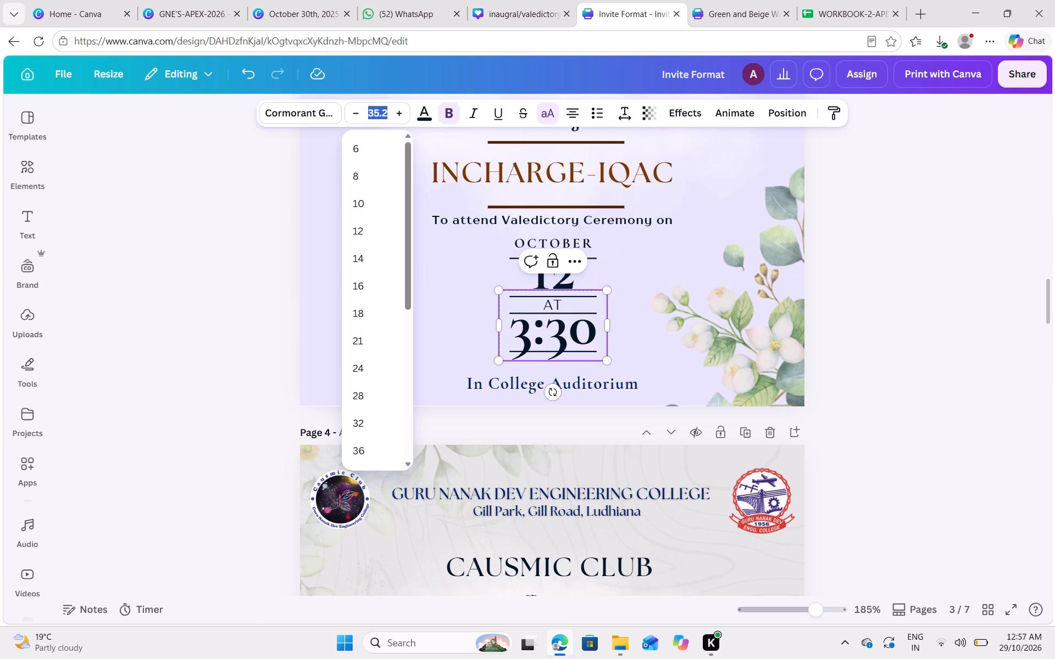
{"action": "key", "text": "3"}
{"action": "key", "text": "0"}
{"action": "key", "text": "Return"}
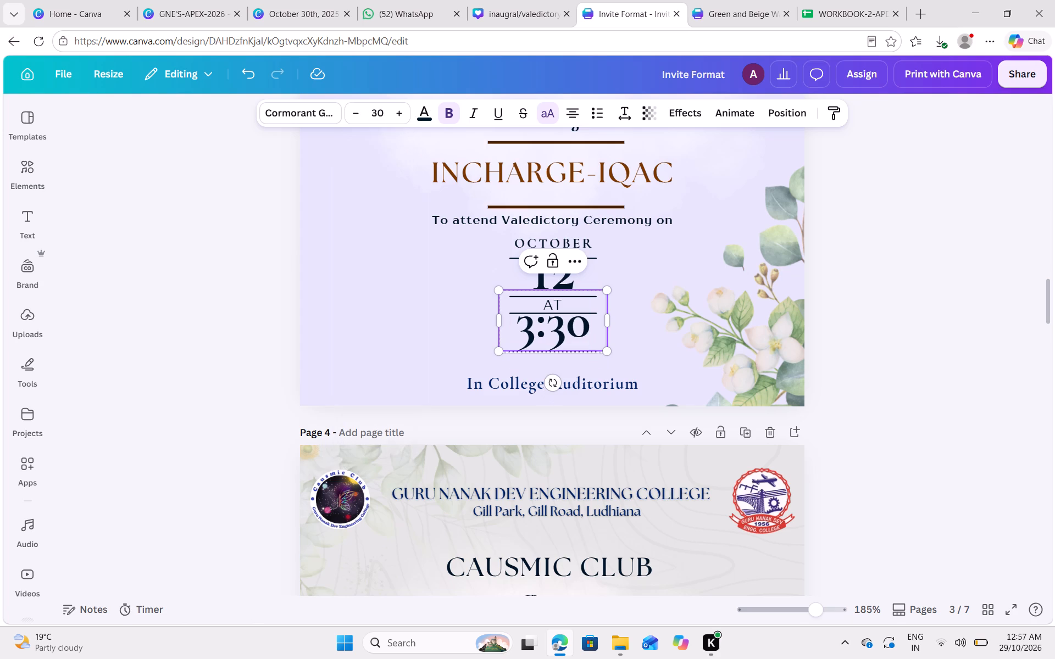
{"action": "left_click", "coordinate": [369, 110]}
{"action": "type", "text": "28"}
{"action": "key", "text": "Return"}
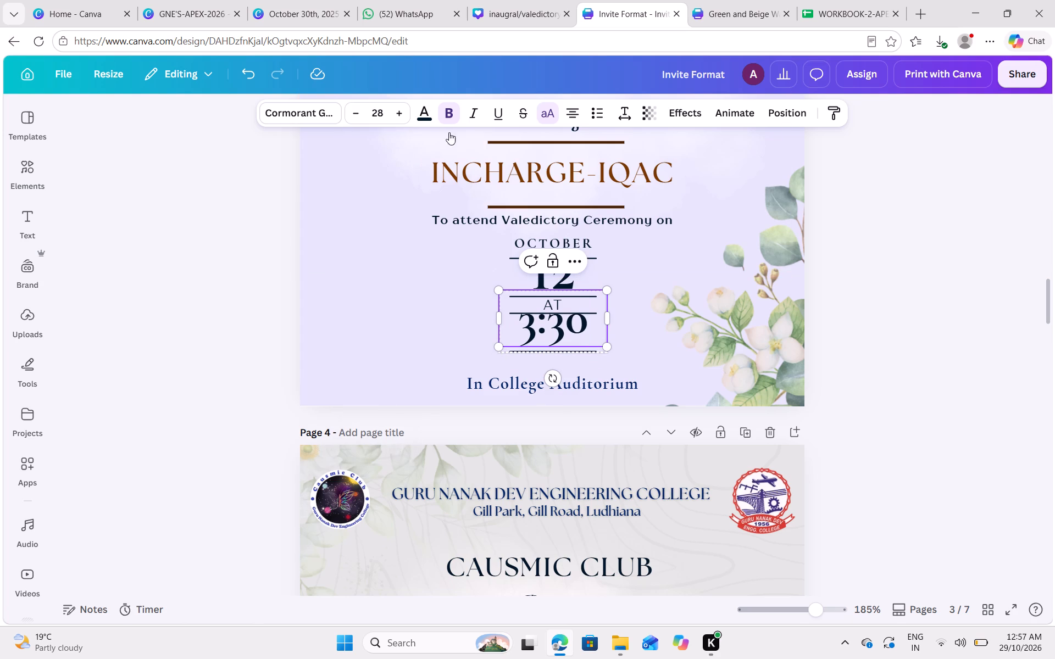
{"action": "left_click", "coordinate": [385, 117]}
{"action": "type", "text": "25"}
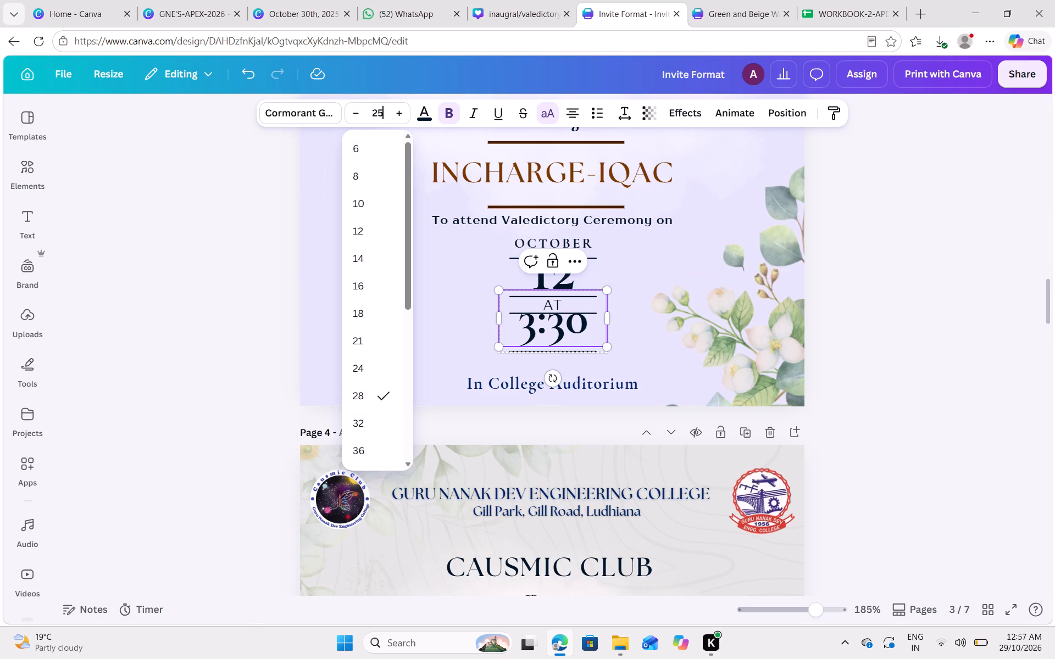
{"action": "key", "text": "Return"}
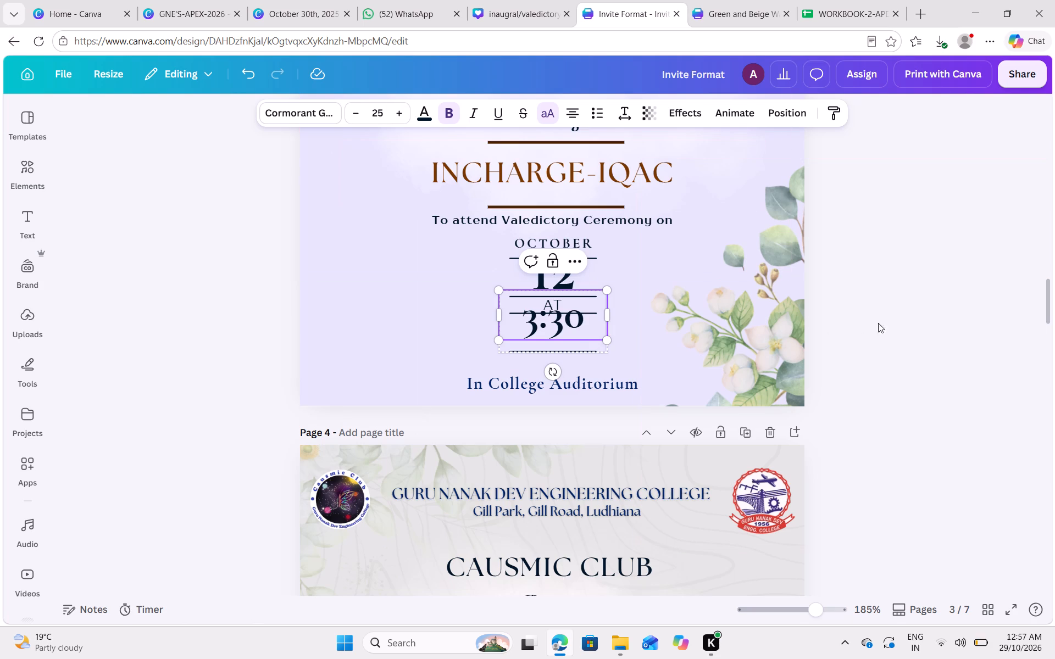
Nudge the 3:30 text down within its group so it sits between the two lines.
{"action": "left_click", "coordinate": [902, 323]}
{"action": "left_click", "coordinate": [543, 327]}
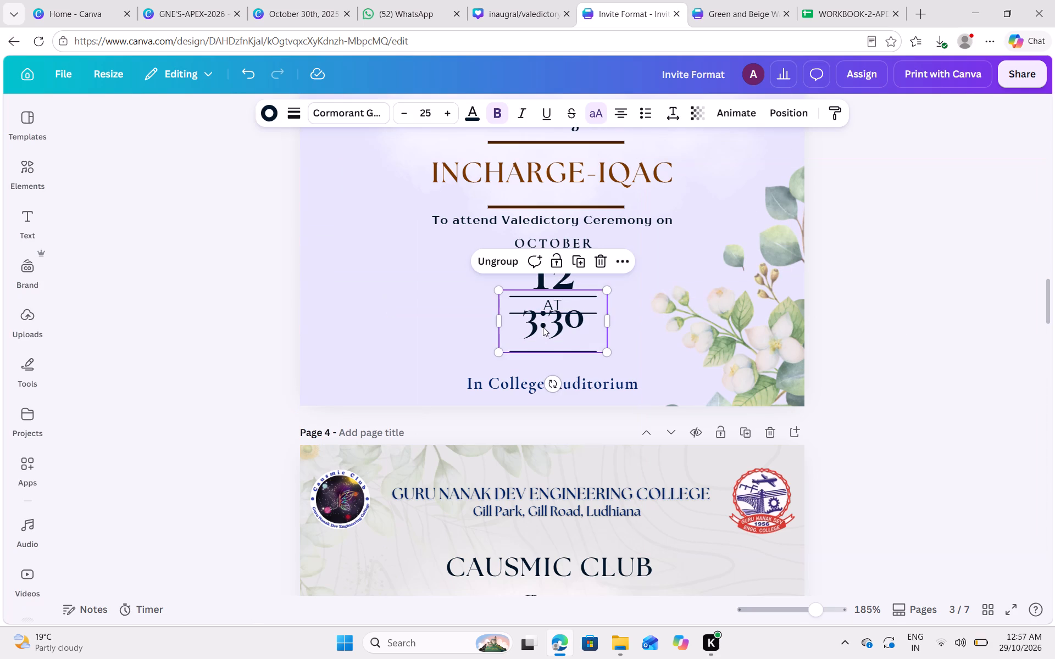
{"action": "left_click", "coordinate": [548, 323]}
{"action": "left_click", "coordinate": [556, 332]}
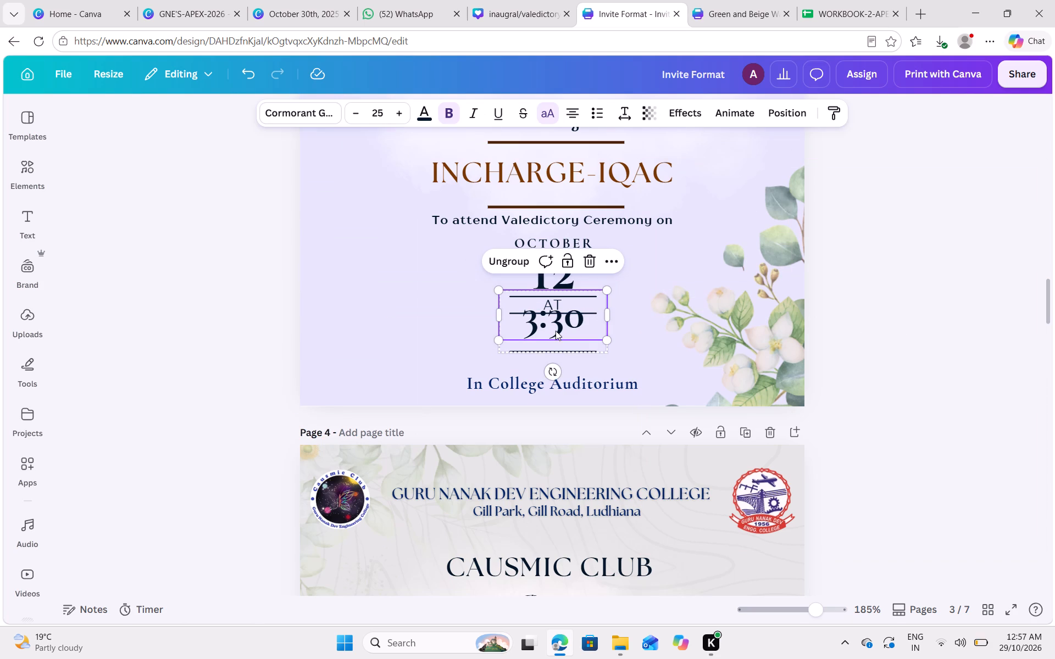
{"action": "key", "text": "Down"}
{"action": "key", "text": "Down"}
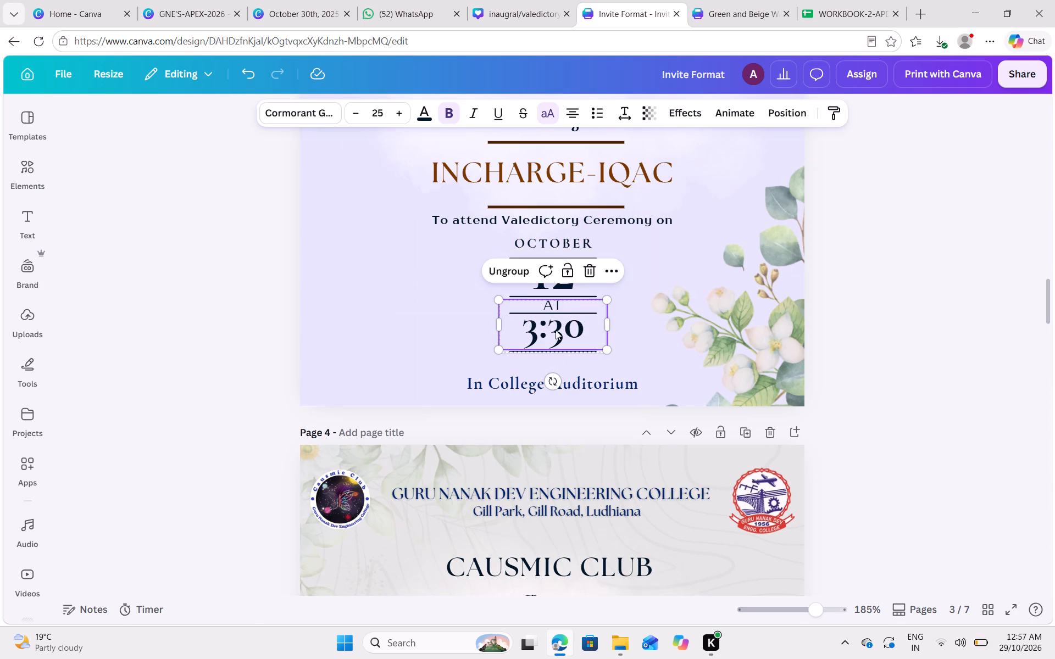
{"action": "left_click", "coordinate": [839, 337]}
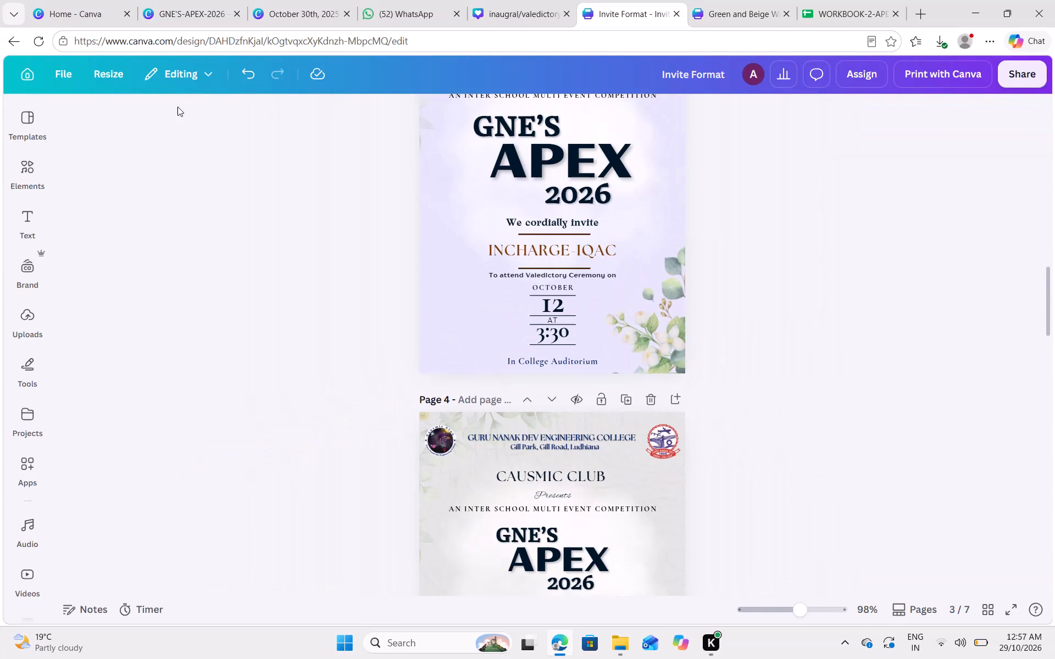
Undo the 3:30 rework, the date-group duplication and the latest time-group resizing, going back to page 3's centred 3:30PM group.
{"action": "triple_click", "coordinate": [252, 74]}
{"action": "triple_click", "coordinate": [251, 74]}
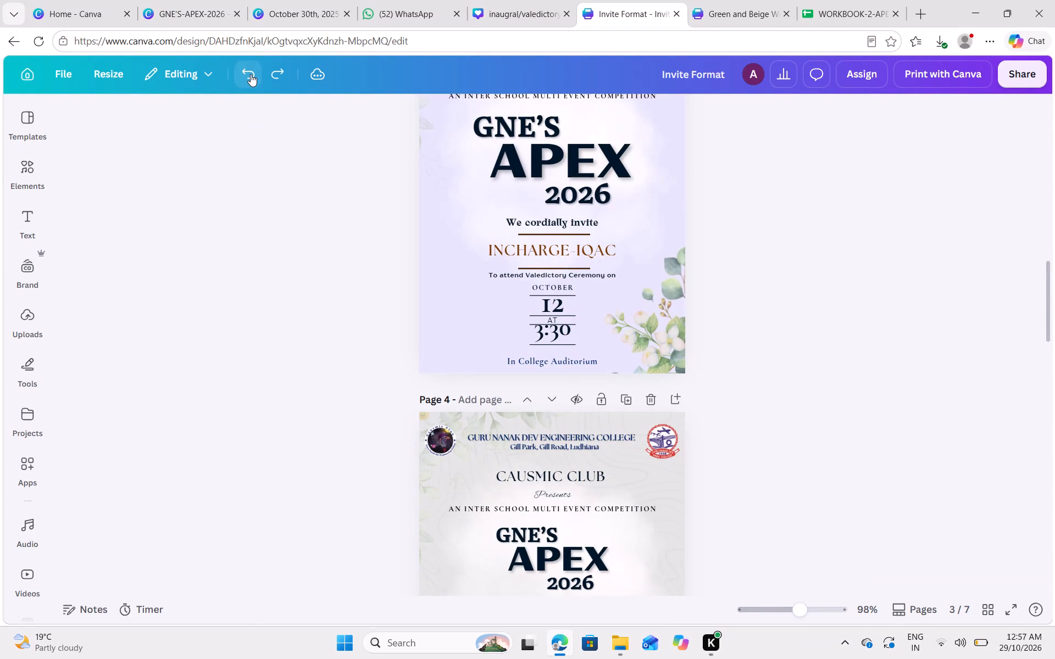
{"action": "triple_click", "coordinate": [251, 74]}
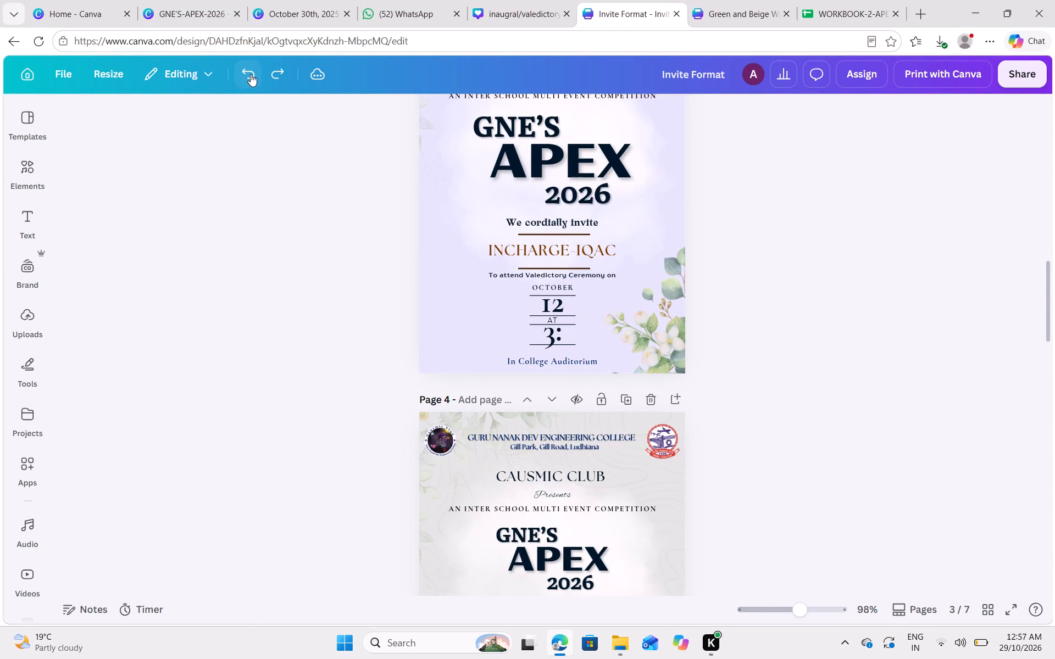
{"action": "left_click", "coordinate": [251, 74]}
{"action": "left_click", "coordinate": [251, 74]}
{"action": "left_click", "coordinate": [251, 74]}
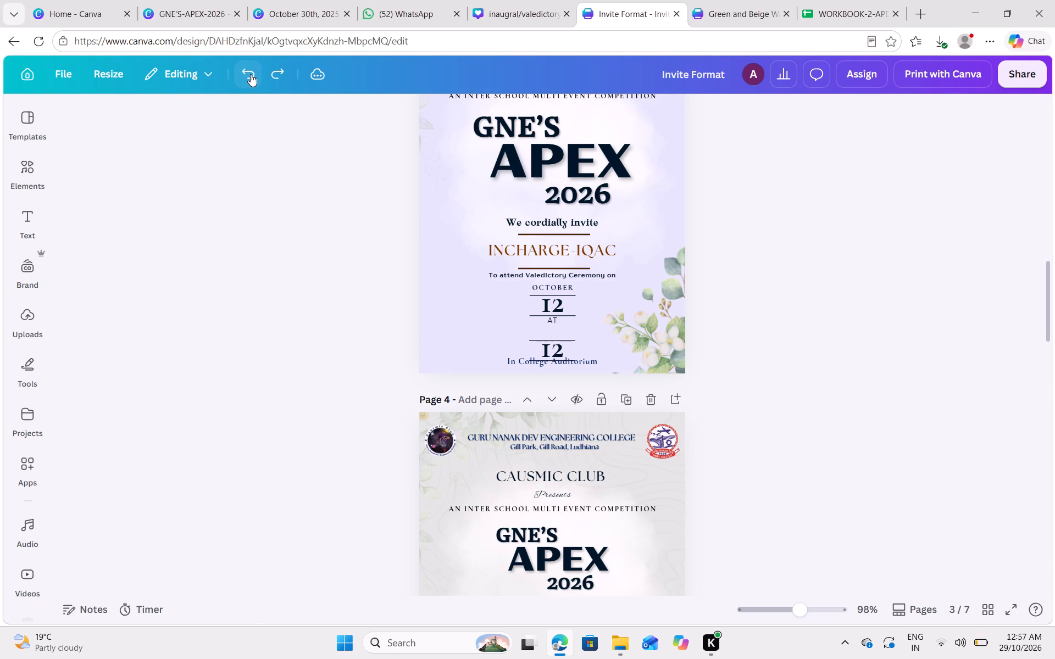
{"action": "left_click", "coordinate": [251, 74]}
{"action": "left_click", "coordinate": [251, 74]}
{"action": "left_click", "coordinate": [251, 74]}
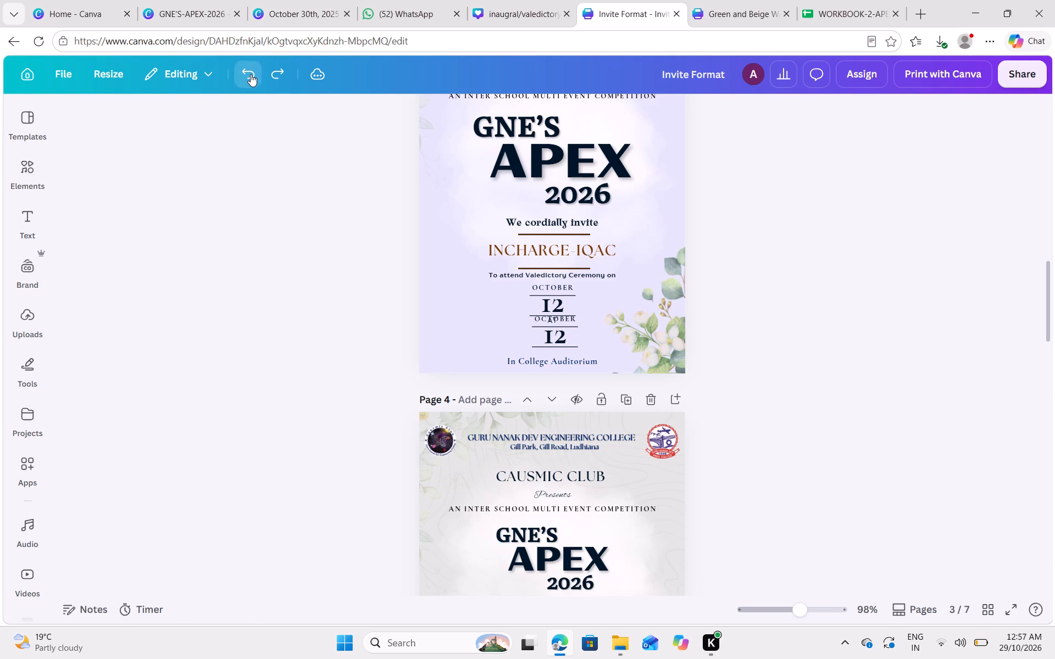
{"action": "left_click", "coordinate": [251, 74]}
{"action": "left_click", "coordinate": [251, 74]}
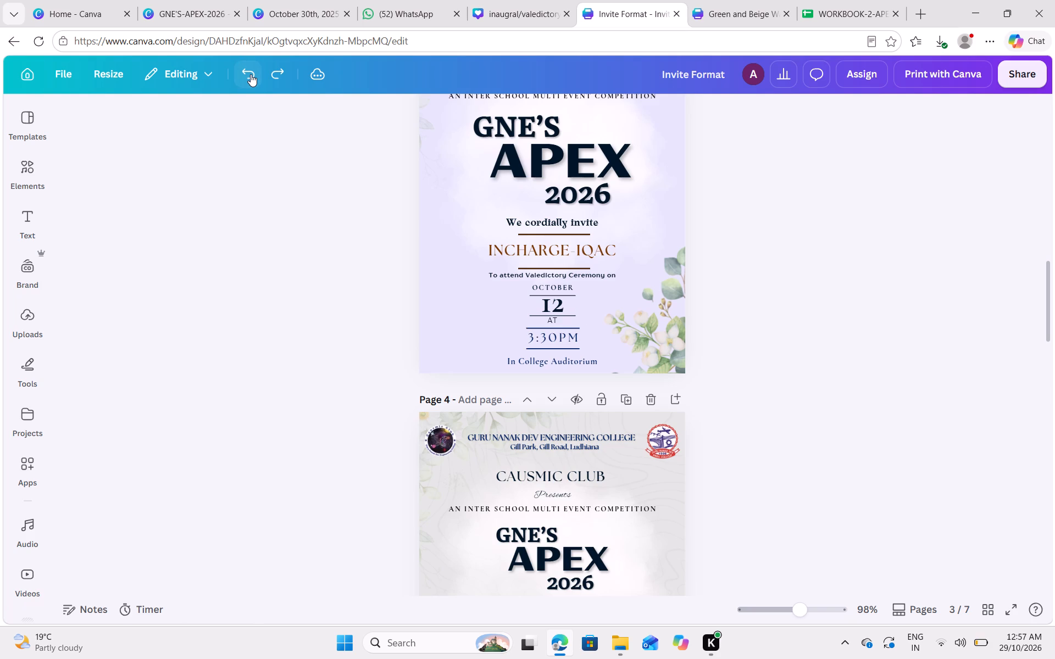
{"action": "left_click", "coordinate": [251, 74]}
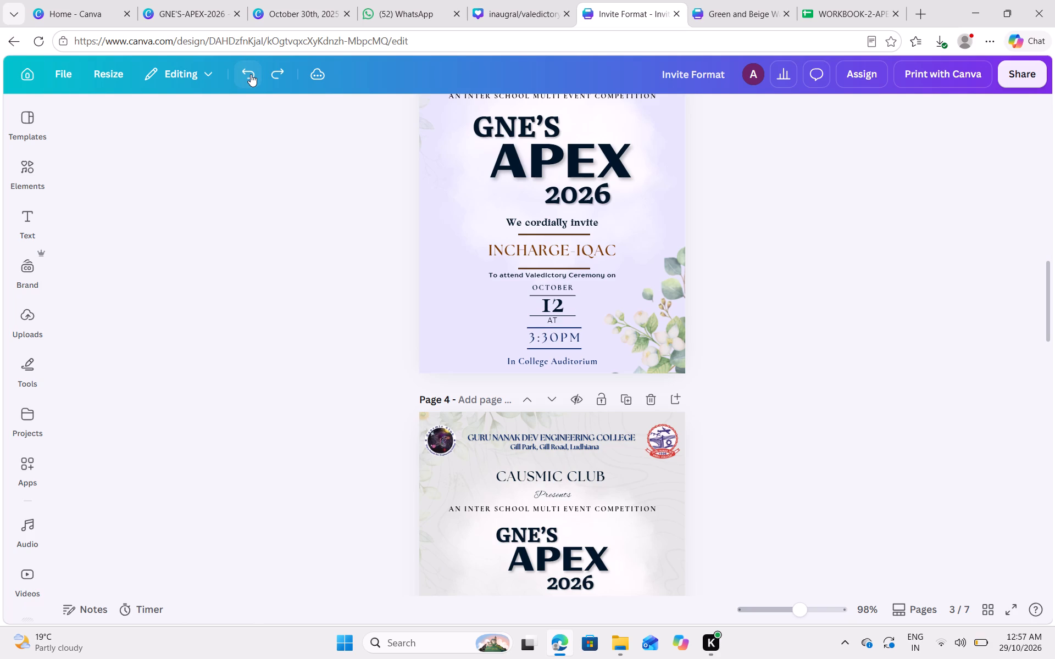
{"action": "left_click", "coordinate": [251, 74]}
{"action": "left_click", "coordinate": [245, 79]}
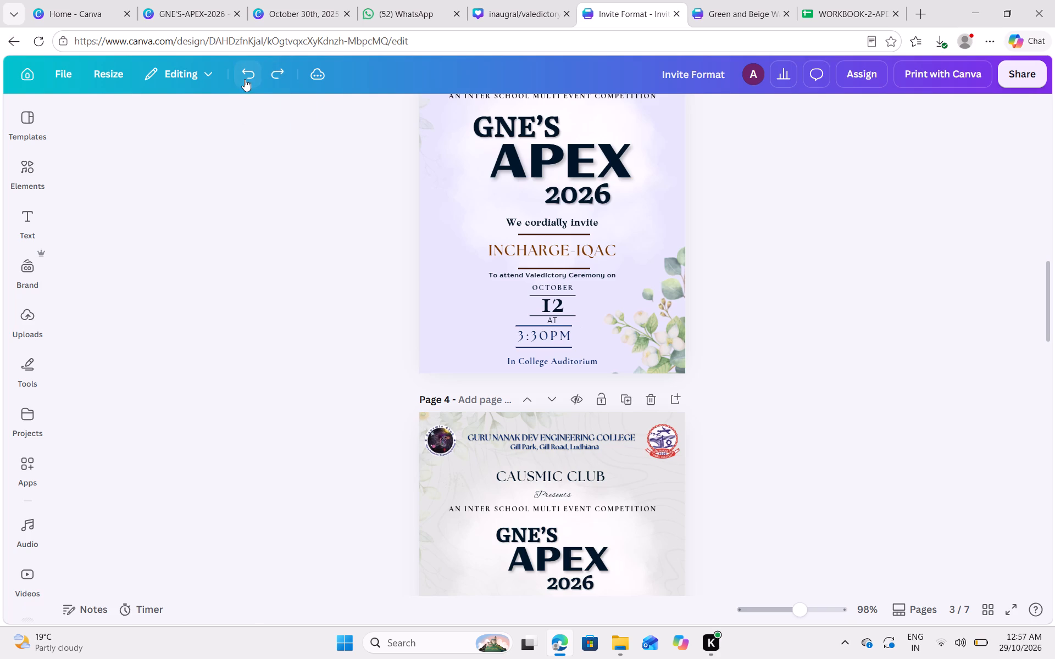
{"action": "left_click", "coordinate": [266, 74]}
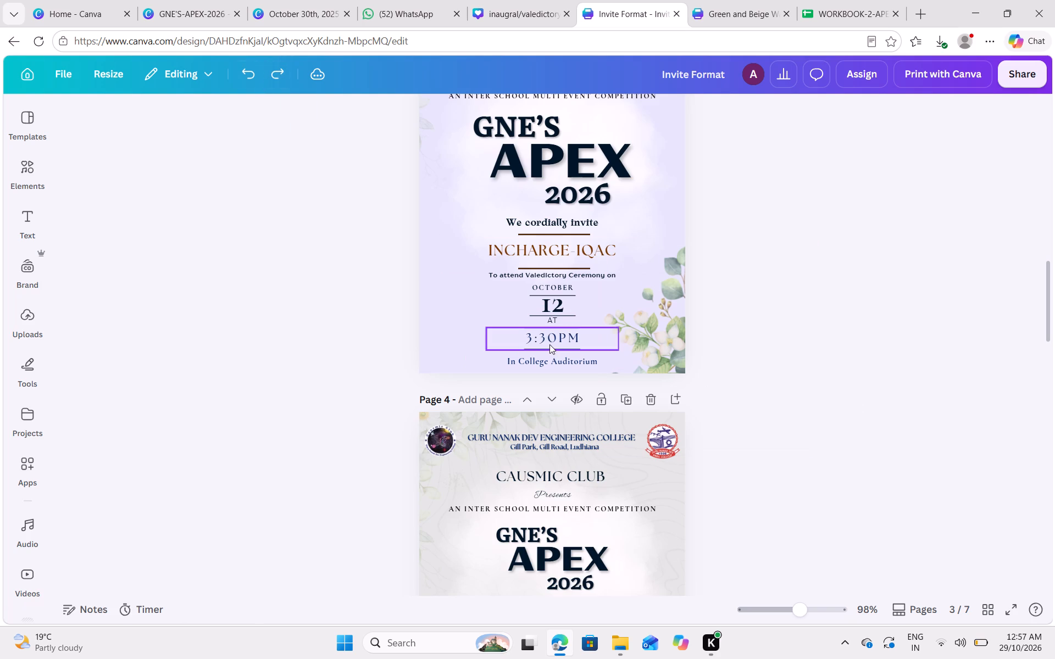
Check the size, position and page alignment of page 3's 3:30PM group.
{"action": "left_click", "coordinate": [549, 344]}
{"action": "left_click", "coordinate": [785, 104]}
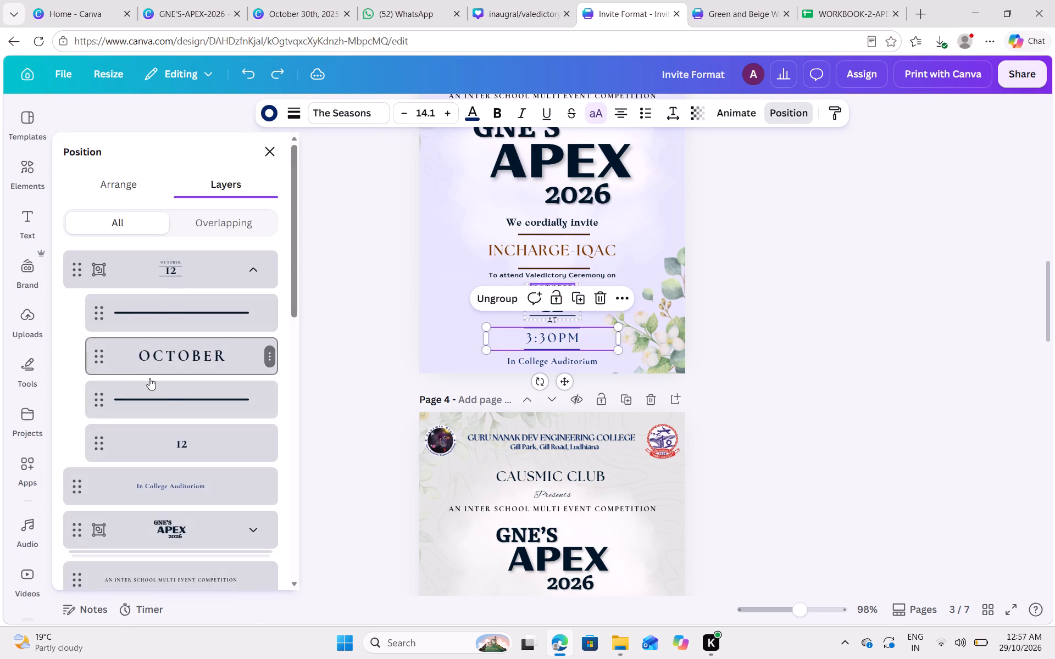
{"action": "left_click", "coordinate": [127, 185]}
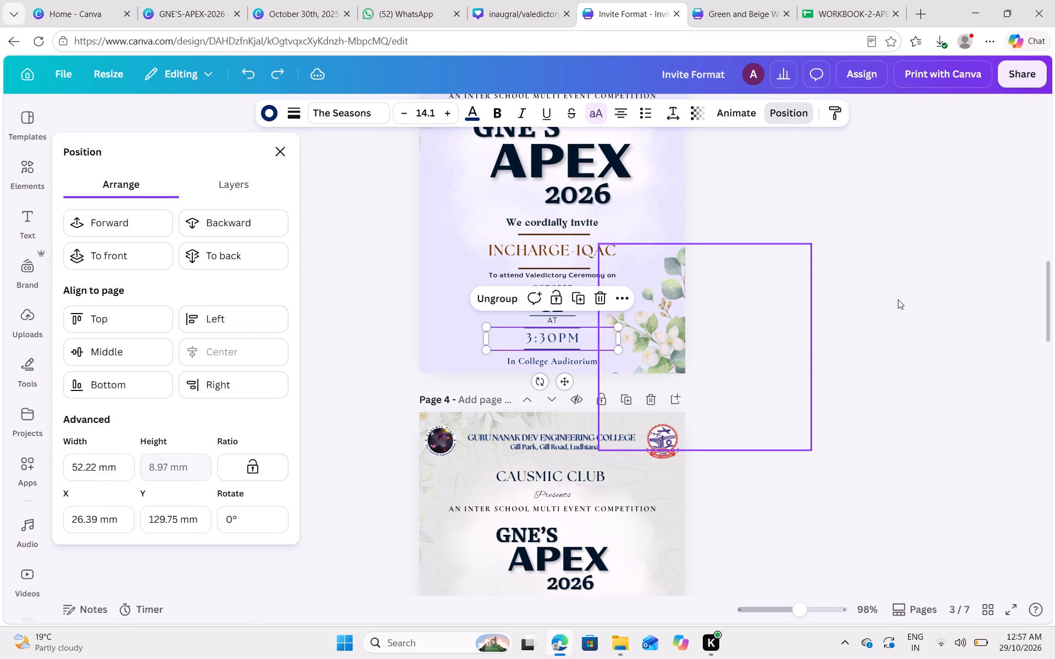
{"action": "double_click", "coordinate": [899, 297]}
Centre page 4's OCTOBER 30 2026 date group and its 3:30PM group horizontally on the page.
{"action": "scroll", "coordinate": [727, 286], "scroll_direction": "up", "scroll_amount": 2}
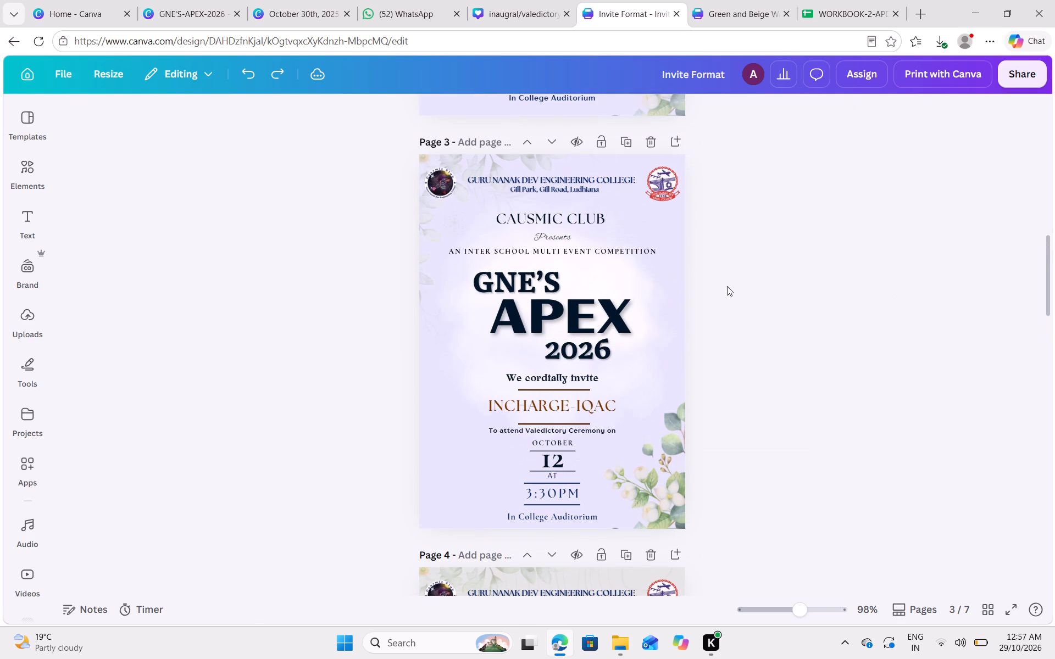
{"action": "scroll", "coordinate": [727, 286], "scroll_direction": "down", "scroll_amount": 1}
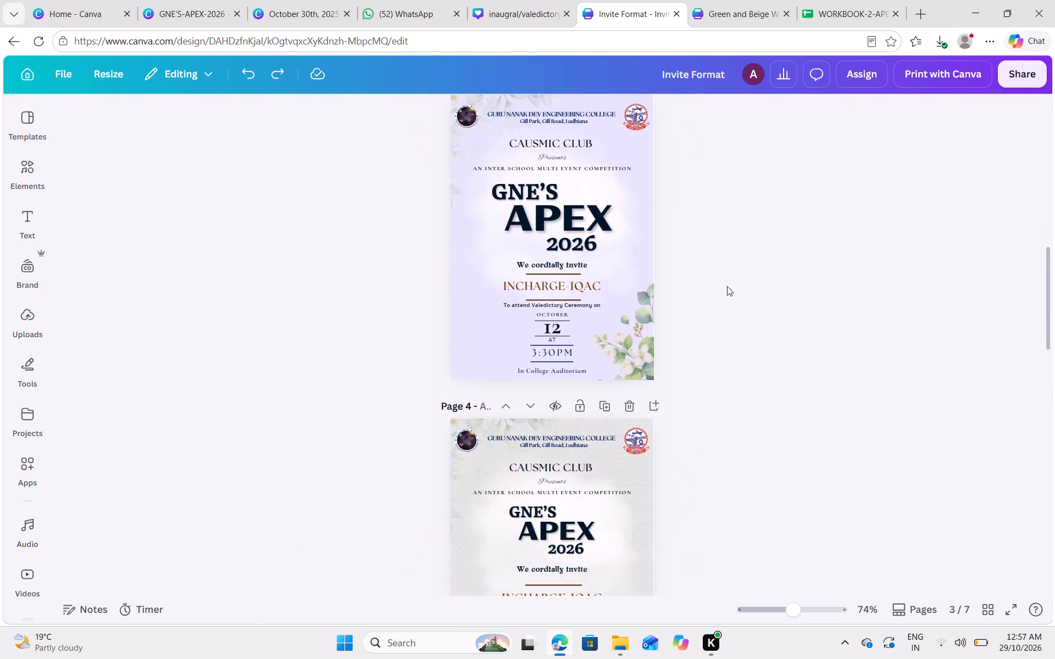
{"action": "scroll", "coordinate": [727, 286], "scroll_direction": "down", "scroll_amount": 2}
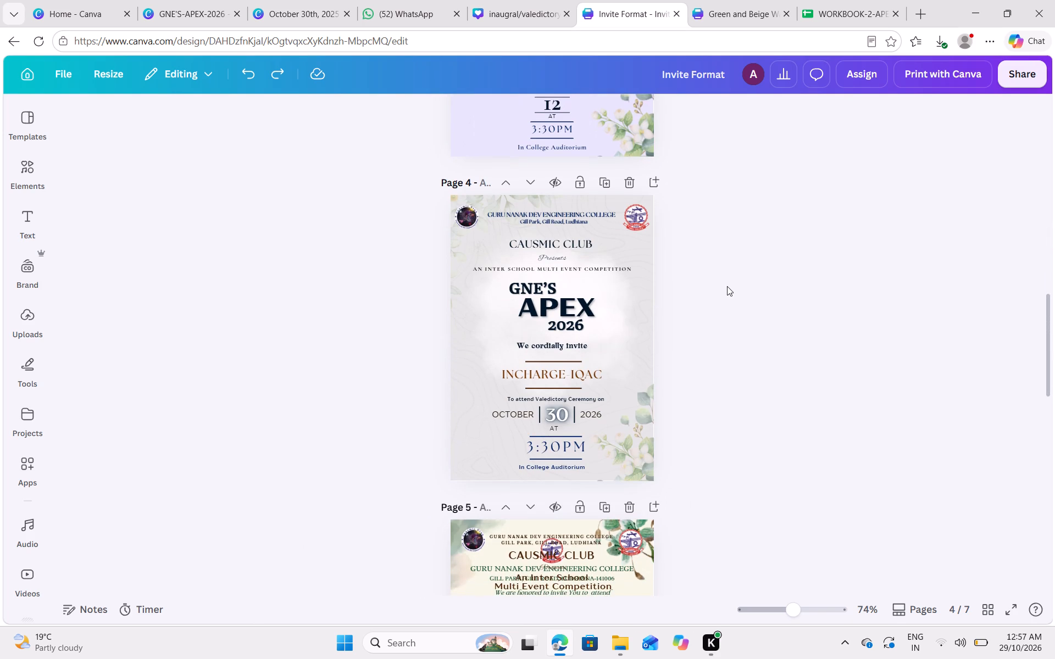
{"action": "left_click", "coordinate": [564, 417]}
{"action": "left_click", "coordinate": [776, 113]}
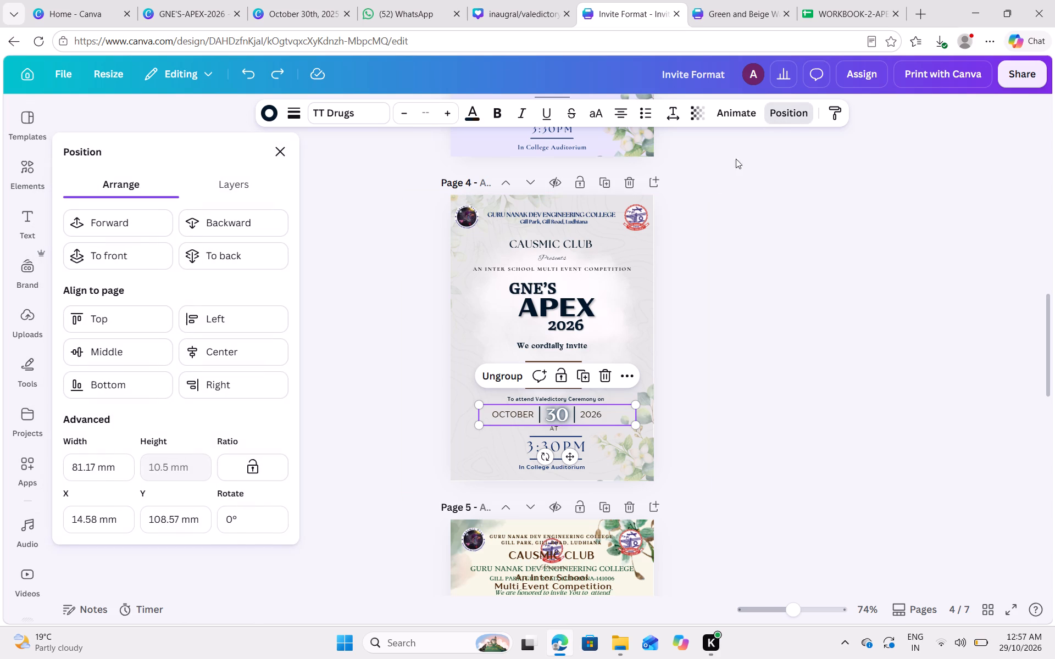
{"action": "left_click", "coordinate": [272, 358]}
{"action": "left_click", "coordinate": [559, 444]}
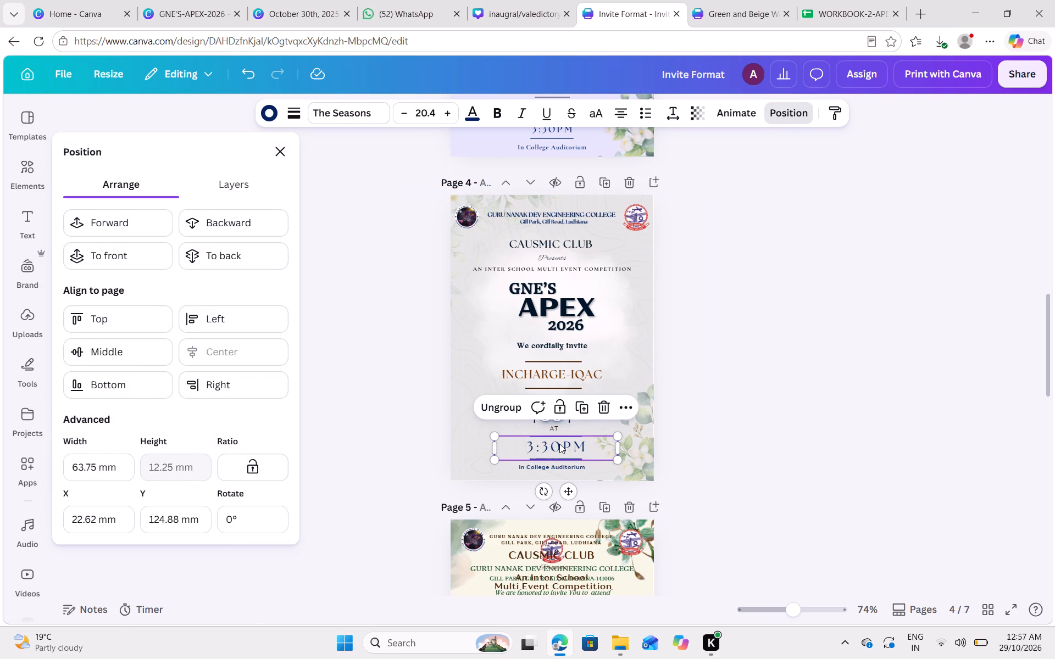
{"action": "left_click", "coordinate": [264, 349]}
{"action": "left_click", "coordinate": [574, 467]}
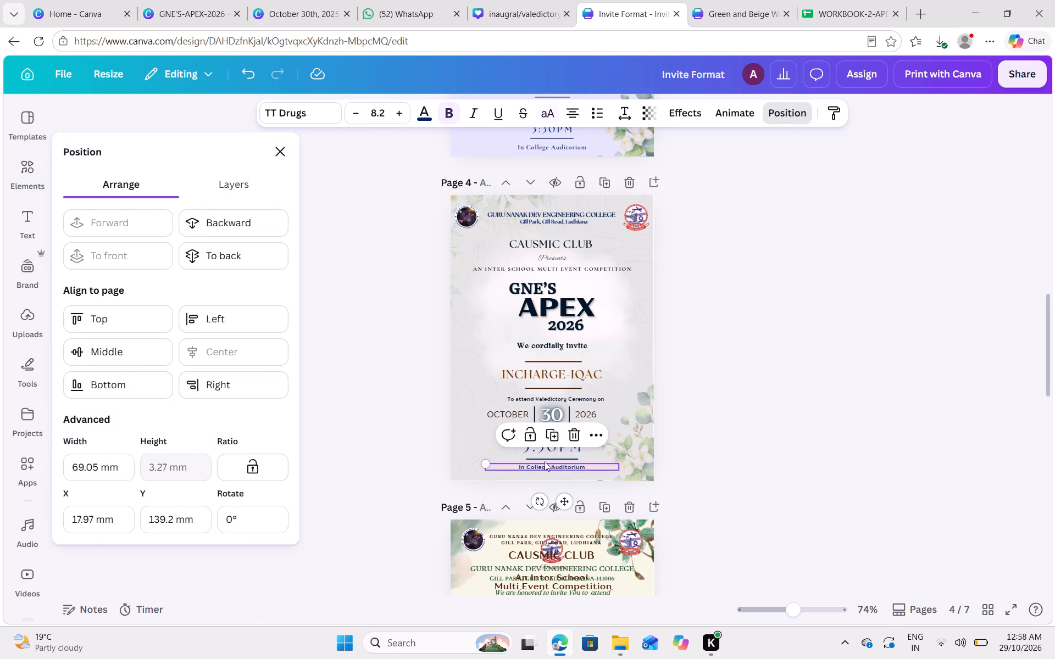
{"action": "left_click", "coordinate": [574, 416]}
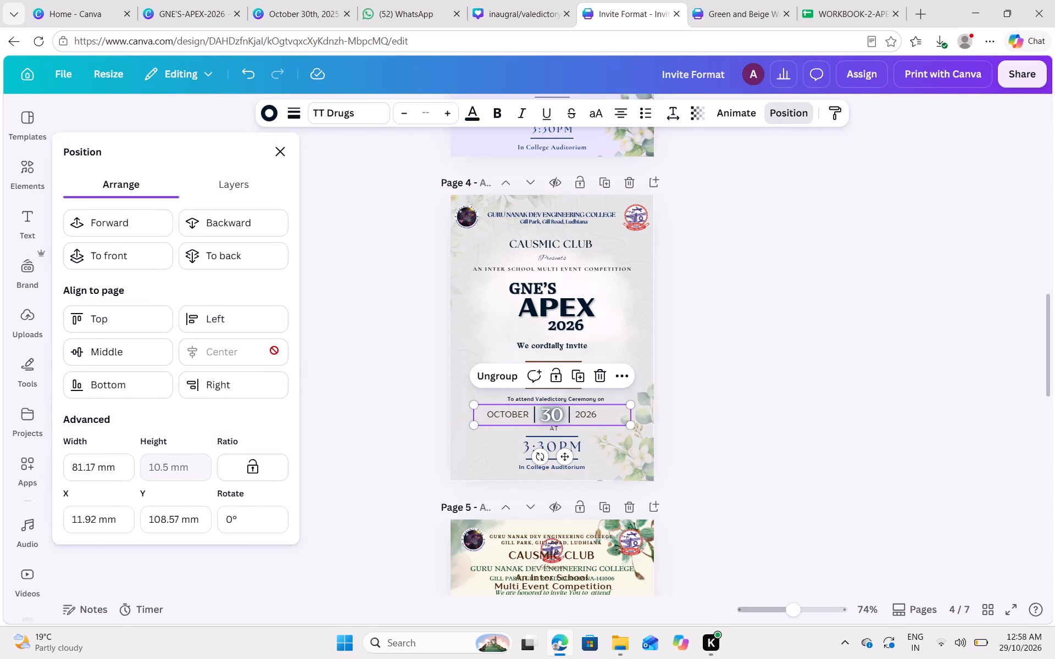
Centre page 4's "To attend Valedictory Ceremony on" line horizontally on the page.
{"action": "left_click", "coordinate": [587, 398]}
{"action": "left_click", "coordinate": [266, 348]}
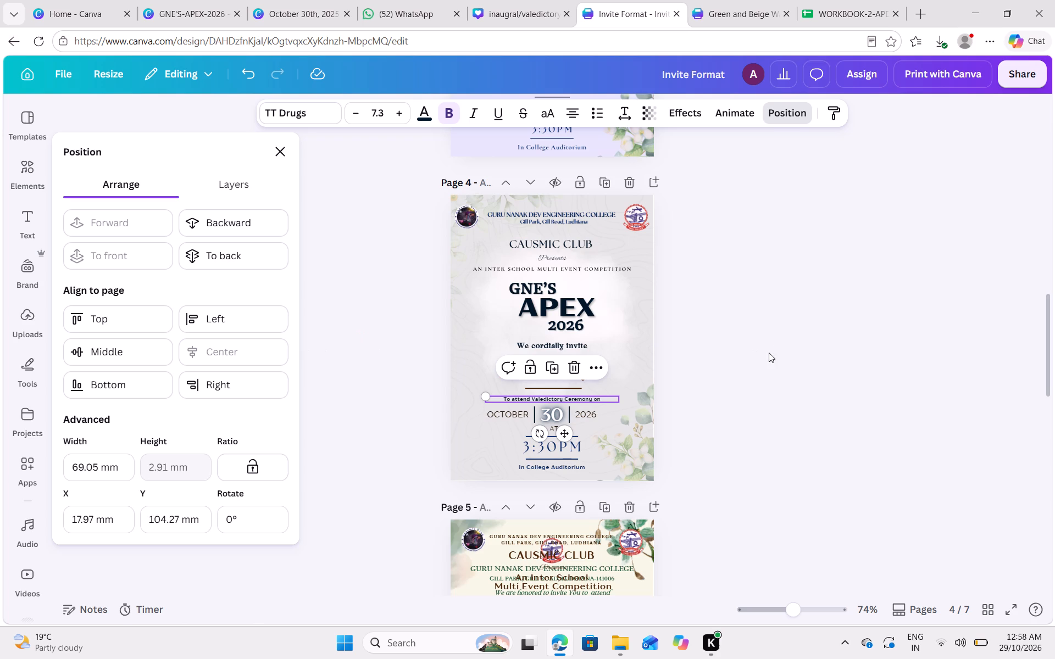
Check the page alignment of page 4's INCHARGE-IQAC group, invite line, GNE'S APEX 2026 title, competition line and CAUSMIC CLUB text.
{"action": "left_click", "coordinate": [697, 370]}
{"action": "left_click", "coordinate": [557, 391]}
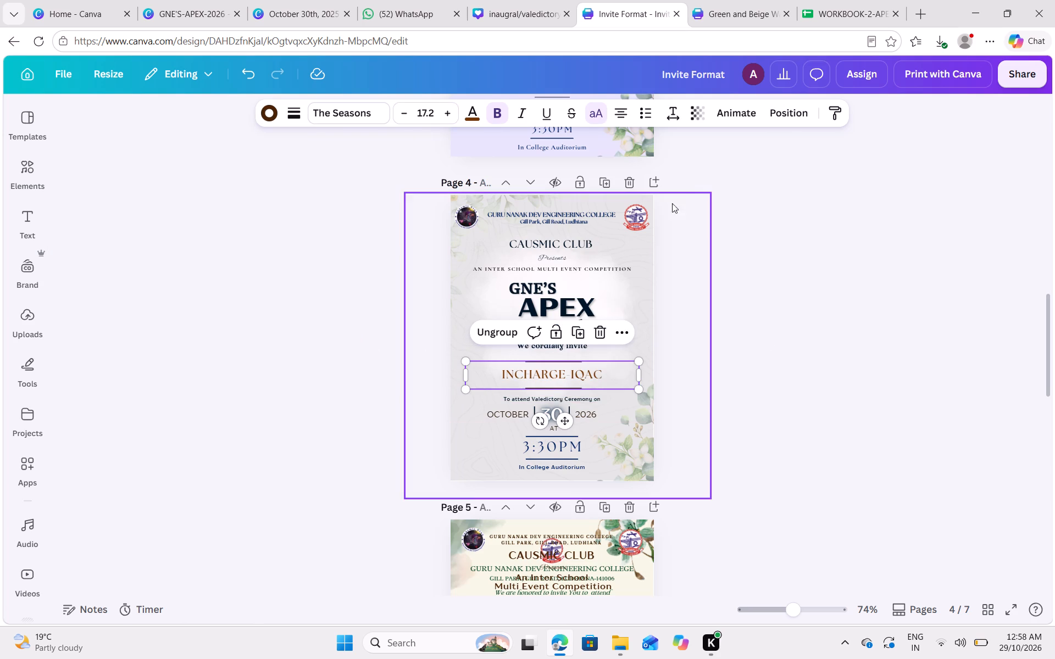
{"action": "left_click", "coordinate": [800, 105]}
{"action": "left_click", "coordinate": [673, 343]}
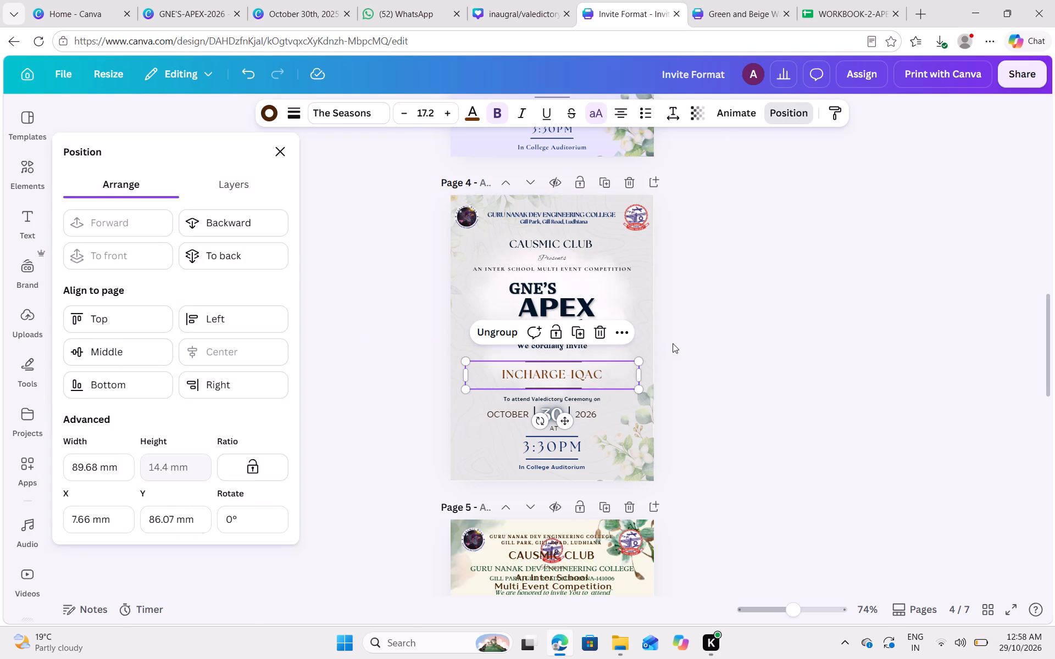
{"action": "left_click", "coordinate": [573, 349]}
{"action": "left_click", "coordinate": [793, 117]}
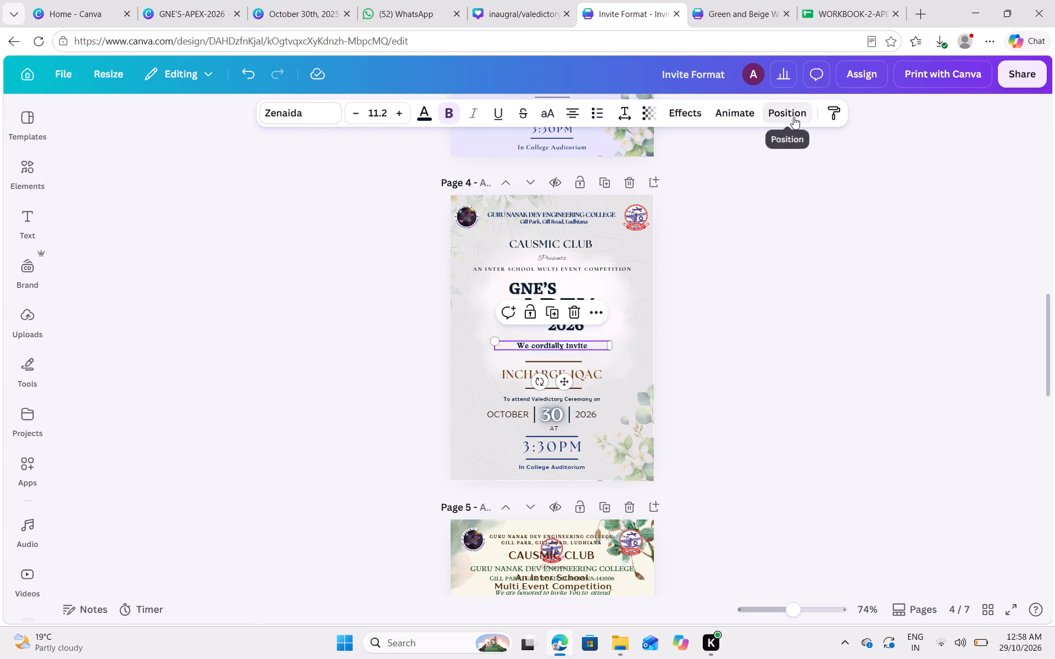
{"action": "left_click", "coordinate": [567, 331]}
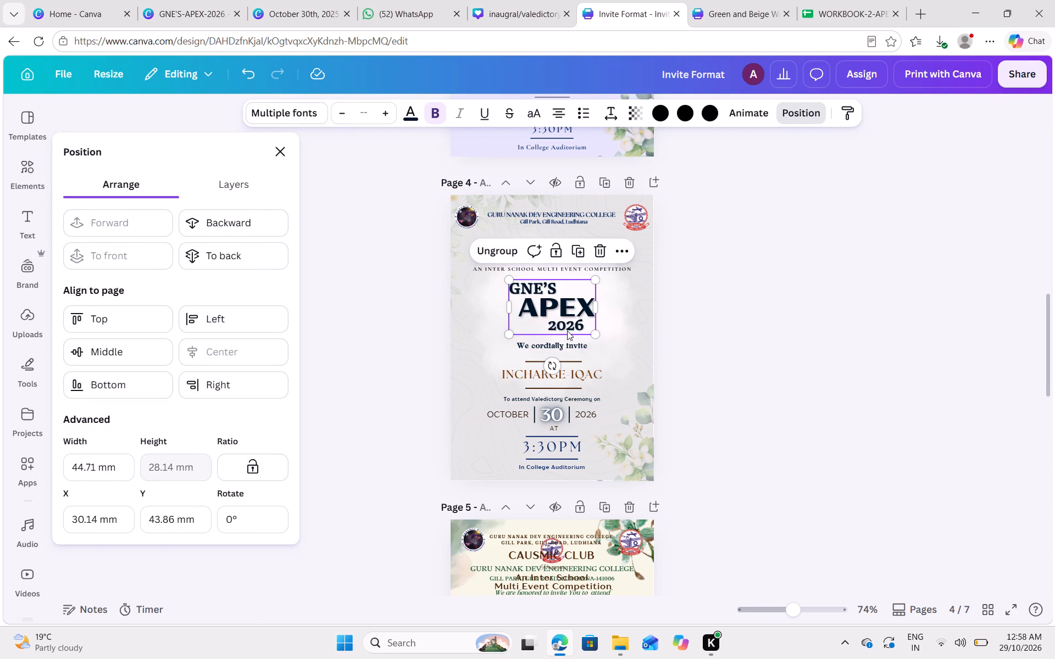
{"action": "left_click", "coordinate": [698, 288]}
{"action": "left_click", "coordinate": [577, 270]}
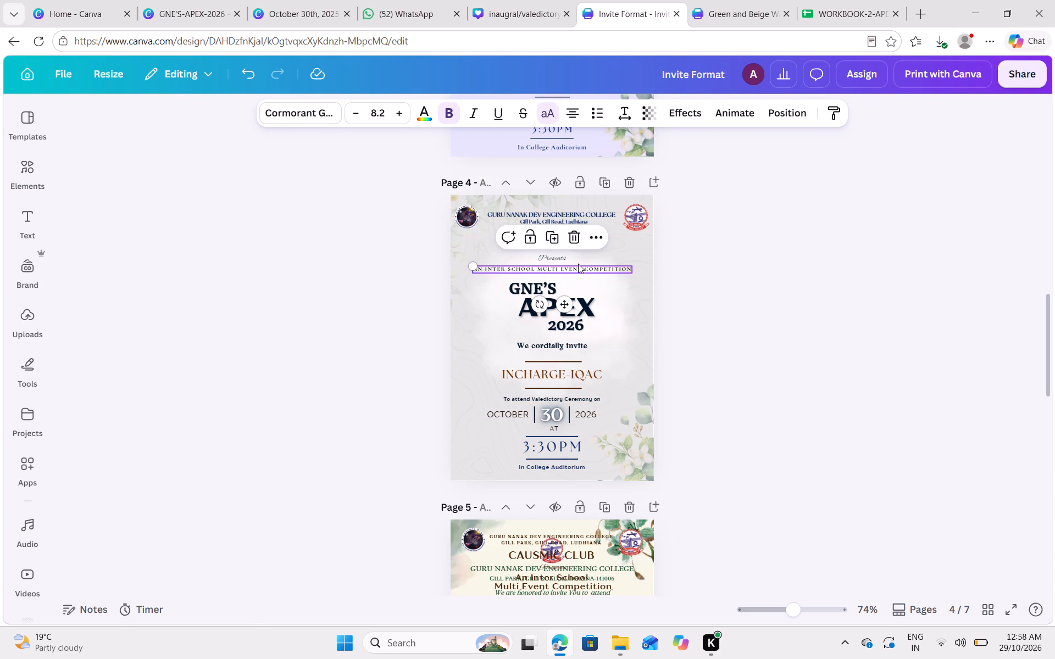
{"action": "left_click", "coordinate": [786, 109]}
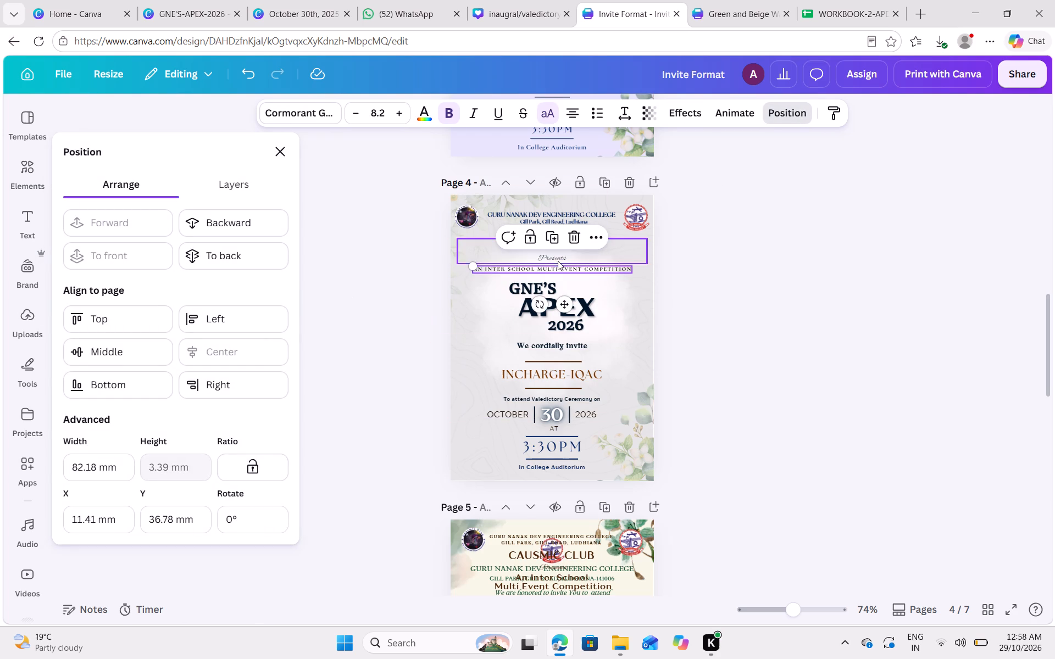
{"action": "left_click", "coordinate": [556, 256]}
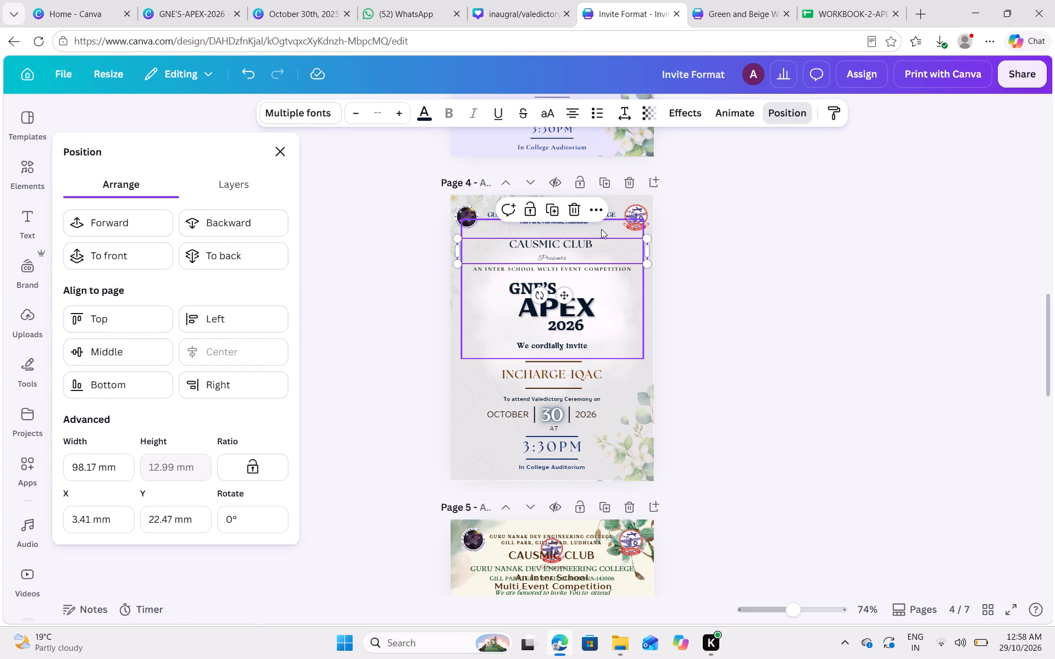
Centre the soft white backdrop image behind page 4's GNE'S APEX 2026 title horizontally on the page.
{"action": "left_click", "coordinate": [601, 229]}
{"action": "left_click", "coordinate": [256, 349]}
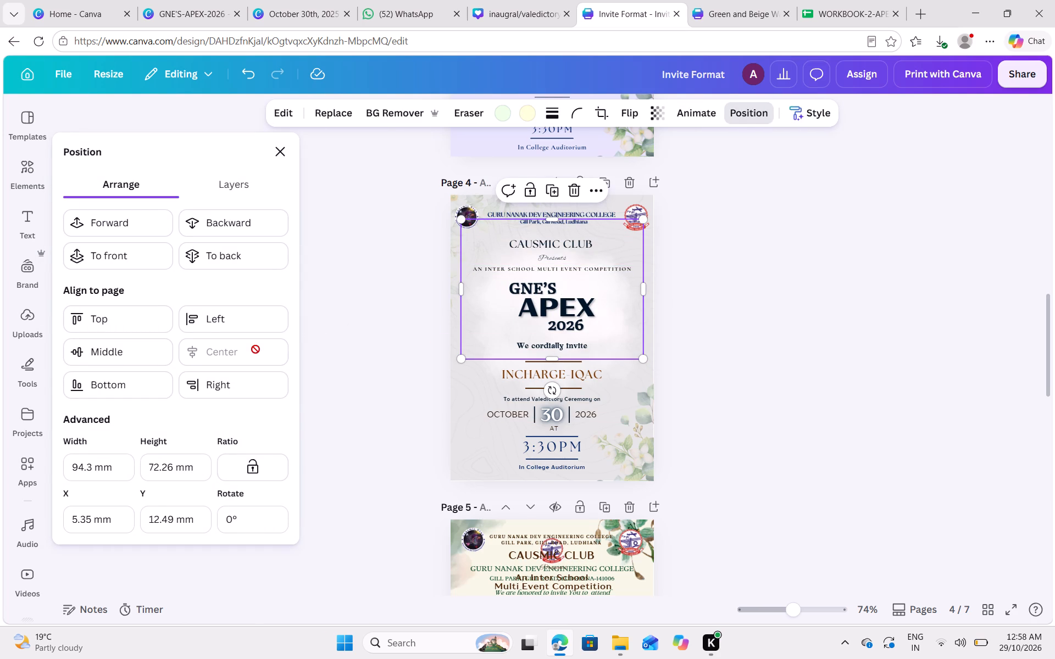
{"action": "left_click", "coordinate": [809, 334]}
{"action": "left_click", "coordinate": [801, 334]}
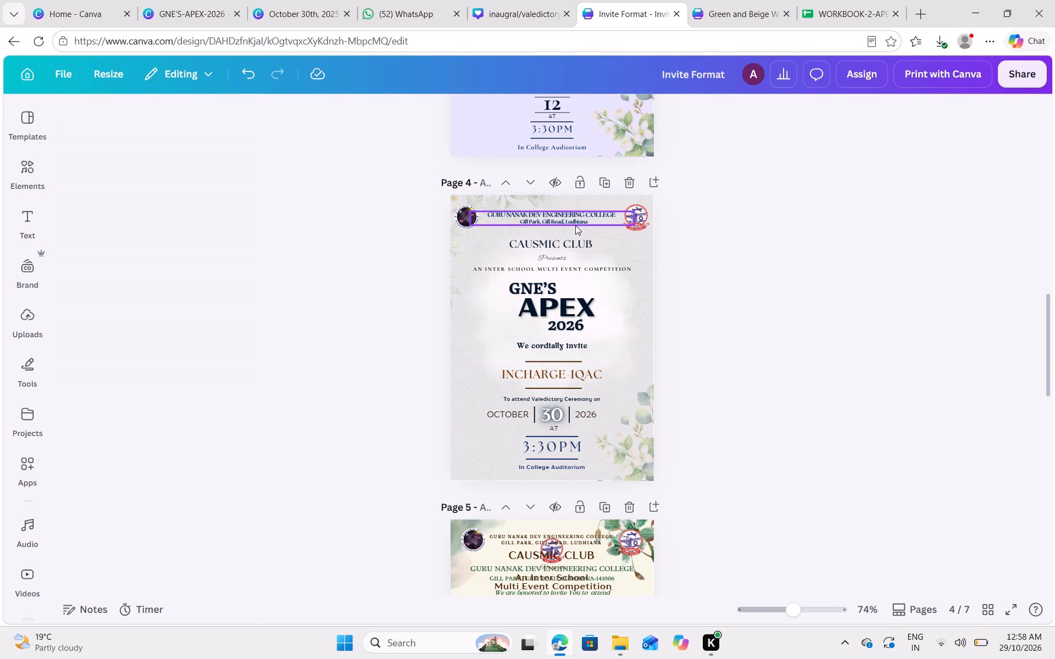
Check the page alignment of page 4's college name and address group and look over the page.
{"action": "left_click", "coordinate": [574, 223]}
{"action": "left_click", "coordinate": [765, 115]}
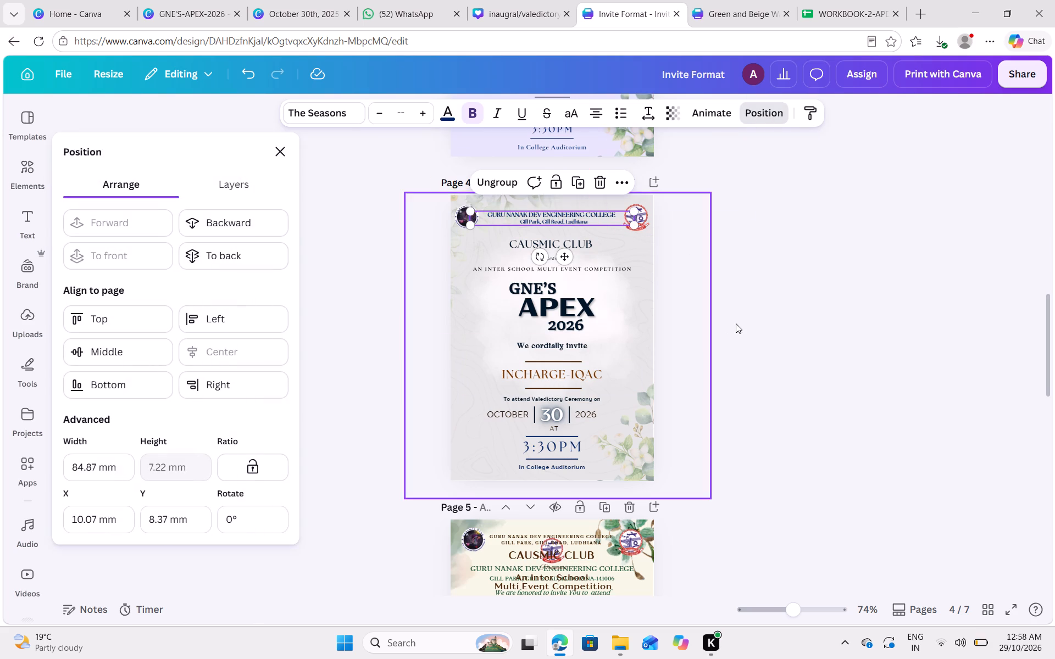
{"action": "left_click", "coordinate": [733, 323]}
{"action": "left_click", "coordinate": [704, 289]}
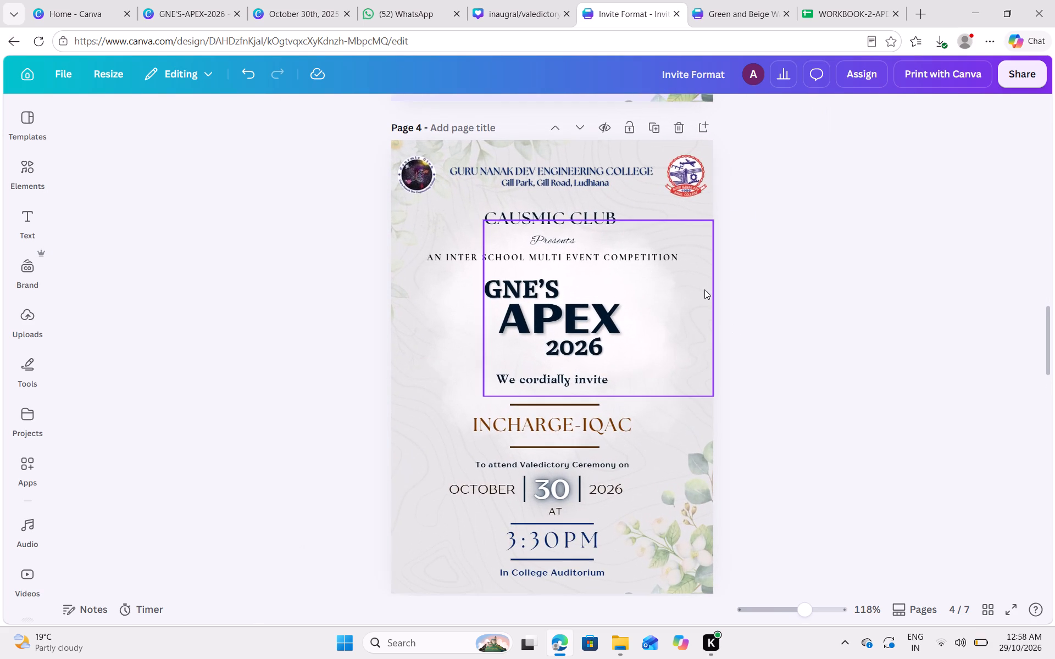
Open the design's sharing options and its presentation choices.
{"action": "left_click", "coordinate": [1018, 86]}
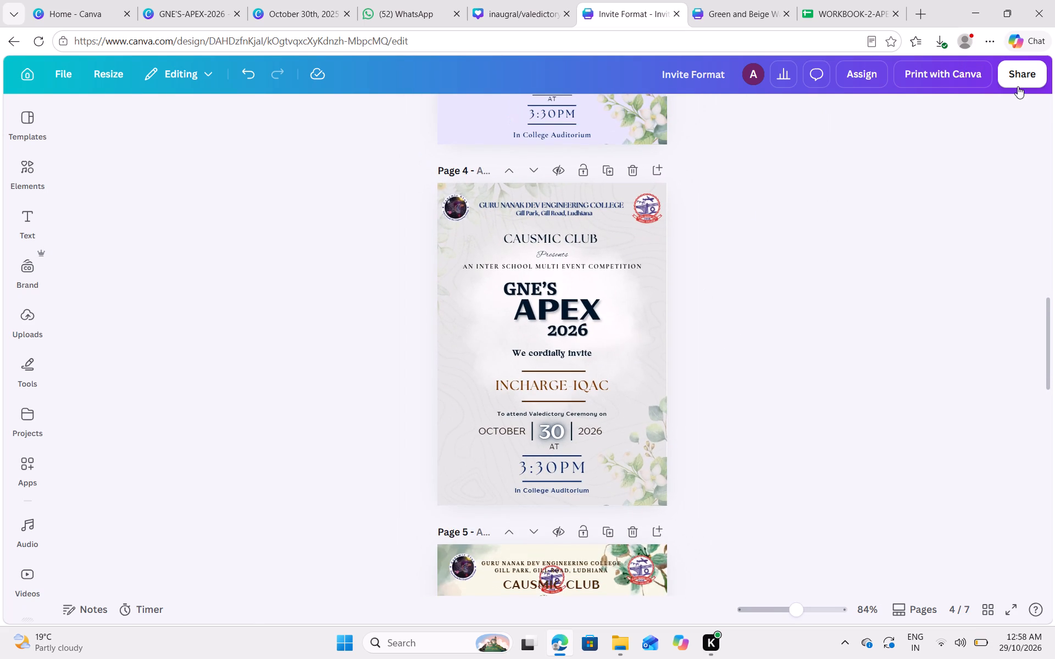
{"action": "left_click", "coordinate": [875, 532]}
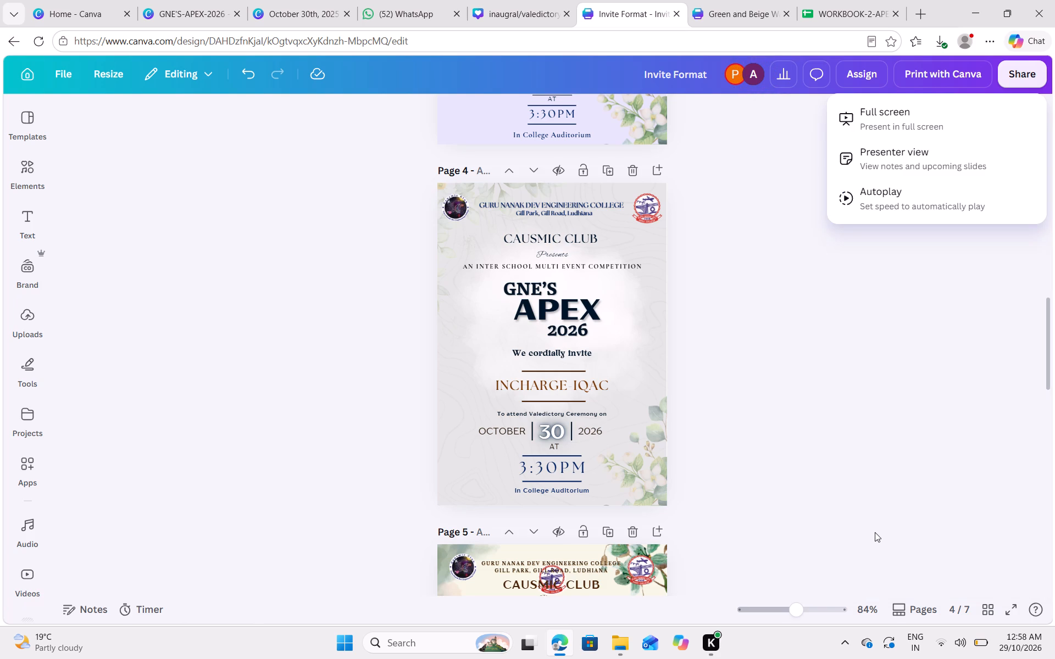
Present page 4 of the invitation in full screen to review its layout, and return to the editor.
{"action": "left_click", "coordinate": [871, 109]}
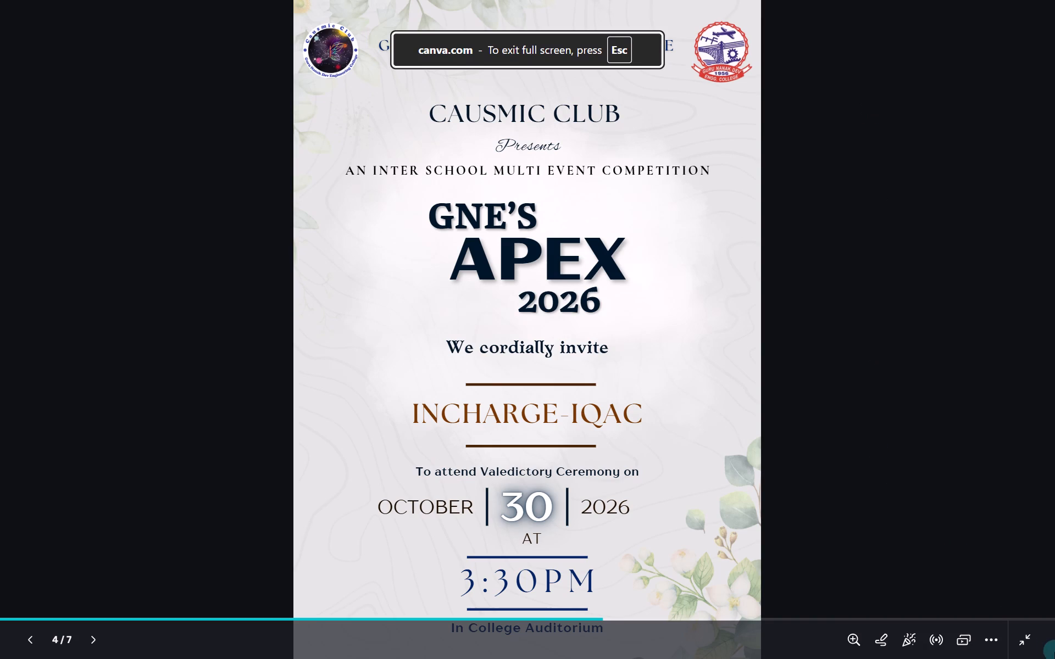
{"action": "left_click", "coordinate": [1018, 636]}
Open the first collaborator's access details for the Invite Format design.
{"action": "scroll", "coordinate": [835, 216], "scroll_direction": "up", "scroll_amount": 2}
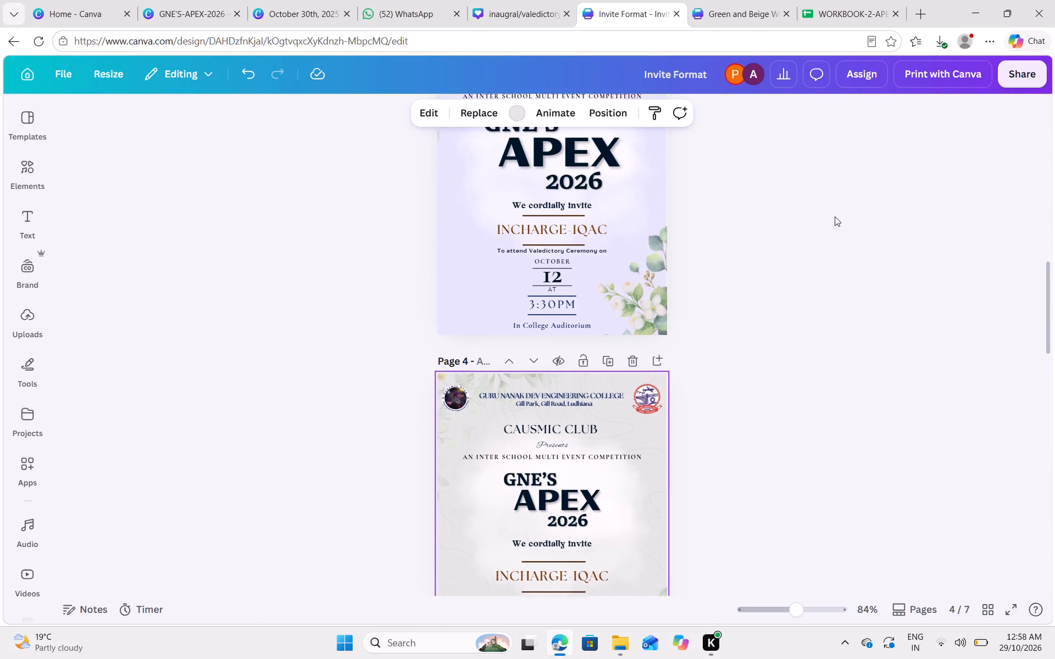
{"action": "left_click", "coordinate": [734, 79]}
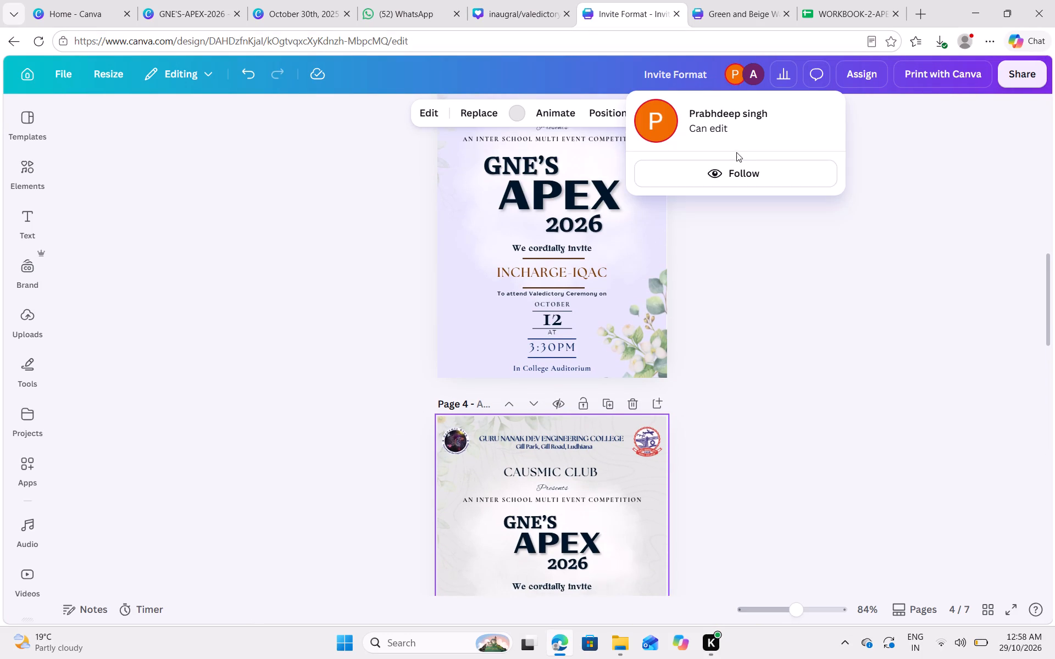
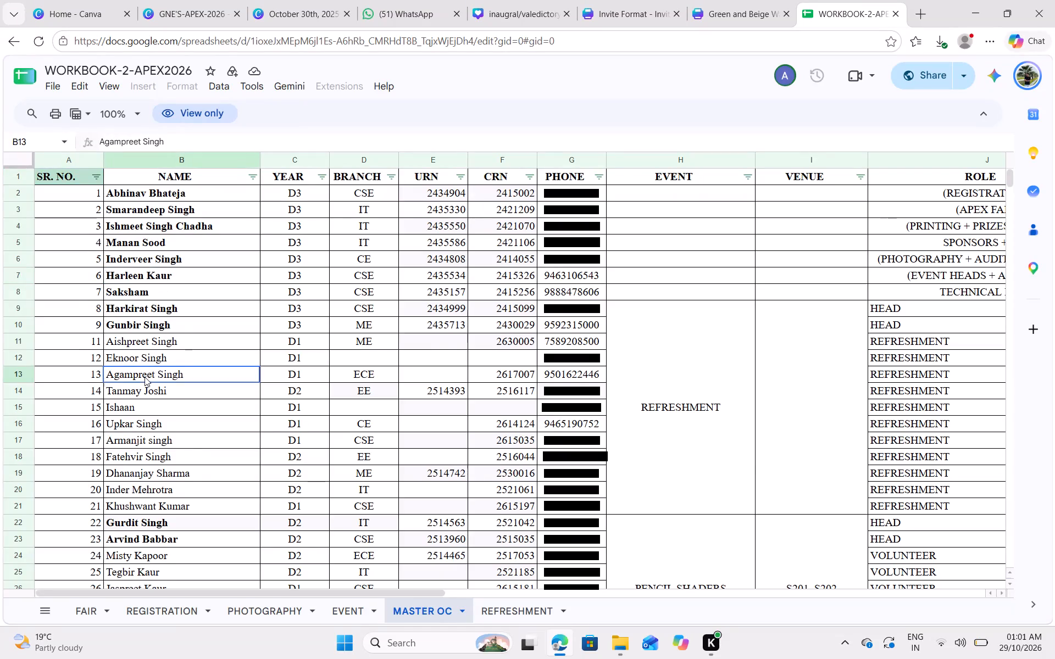
Look through the organising team's names and their event, venue and role assignments on the MASTER OC sheet of WORKBOOK-2-APEX2026.
{"action": "scroll", "coordinate": [145, 377], "scroll_direction": "down", "scroll_amount": 5}
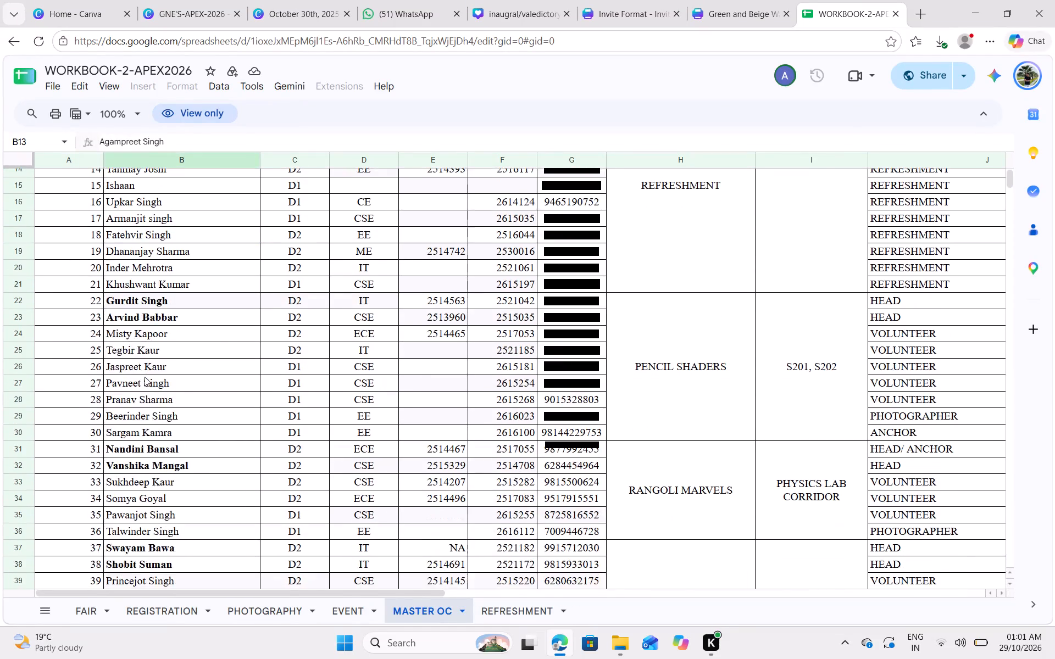
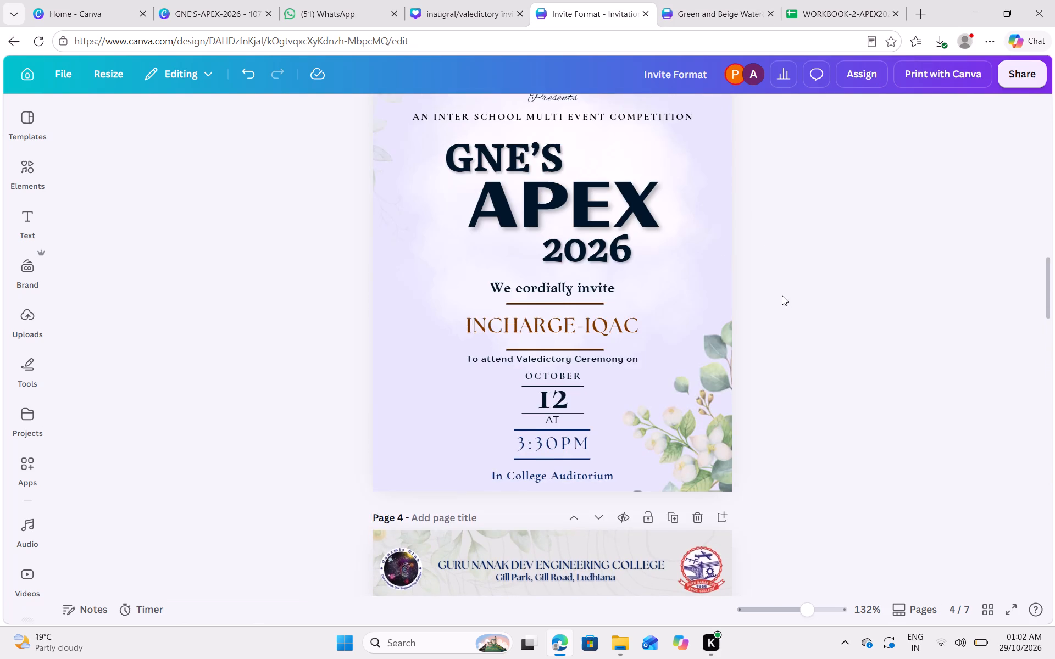
Look over the invitation pages 1 to 5, comparing the layouts of the GNE'S APEX 2026 valedictory versions on pages 2, 3 and 4.
{"action": "scroll", "coordinate": [782, 295], "scroll_direction": "up", "scroll_amount": 5}
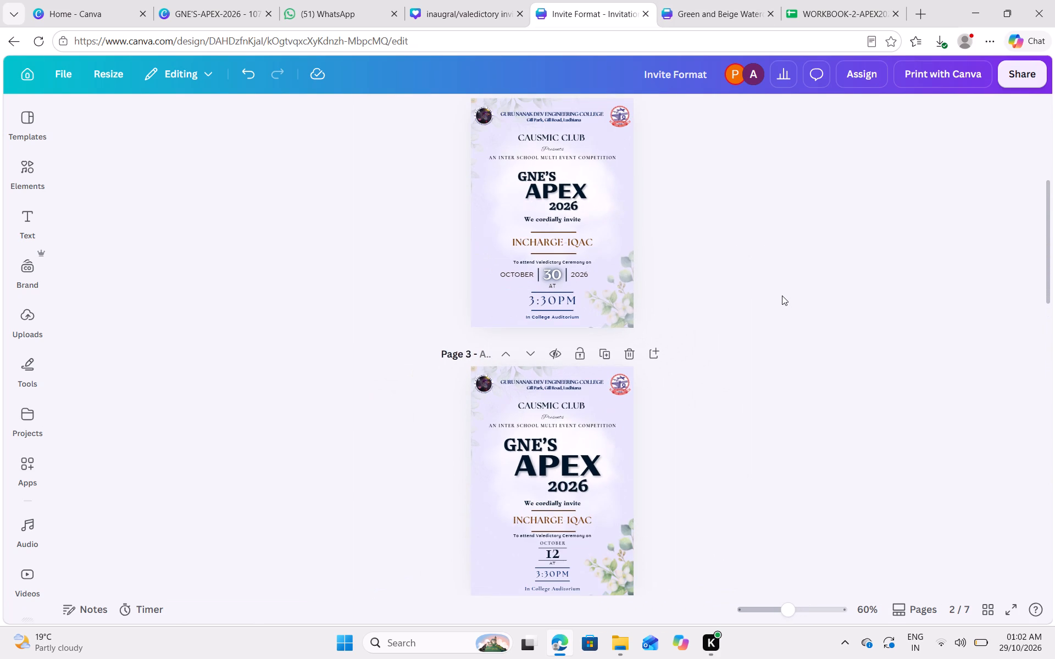
{"action": "scroll", "coordinate": [782, 295], "scroll_direction": "down", "scroll_amount": 6}
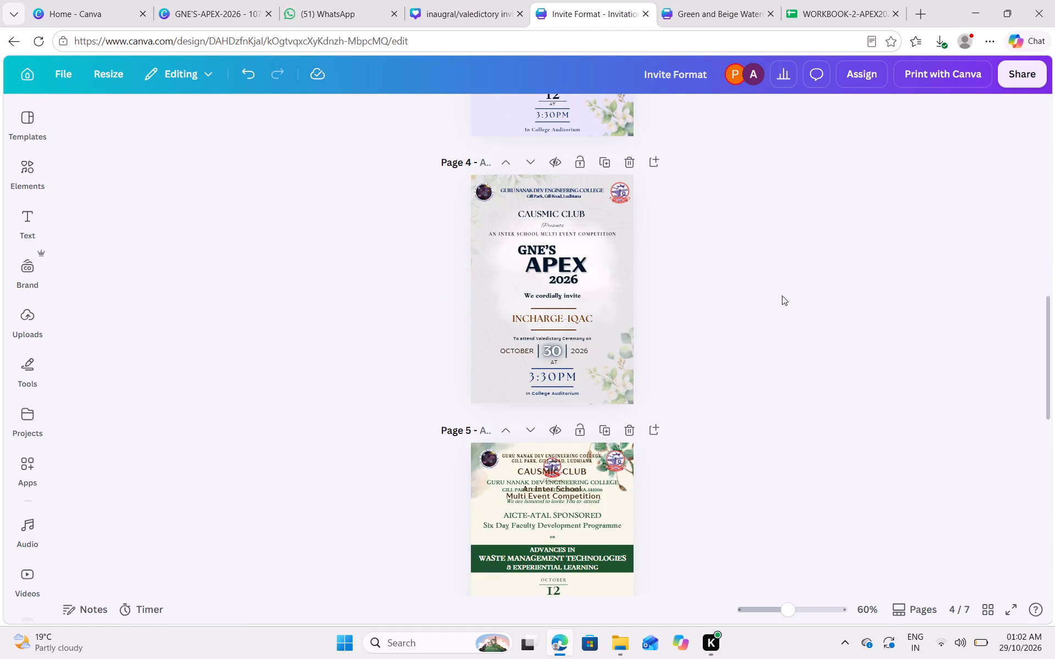
{"action": "scroll", "coordinate": [782, 295], "scroll_direction": "down", "scroll_amount": 1}
{"action": "scroll", "coordinate": [782, 295], "scroll_direction": "up", "scroll_amount": 1}
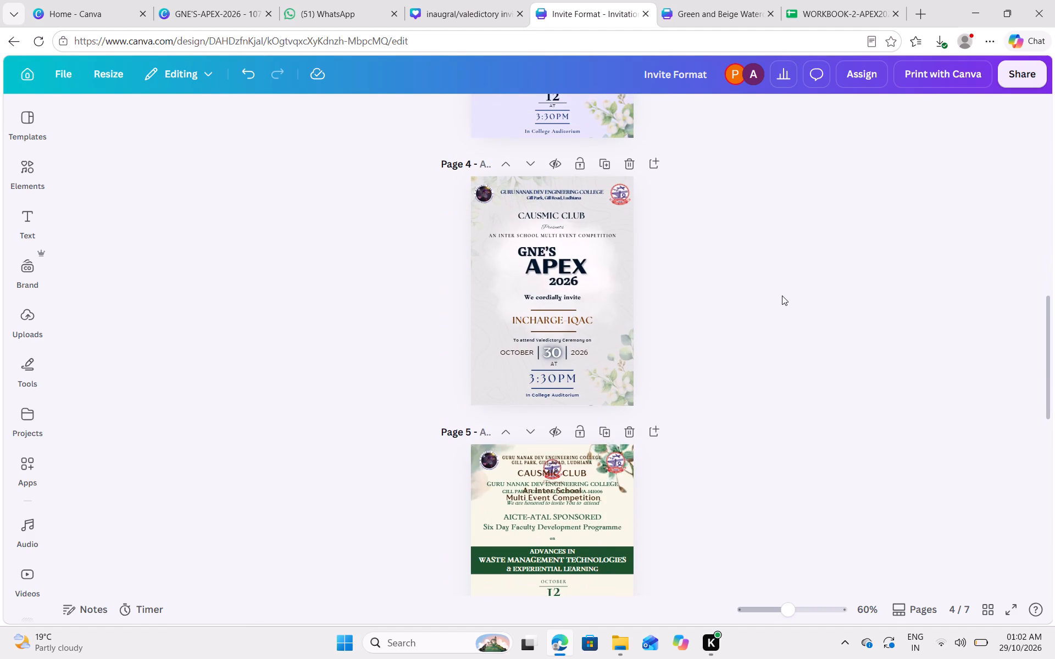
{"action": "scroll", "coordinate": [782, 295], "scroll_direction": "up", "scroll_amount": 2}
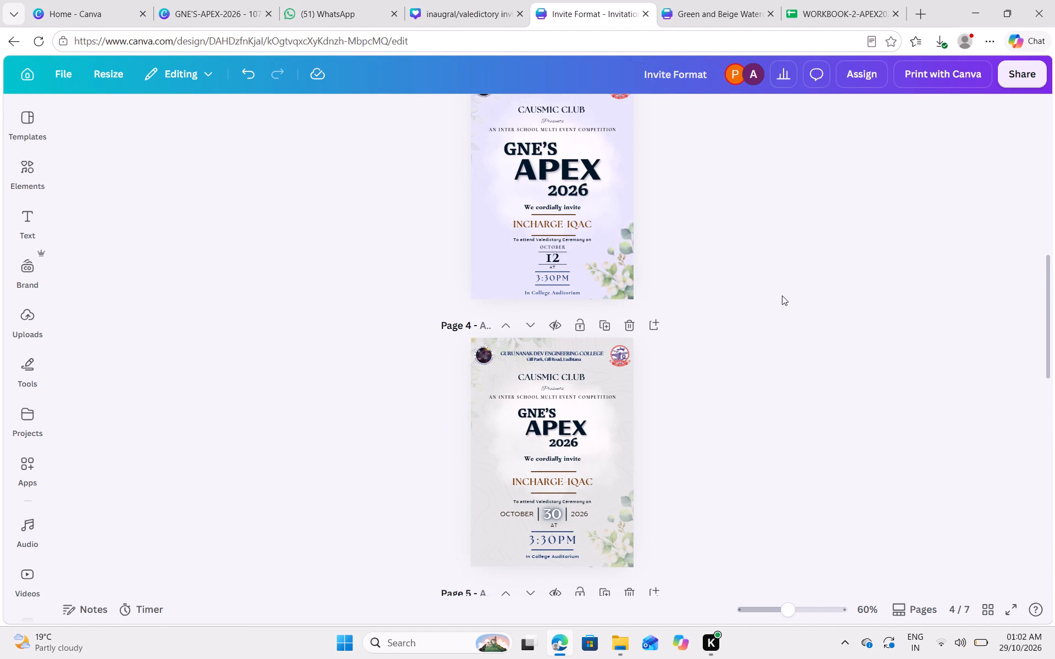
{"action": "scroll", "coordinate": [782, 295], "scroll_direction": "up", "scroll_amount": 6}
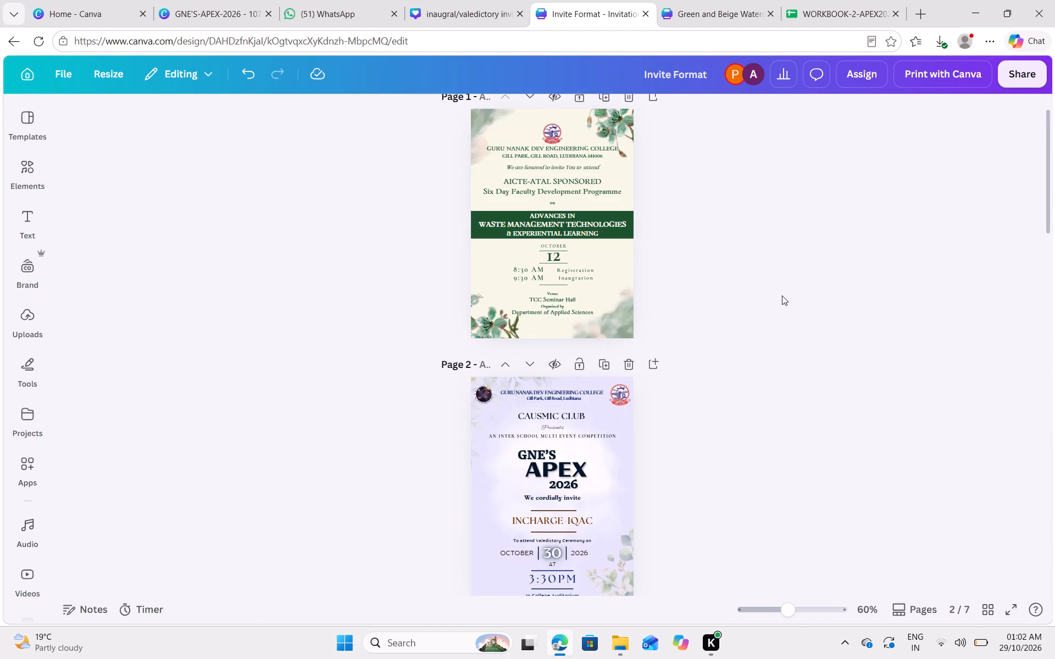
{"action": "scroll", "coordinate": [782, 295], "scroll_direction": "up", "scroll_amount": 1}
{"action": "scroll", "coordinate": [782, 295], "scroll_direction": "down", "scroll_amount": 2}
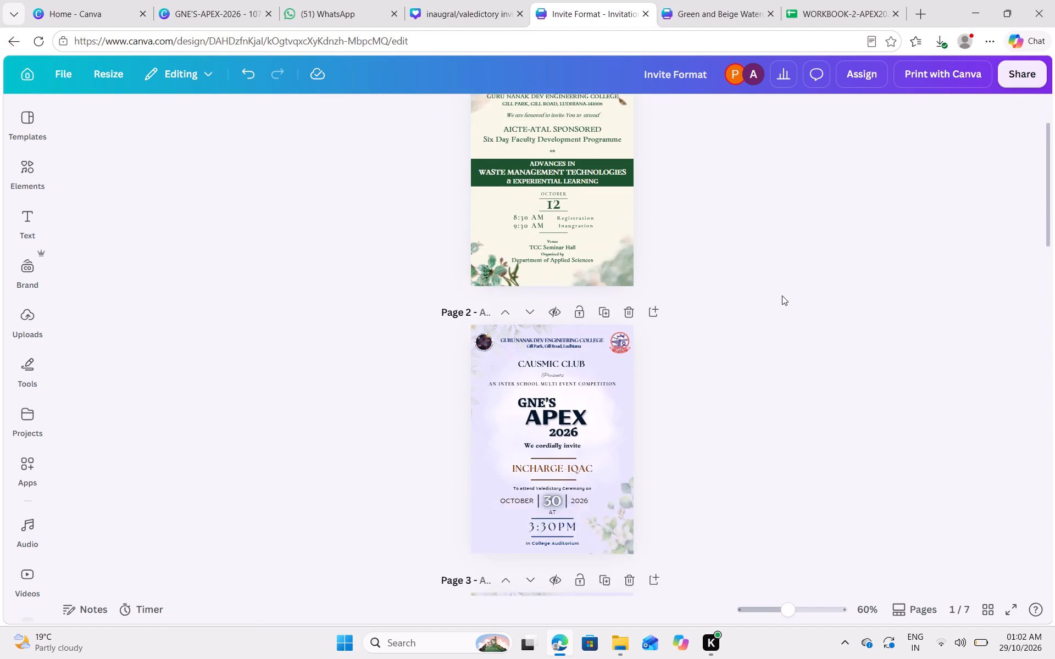
{"action": "scroll", "coordinate": [782, 295], "scroll_direction": "down", "scroll_amount": 1}
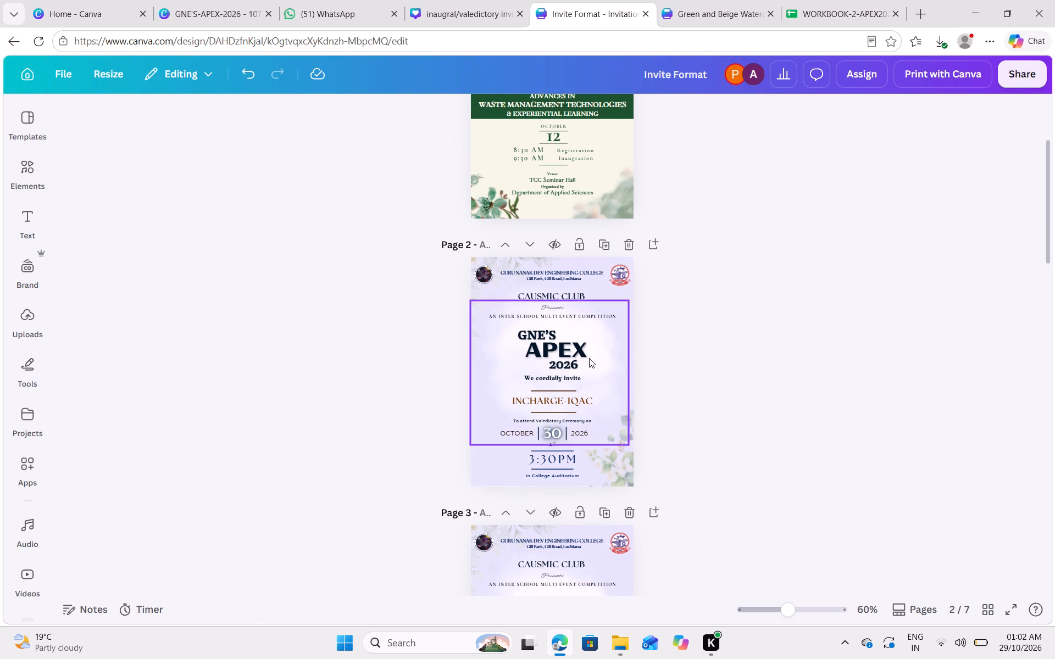
{"action": "scroll", "coordinate": [574, 359], "scroll_direction": "up", "scroll_amount": 1}
{"action": "scroll", "coordinate": [709, 408], "scroll_direction": "down", "scroll_amount": 2}
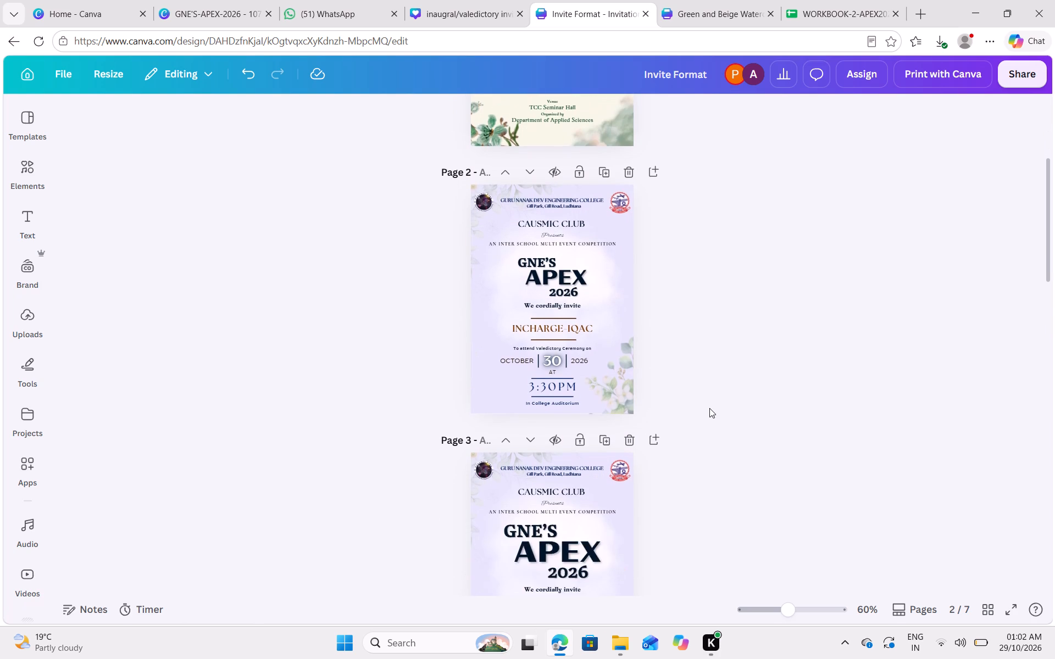
{"action": "scroll", "coordinate": [709, 408], "scroll_direction": "down", "scroll_amount": 1}
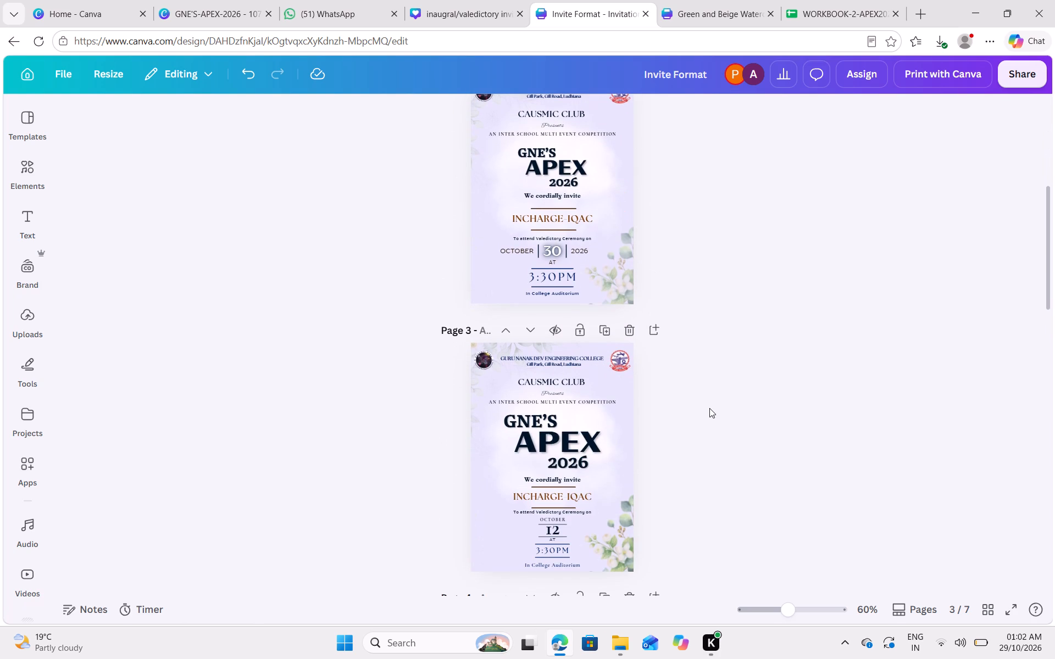
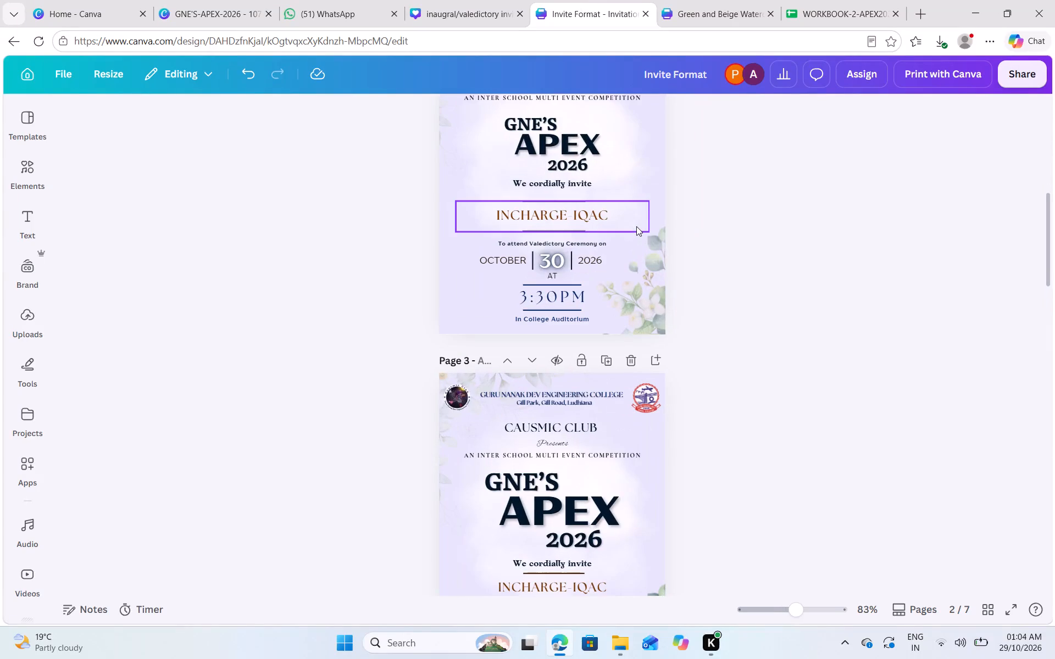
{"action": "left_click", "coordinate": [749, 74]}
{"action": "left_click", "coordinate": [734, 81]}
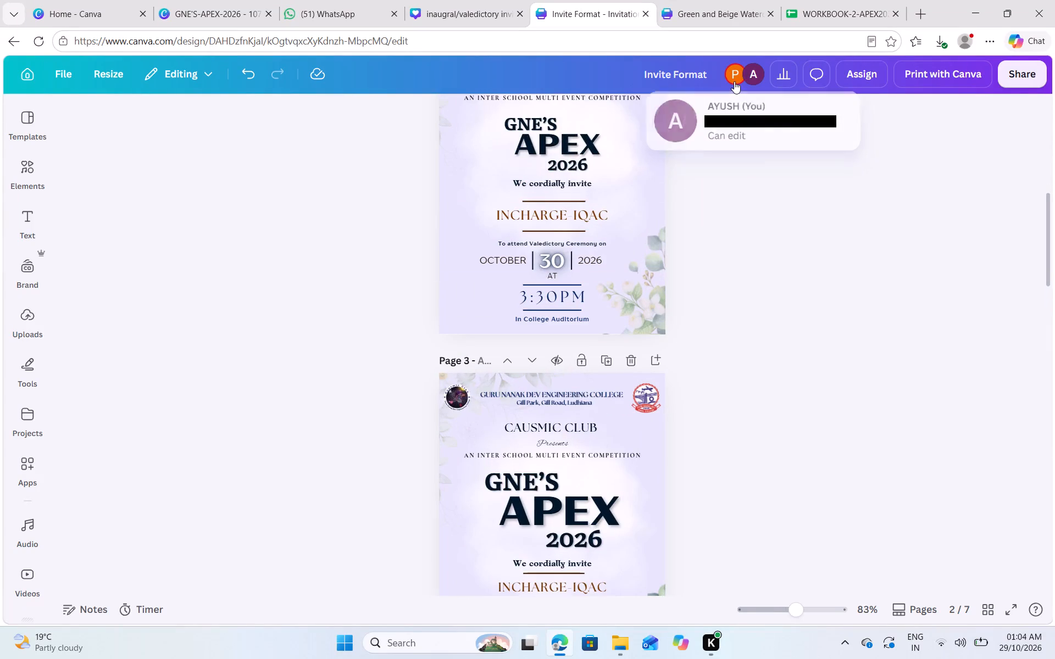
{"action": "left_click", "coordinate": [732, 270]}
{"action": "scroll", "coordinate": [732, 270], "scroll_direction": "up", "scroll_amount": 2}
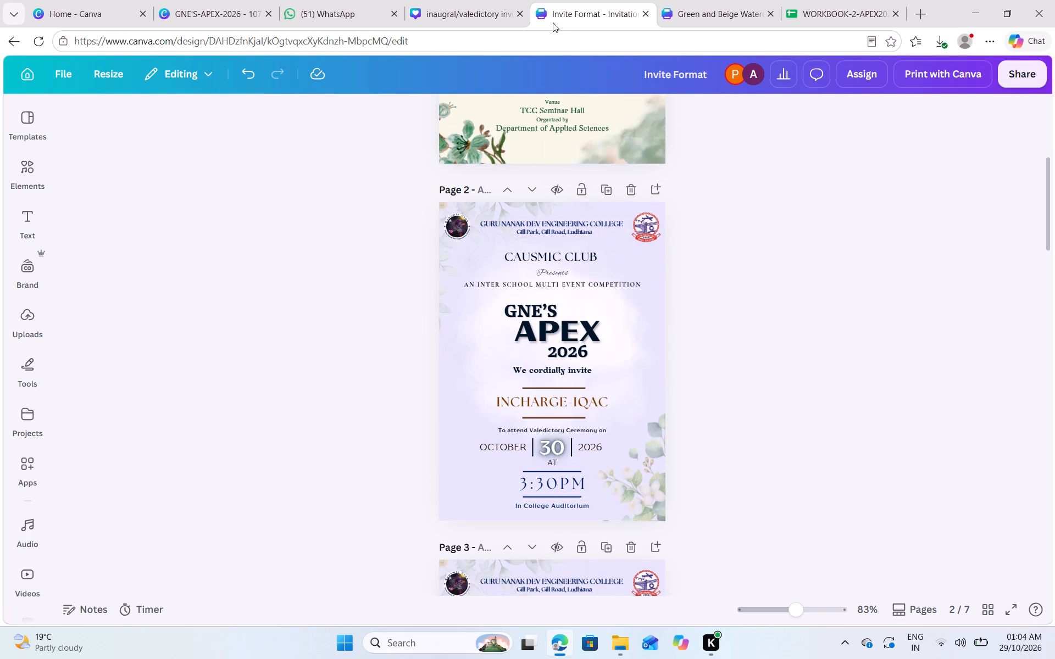
Make a copy of the Invite Format design from the refreshed Canva home page and open the copy for editing.
{"action": "left_click", "coordinate": [77, 2]}
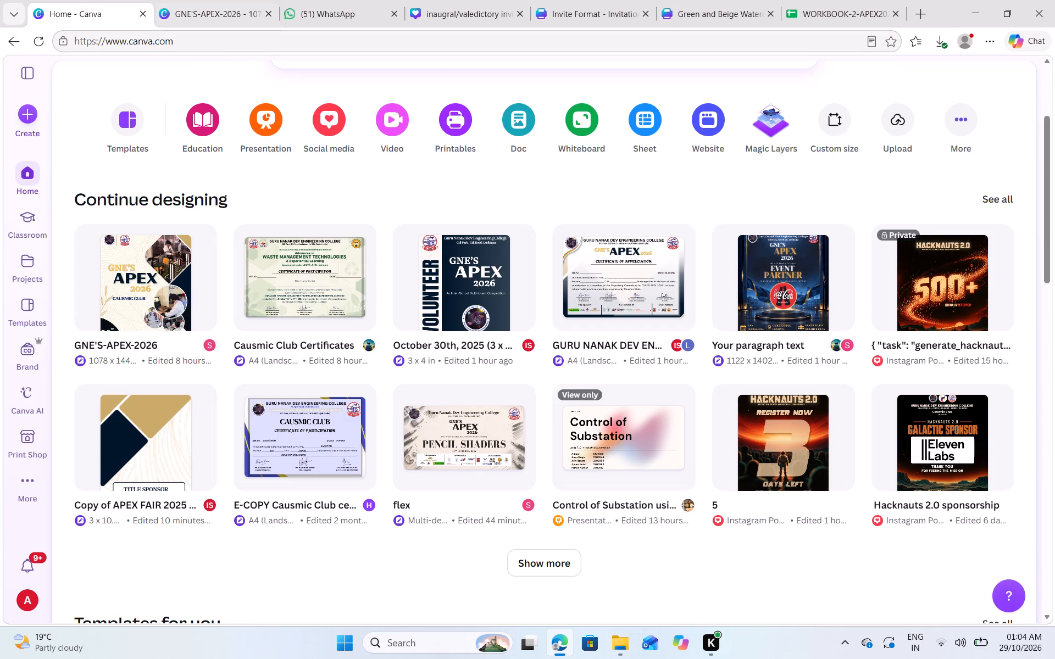
{"action": "left_click", "coordinate": [46, 44]}
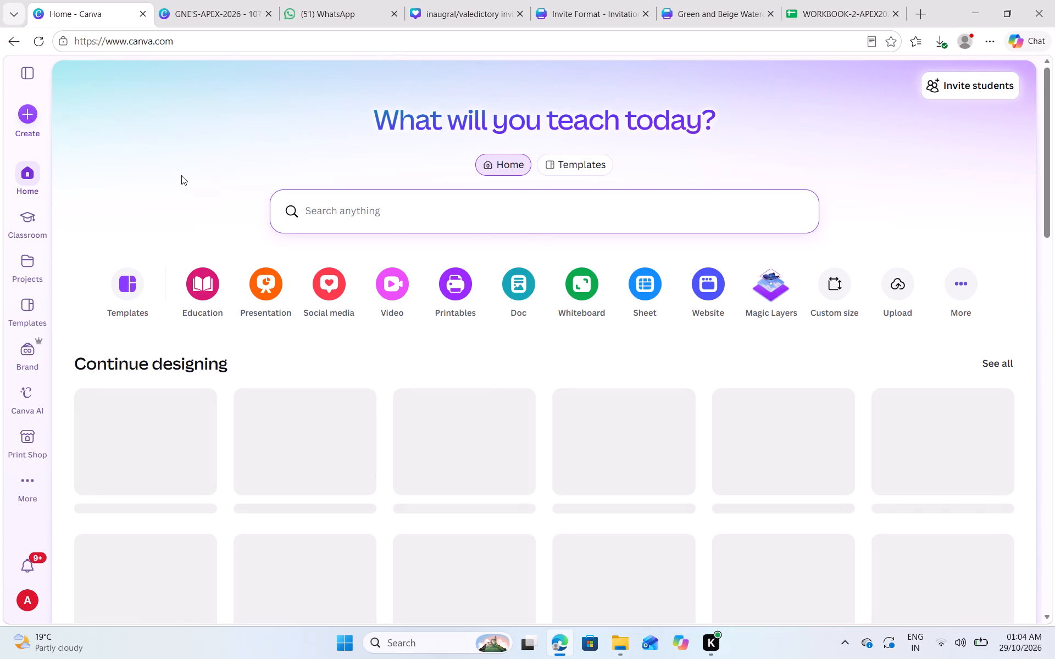
{"action": "scroll", "coordinate": [276, 354], "scroll_direction": "down", "scroll_amount": 1}
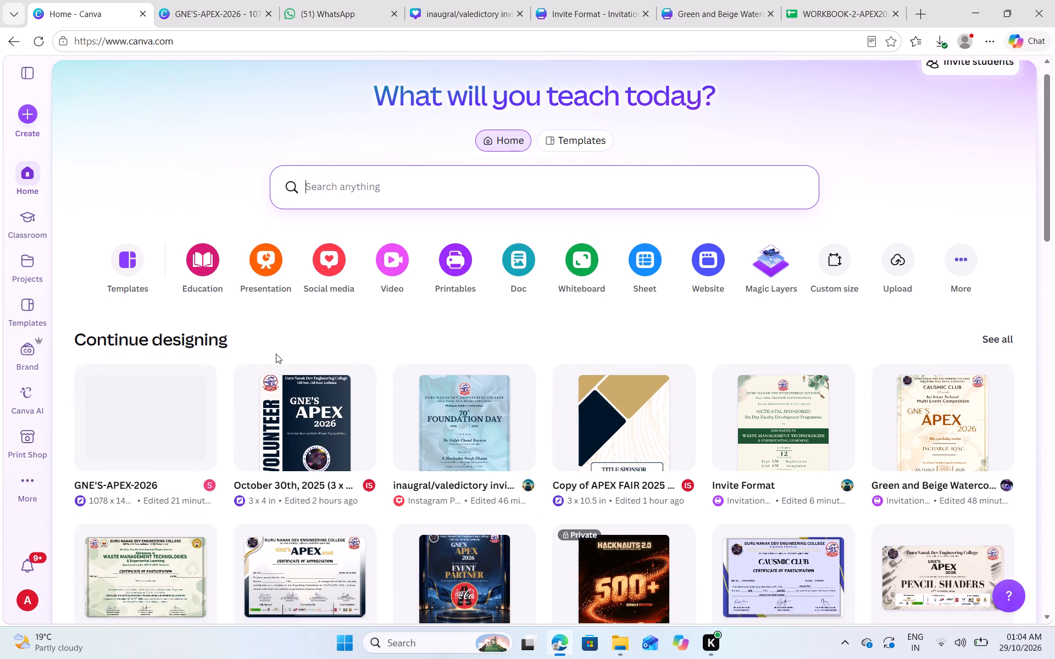
{"action": "scroll", "coordinate": [276, 354], "scroll_direction": "down", "scroll_amount": 1}
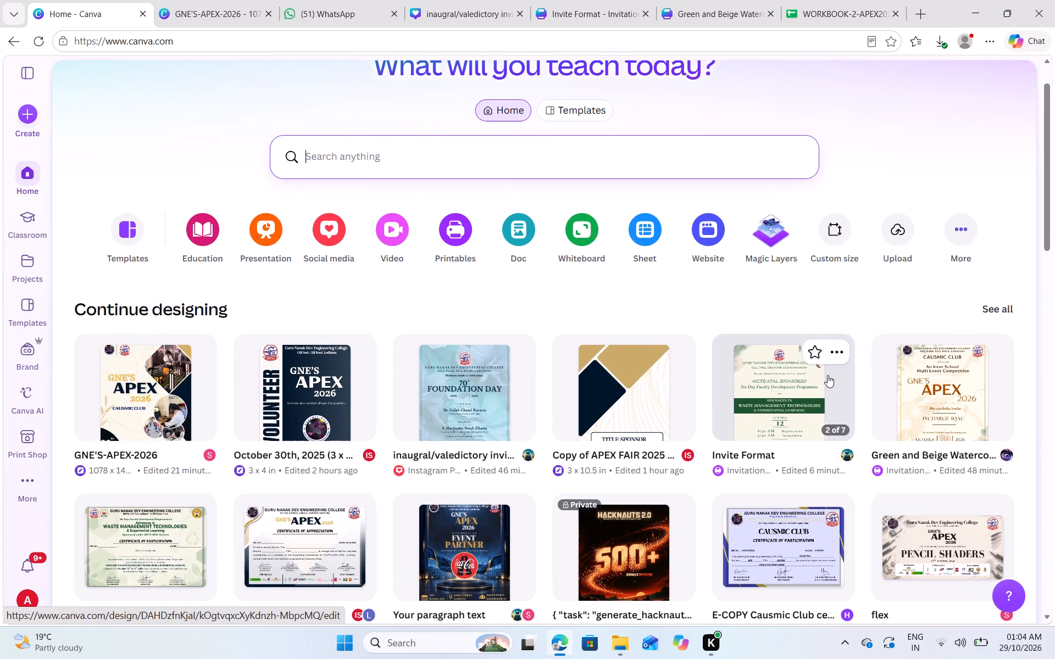
{"action": "left_click", "coordinate": [839, 348]}
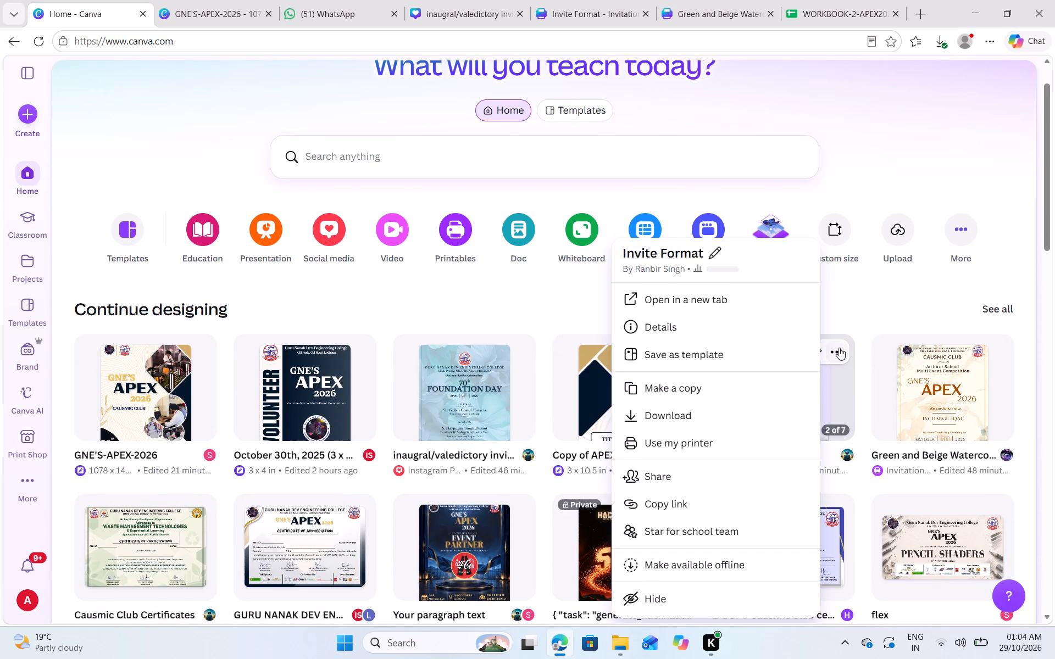
{"action": "left_click", "coordinate": [695, 392]}
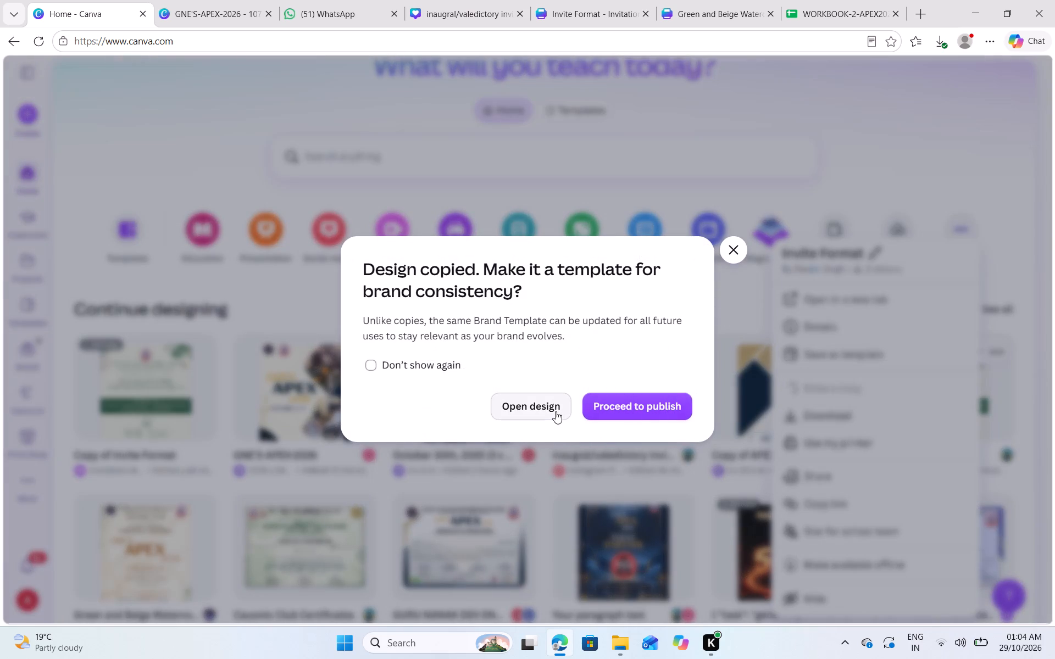
{"action": "left_click", "coordinate": [556, 411]}
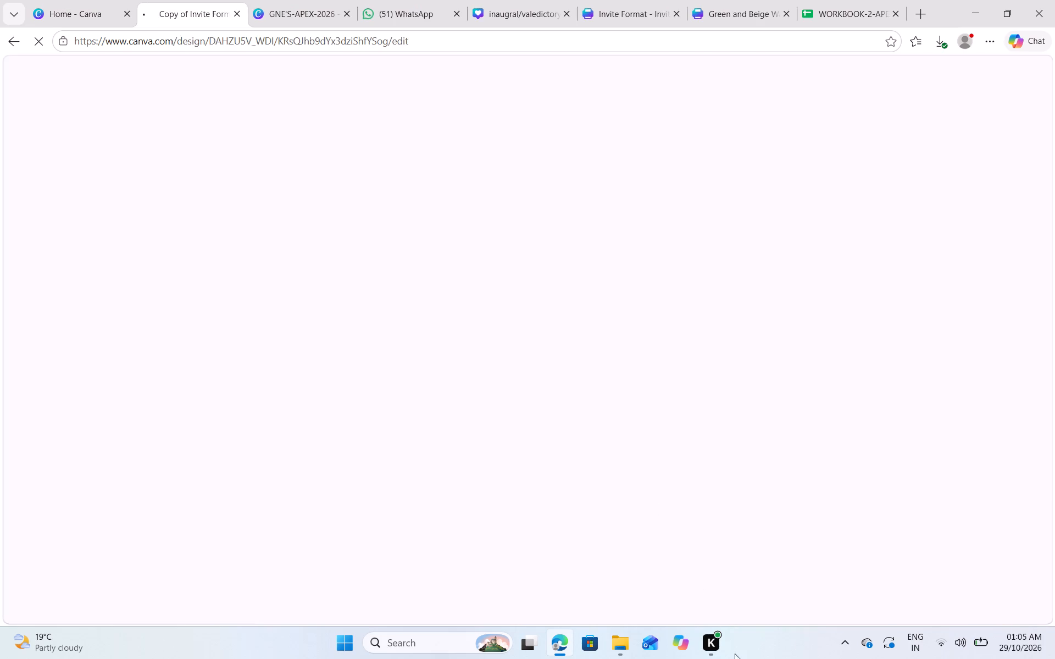
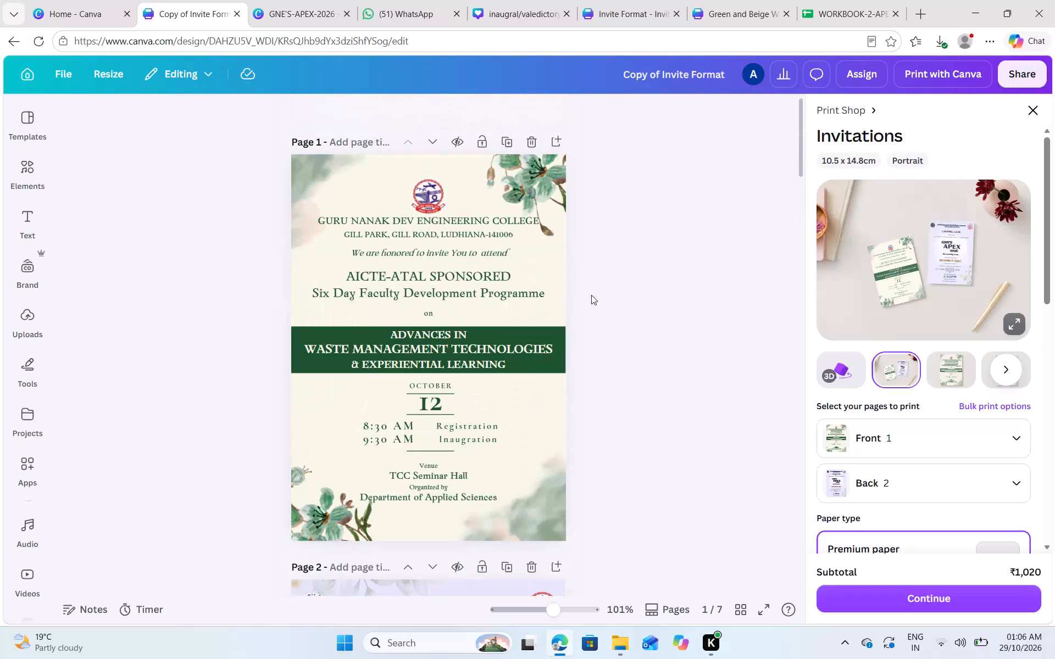
Delete every page of the copied design except the lavender GNE'S APEX 2026 invitation addressed to Incharge-IQAC.
{"action": "left_click", "coordinate": [531, 140]}
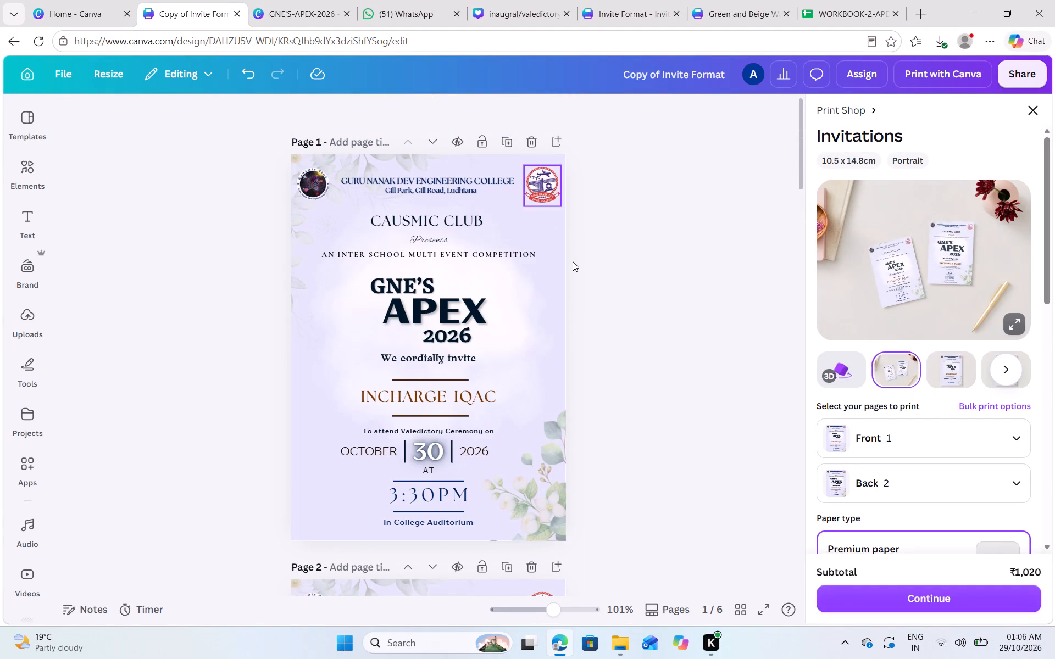
{"action": "scroll", "coordinate": [573, 261], "scroll_direction": "down", "scroll_amount": 3}
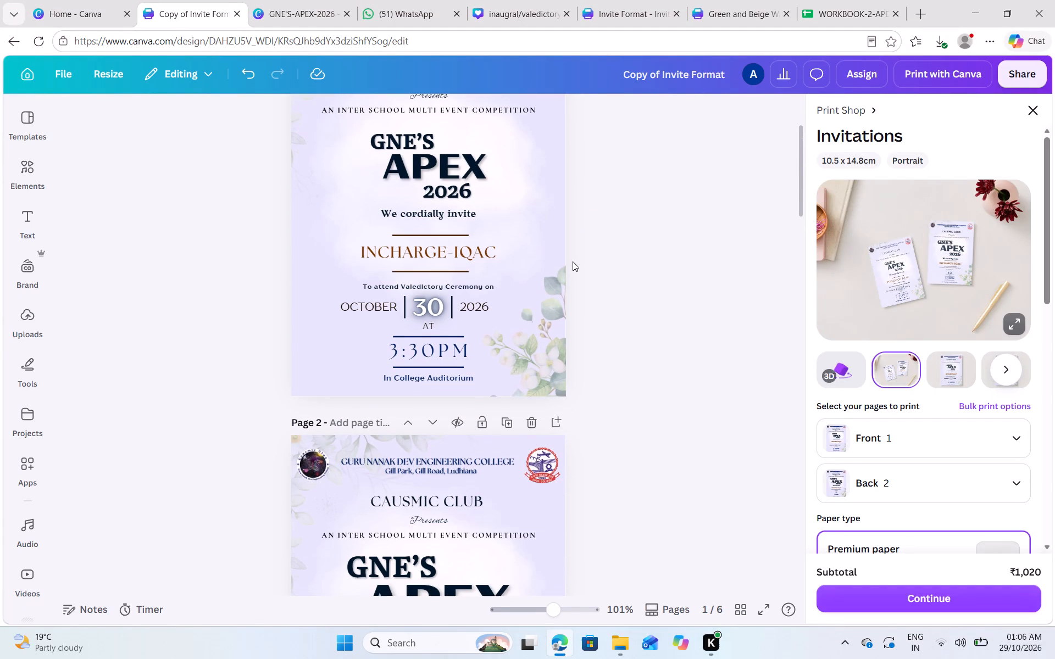
{"action": "left_click", "coordinate": [532, 422]}
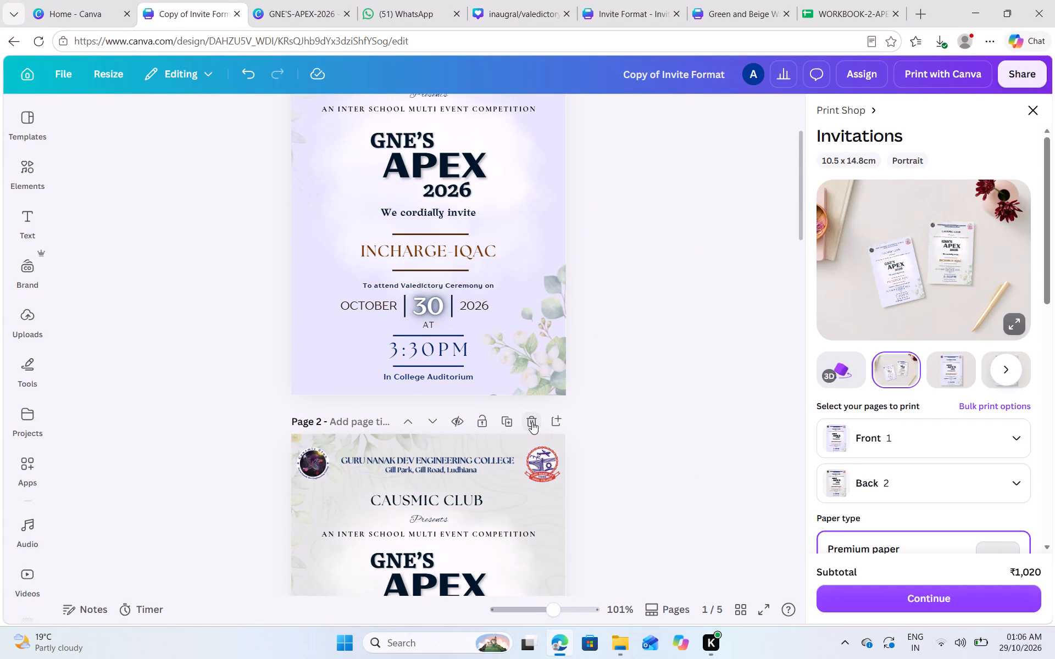
{"action": "left_click", "coordinate": [532, 422]}
{"action": "left_click", "coordinate": [532, 422]}
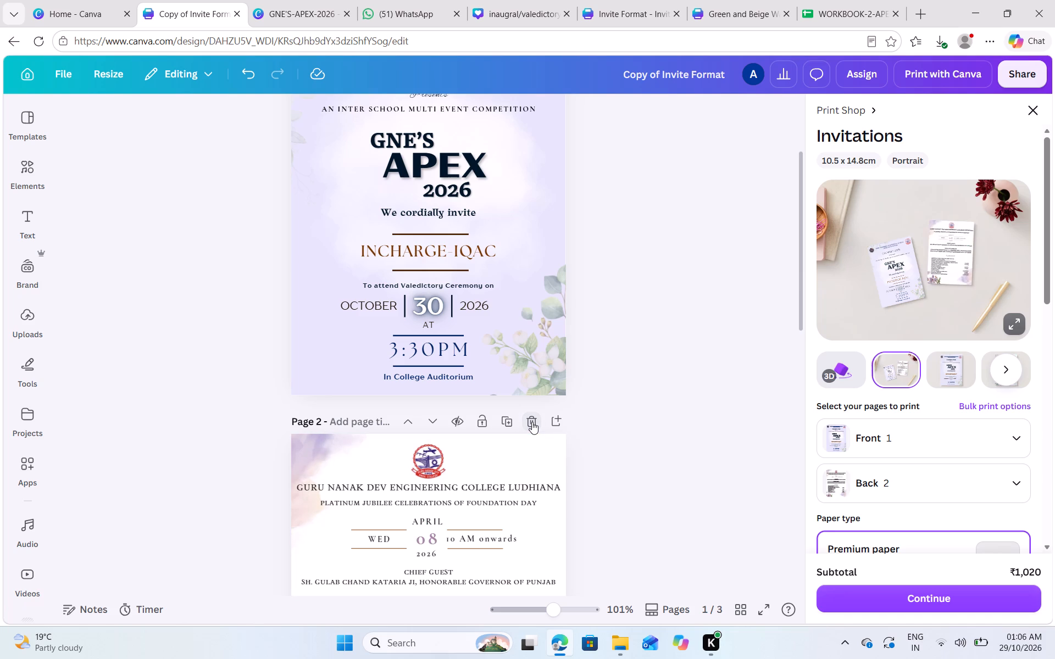
{"action": "scroll", "coordinate": [532, 422], "scroll_direction": "down", "scroll_amount": 4}
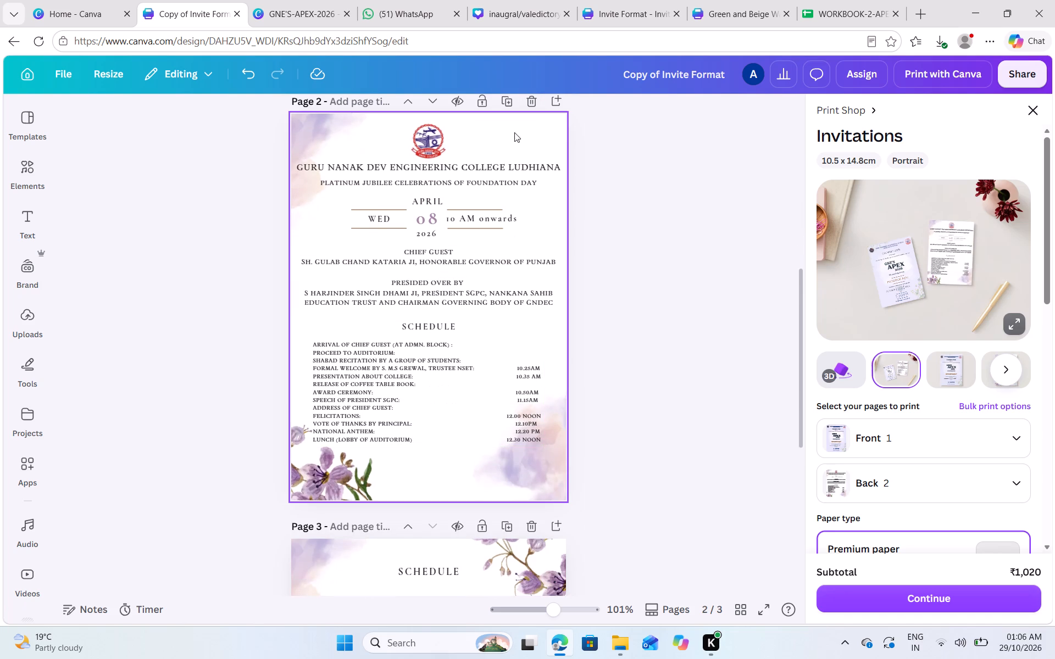
{"action": "scroll", "coordinate": [521, 229], "scroll_direction": "up", "scroll_amount": 1}
{"action": "left_click", "coordinate": [522, 184]}
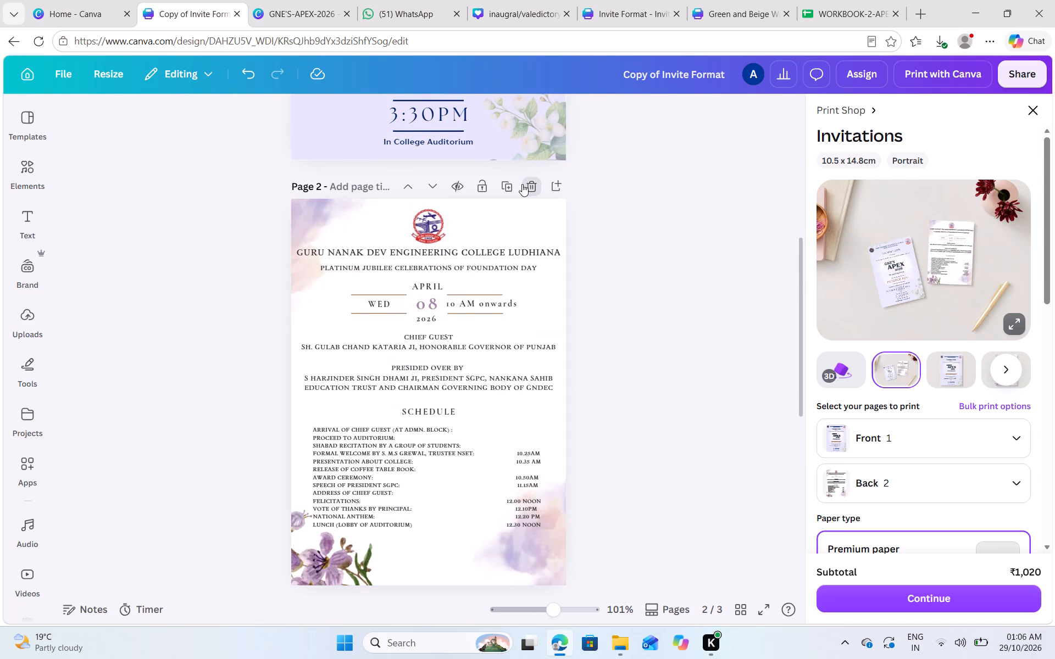
{"action": "left_click", "coordinate": [532, 188]}
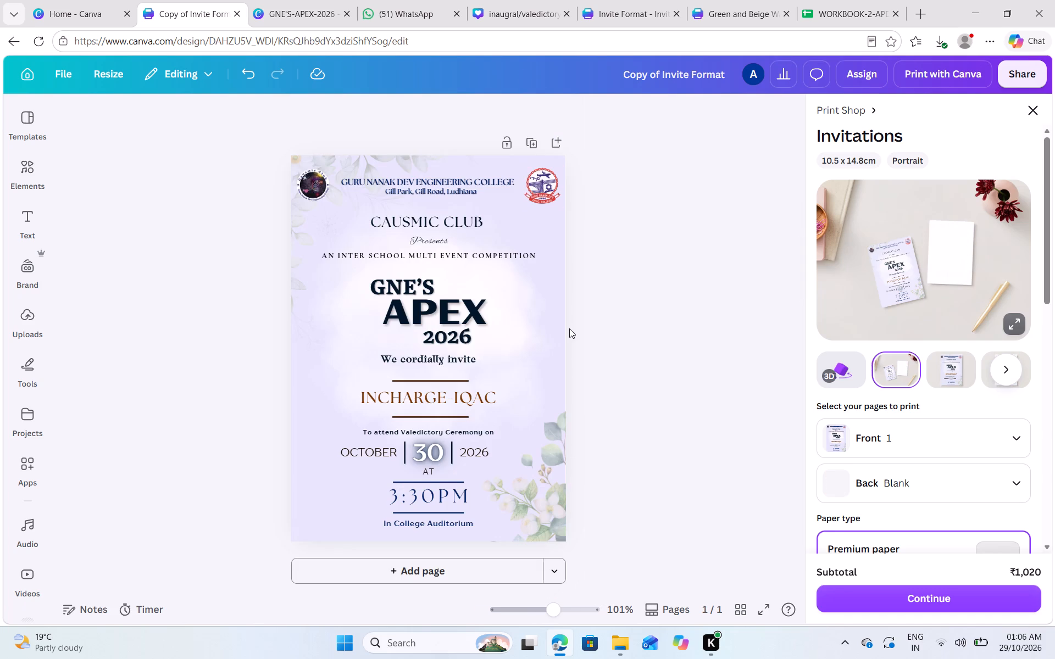
Duplicate the Incharge-IQAC invitation page repeatedly until the design has seven identical pages.
{"action": "scroll", "coordinate": [569, 328], "scroll_direction": "down", "scroll_amount": 3}
{"action": "left_click", "coordinate": [533, 140]}
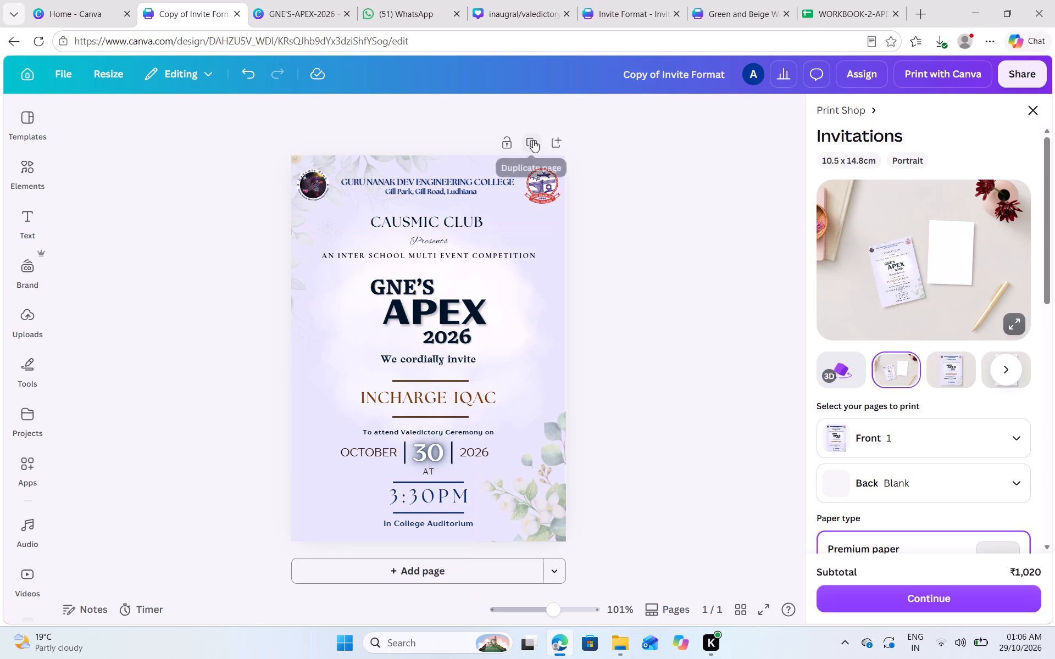
{"action": "left_click", "coordinate": [534, 140]}
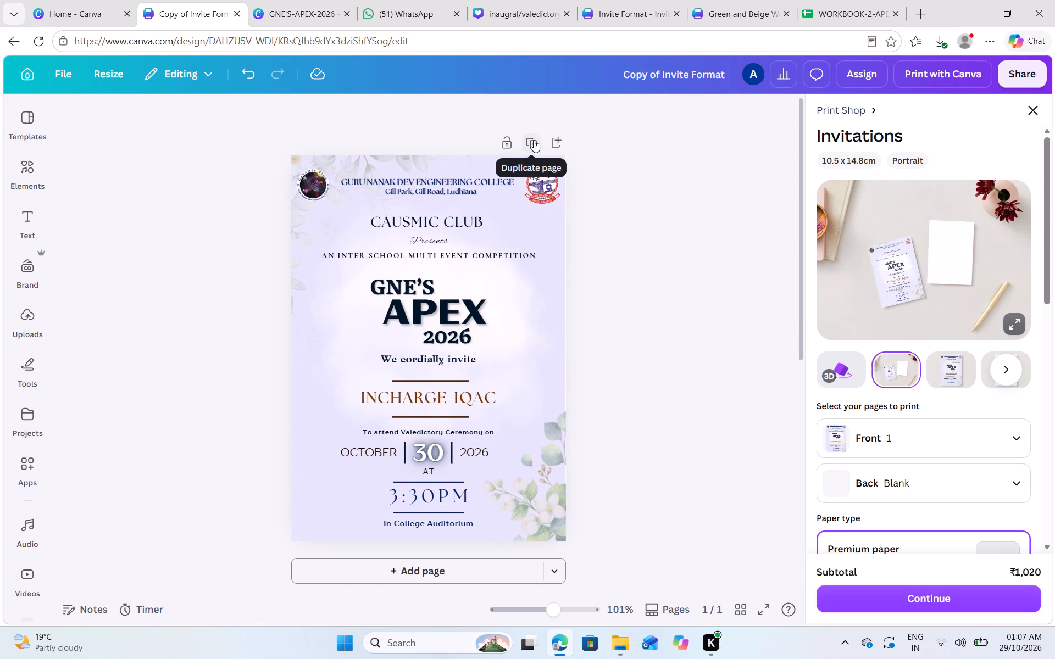
{"action": "left_click", "coordinate": [534, 140]}
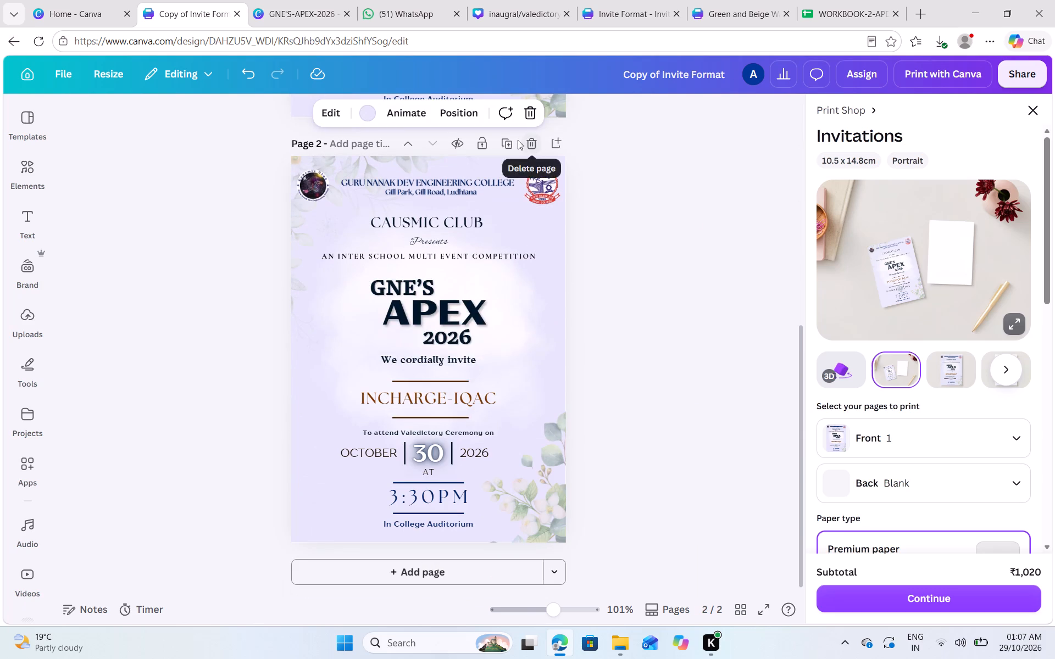
{"action": "left_click", "coordinate": [507, 144]}
{"action": "left_click", "coordinate": [507, 144]}
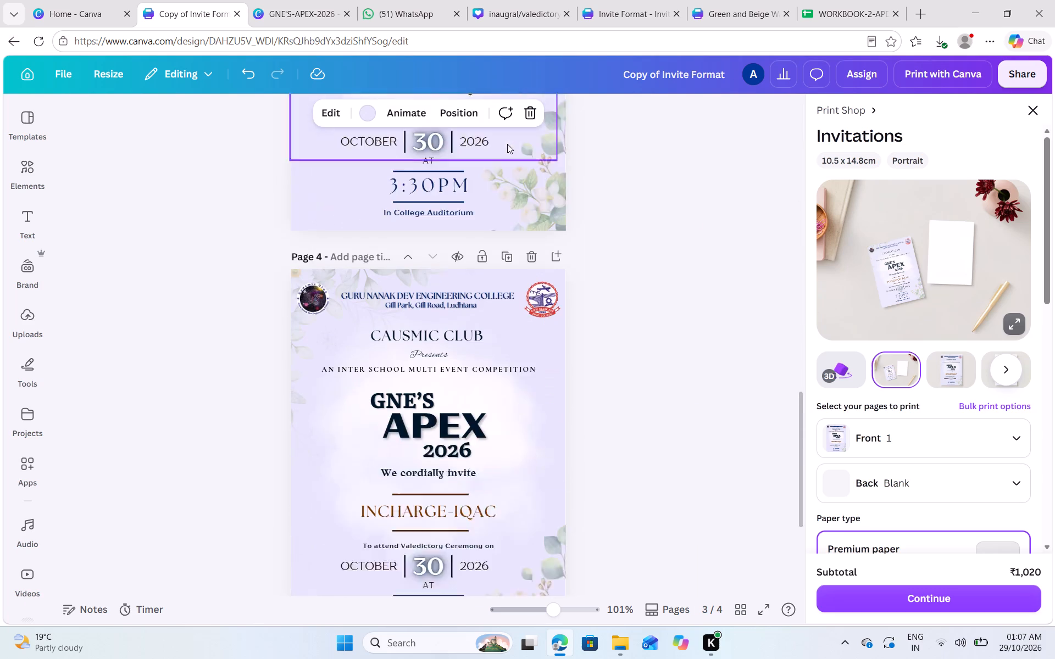
{"action": "left_click", "coordinate": [507, 144]}
{"action": "left_click", "coordinate": [507, 144]}
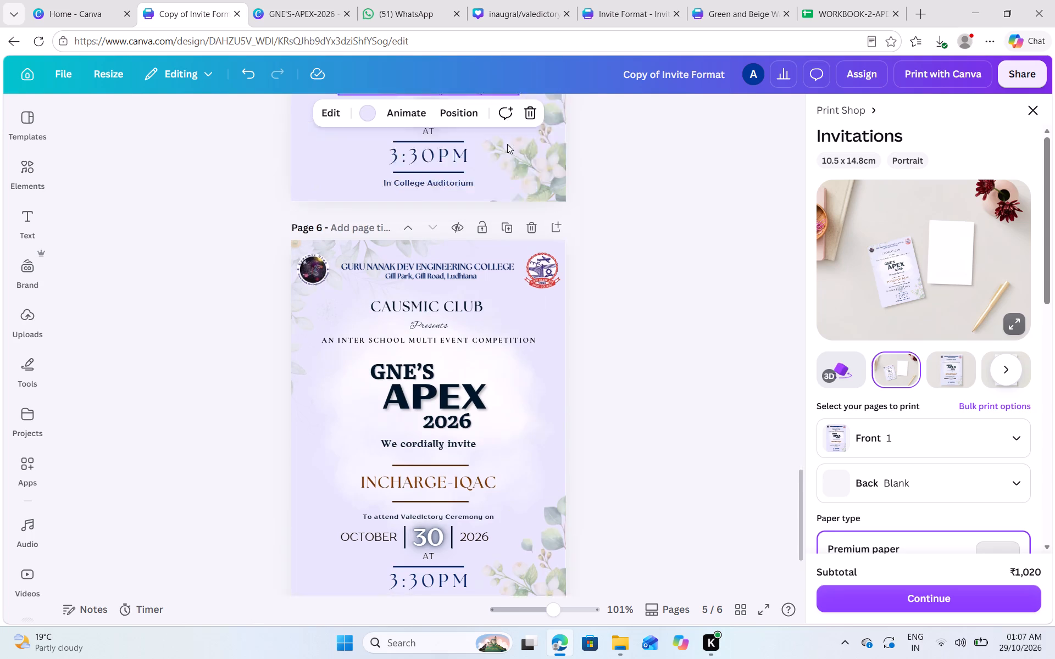
{"action": "left_click", "coordinate": [507, 144]}
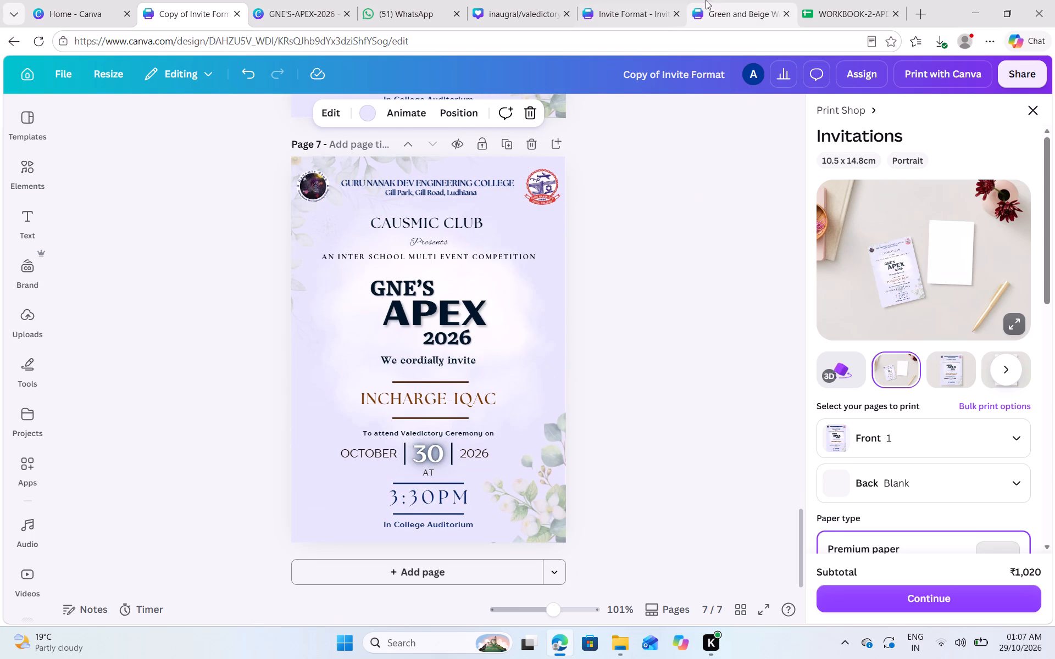
Review the duplicated Incharge-IQAC pages in the copied design and look through the other open invitation designs for comparison.
{"action": "scroll", "coordinate": [599, 273], "scroll_direction": "up", "scroll_amount": 10}
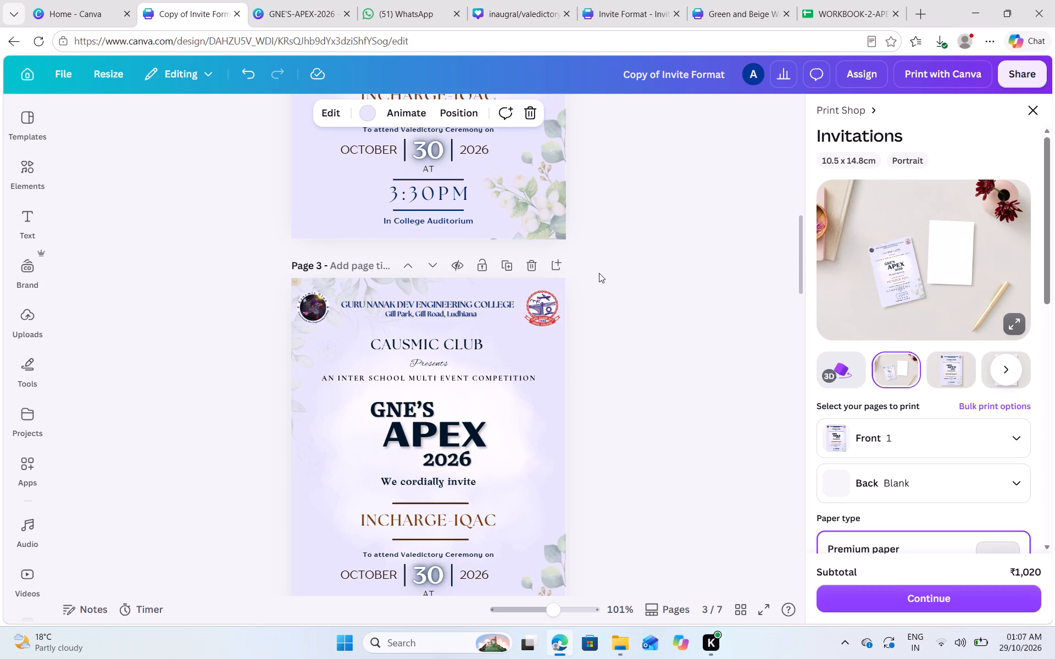
{"action": "scroll", "coordinate": [466, 229], "scroll_direction": "up", "scroll_amount": 3}
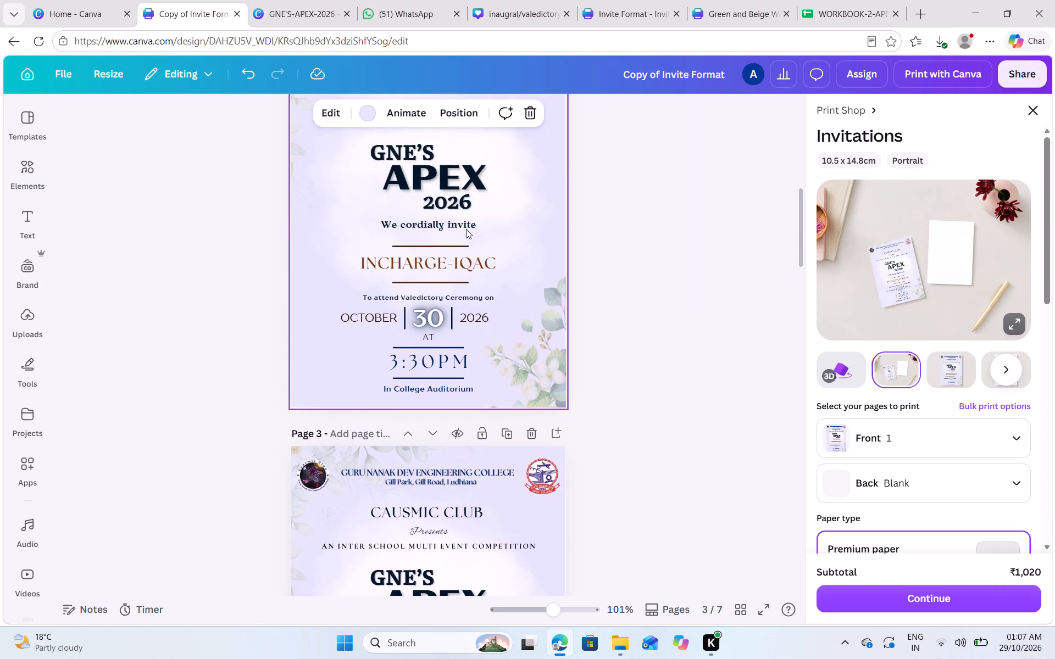
{"action": "scroll", "coordinate": [466, 229], "scroll_direction": "up", "scroll_amount": 2}
{"action": "left_click", "coordinate": [321, 4]}
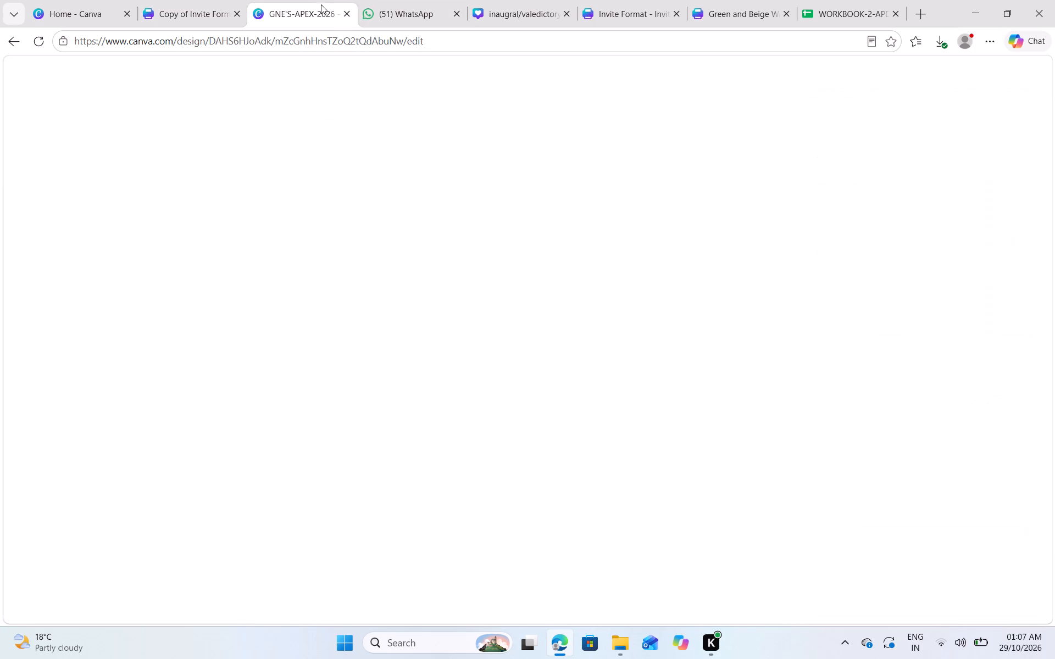
{"action": "left_click", "coordinate": [502, 10]}
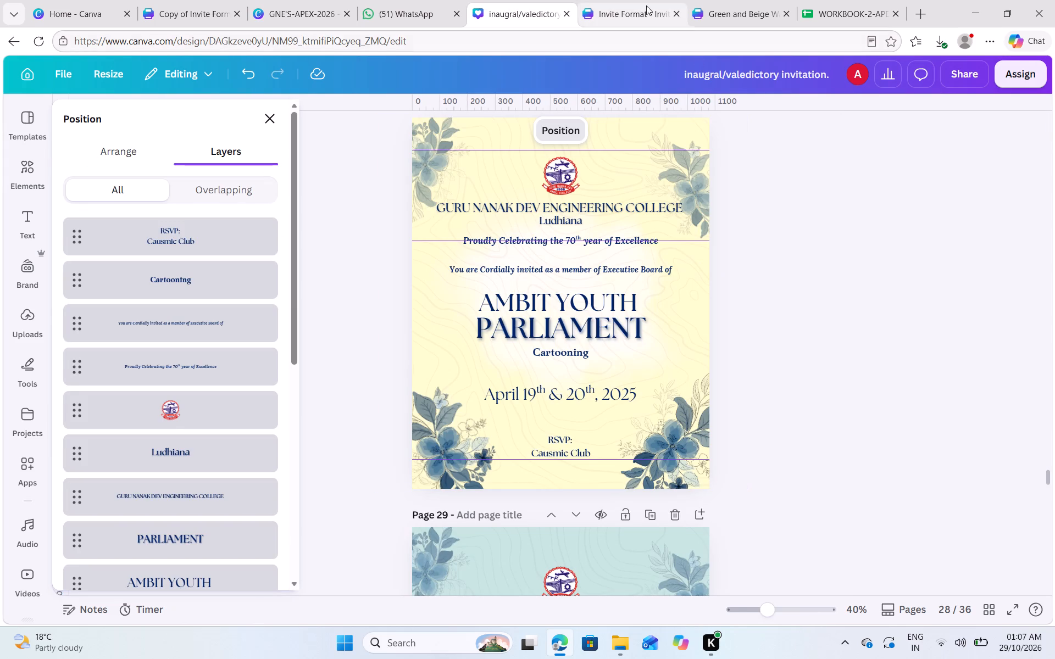
{"action": "left_click", "coordinate": [641, 7]}
{"action": "left_click", "coordinate": [730, 6]}
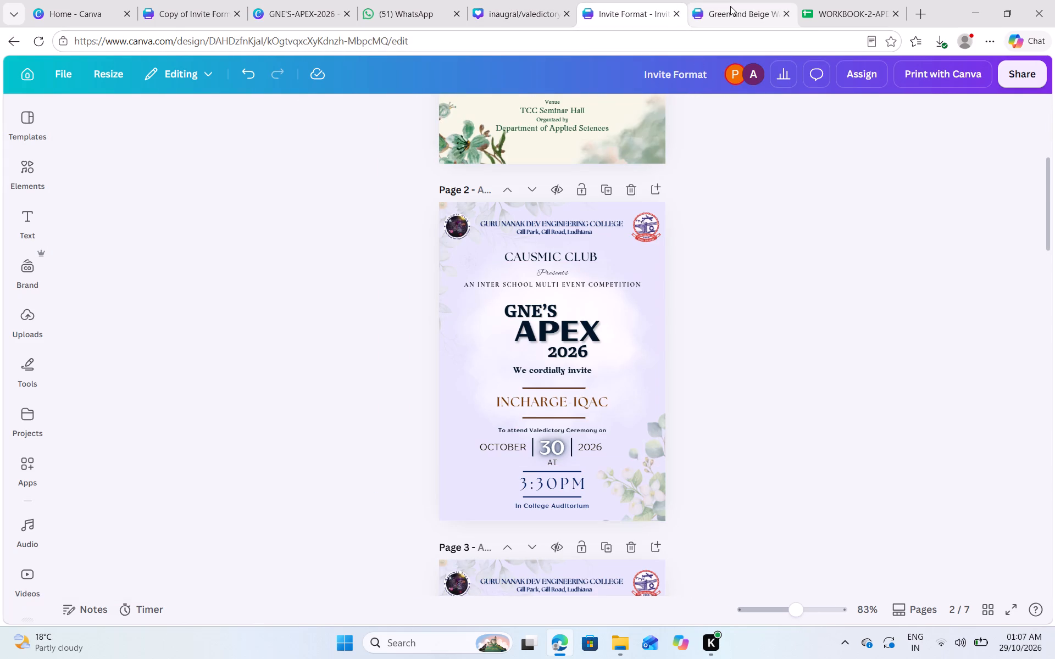
{"action": "left_click", "coordinate": [163, 1]}
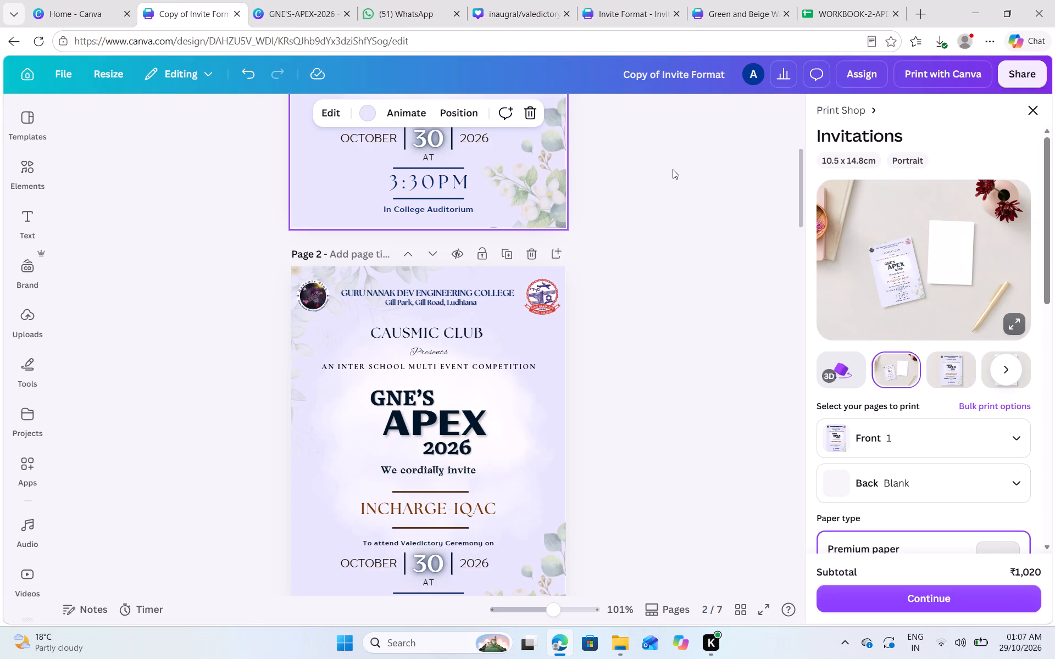
{"action": "left_click", "coordinate": [707, 173]}
{"action": "scroll", "coordinate": [649, 308], "scroll_direction": "up", "scroll_amount": 4}
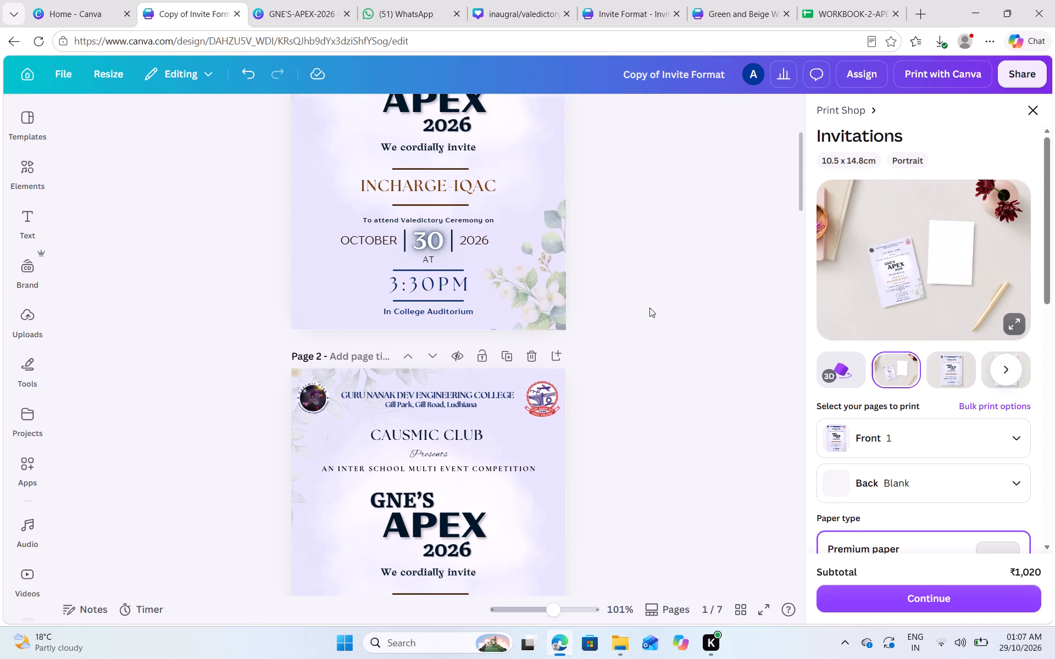
Dismiss the Print Shop invitations offer and open the access level choices for sharing Copy of Invite Format.
{"action": "left_click", "coordinate": [1034, 110]}
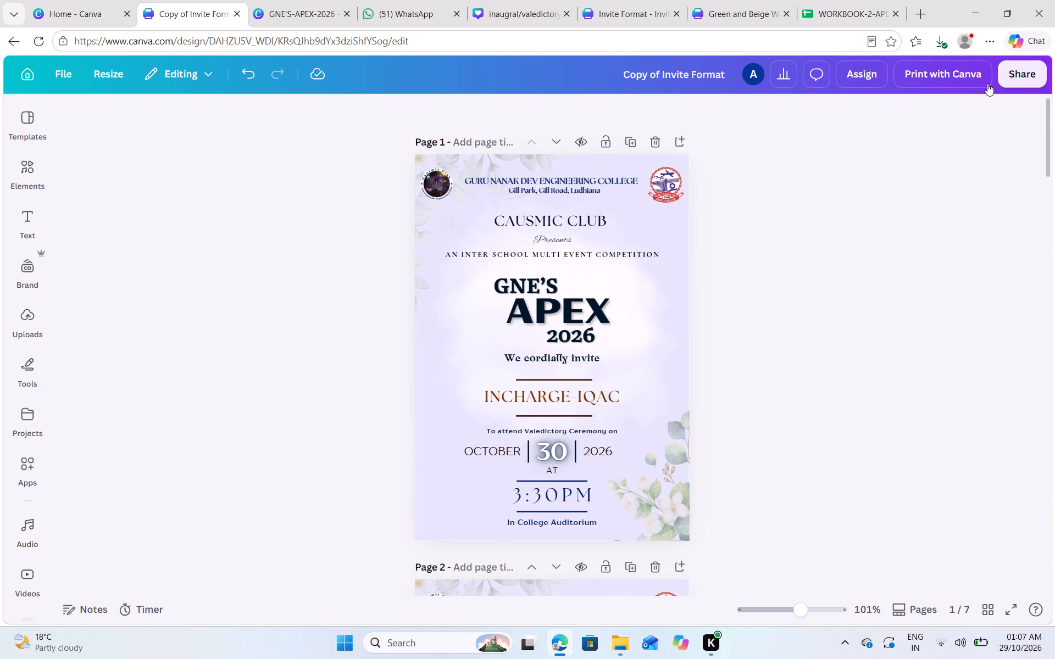
{"action": "left_click", "coordinate": [1022, 81]}
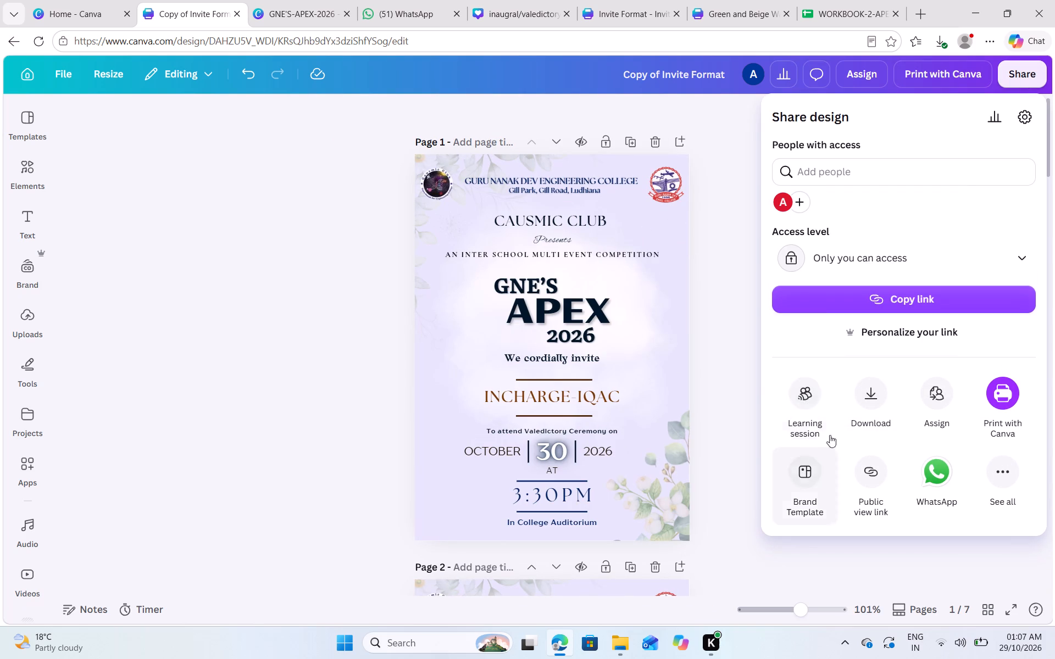
{"action": "left_click", "coordinate": [991, 261]}
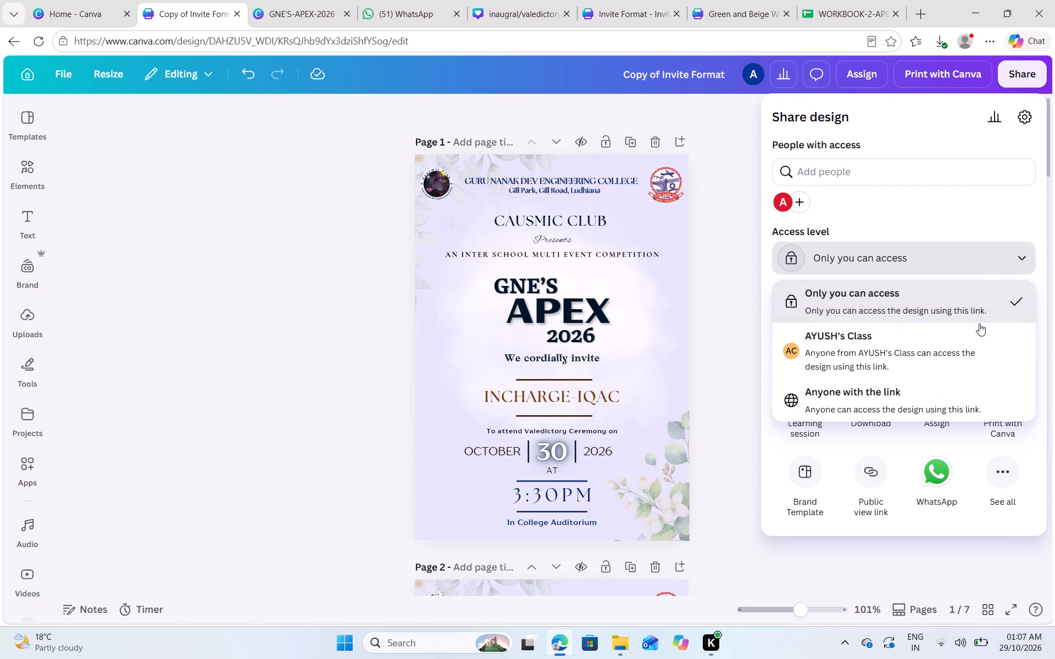
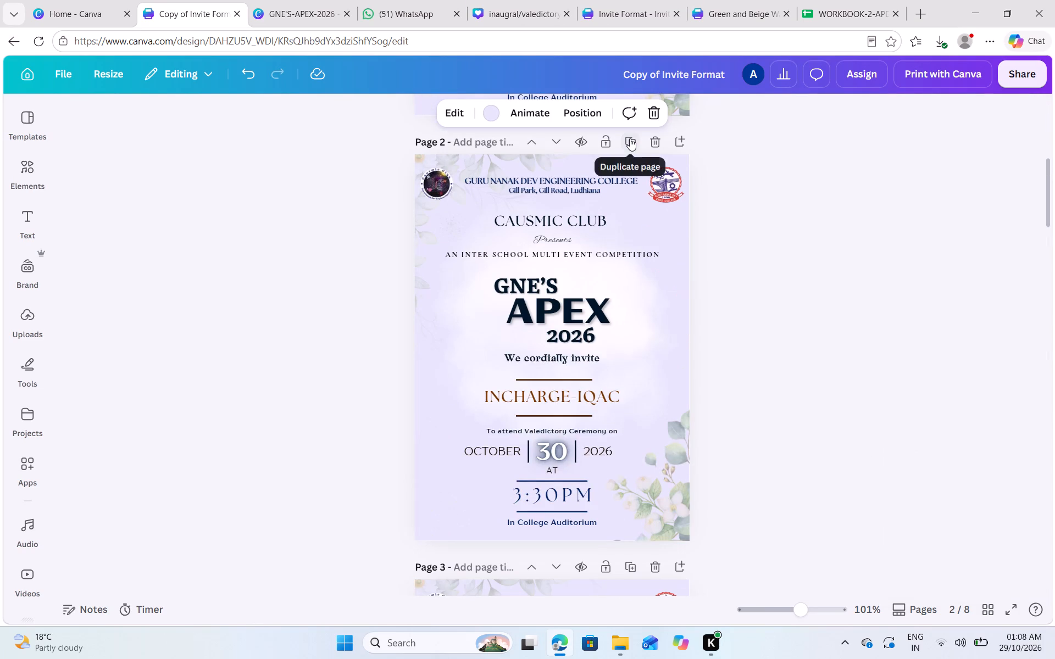
Duplicate the Incharge-IQAC invitation page once more so the design has nine identical pages.
{"action": "left_click", "coordinate": [630, 138]}
Open the INCHARGE-IQAC invitee line on page 1 for editing with its whole text selected.
{"action": "scroll", "coordinate": [630, 138], "scroll_direction": "up", "scroll_amount": 6}
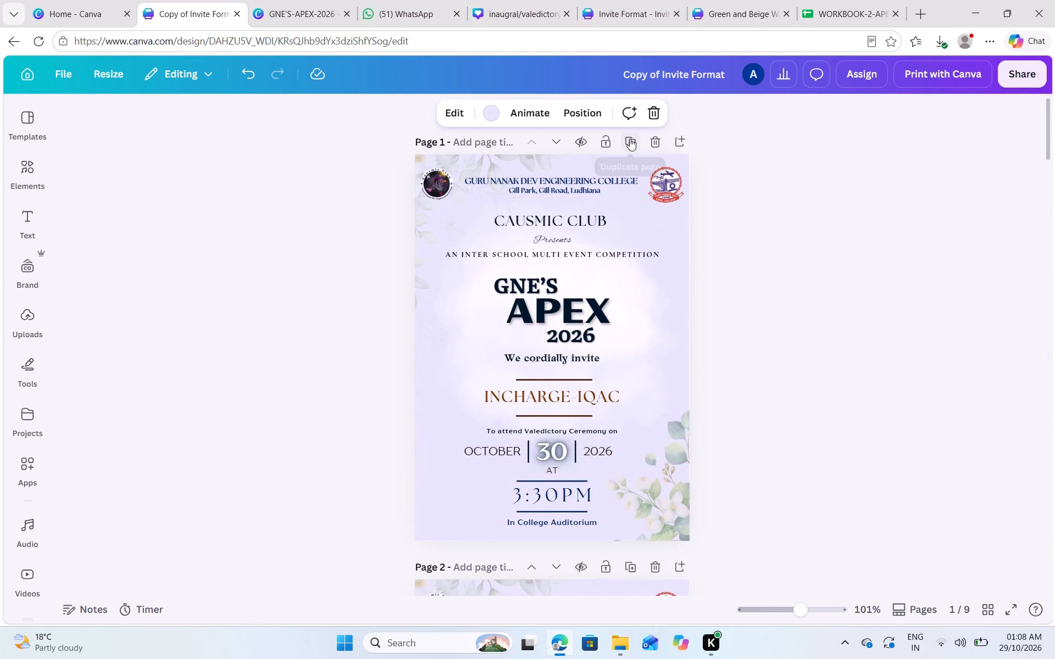
{"action": "scroll", "coordinate": [508, 404], "scroll_direction": "up", "scroll_amount": 7, "text": "ctrl"}
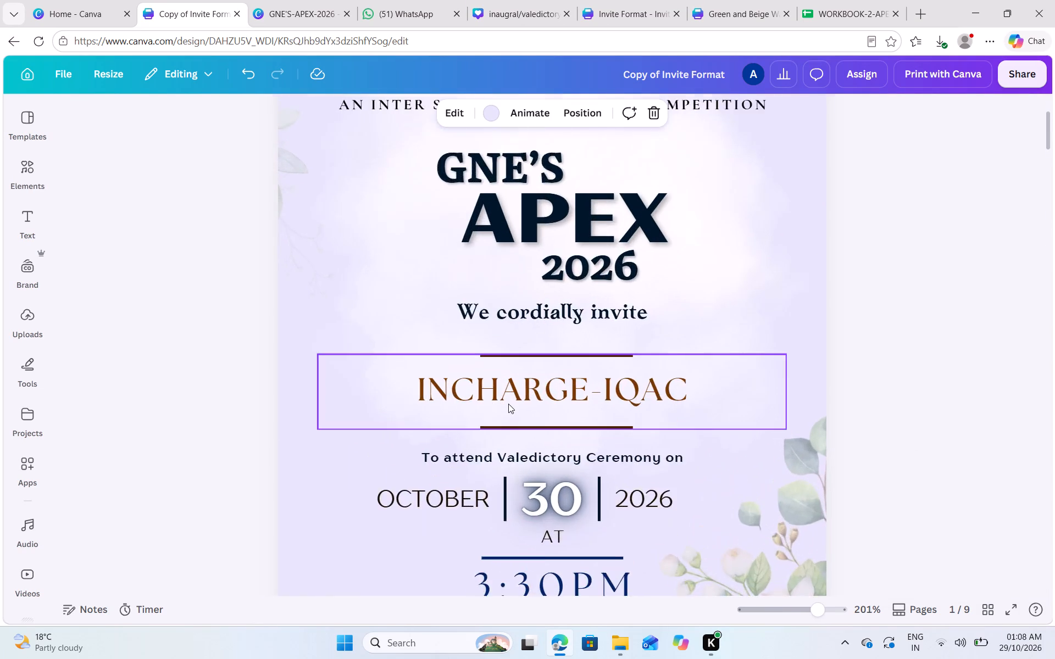
{"action": "left_click", "coordinate": [529, 382]}
{"action": "double_click", "coordinate": [525, 386]}
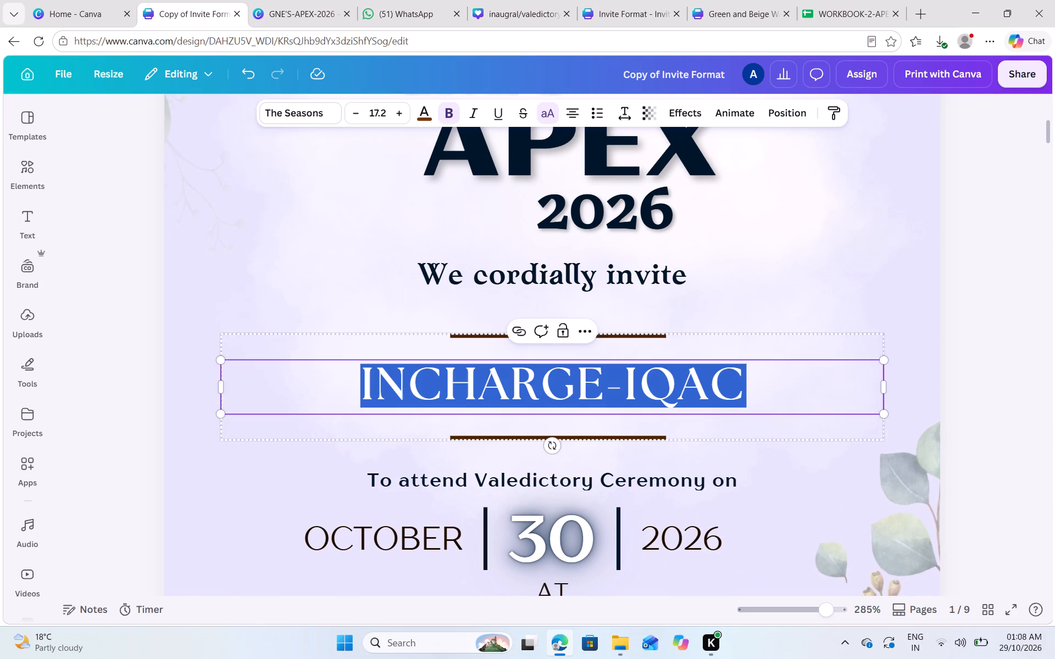
Replace the invitee name on page 1 with "PRINCIPAL SIR".
{"action": "type", "text": "PRI"}
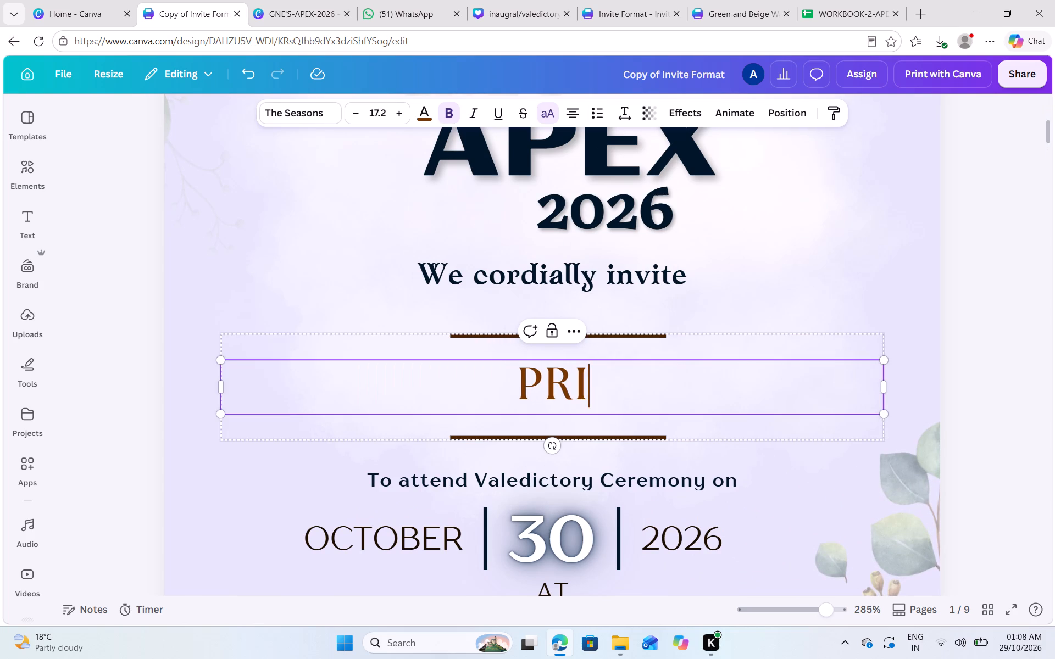
{"action": "key", "text": "n"}
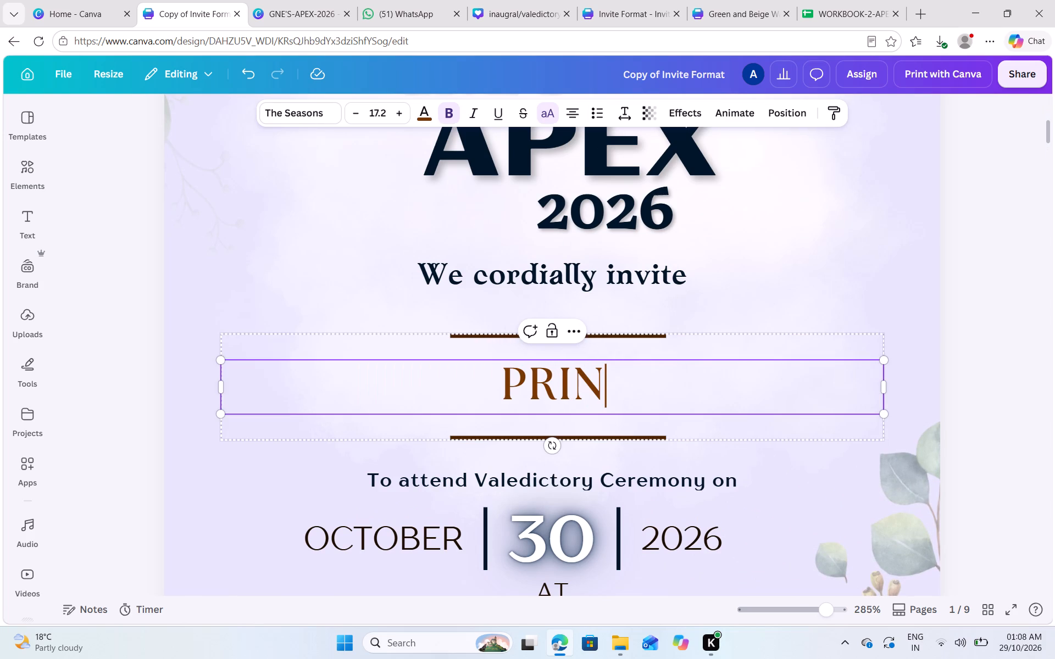
{"action": "key", "text": "c"}
{"action": "type", "text": "IPAL SIR"}
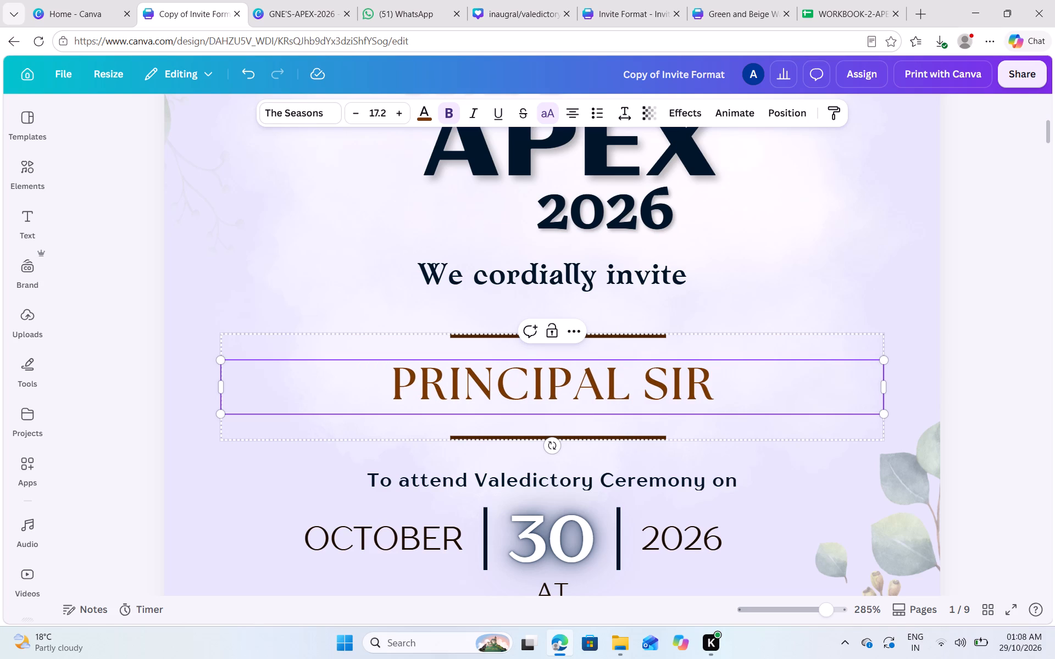
{"action": "left_click", "coordinate": [839, 259]}
Replace the invitee name on page 2 with "HOD- CIVIL ENGG." followed by "WITH ALLSTALL" on a second line.
{"action": "scroll", "coordinate": [839, 259], "scroll_direction": "down", "scroll_amount": 2}
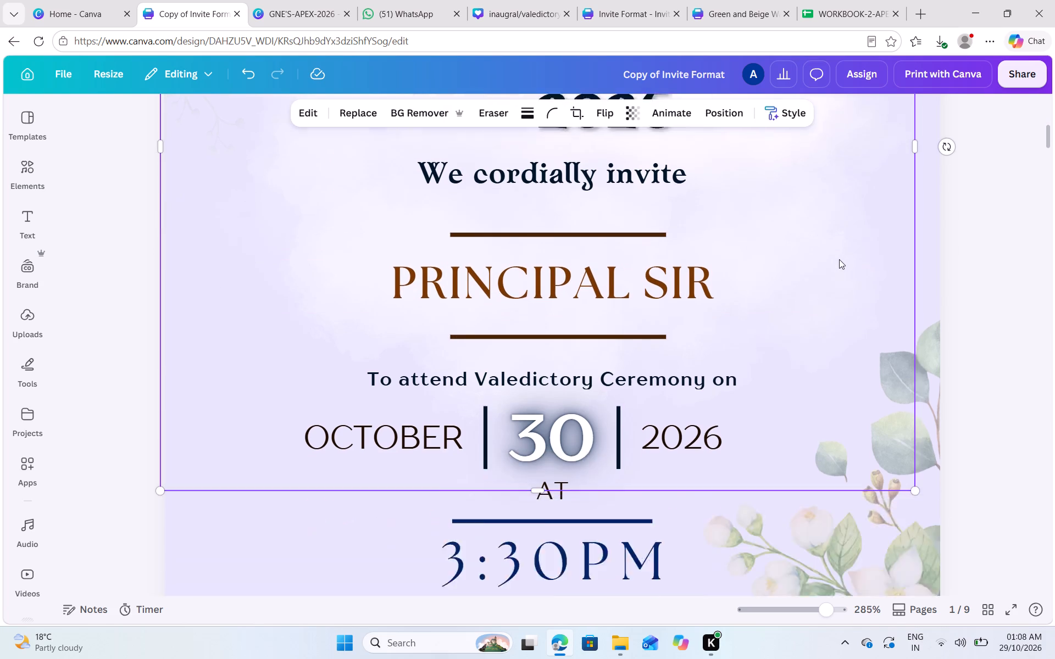
{"action": "scroll", "coordinate": [839, 259], "scroll_direction": "down", "scroll_amount": 3}
{"action": "left_click", "coordinate": [615, 234]}
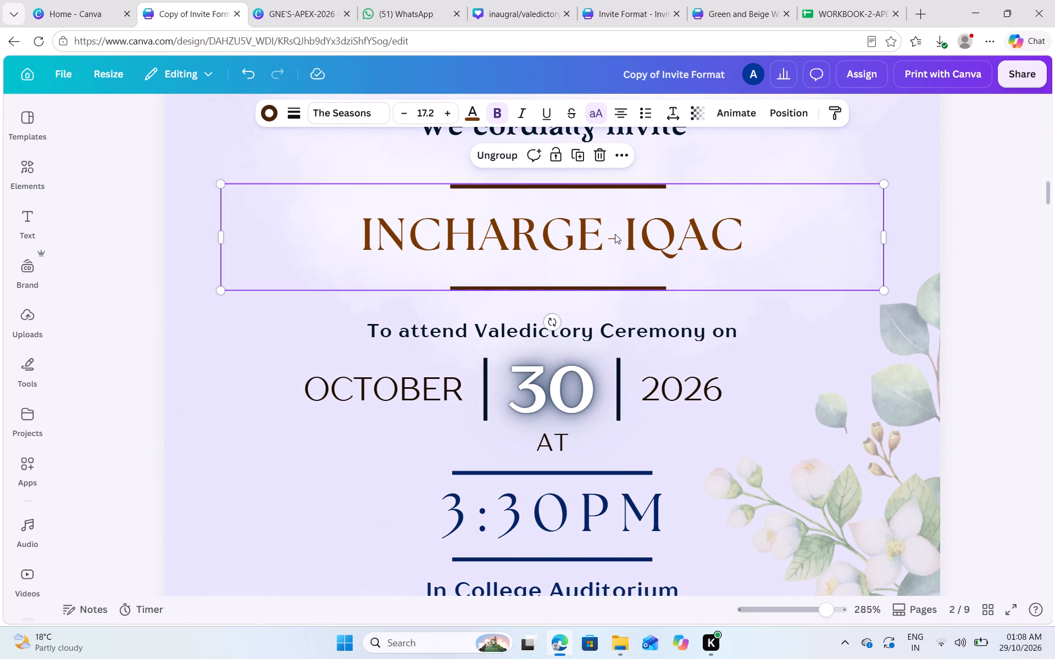
{"action": "double_click", "coordinate": [615, 234]}
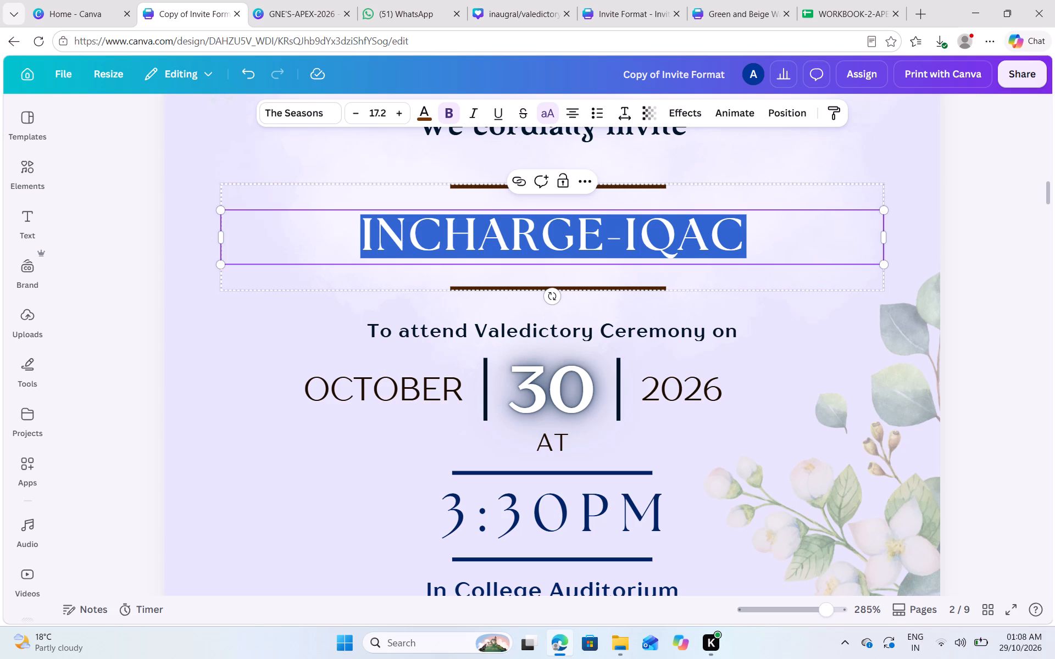
{"action": "type", "text": "HO"}
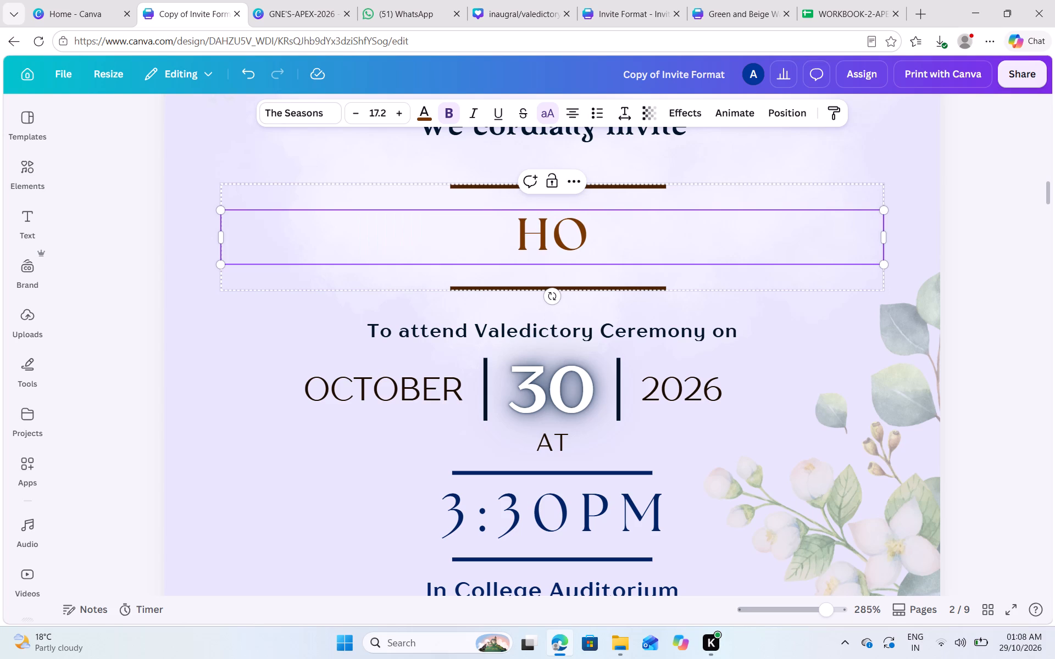
{"action": "key", "text": "d"}
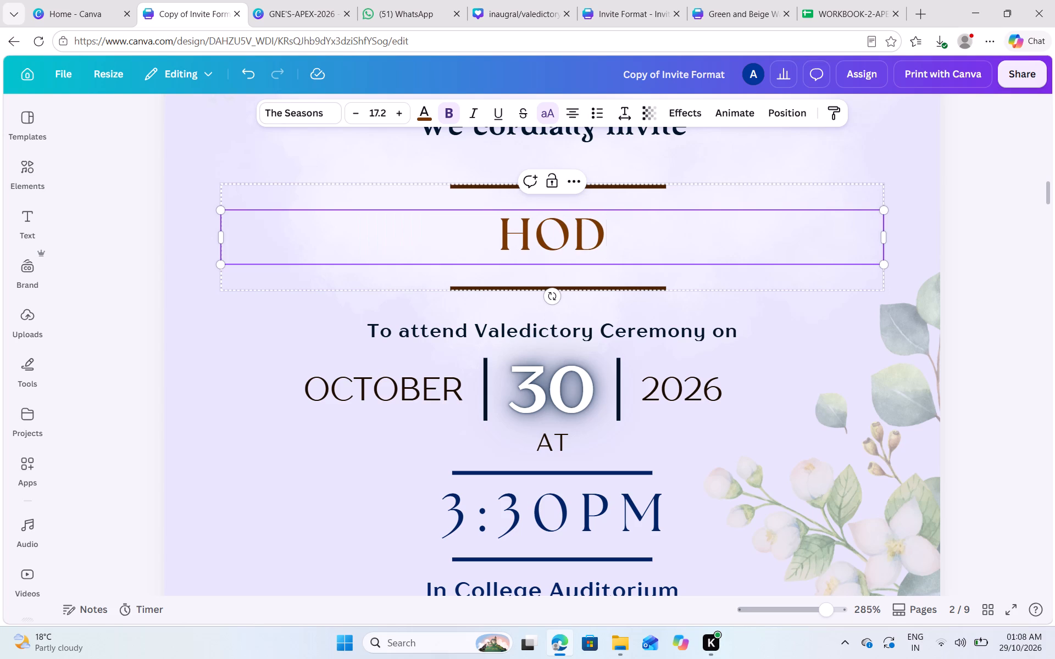
{"action": "type", "text": "-"}
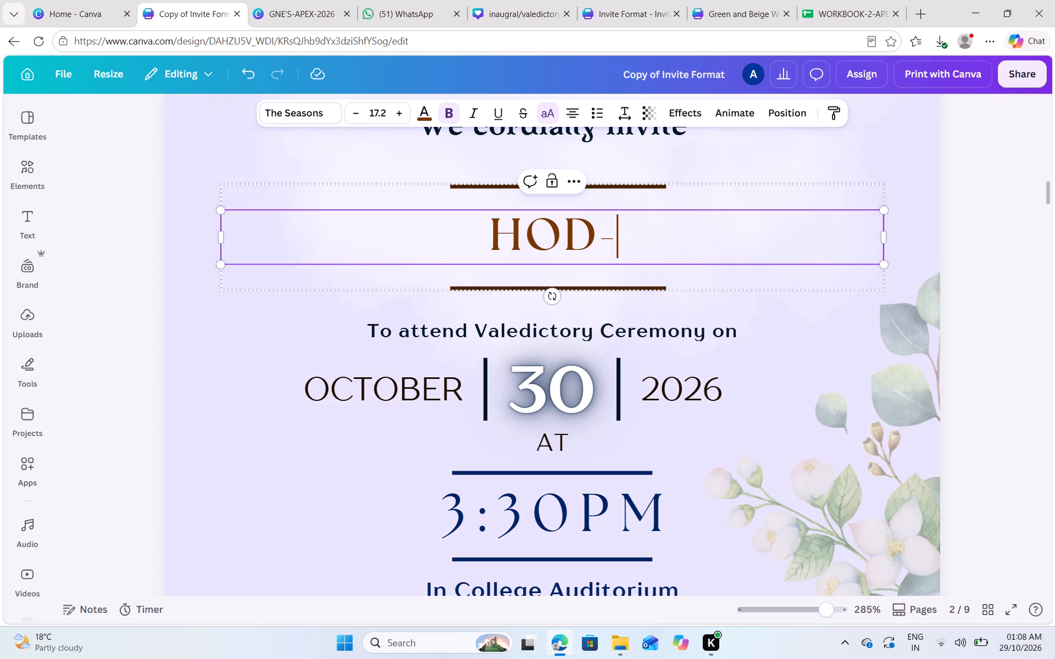
{"action": "key", "text": "space"}
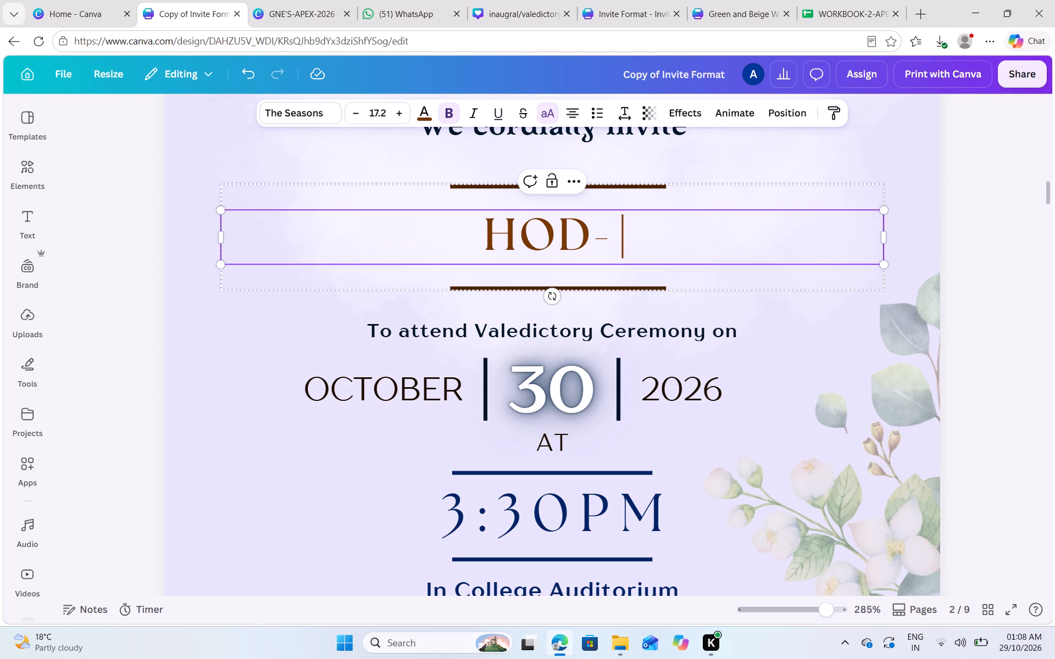
{"action": "type", "text": "CIVIL"}
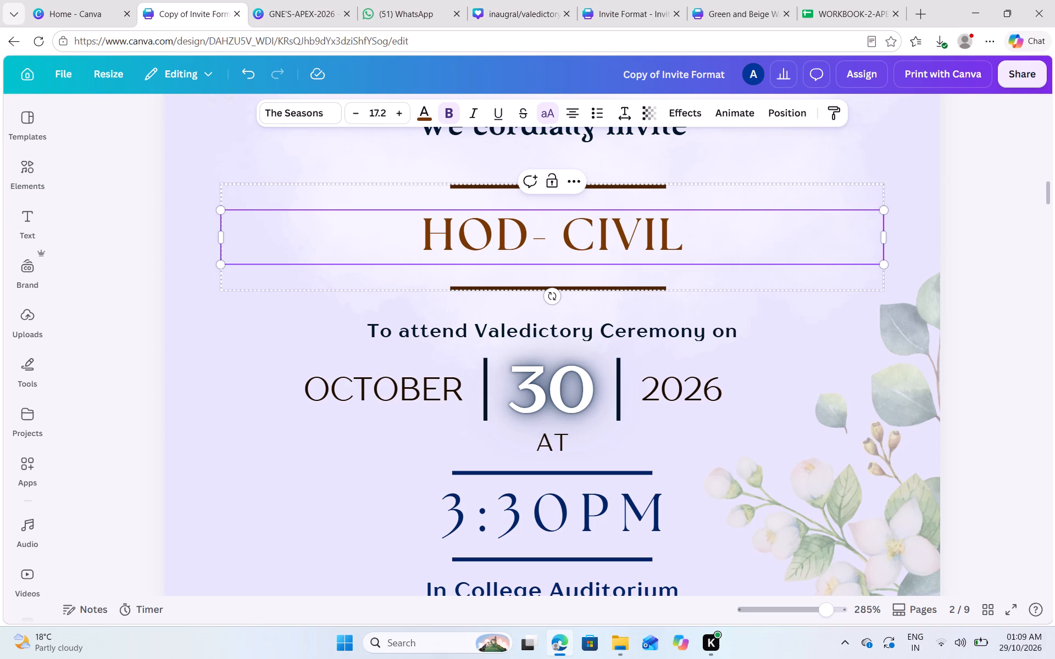
{"action": "key", "text": "space"}
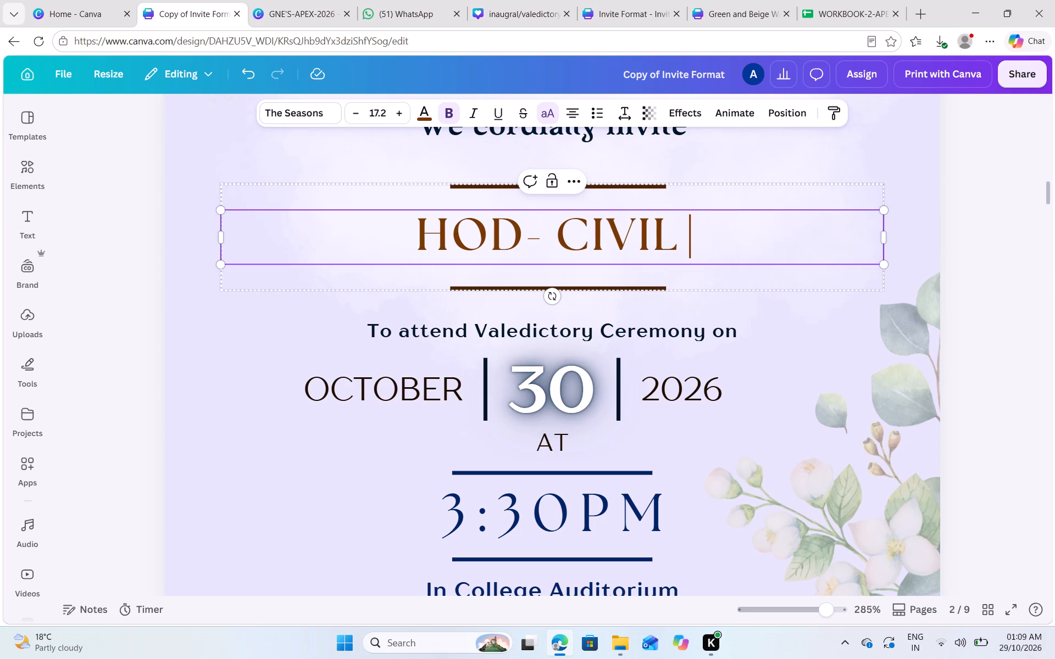
{"action": "type", "text": "E"}
{"action": "type", "text": "NGG"}
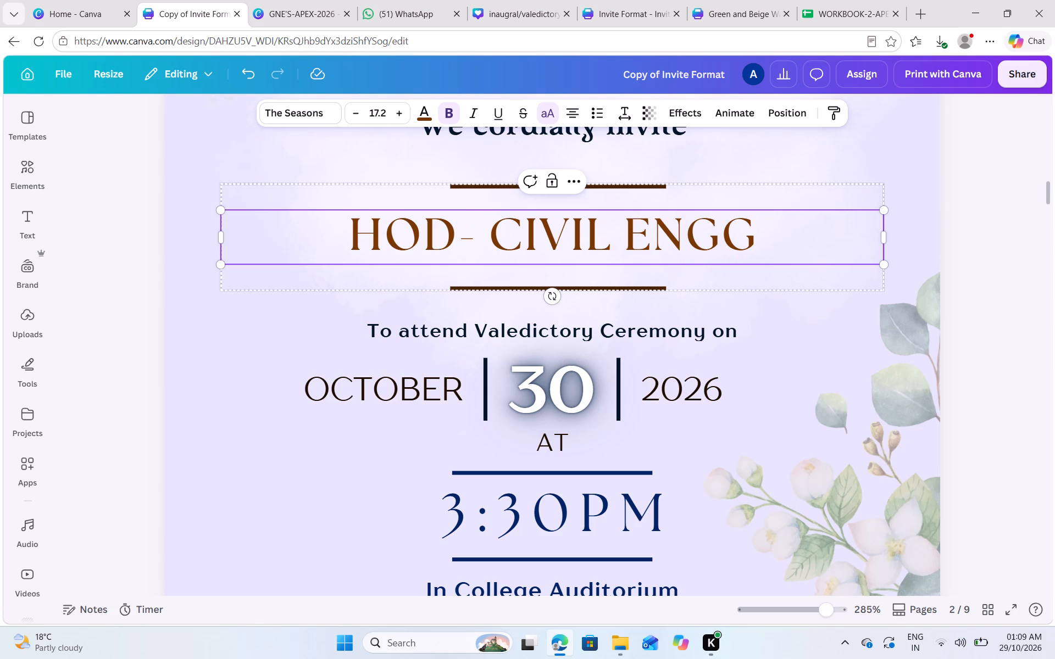
{"action": "type", "text": ". W"}
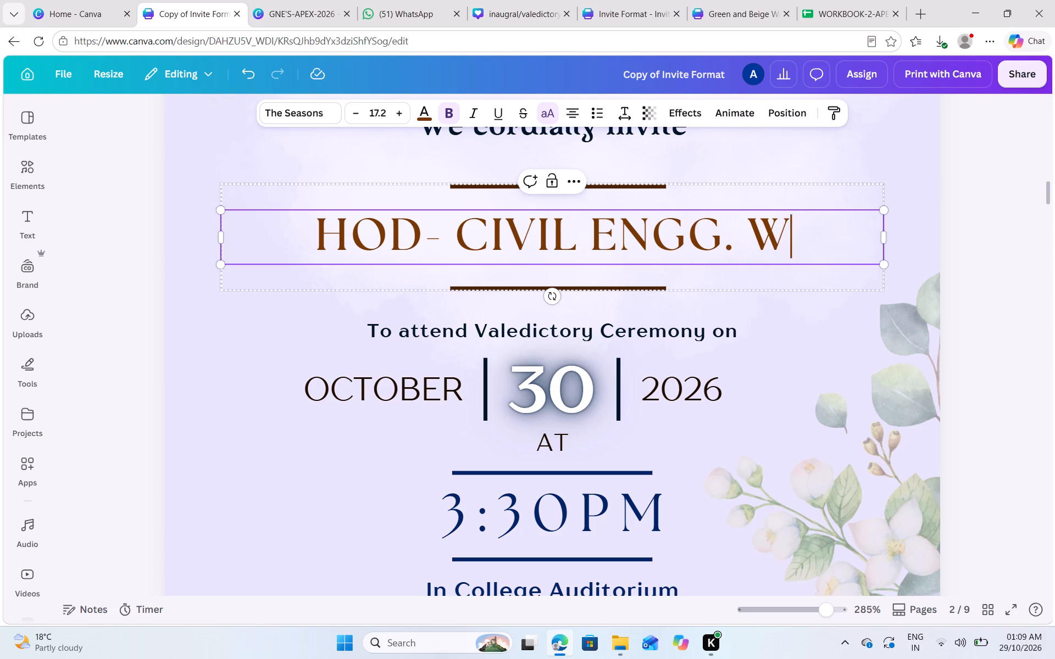
{"action": "type", "text": "ITH ALL"}
{"action": "type", "text": "STALL"}
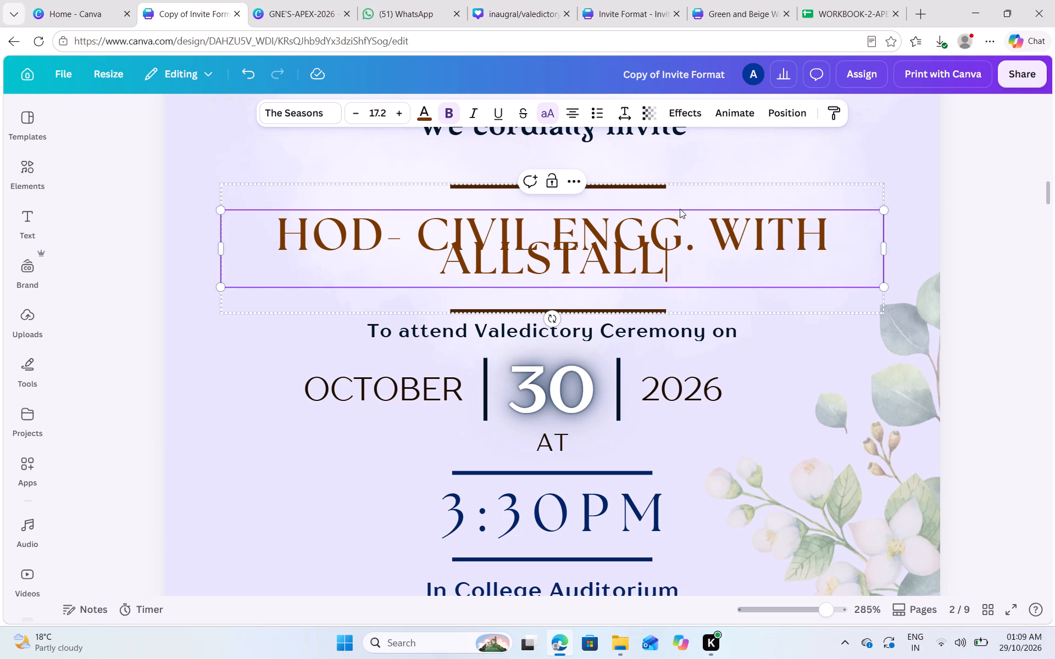
{"action": "left_click", "coordinate": [705, 252]}
{"action": "key", "text": "Return"}
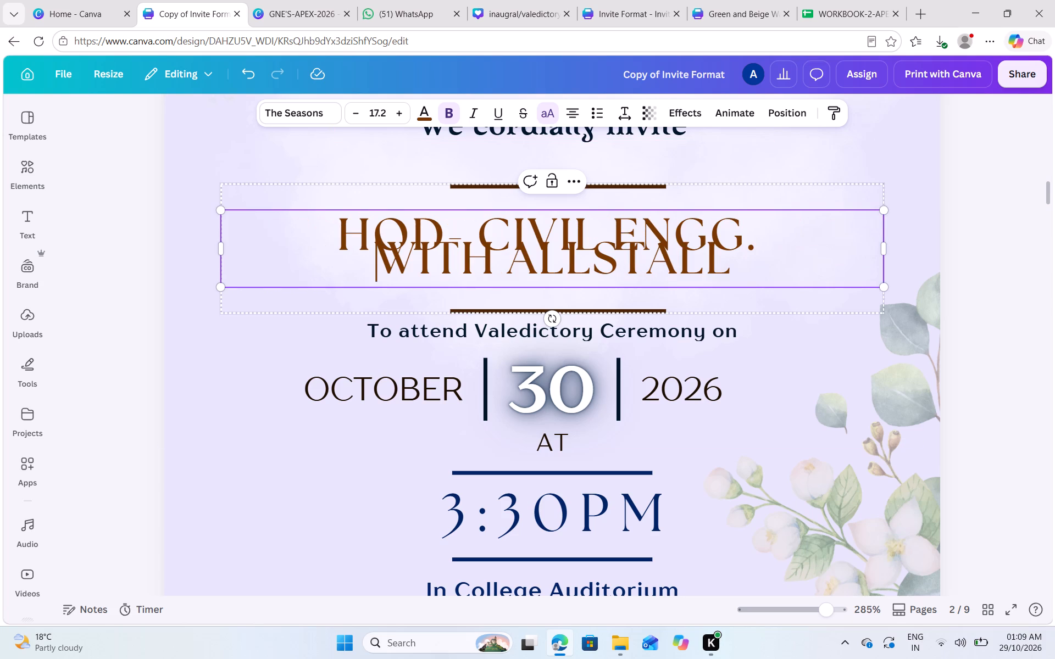
Set the line spacing of the two-line invitee text on page 2 to 1.4.
{"action": "left_click", "coordinate": [624, 117]}
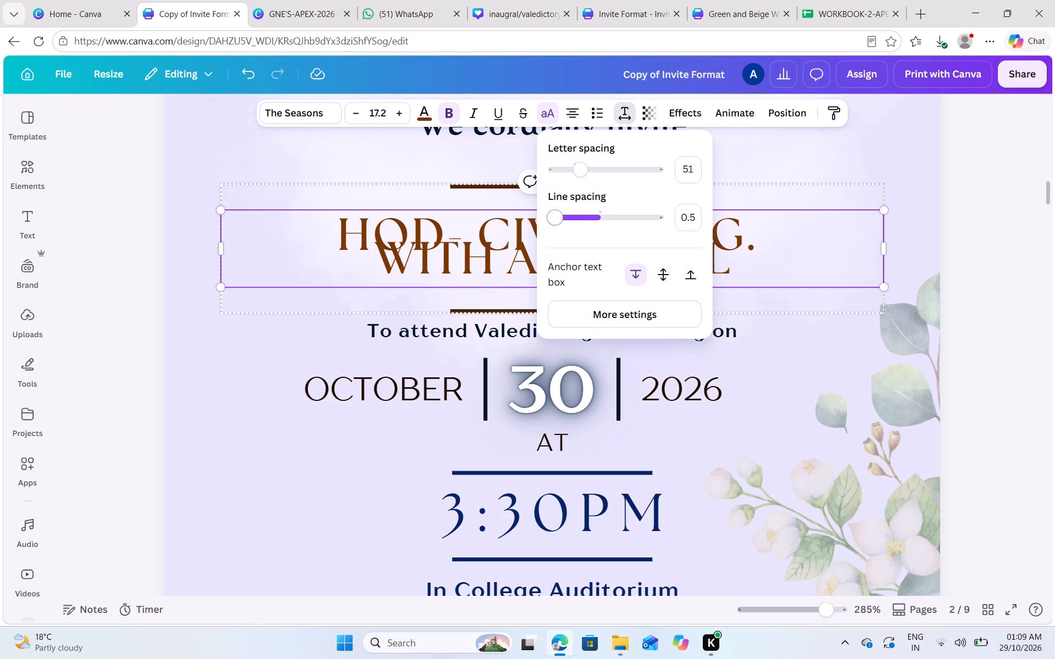
{"action": "left_click_drag", "start_coordinate": [558, 224], "coordinate": [602, 230]}
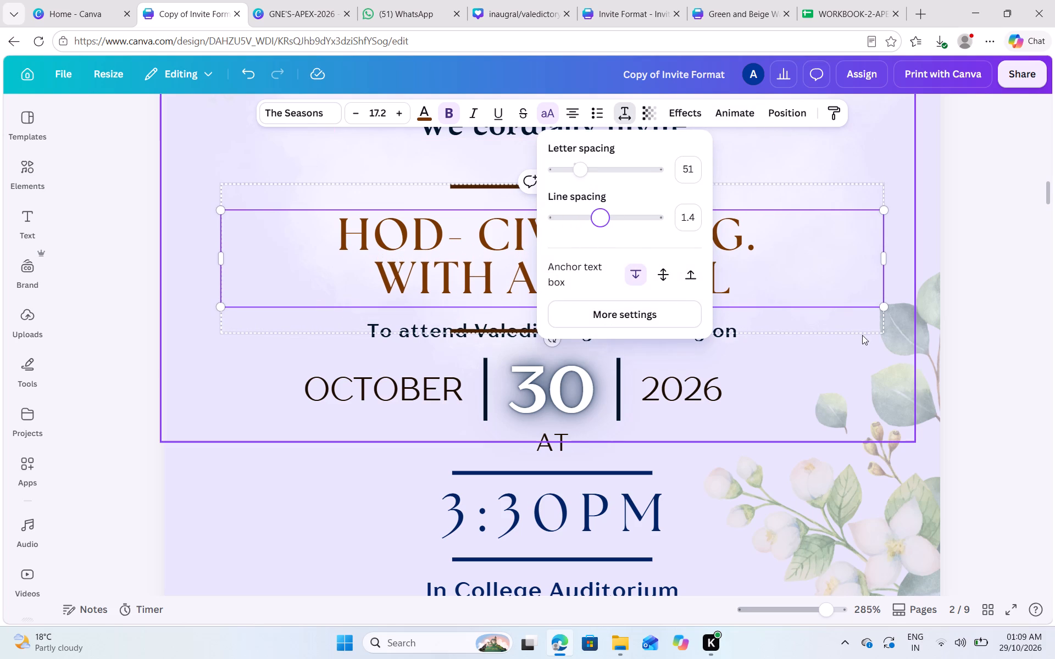
{"action": "left_click", "coordinate": [866, 340]}
Move the invitee text group on page 2 slightly up so its lower line clears the "To attend Valedictory Ceremony on" text.
{"action": "scroll", "coordinate": [866, 340], "scroll_direction": "down", "scroll_amount": 2, "text": "ctrl"}
{"action": "left_click", "coordinate": [980, 331]}
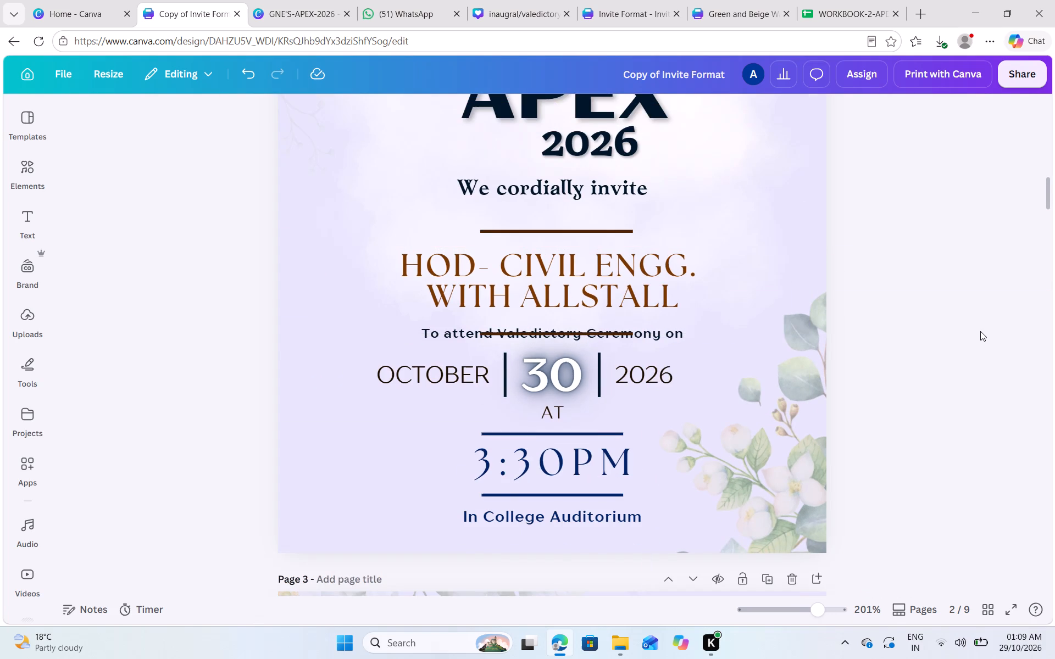
{"action": "scroll", "coordinate": [980, 331], "scroll_direction": "down", "scroll_amount": 1, "text": "ctrl"}
{"action": "left_click", "coordinate": [652, 312]}
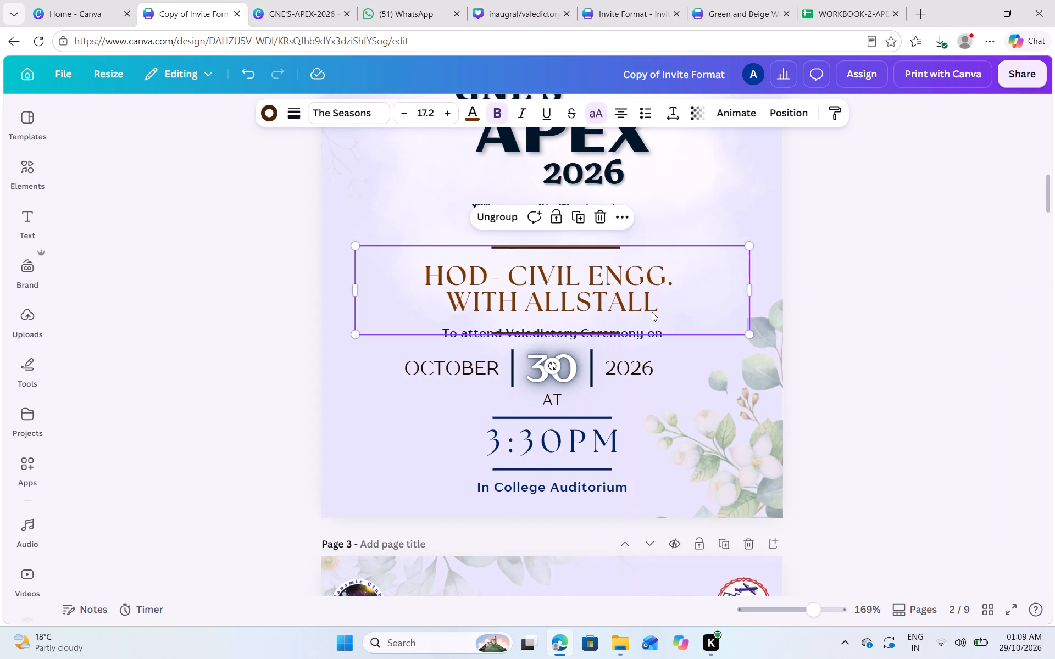
{"action": "key", "text": "Up"}
{"action": "key", "text": "Up"}
{"action": "key", "text": "Up"}
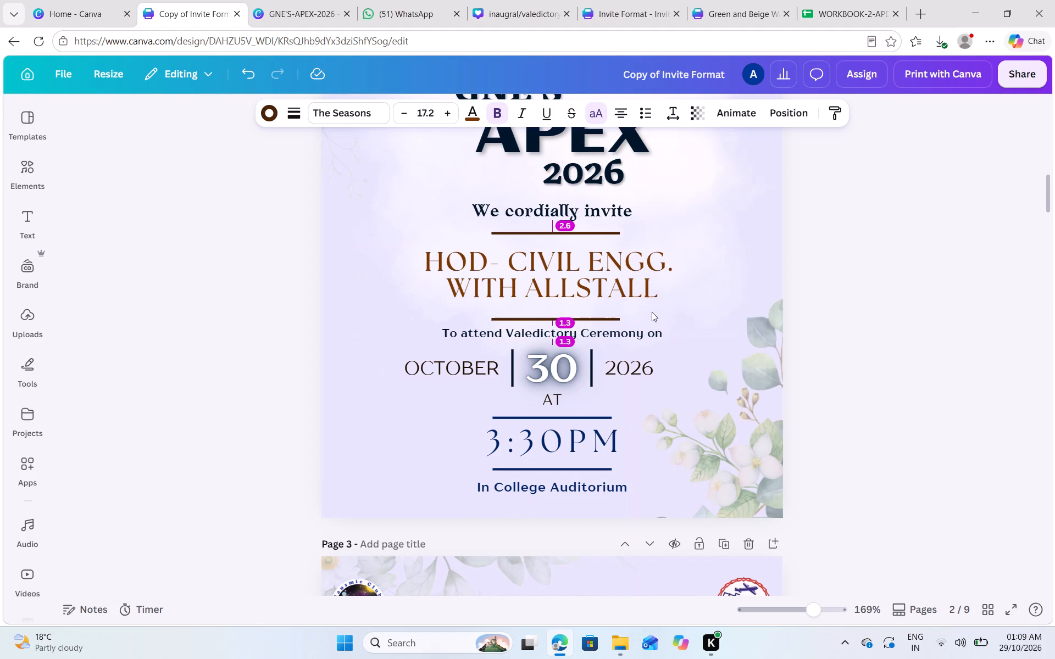
{"action": "scroll", "coordinate": [652, 312], "scroll_direction": "down", "scroll_amount": 2, "text": "ctrl"}
{"action": "left_click", "coordinate": [872, 287]}
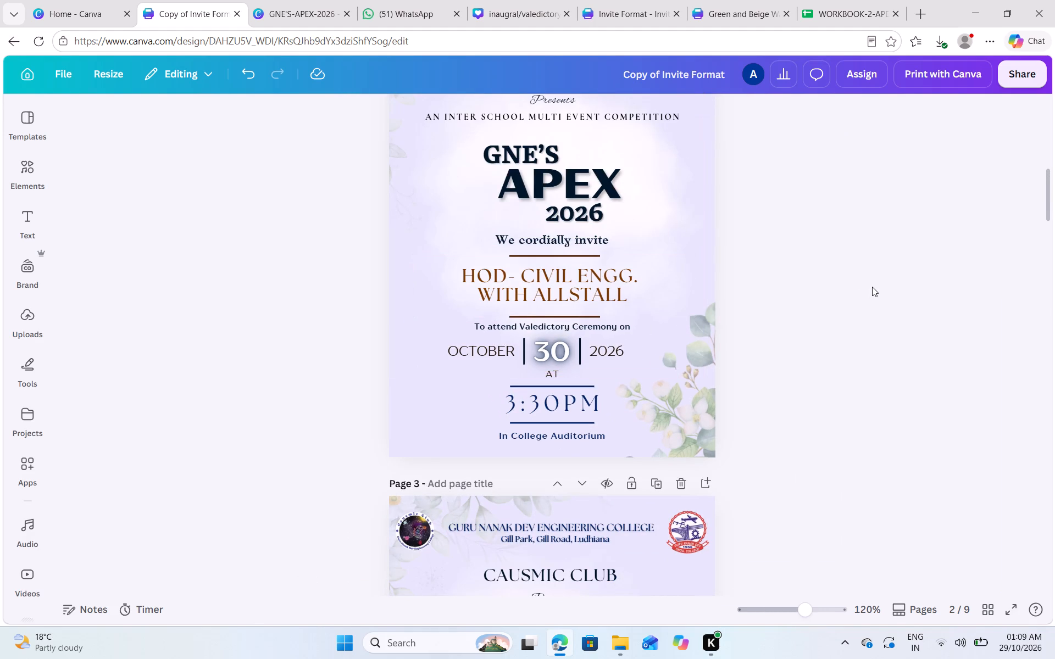
Correct the second line of the page 2 invitee text to "WITH ALL STAFF MEMBERS".
{"action": "left_click", "coordinate": [581, 294]}
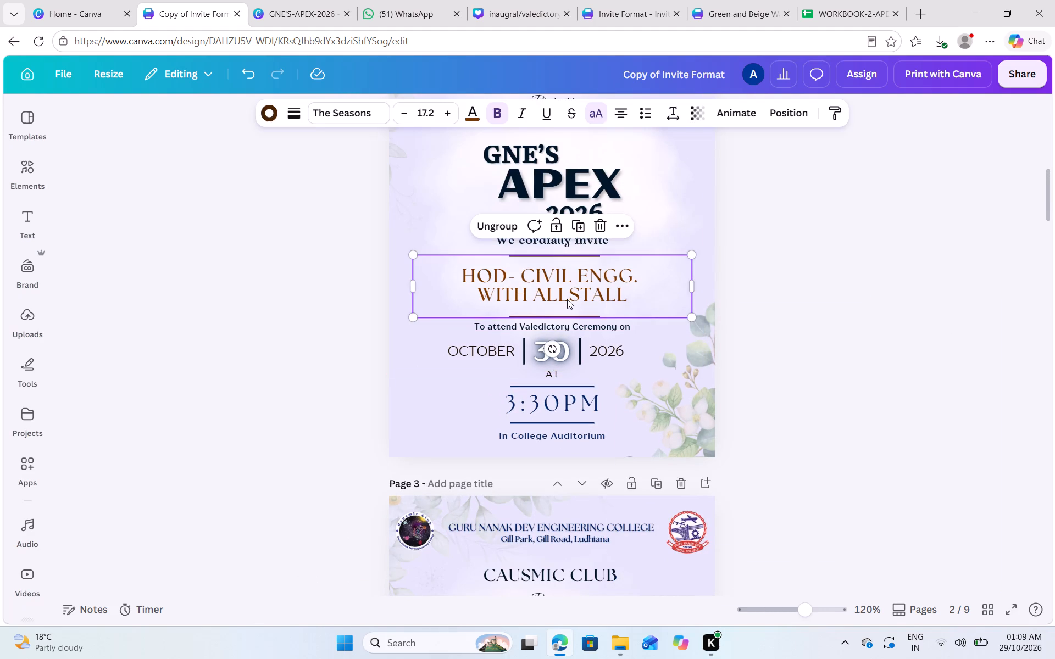
{"action": "left_click", "coordinate": [567, 299]}
{"action": "left_click", "coordinate": [570, 298]}
{"action": "key", "text": "space"}
{"action": "left_click", "coordinate": [625, 300]}
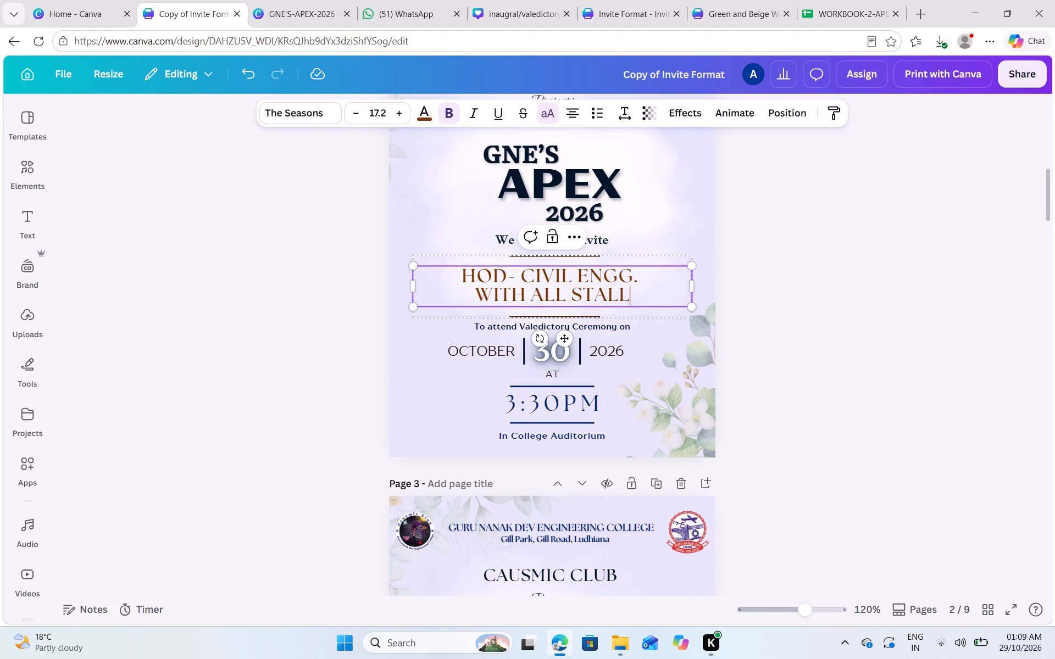
{"action": "key", "text": "BackSpace"}
{"action": "key", "text": "BackSpace"}
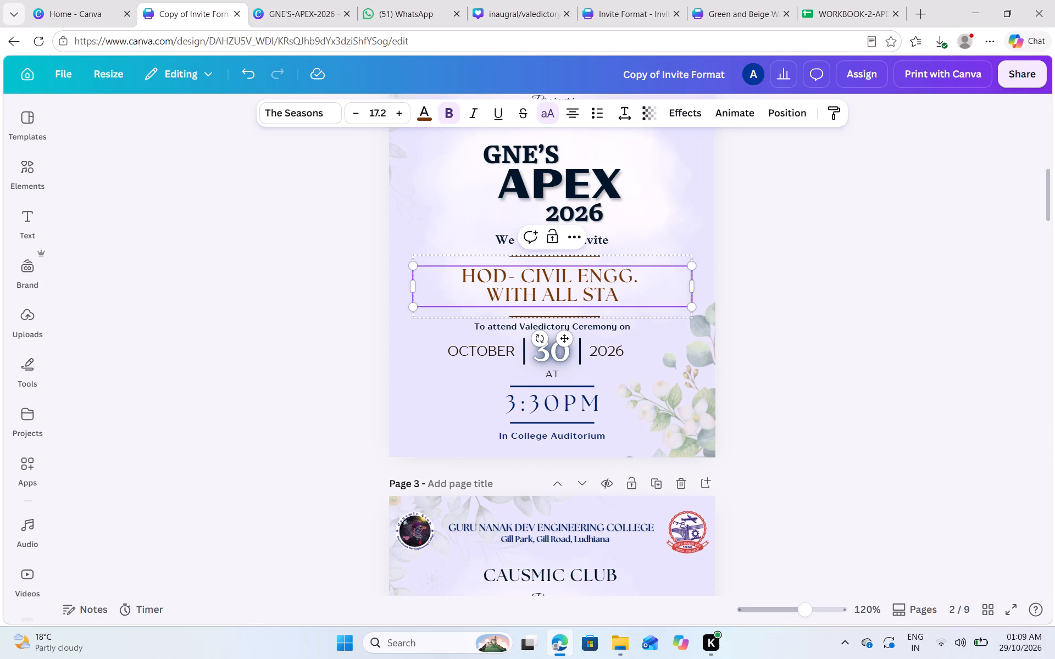
{"action": "type", "text": "FF MEMBERA"}
{"action": "key", "text": "BackSpace"}
{"action": "key", "text": "s"}
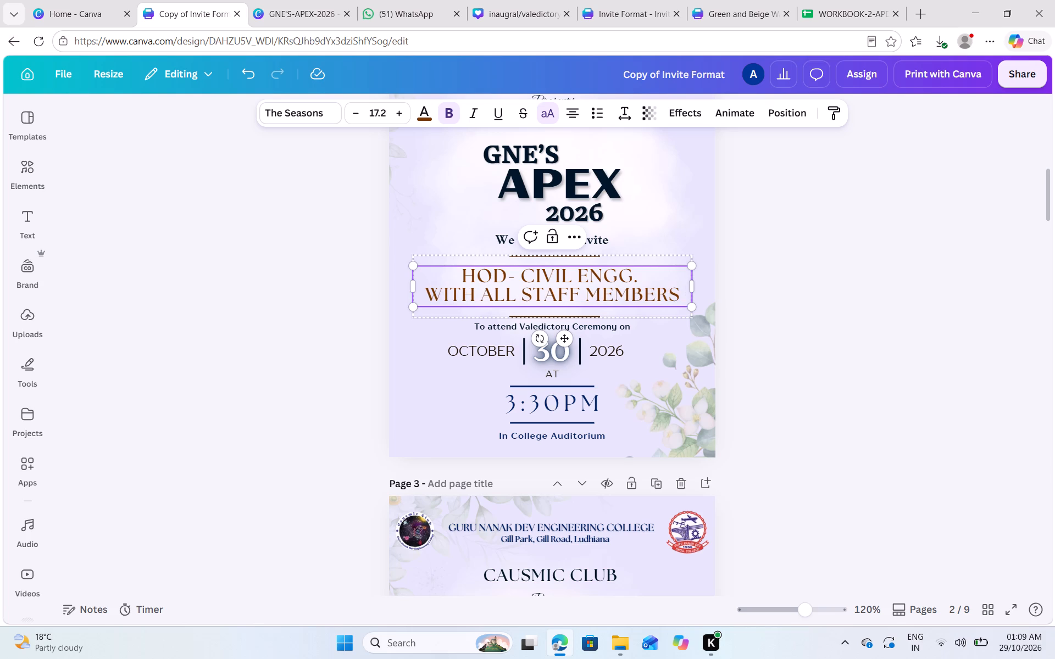
{"action": "left_click", "coordinate": [769, 291]}
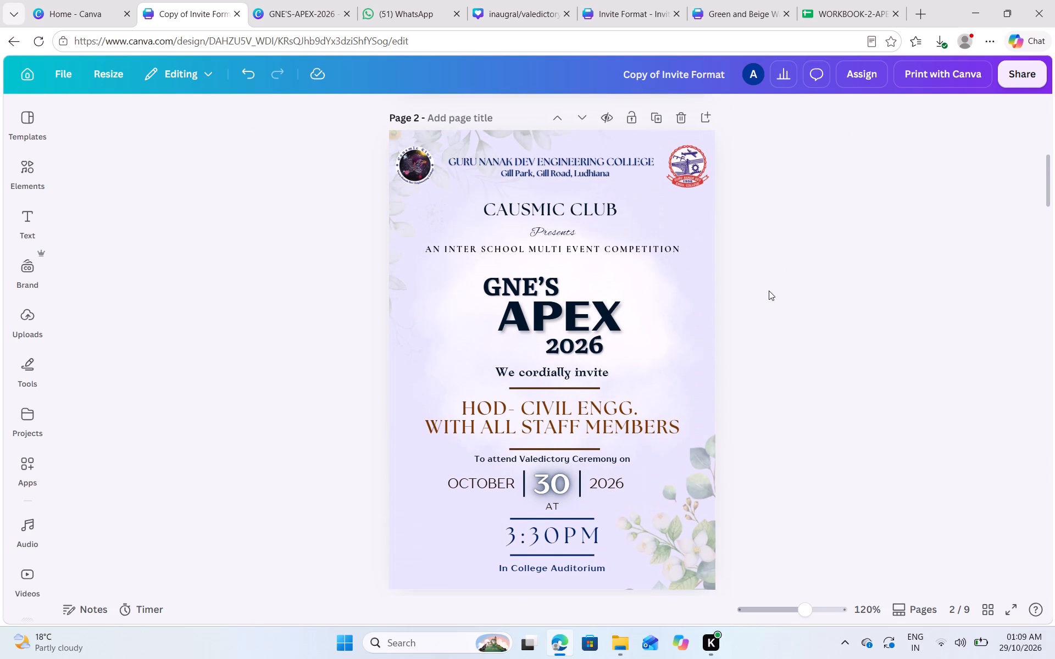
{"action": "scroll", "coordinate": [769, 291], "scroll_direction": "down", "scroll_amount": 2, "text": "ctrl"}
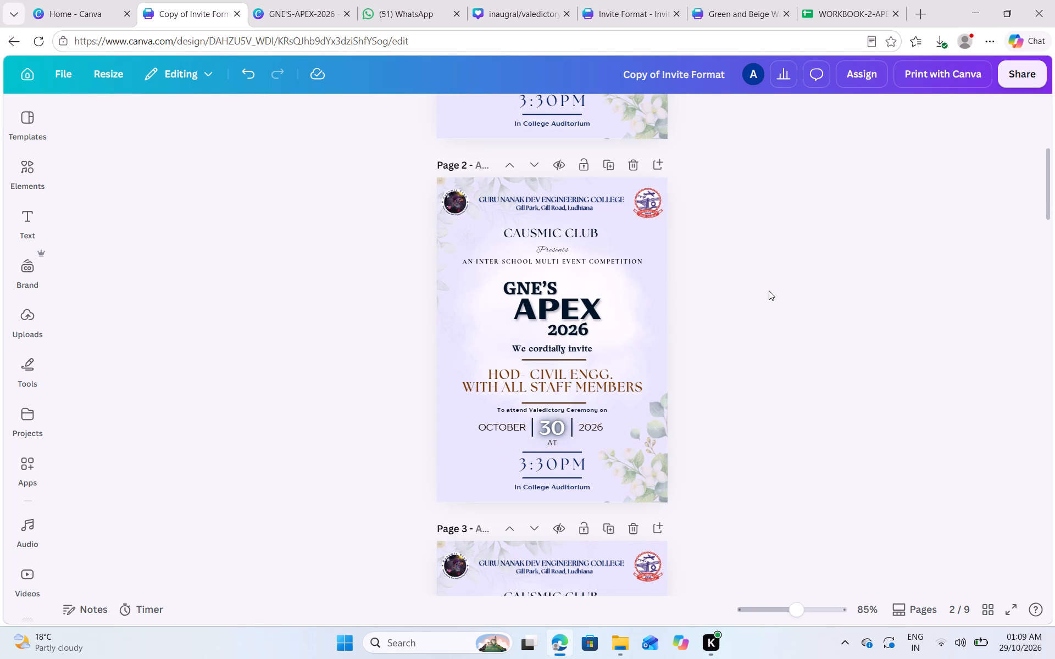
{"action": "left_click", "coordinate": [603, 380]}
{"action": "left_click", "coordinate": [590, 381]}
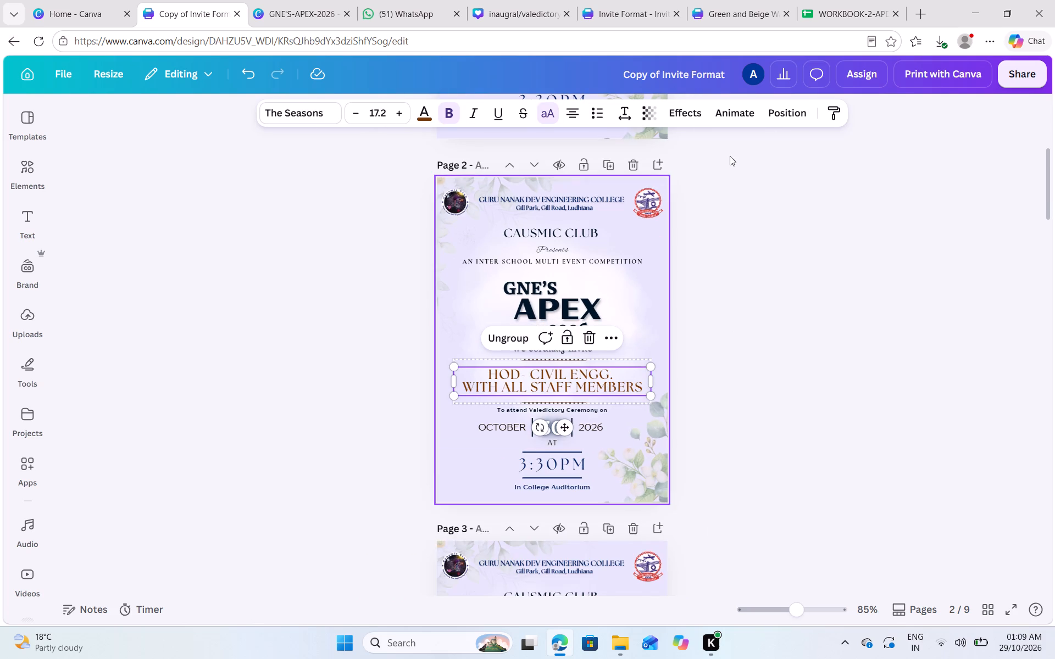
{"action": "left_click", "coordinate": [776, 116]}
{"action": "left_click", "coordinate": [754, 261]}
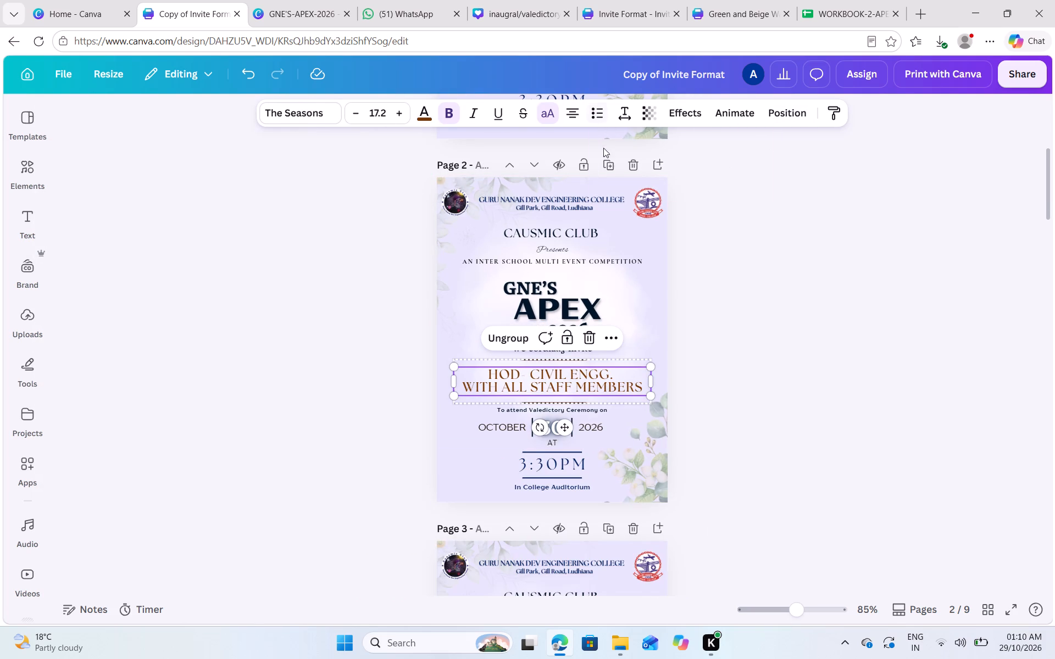
Duplicate the page 2 HOD- CIVIL ENGG. invitation five times, making six such pages.
{"action": "left_click", "coordinate": [608, 161]}
{"action": "left_click", "coordinate": [608, 161]}
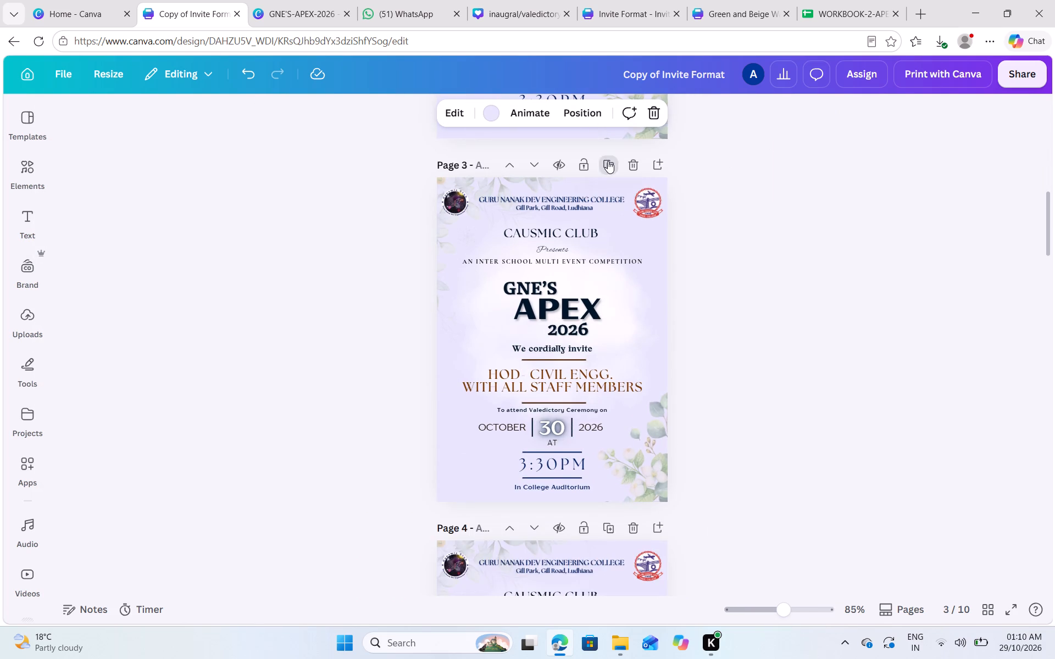
{"action": "left_click", "coordinate": [608, 161]}
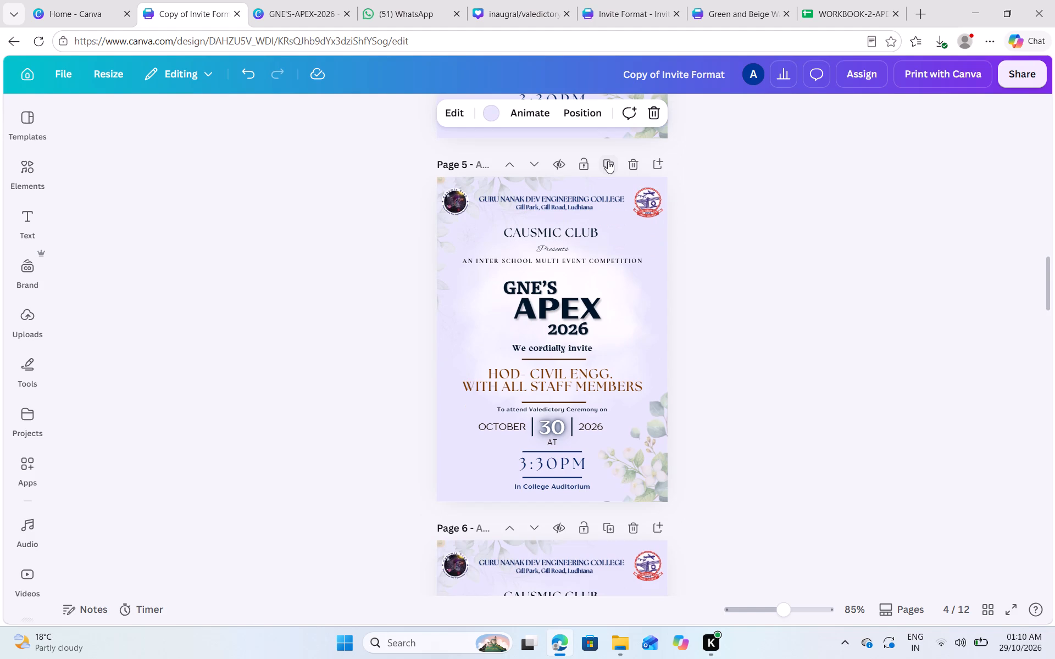
{"action": "left_click", "coordinate": [608, 161]}
{"action": "left_click", "coordinate": [608, 161]}
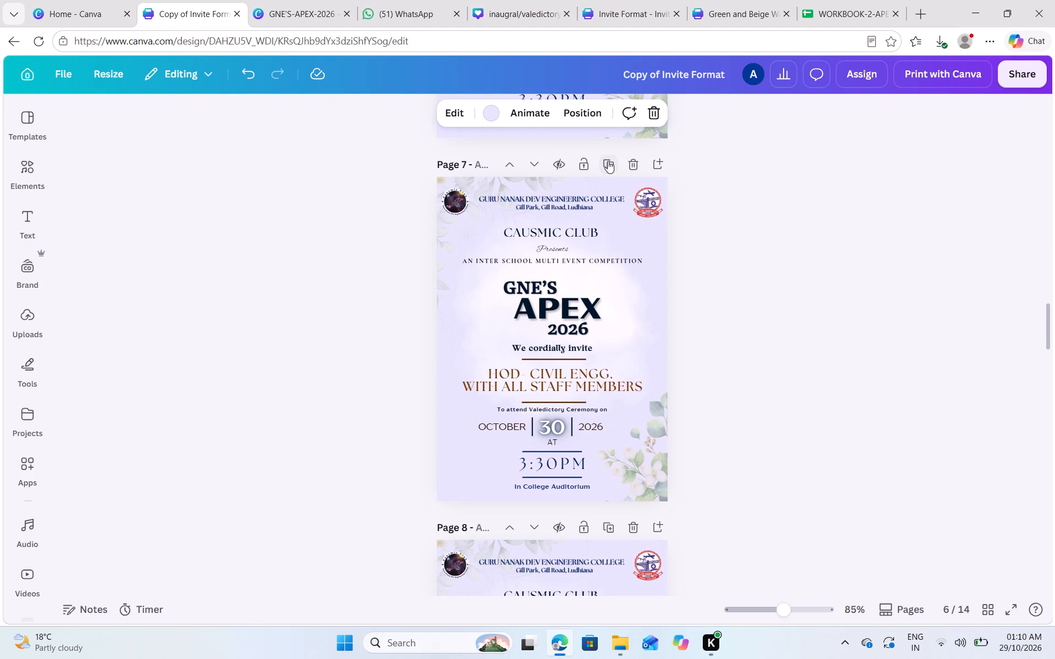
{"action": "scroll", "coordinate": [608, 161], "scroll_direction": "up", "scroll_amount": 3}
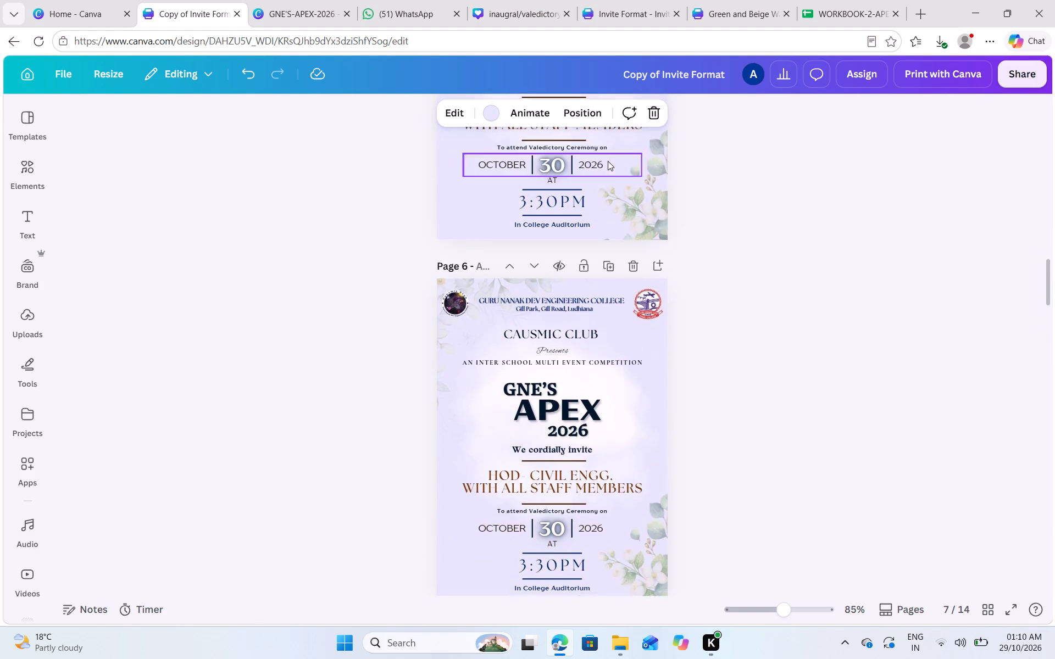
{"action": "scroll", "coordinate": [608, 161], "scroll_direction": "up", "scroll_amount": 2}
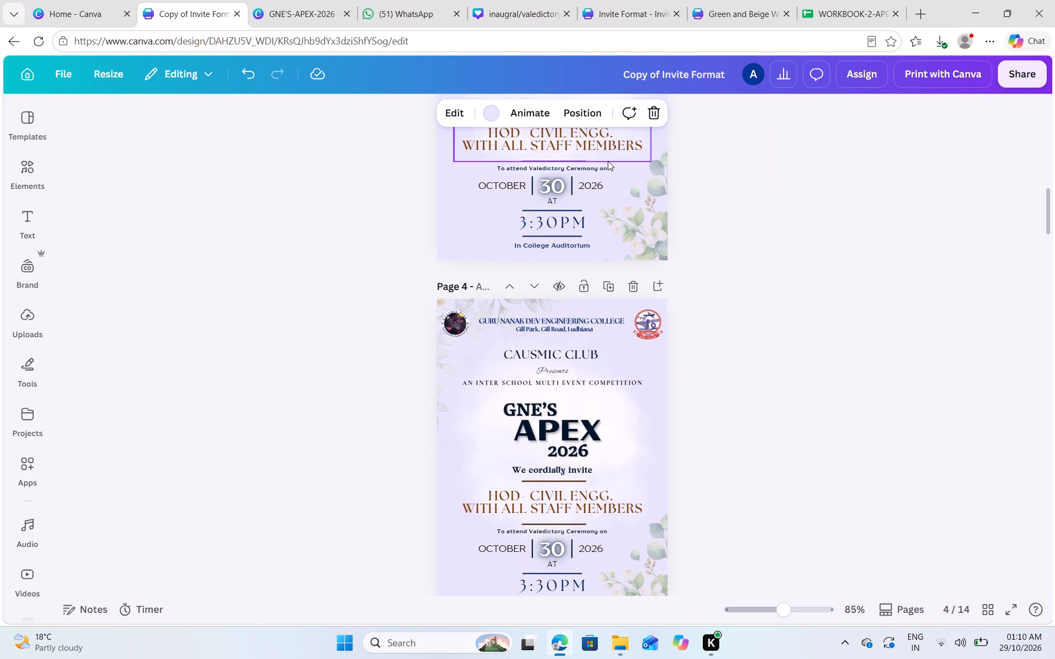
Change the department in the page 3 invitee text so its first line reads "HOD- MECHANICAL ENGG.".
{"action": "scroll", "coordinate": [608, 161], "scroll_direction": "up", "scroll_amount": 2}
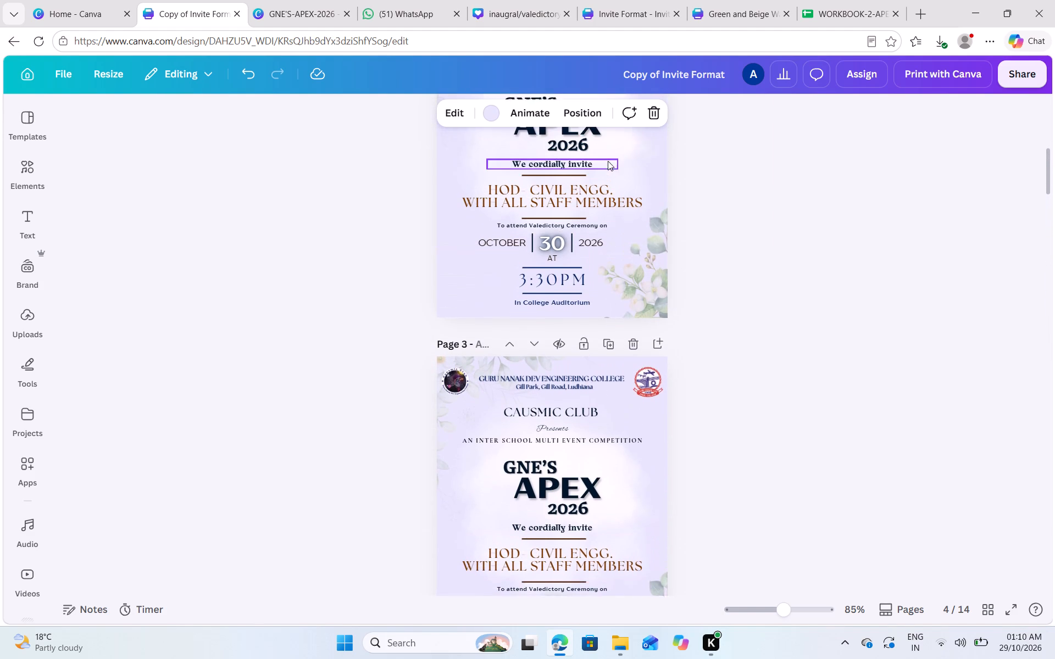
{"action": "scroll", "coordinate": [608, 161], "scroll_direction": "up", "scroll_amount": 1}
{"action": "scroll", "coordinate": [608, 161], "scroll_direction": "right", "scroll_amount": 1}
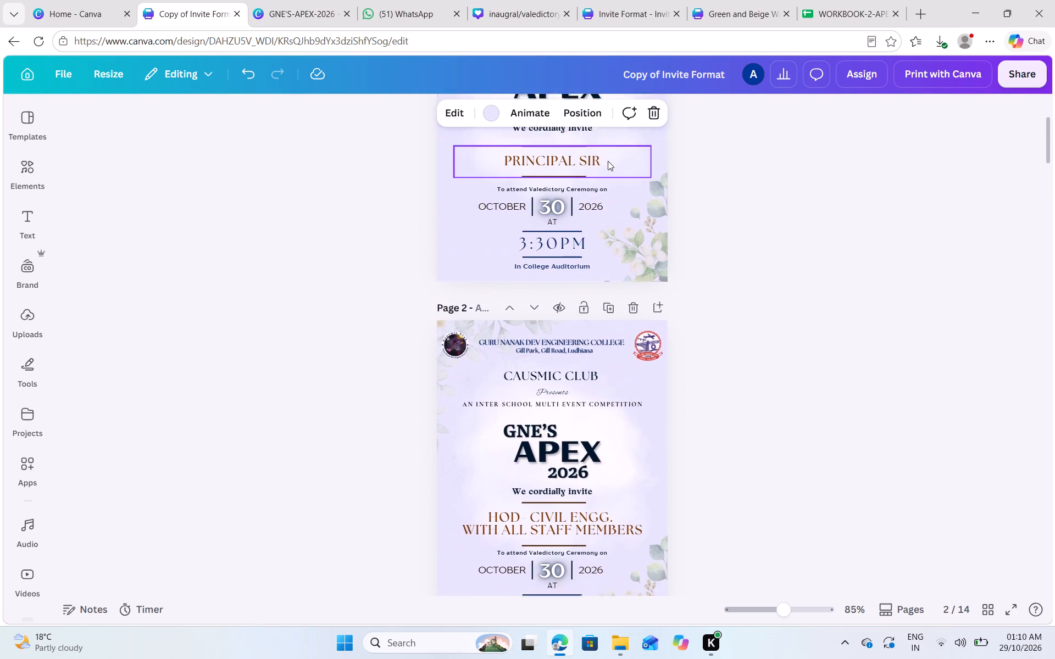
{"action": "scroll", "coordinate": [608, 161], "scroll_direction": "right", "scroll_amount": 1}
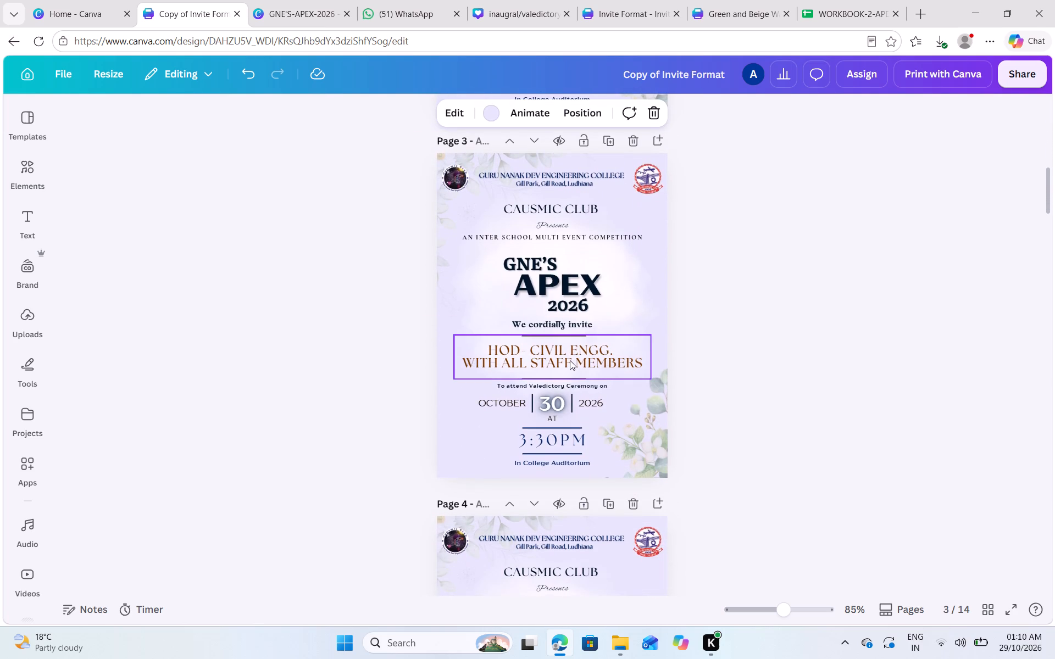
{"action": "scroll", "coordinate": [570, 360], "scroll_direction": "up", "scroll_amount": 7, "text": "ctrl"}
{"action": "left_click", "coordinate": [599, 321]}
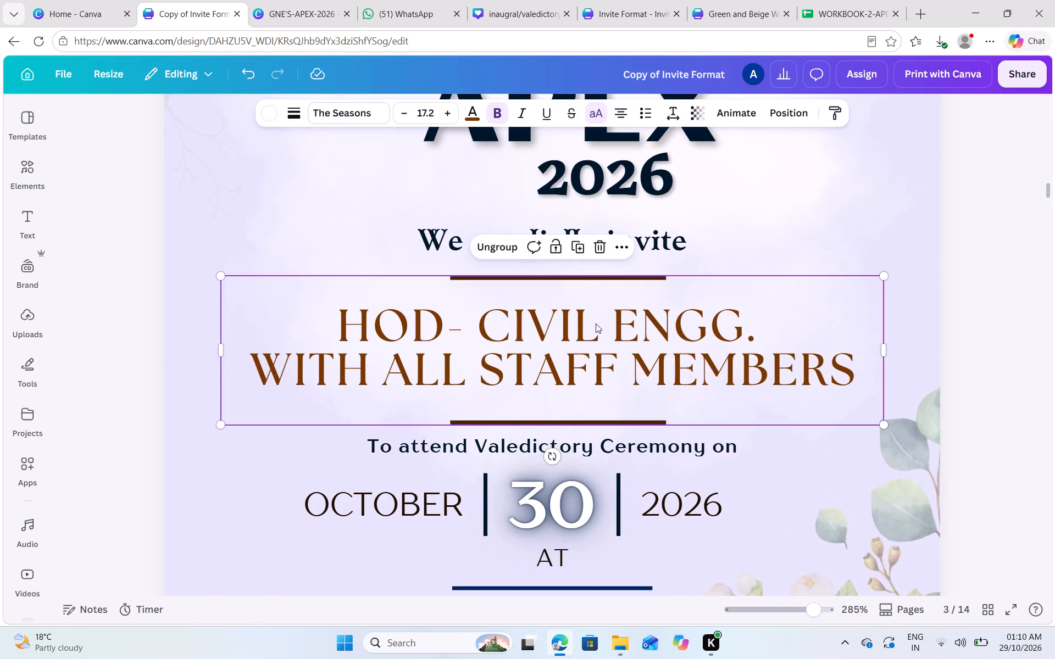
{"action": "left_click", "coordinate": [596, 323]}
{"action": "left_click", "coordinate": [592, 327]}
{"action": "left_click", "coordinate": [592, 328]}
{"action": "left_click_drag", "start_coordinate": [592, 328], "coordinate": [516, 333]}
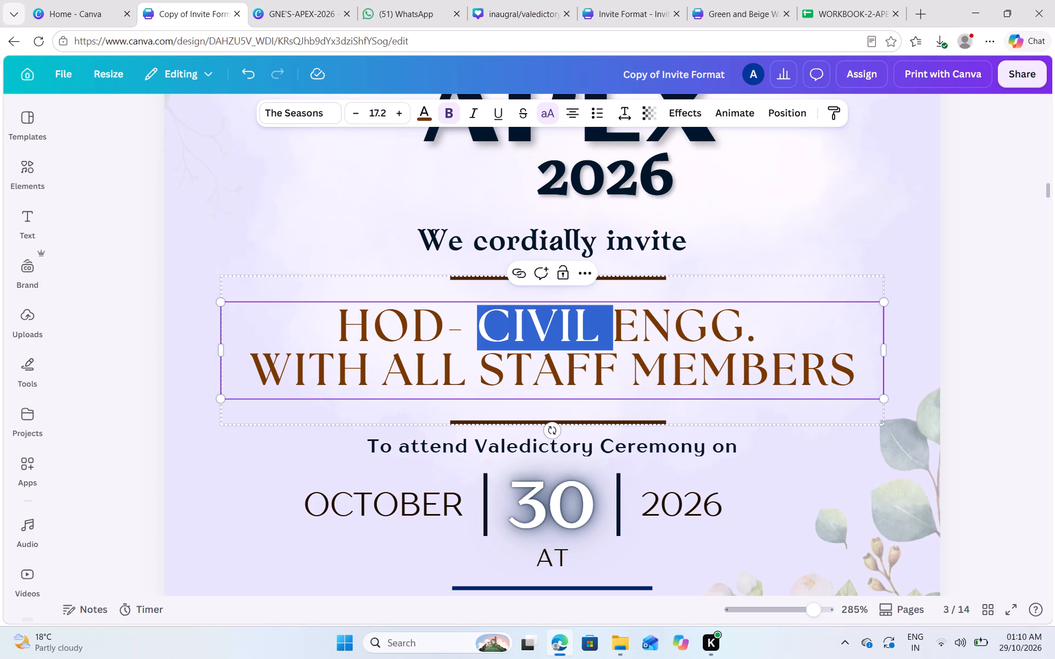
{"action": "type", "text": "MECH"}
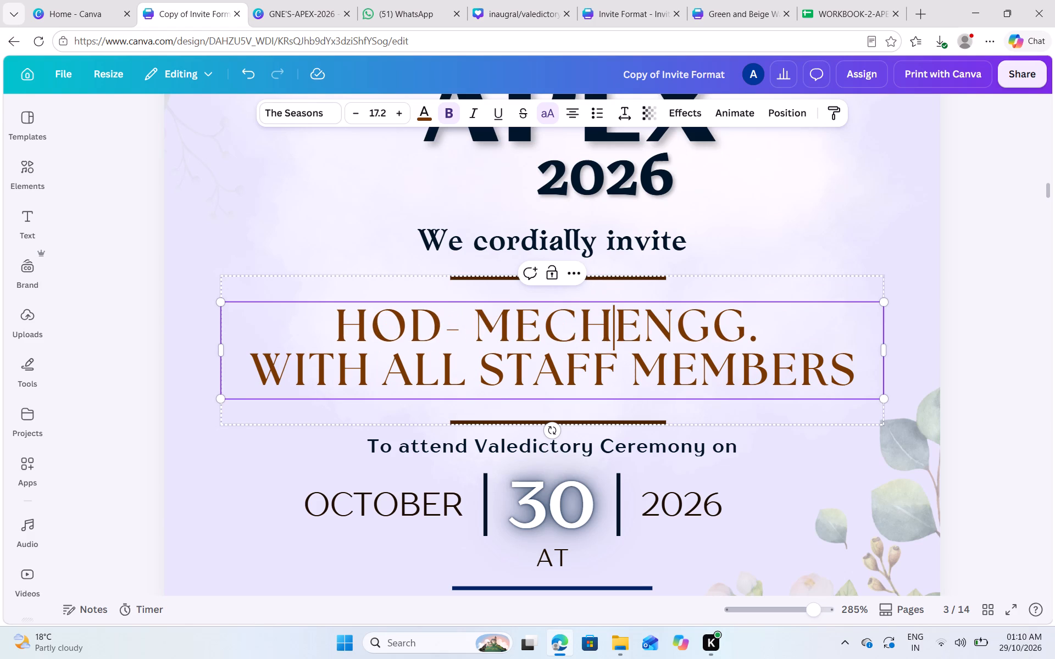
{"action": "key", "text": "a"}
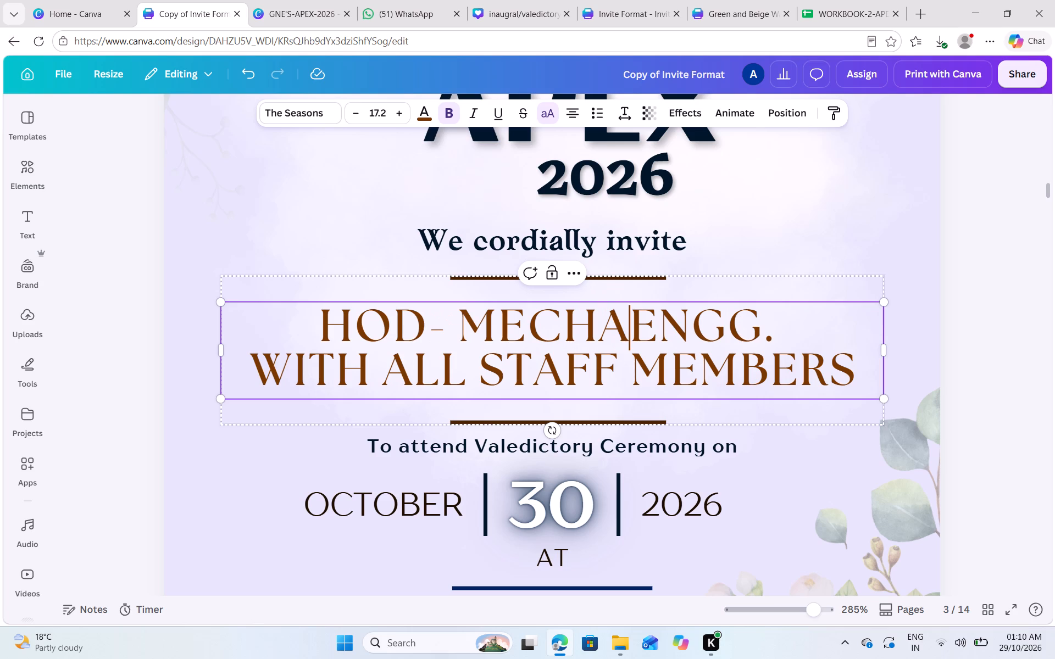
{"action": "type", "text": "NICAL"}
{"action": "key", "text": "space"}
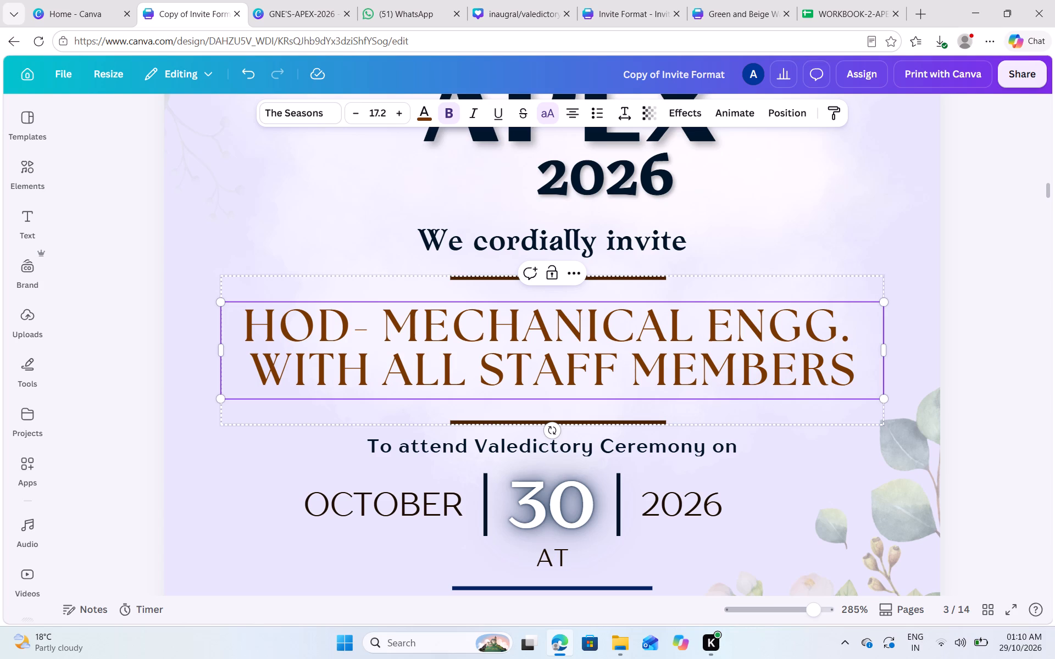
Change the department in the page 4 invitee text so its first line reads "HOD- ELECTRICAL ENGG.".
{"action": "scroll", "coordinate": [516, 333], "scroll_direction": "down", "scroll_amount": 1}
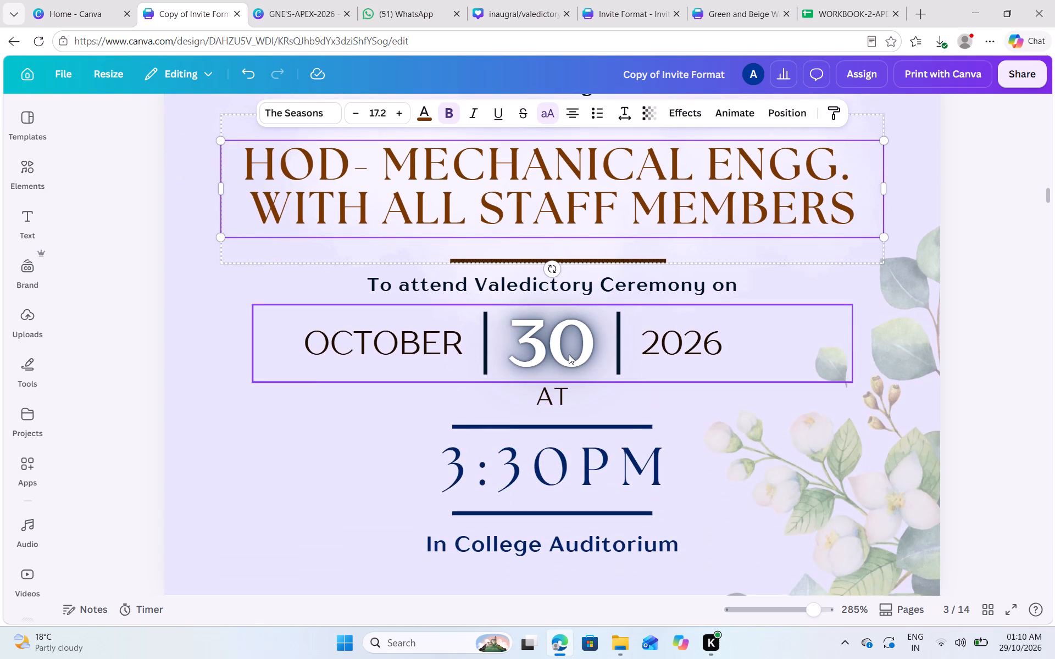
{"action": "scroll", "coordinate": [569, 354], "scroll_direction": "down", "scroll_amount": 3}
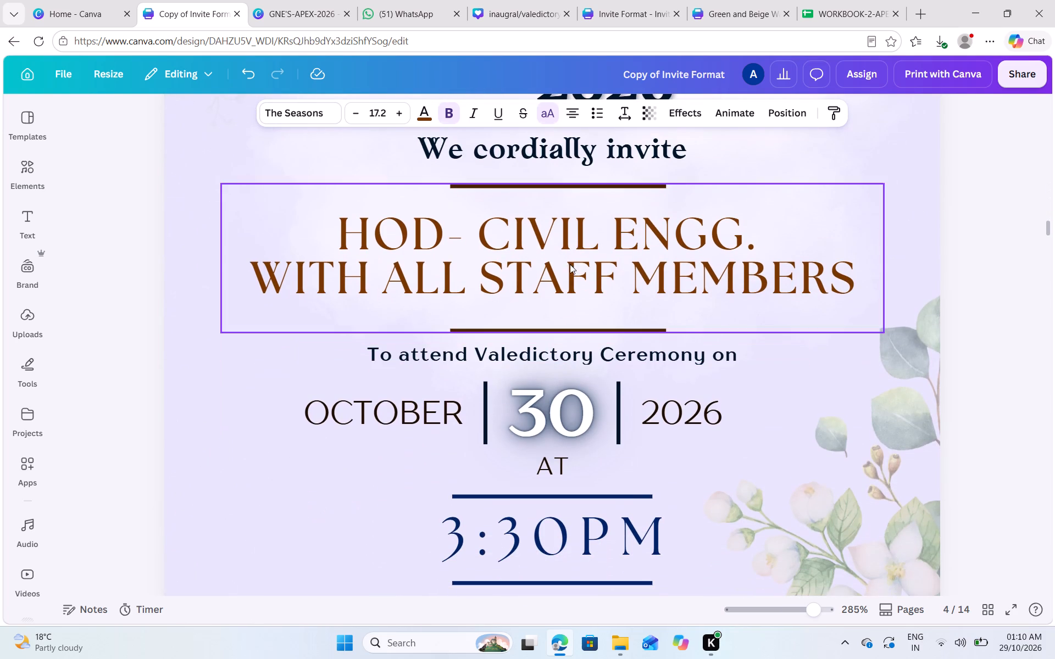
{"action": "left_click", "coordinate": [579, 249]}
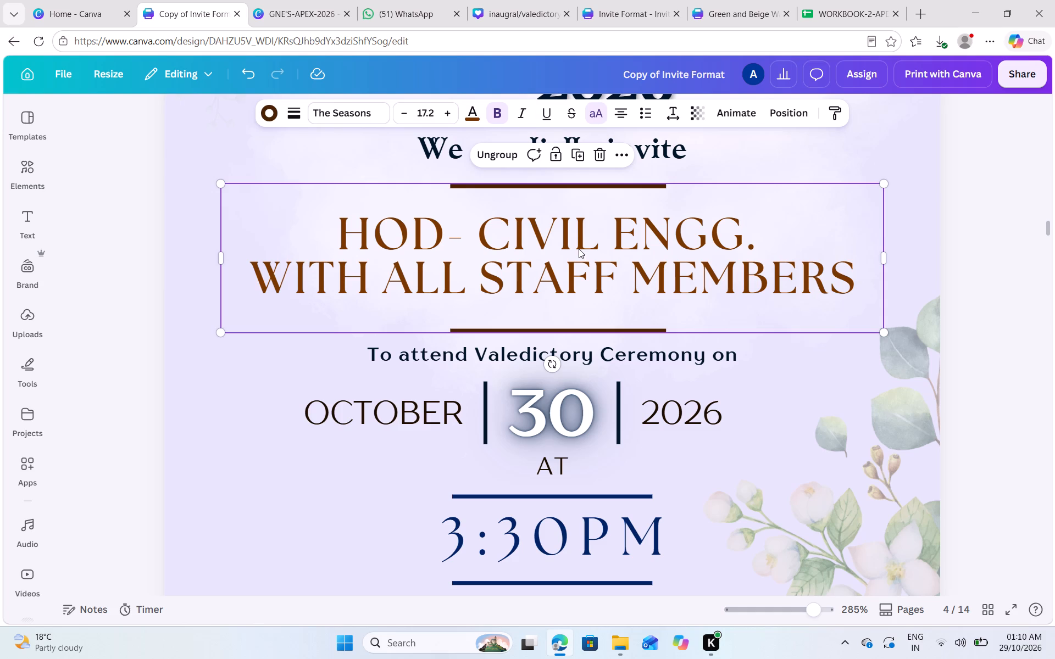
{"action": "double_click", "coordinate": [597, 236]}
{"action": "left_click", "coordinate": [597, 236]}
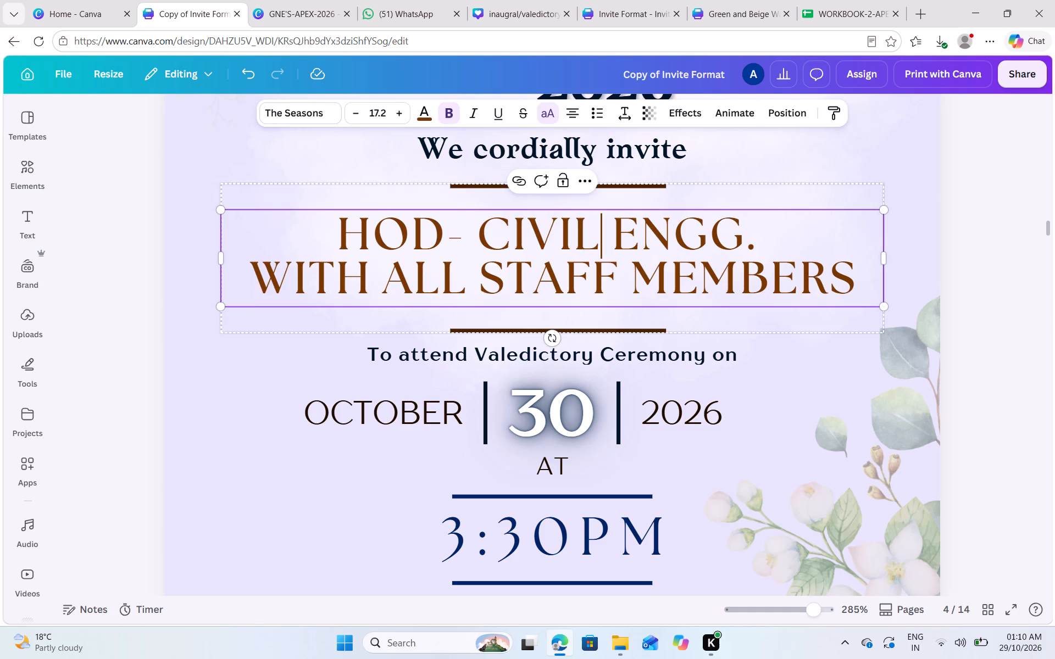
{"action": "left_click_drag", "start_coordinate": [597, 236], "coordinate": [513, 238]}
{"action": "type", "text": "ELEC"}
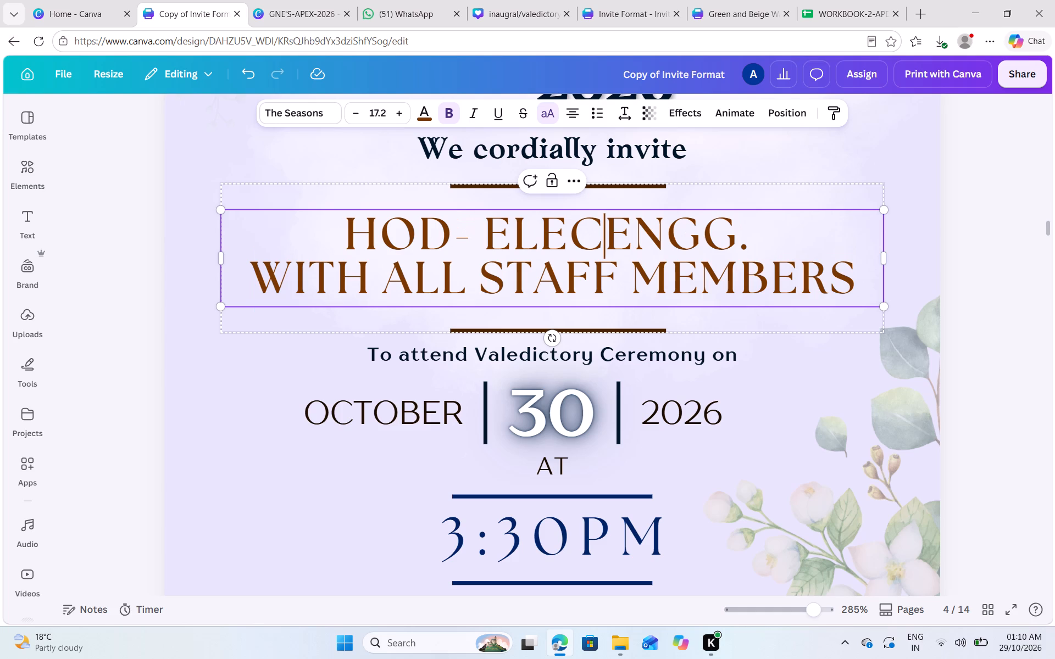
{"action": "type", "text": "TRI"}
{"action": "type", "text": "CAL"}
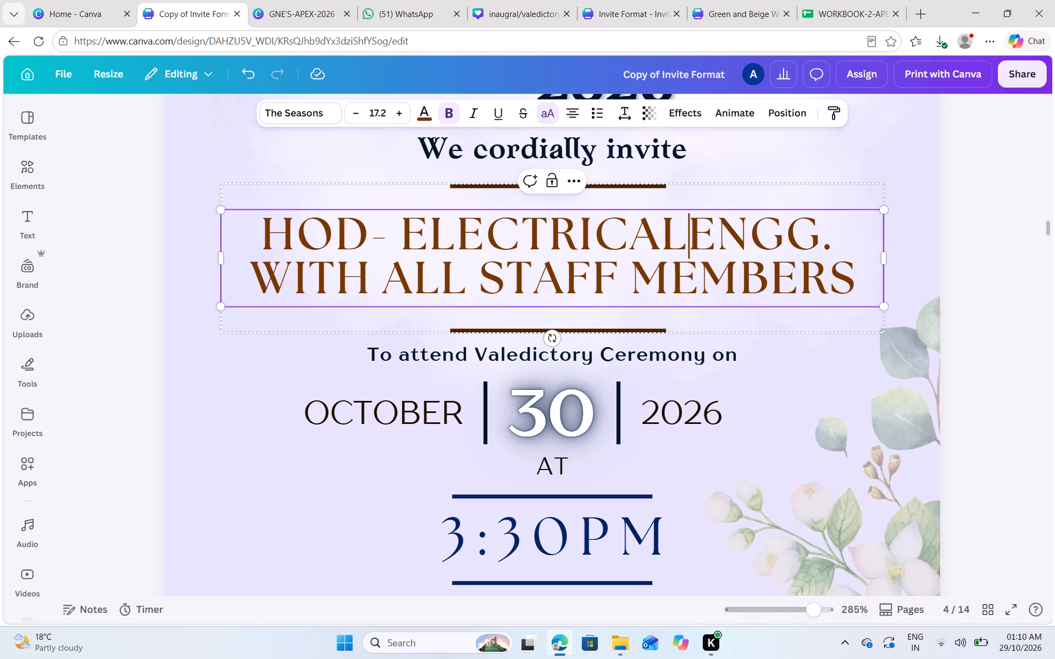
{"action": "key", "text": "space"}
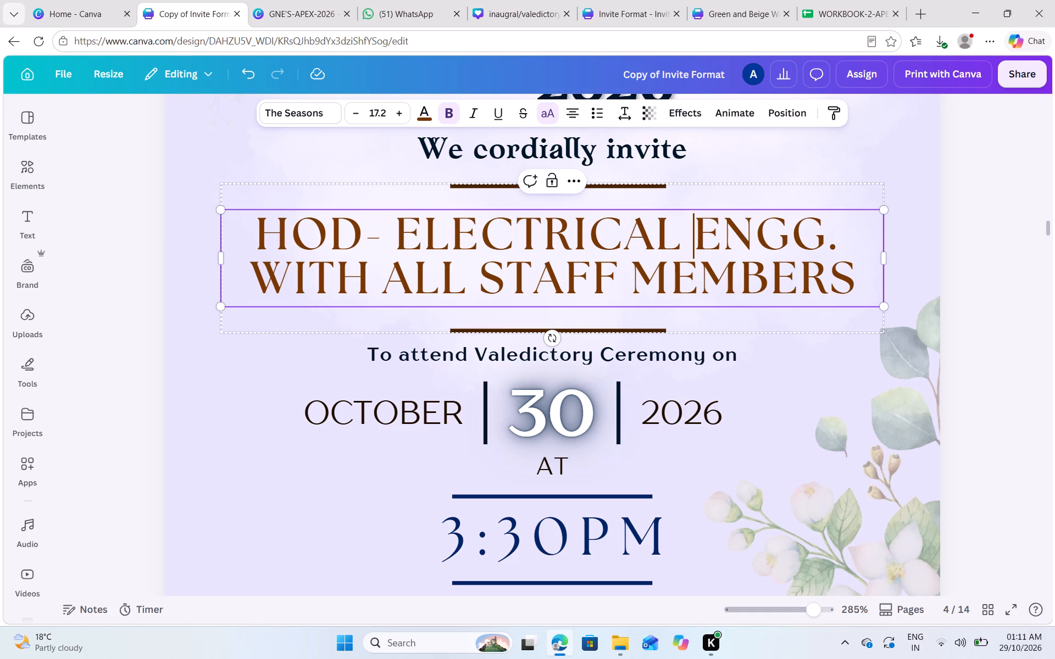
Change the department in the page 5 invitee text so it reads "HOD- ELECTRONICS & COMM. ENGG.".
{"action": "scroll", "coordinate": [513, 238], "scroll_direction": "down", "scroll_amount": 3}
{"action": "scroll", "coordinate": [513, 238], "scroll_direction": "up", "scroll_amount": 1}
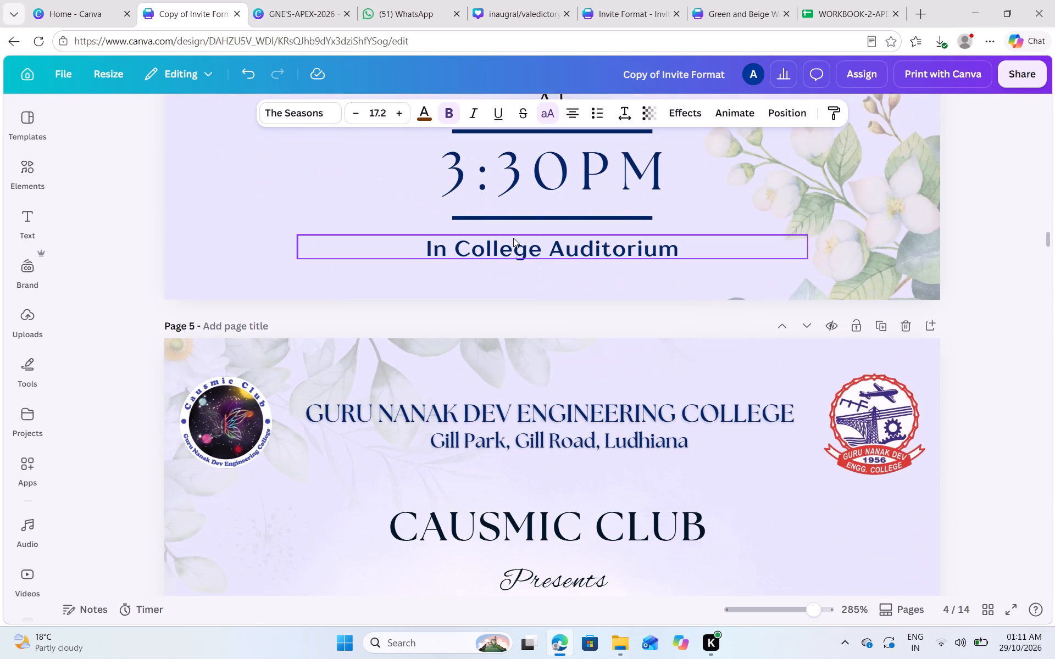
{"action": "scroll", "coordinate": [513, 238], "scroll_direction": "up", "scroll_amount": 1}
{"action": "scroll", "coordinate": [513, 238], "scroll_direction": "down", "scroll_amount": 1}
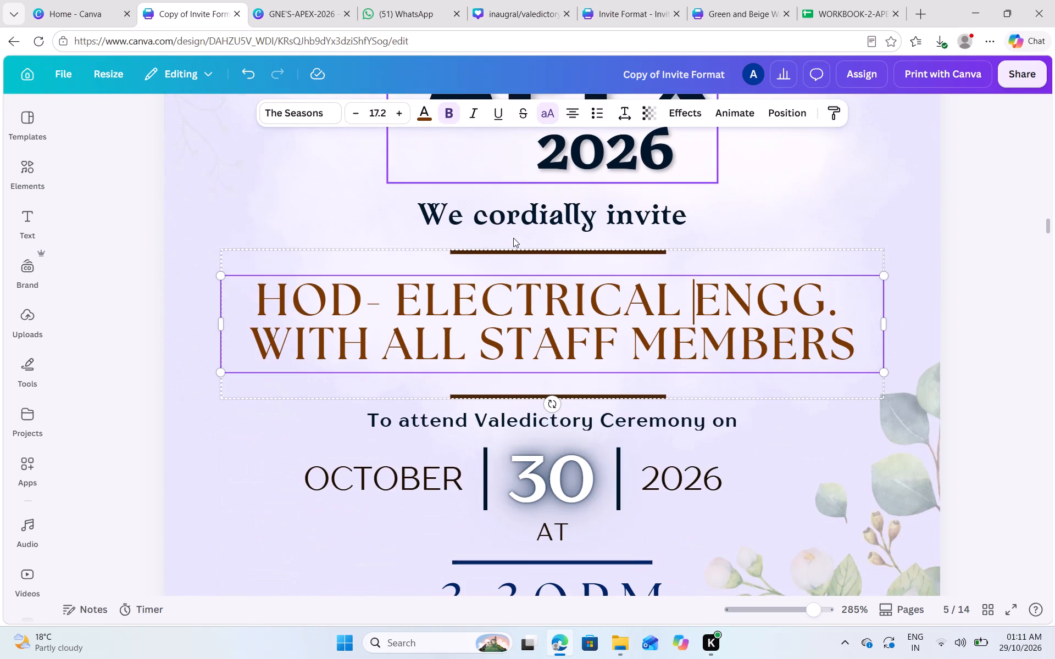
{"action": "scroll", "coordinate": [513, 238], "scroll_direction": "down", "scroll_amount": 3}
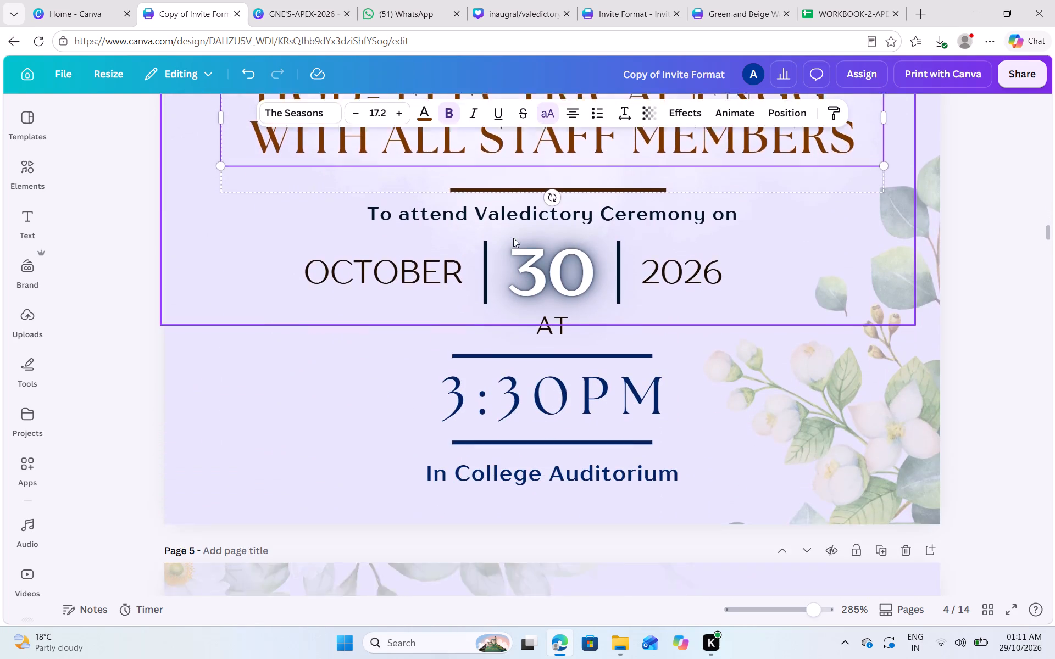
{"action": "scroll", "coordinate": [513, 238], "scroll_direction": "down", "scroll_amount": 3}
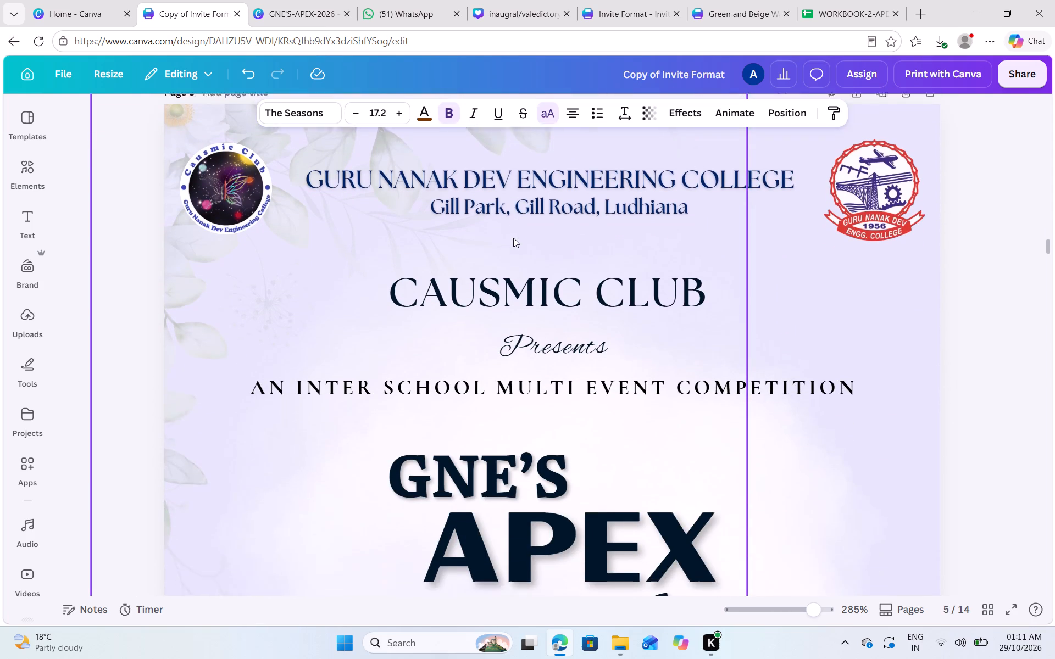
{"action": "scroll", "coordinate": [513, 238], "scroll_direction": "down", "scroll_amount": 2}
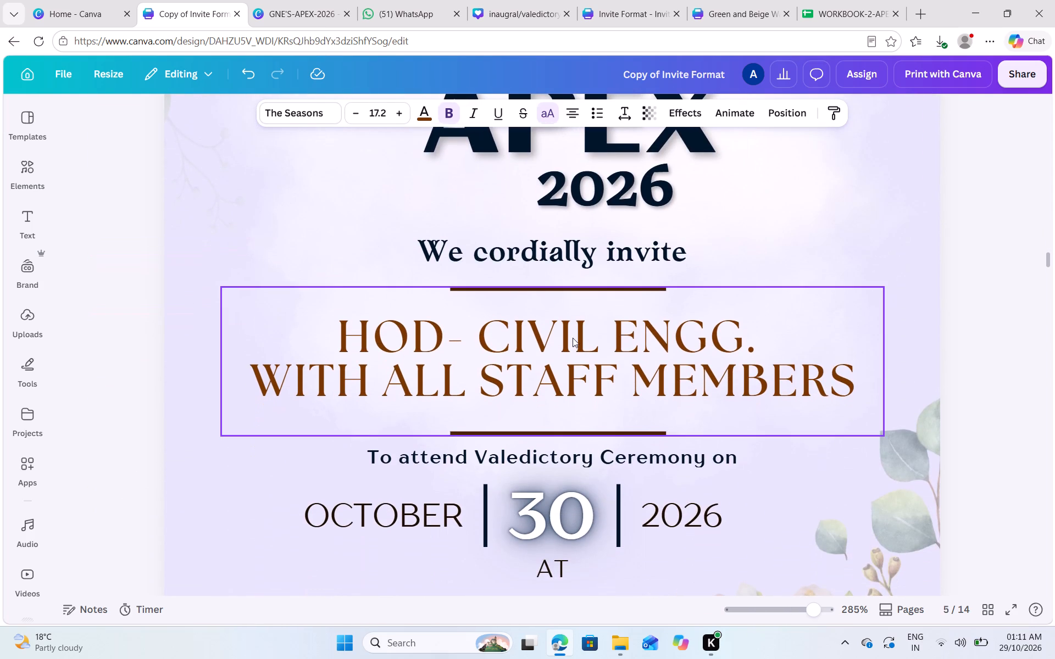
{"action": "left_click", "coordinate": [573, 342]}
{"action": "left_click", "coordinate": [573, 342]}
{"action": "left_click", "coordinate": [599, 335]}
{"action": "left_click", "coordinate": [596, 338]}
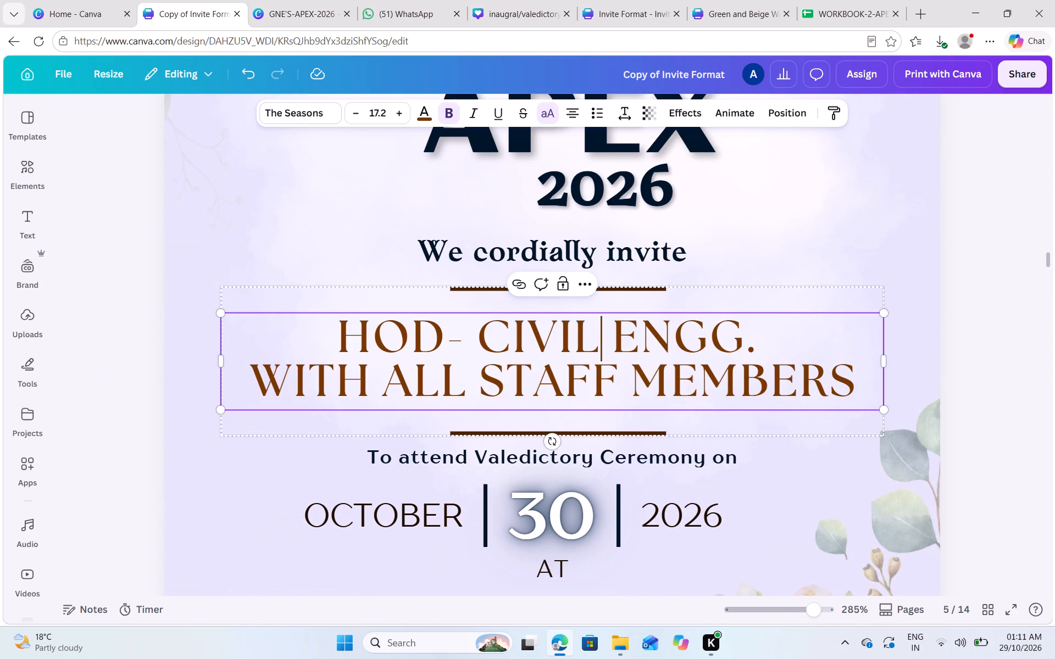
{"action": "left_click_drag", "start_coordinate": [597, 336], "coordinate": [490, 336]}
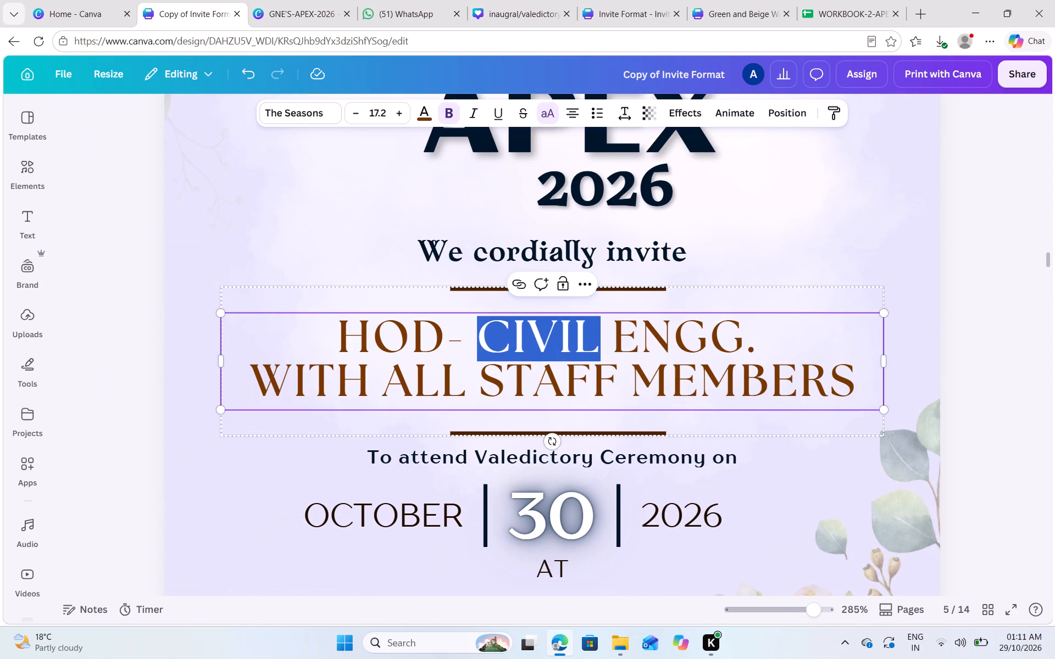
{"action": "type", "text": "ELEC"}
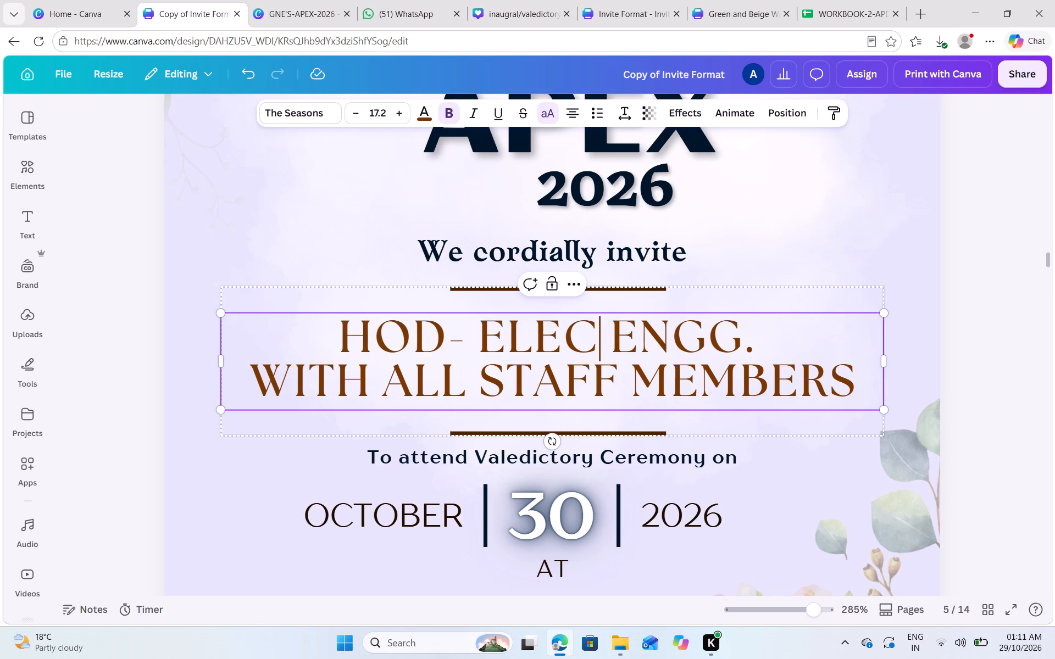
{"action": "type", "text": "TRO"}
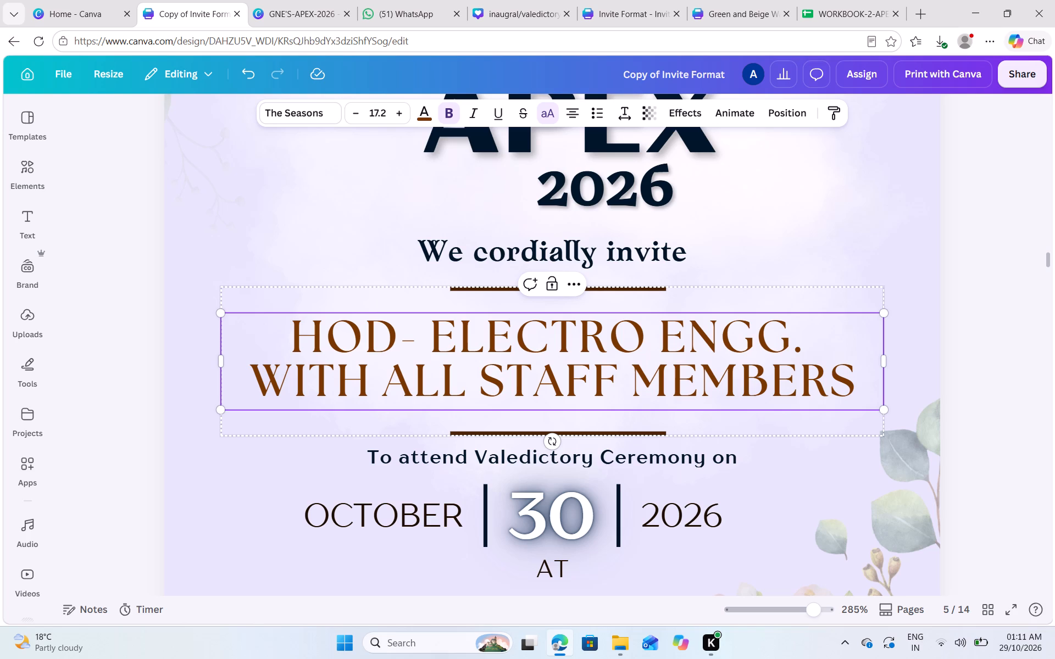
{"action": "type", "text": "NICS"}
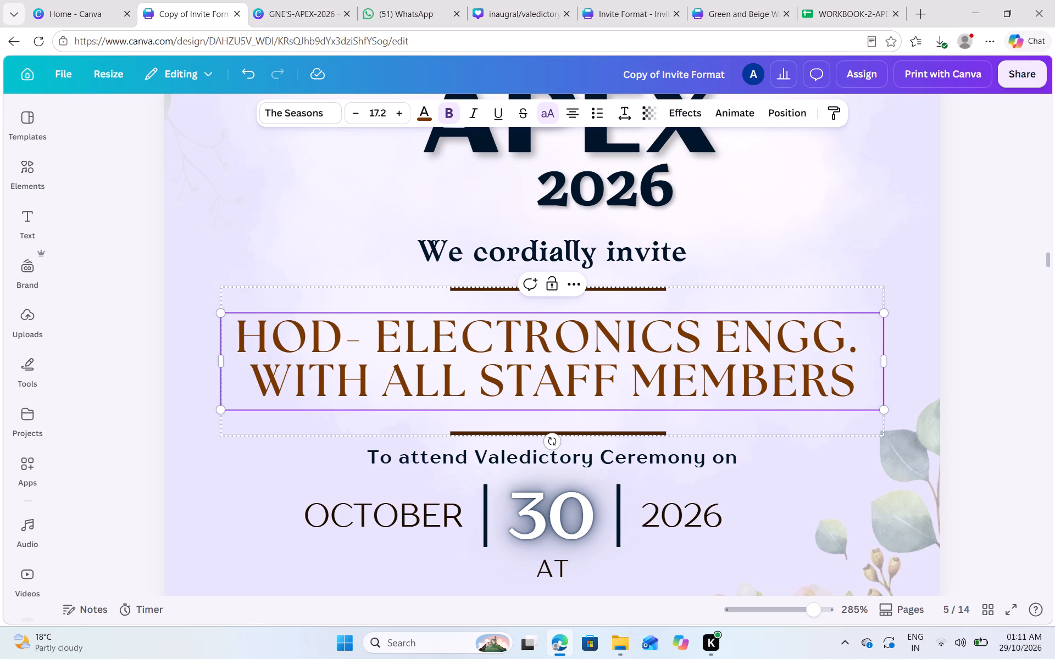
{"action": "key", "text": "space"}
{"action": "key", "text": "shift+at"}
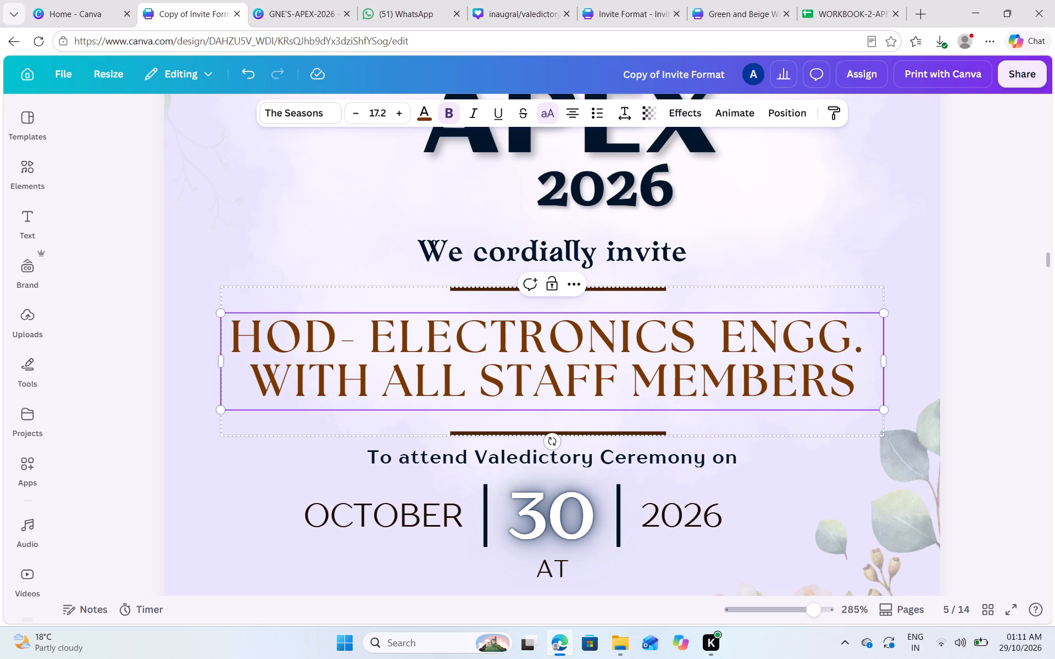
{"action": "key", "text": "BackSpace"}
{"action": "key", "text": "shift+ampersand"}
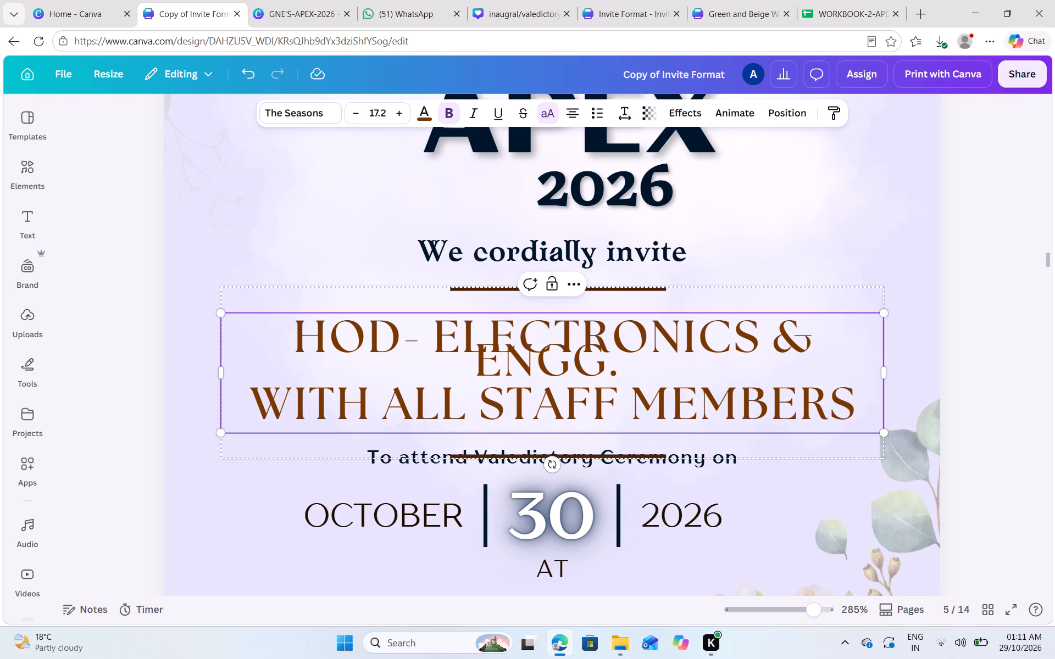
{"action": "key", "text": "space"}
{"action": "type", "text": "COMM"}
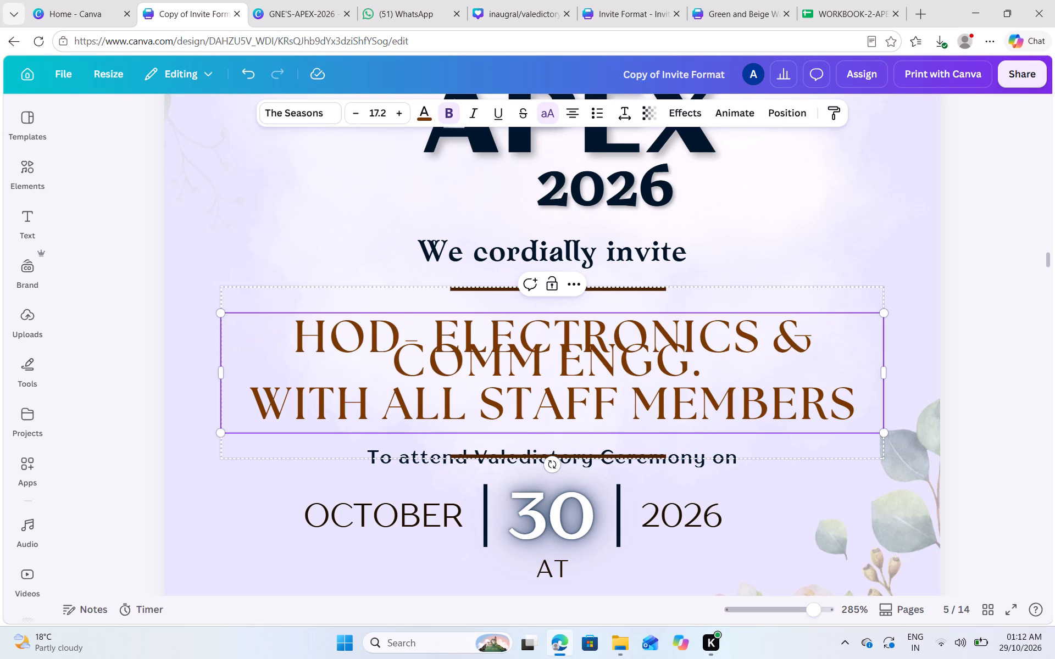
{"action": "key", "text": "period"}
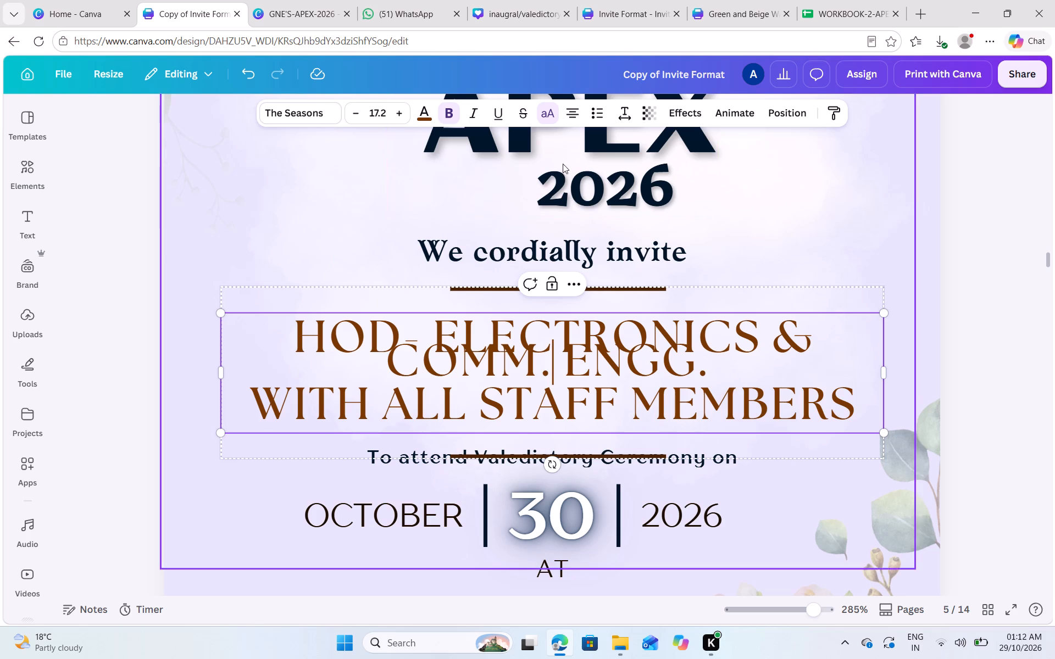
Set the line spacing of the whole page 5 invitee text to 1.4.
{"action": "left_click", "coordinate": [595, 400]}
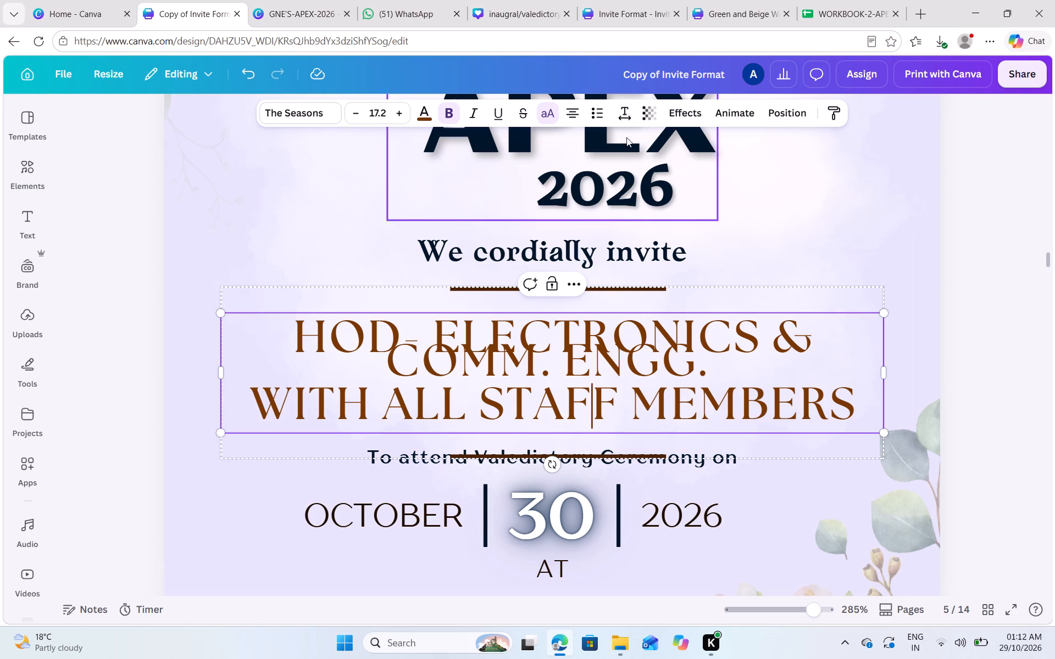
{"action": "left_click", "coordinate": [624, 124]}
{"action": "left_click", "coordinate": [410, 350]}
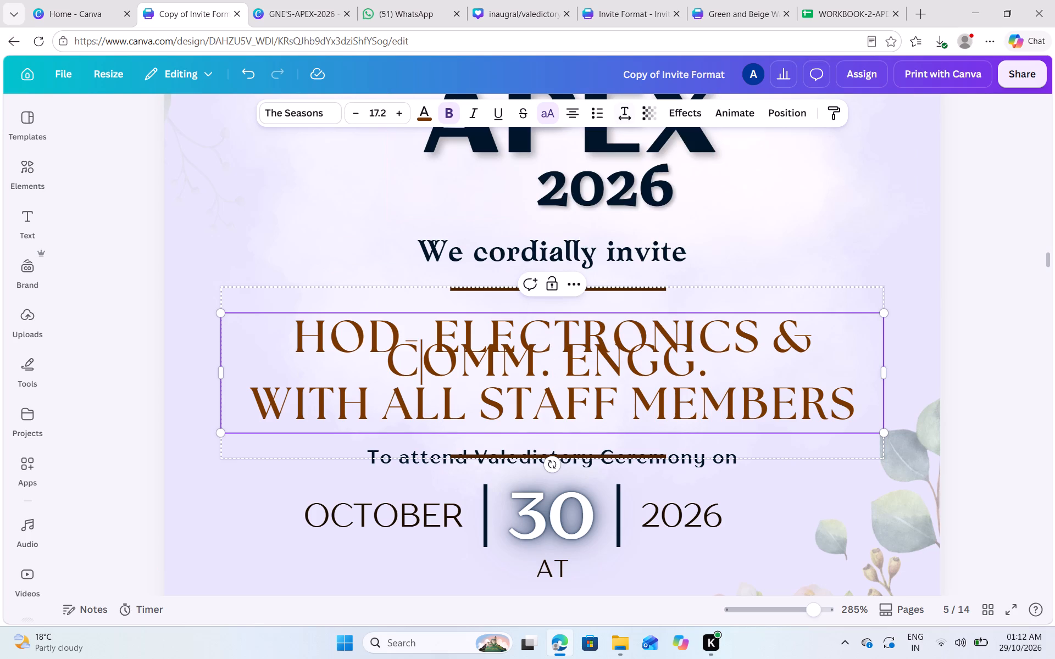
{"action": "key", "text": "ctrl+a"}
{"action": "left_click", "coordinate": [618, 116]}
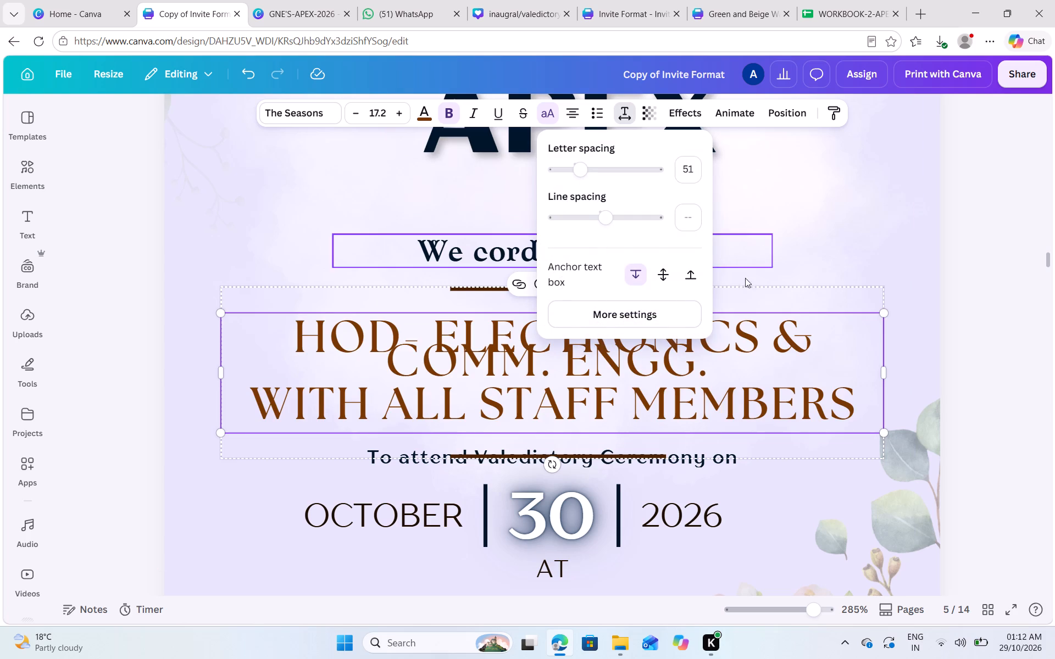
{"action": "left_click", "coordinate": [693, 217]}
{"action": "type", "text": "1.4"}
{"action": "key", "text": "Return"}
{"action": "left_click", "coordinate": [974, 349]}
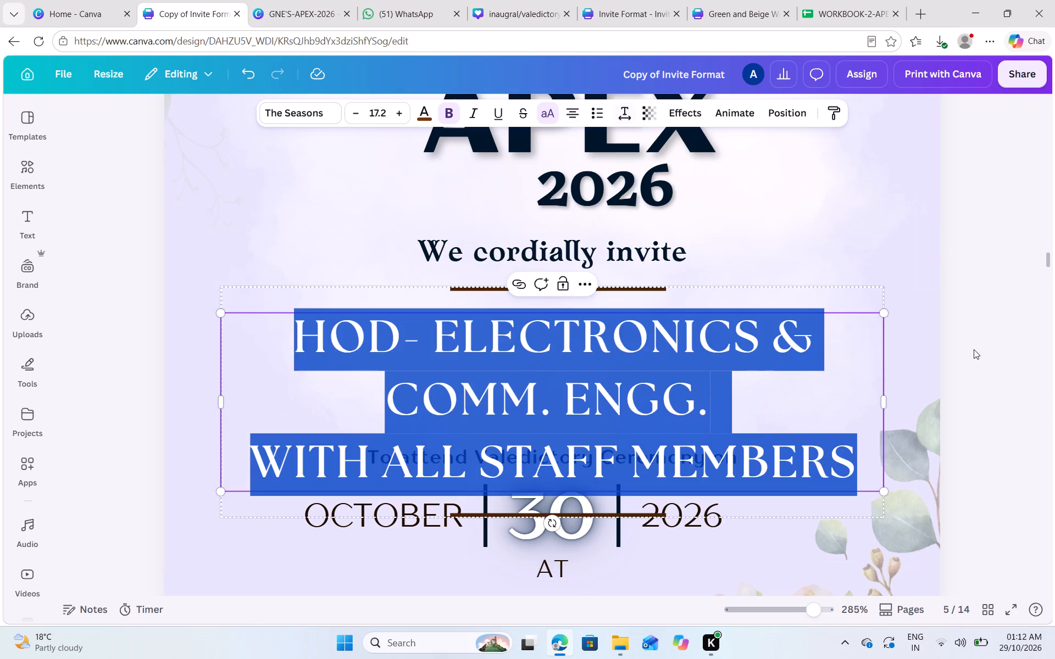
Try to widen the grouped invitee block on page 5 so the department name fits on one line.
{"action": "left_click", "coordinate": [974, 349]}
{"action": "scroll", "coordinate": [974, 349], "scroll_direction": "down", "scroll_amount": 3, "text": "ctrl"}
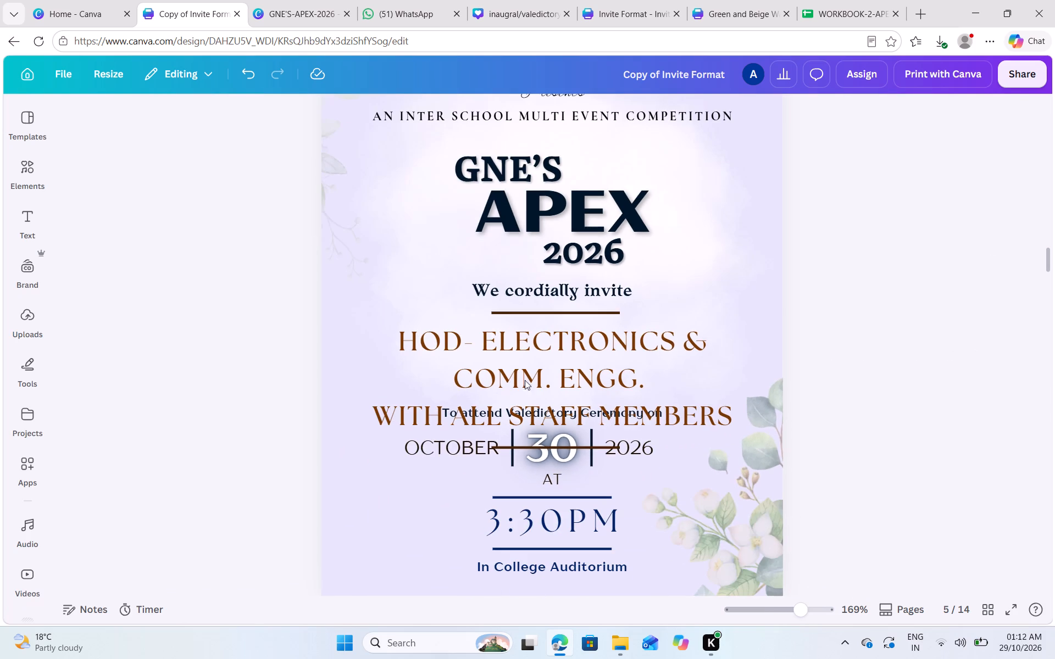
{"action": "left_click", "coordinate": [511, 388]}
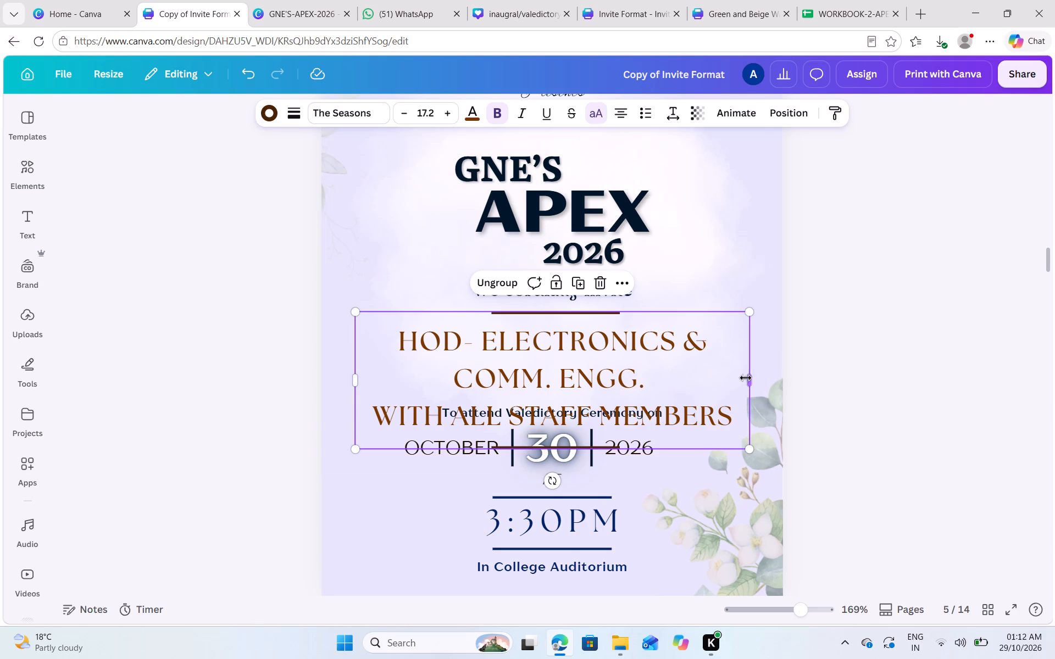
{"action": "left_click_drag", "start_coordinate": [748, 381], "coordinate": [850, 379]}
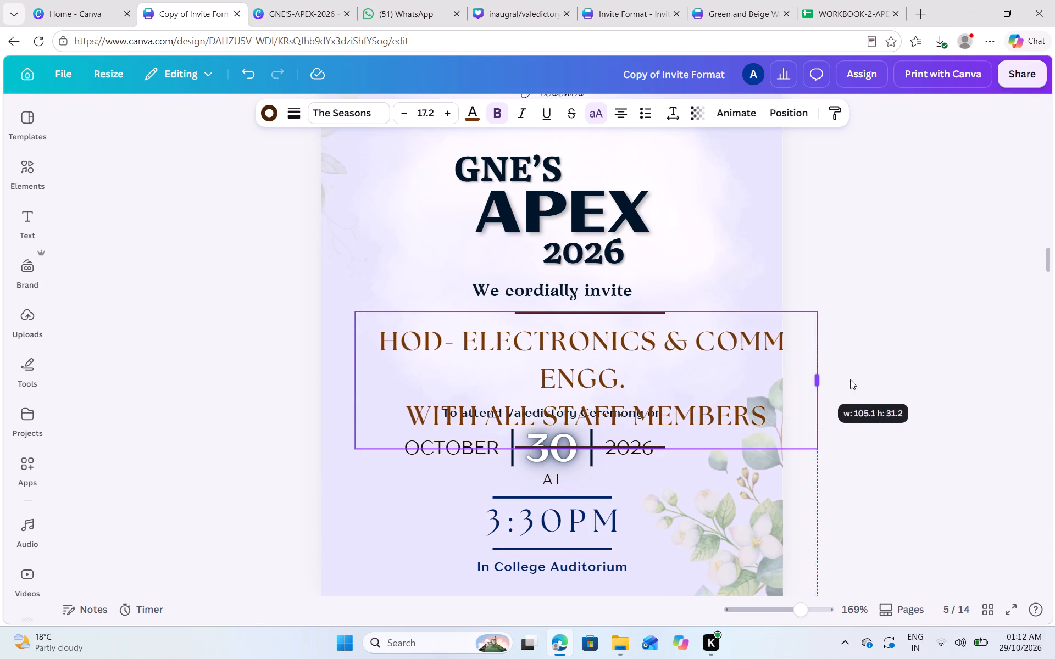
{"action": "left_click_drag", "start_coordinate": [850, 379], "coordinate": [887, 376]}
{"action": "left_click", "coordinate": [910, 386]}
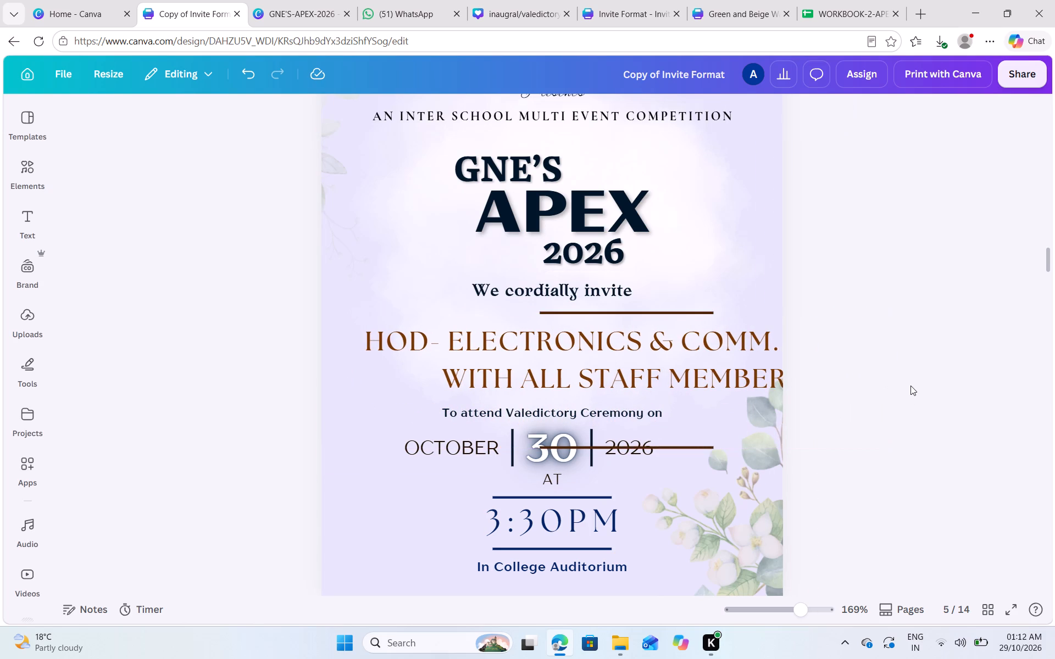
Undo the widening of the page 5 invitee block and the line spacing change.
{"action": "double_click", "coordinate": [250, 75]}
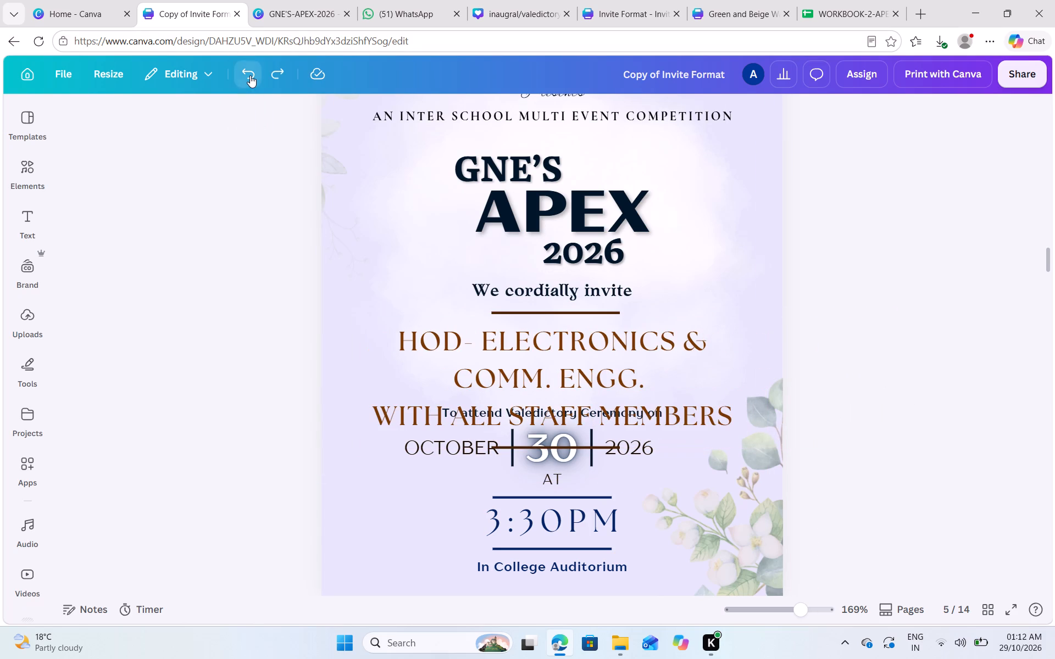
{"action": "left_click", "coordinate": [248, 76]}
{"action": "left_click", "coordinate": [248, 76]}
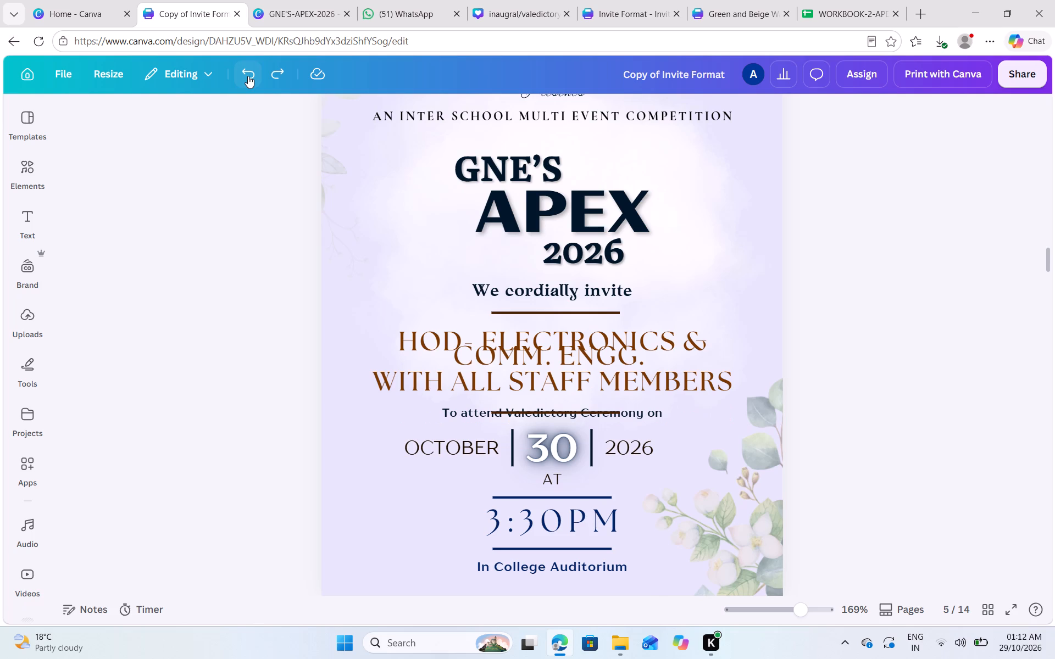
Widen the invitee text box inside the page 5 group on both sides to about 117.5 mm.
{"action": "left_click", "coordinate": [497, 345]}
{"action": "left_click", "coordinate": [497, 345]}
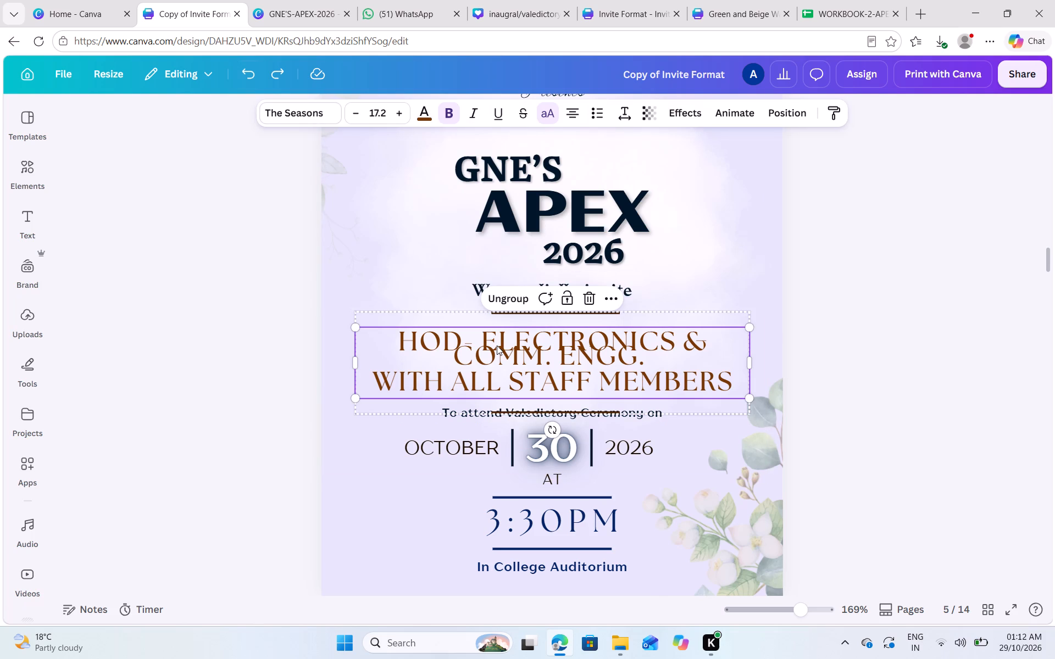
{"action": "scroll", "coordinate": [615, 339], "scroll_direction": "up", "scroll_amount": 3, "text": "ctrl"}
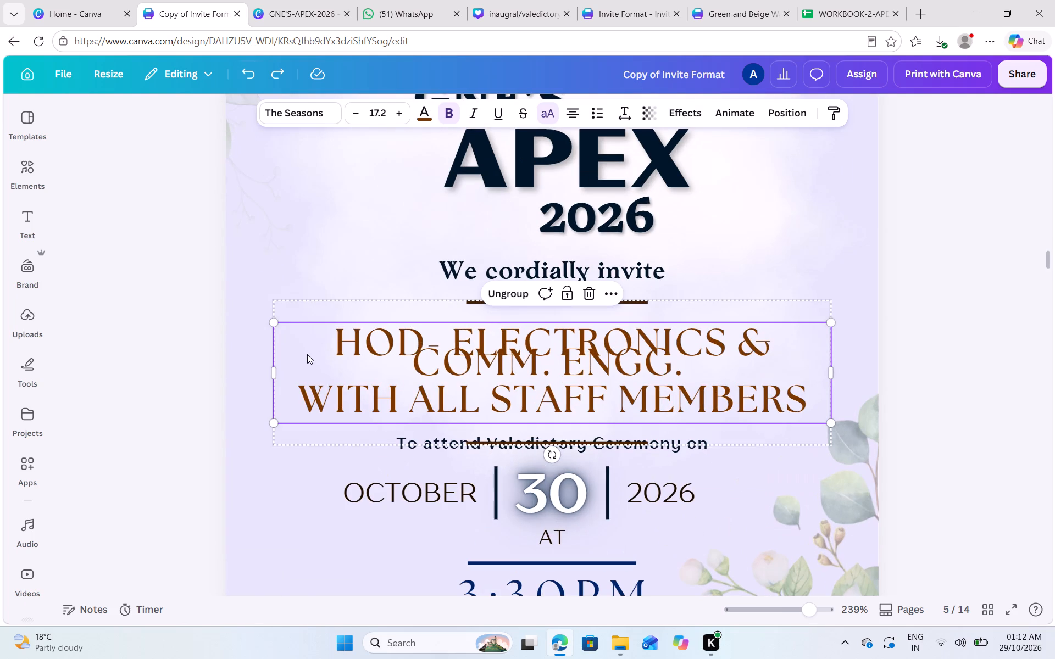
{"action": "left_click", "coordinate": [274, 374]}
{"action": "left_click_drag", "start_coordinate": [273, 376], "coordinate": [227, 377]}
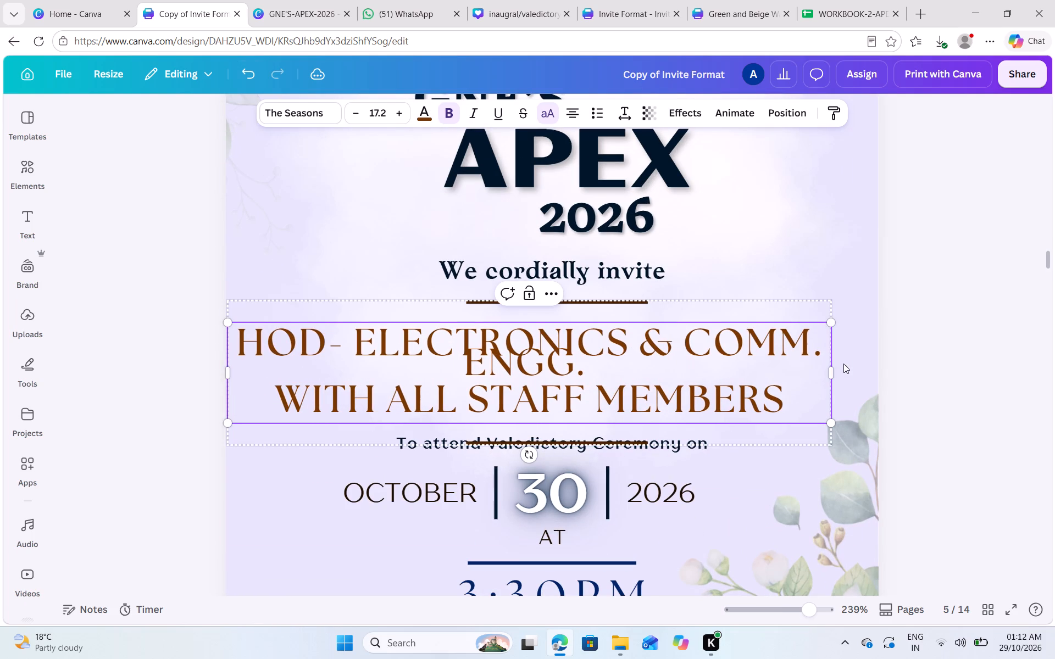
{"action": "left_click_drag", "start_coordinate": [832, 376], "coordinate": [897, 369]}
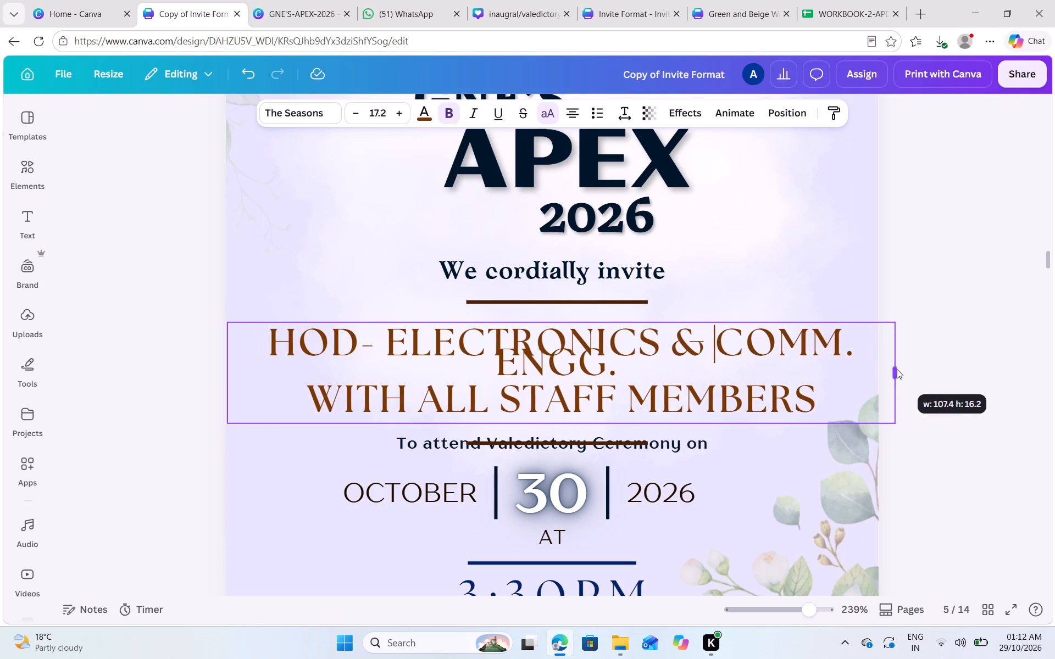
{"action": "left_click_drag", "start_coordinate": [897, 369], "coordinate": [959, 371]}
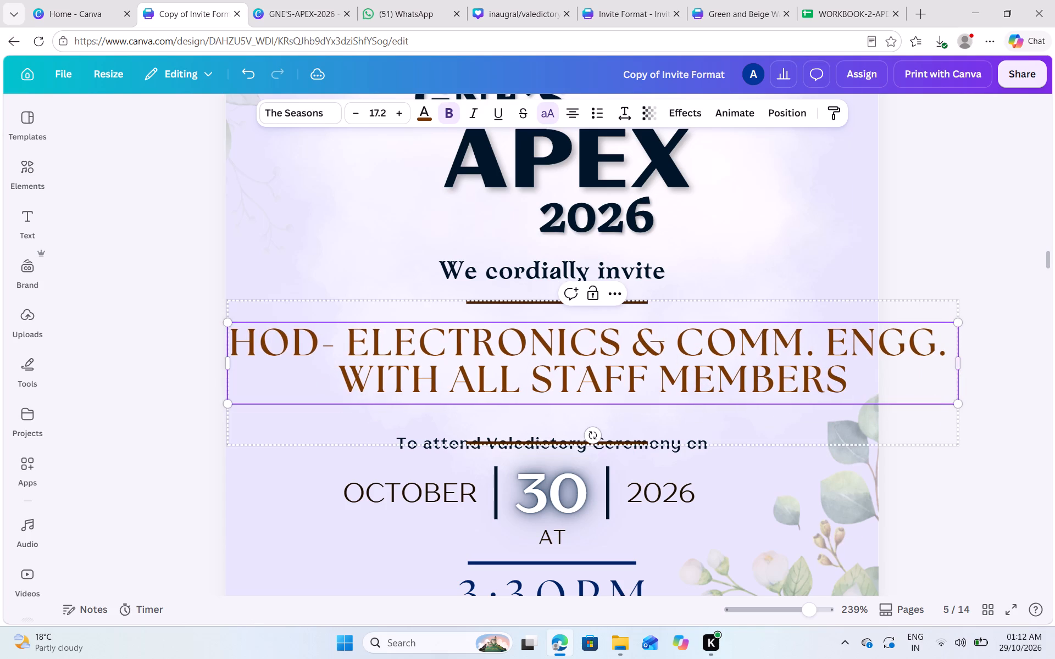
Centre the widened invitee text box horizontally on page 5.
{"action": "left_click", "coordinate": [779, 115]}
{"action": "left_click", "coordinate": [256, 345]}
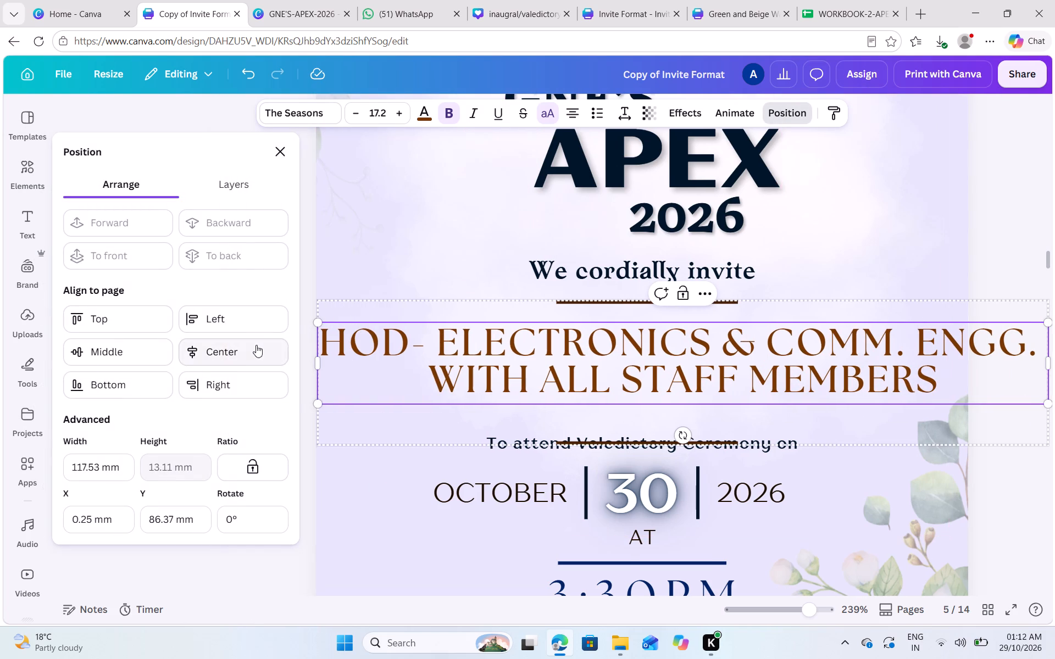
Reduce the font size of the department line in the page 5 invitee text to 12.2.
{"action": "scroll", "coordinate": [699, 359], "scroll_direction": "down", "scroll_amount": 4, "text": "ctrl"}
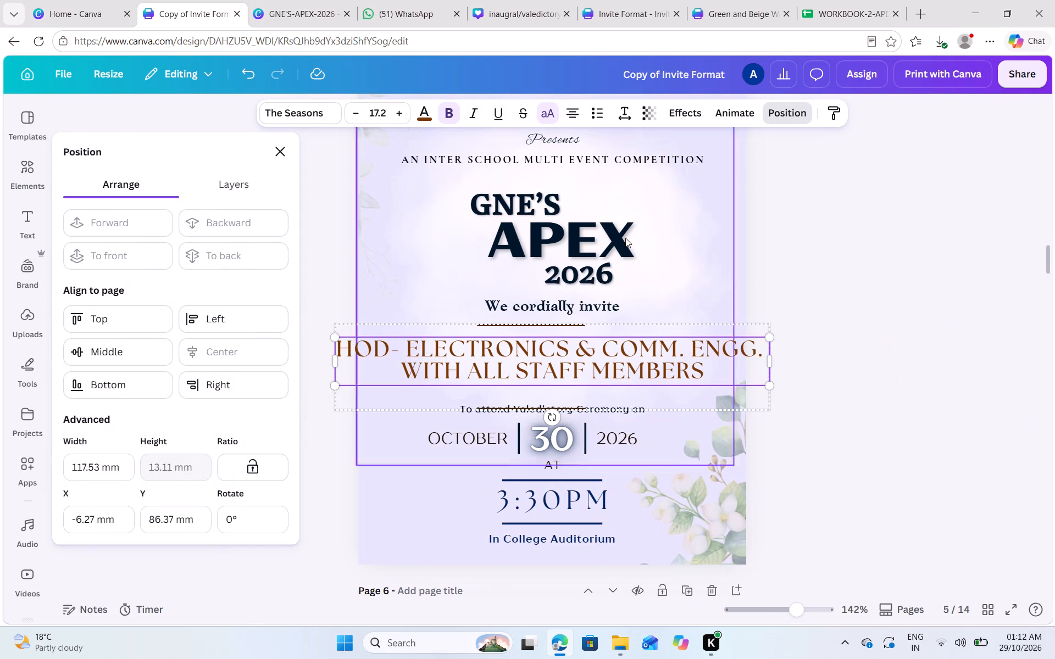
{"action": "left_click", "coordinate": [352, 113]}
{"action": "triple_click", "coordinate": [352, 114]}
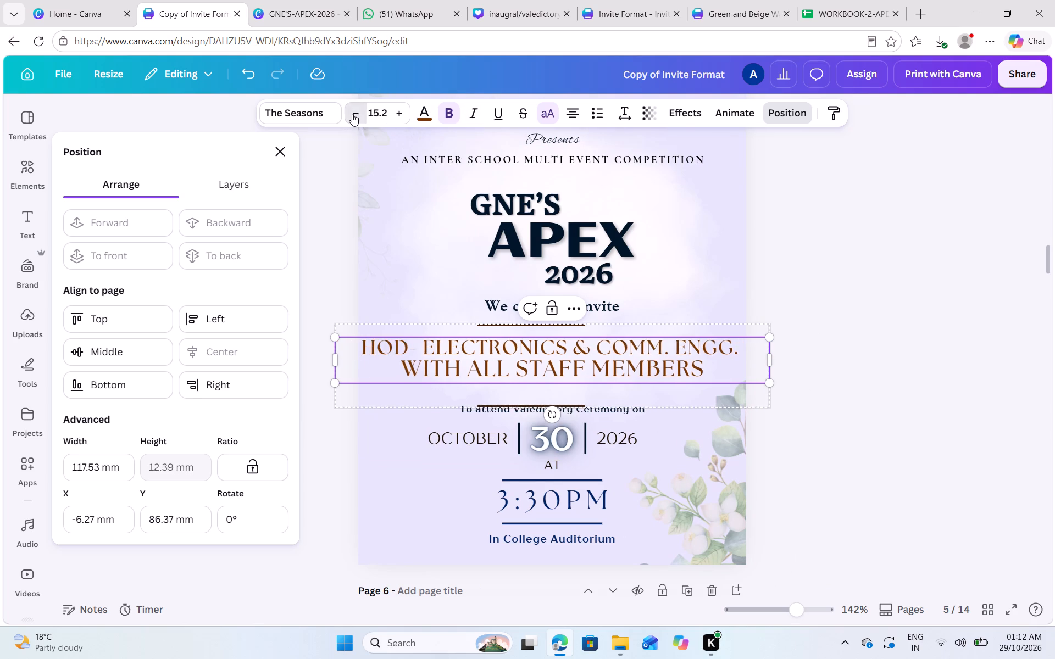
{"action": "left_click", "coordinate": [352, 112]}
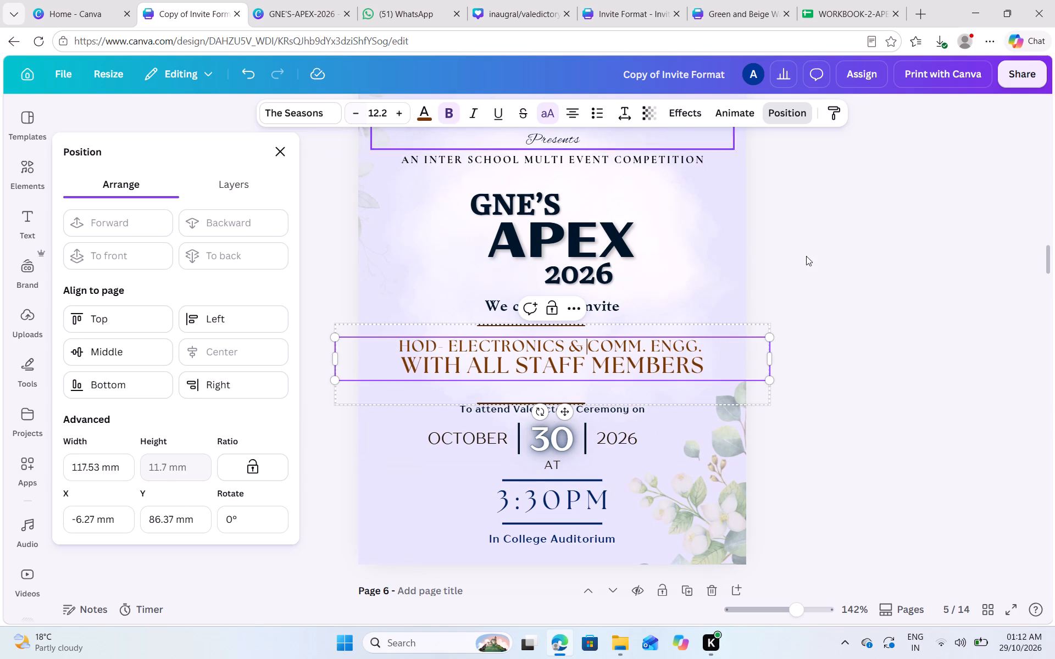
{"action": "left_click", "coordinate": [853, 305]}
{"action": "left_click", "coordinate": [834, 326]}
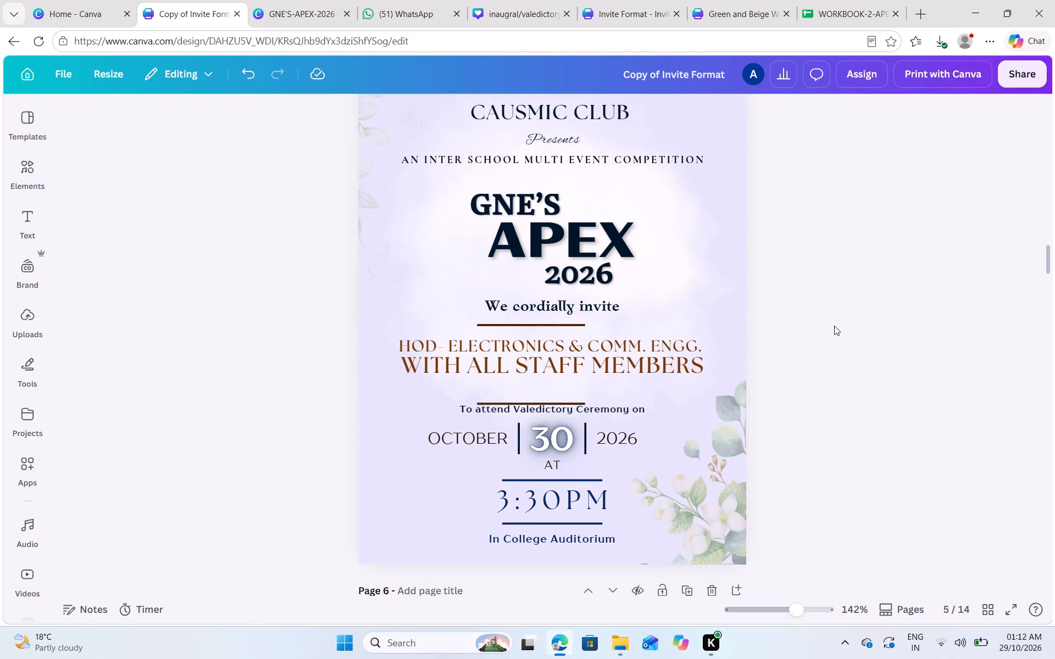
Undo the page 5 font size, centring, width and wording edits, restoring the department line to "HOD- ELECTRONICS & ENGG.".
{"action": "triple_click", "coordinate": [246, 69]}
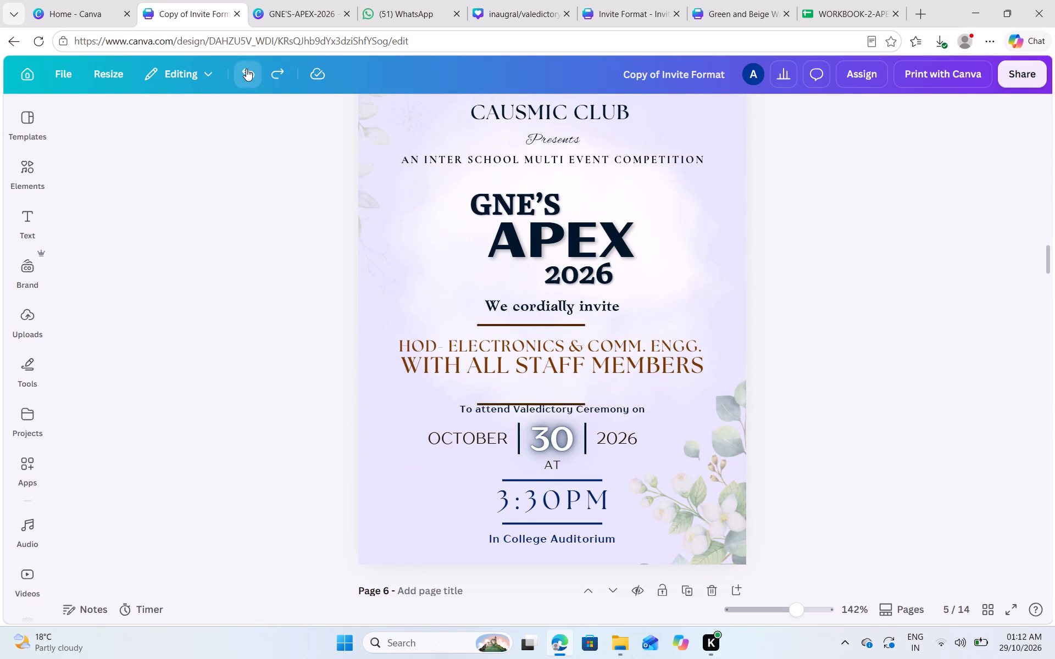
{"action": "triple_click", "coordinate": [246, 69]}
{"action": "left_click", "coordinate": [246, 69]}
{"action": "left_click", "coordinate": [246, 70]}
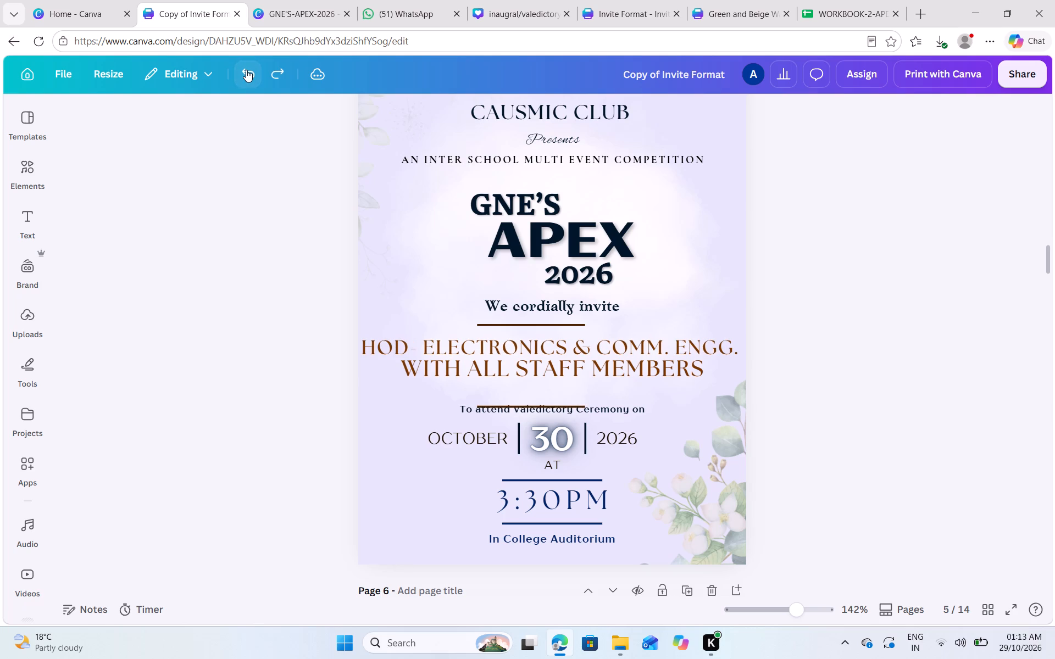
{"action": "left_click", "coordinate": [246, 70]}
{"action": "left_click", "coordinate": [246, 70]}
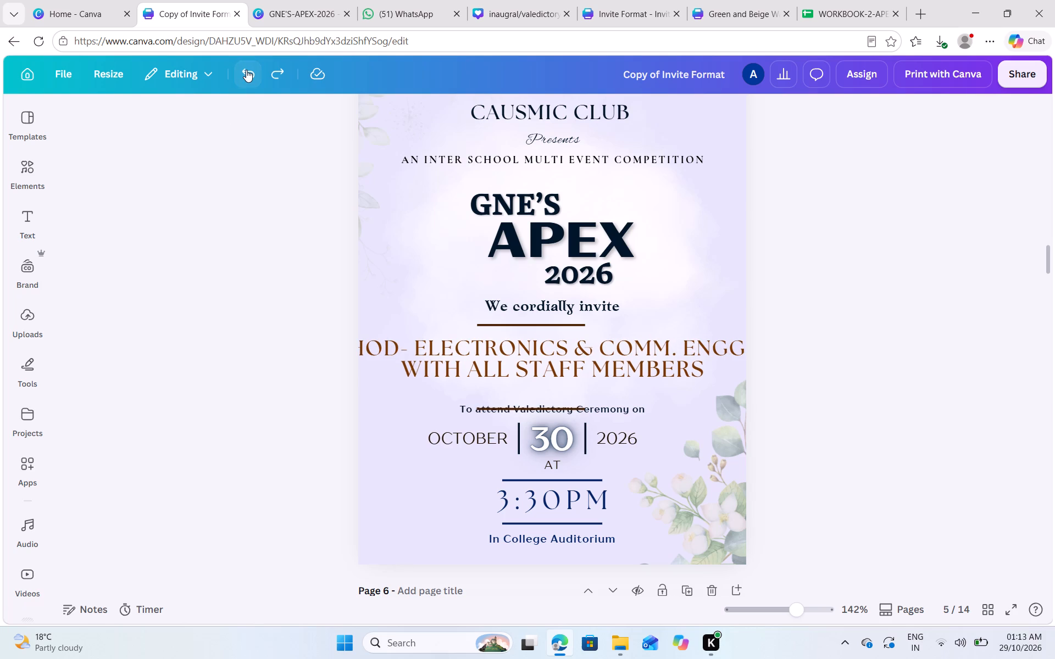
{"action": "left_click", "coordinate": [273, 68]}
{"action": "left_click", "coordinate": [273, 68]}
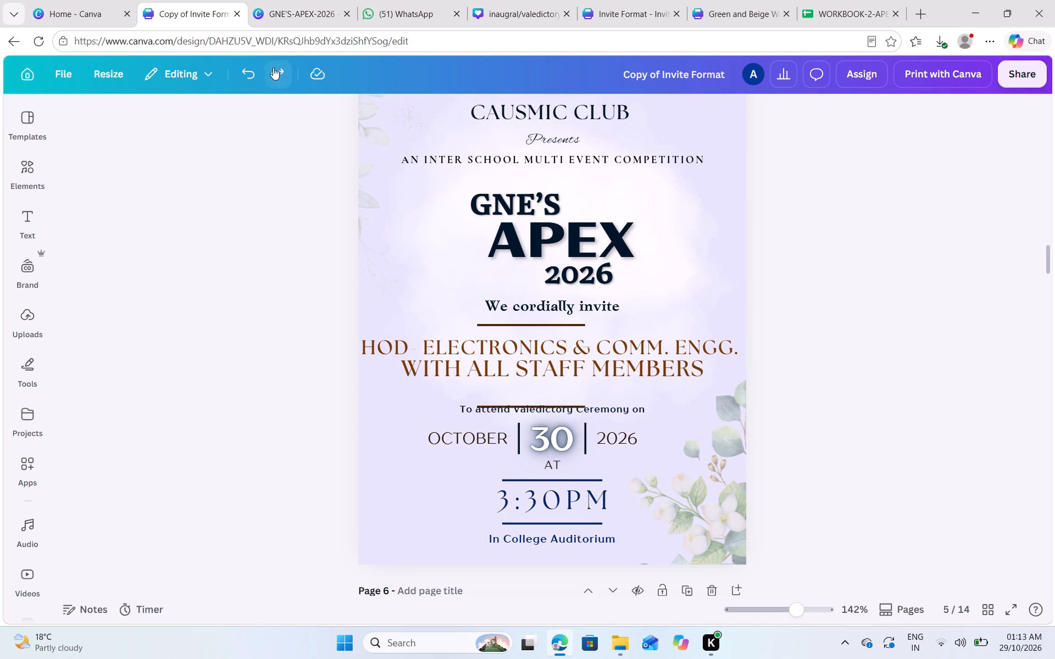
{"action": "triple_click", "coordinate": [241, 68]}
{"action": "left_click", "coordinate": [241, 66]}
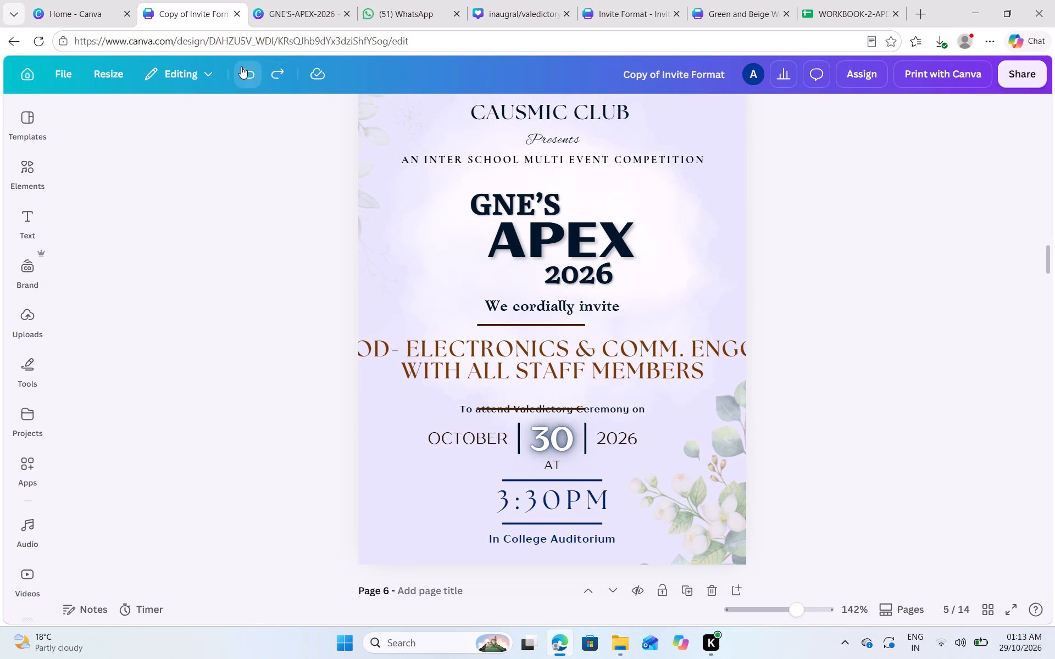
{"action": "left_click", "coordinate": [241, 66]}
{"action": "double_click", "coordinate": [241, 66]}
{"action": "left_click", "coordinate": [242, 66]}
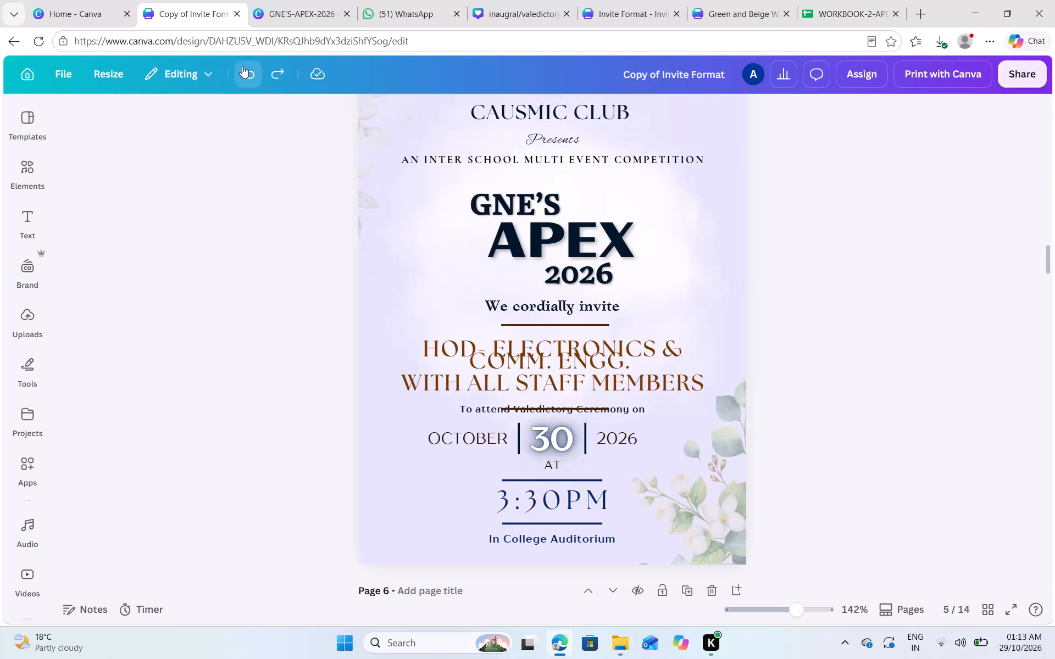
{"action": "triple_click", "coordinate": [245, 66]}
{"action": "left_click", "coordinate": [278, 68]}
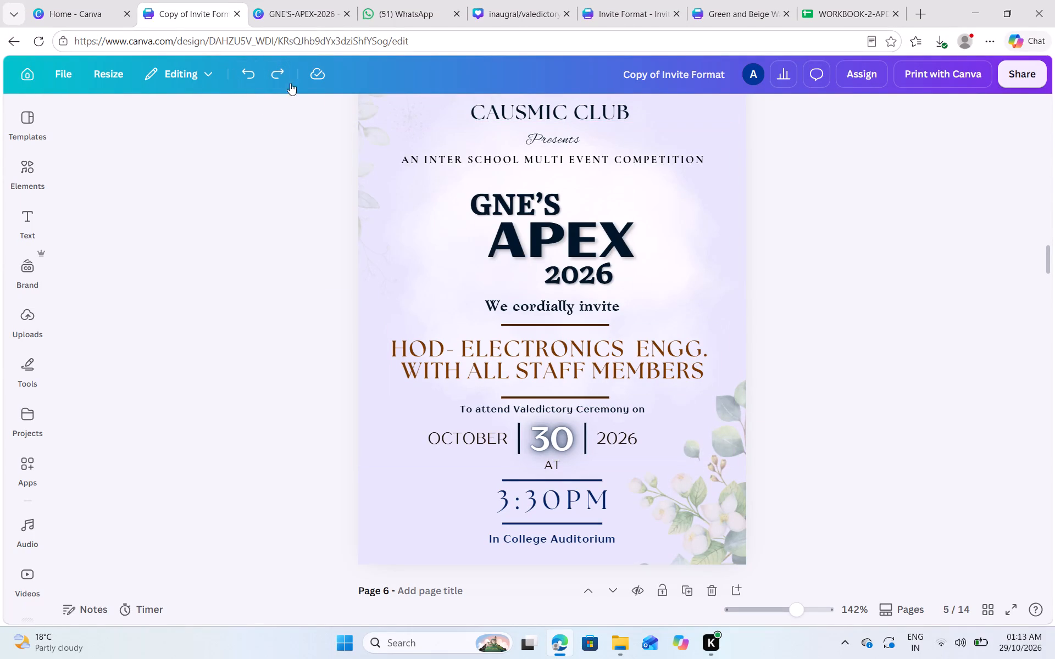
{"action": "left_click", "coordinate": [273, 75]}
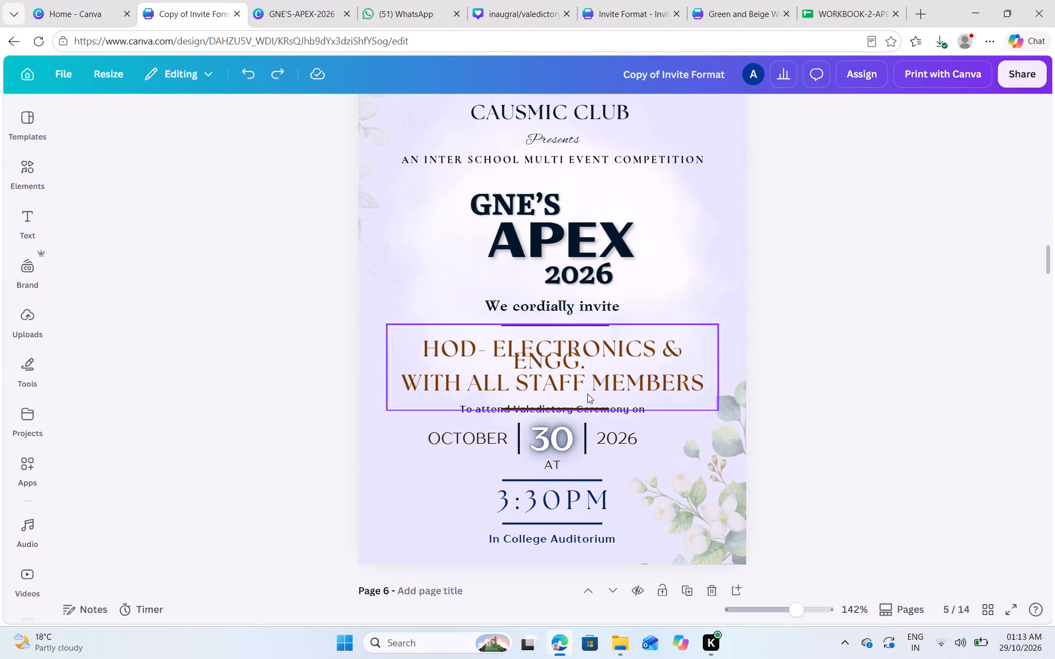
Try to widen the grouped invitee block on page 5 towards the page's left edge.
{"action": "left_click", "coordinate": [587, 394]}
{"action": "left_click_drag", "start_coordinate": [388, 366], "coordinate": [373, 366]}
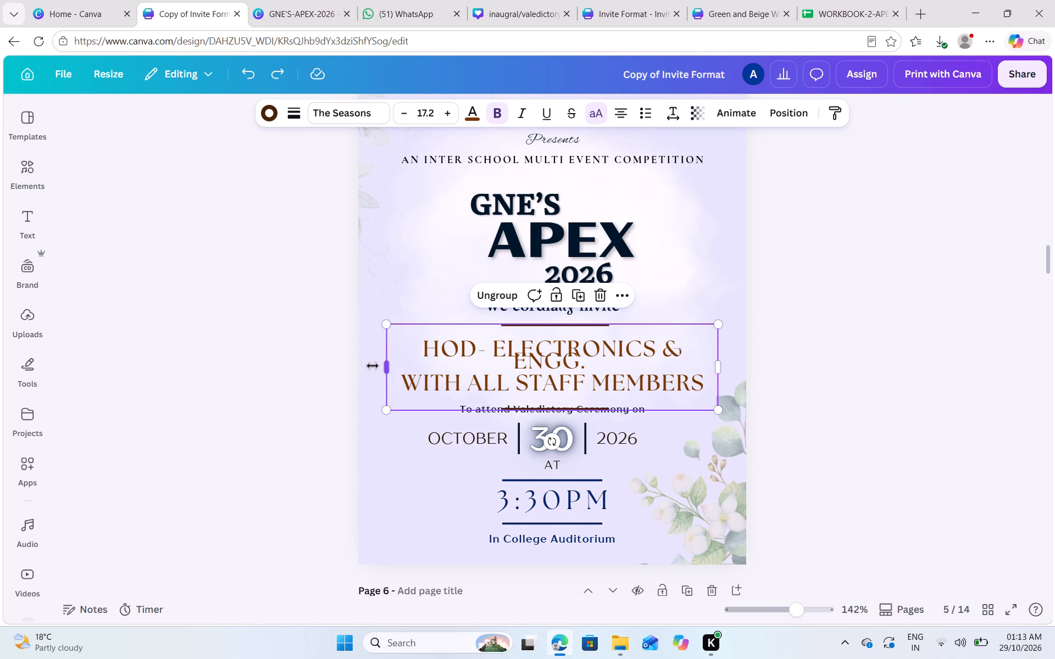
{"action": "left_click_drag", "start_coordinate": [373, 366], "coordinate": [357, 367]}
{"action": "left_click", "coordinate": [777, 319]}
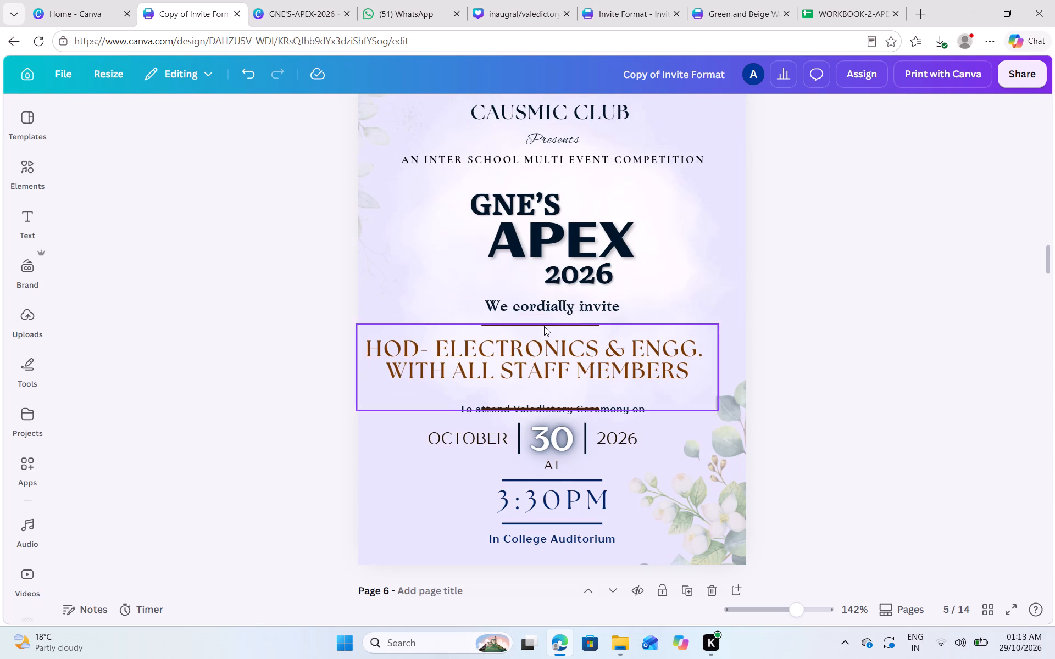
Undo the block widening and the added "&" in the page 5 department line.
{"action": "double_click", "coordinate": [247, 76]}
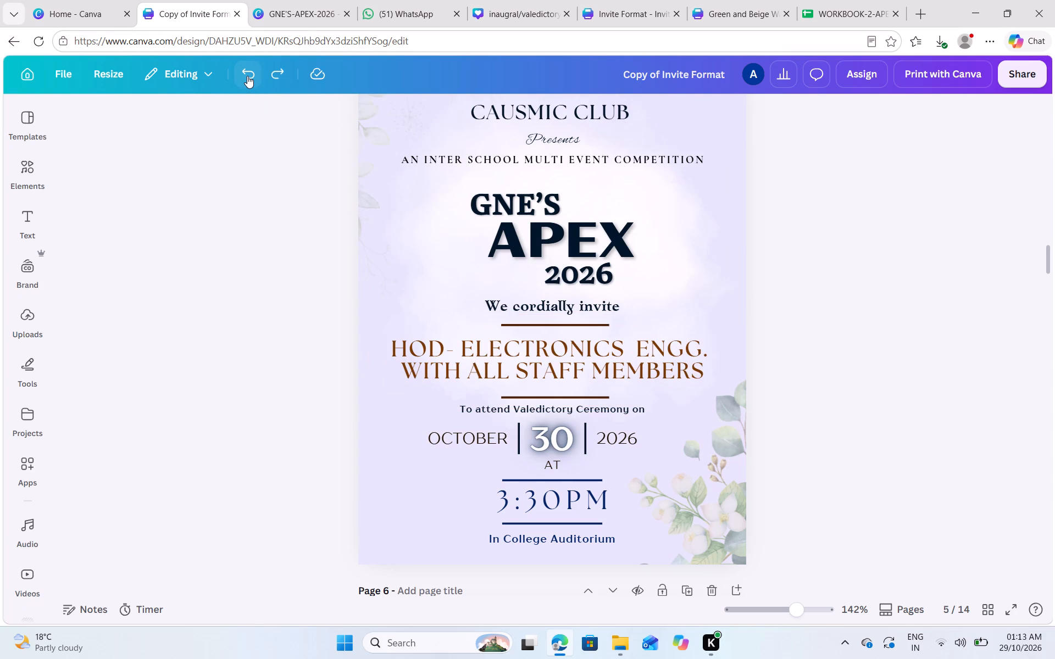
Ungroup the page 5 invitee text from its two decorative lines.
{"action": "scroll", "coordinate": [598, 371], "scroll_direction": "up", "scroll_amount": 1, "text": "ctrl"}
{"action": "left_click", "coordinate": [598, 371]}
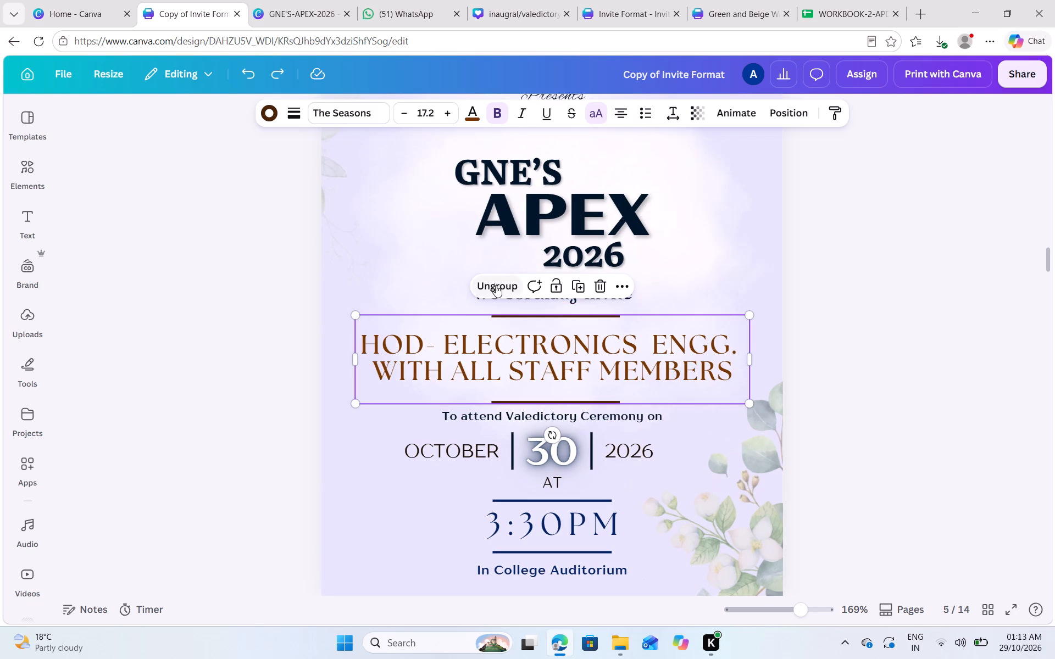
{"action": "left_click", "coordinate": [495, 284]}
{"action": "left_click", "coordinate": [859, 314]}
Insert "& COMM." before "ENGG." in the page 5 invitee text so it reads "HOD- ELECTRONICS & COMM. ENGG.".
{"action": "left_click", "coordinate": [700, 349]}
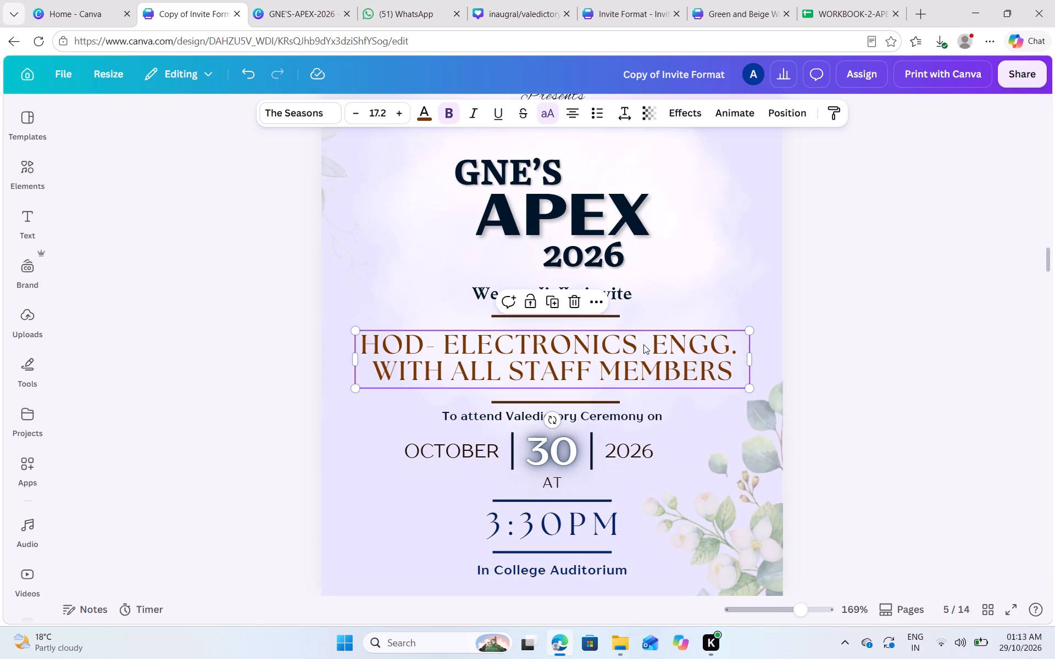
{"action": "left_click", "coordinate": [643, 344]}
{"action": "left_click", "coordinate": [643, 344]}
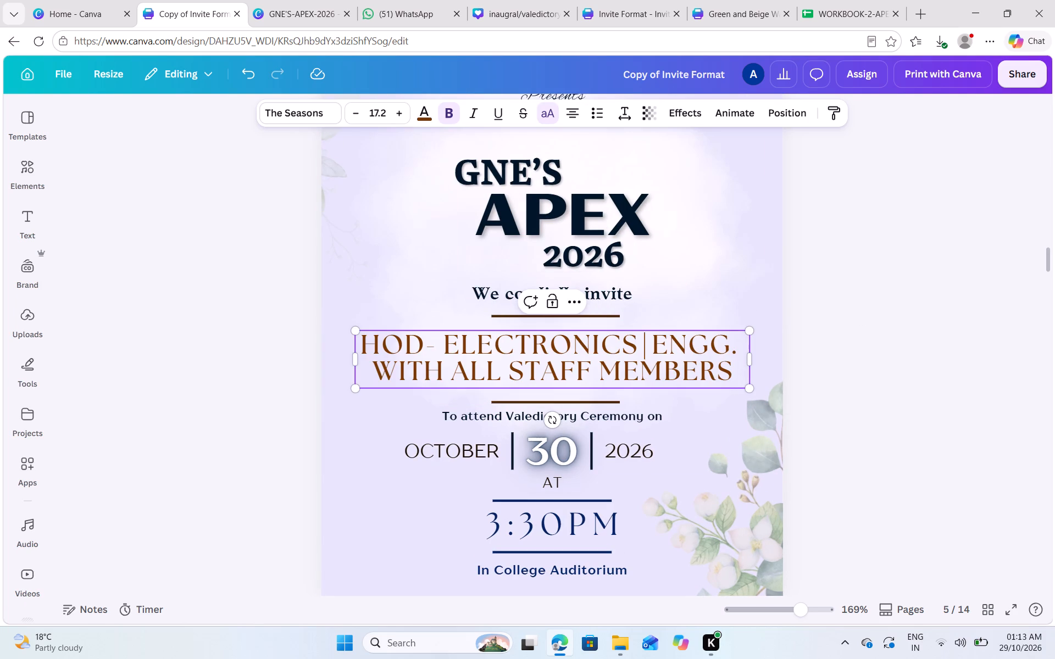
{"action": "type", "text": "&"}
{"action": "key", "text": "space"}
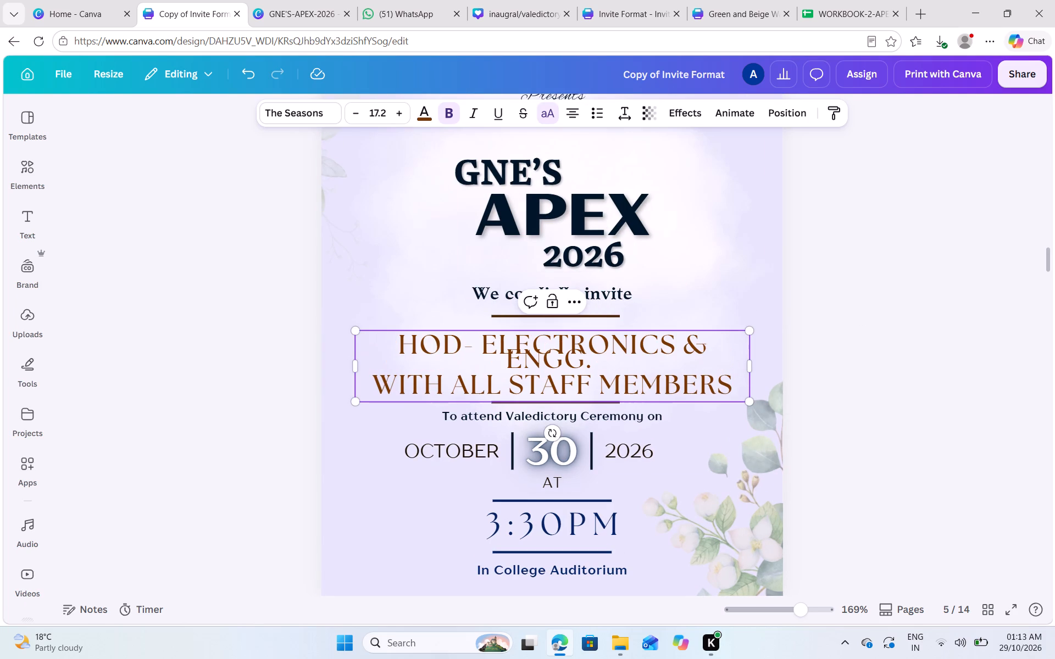
{"action": "type", "text": "CO"}
{"action": "type", "text": "MM."}
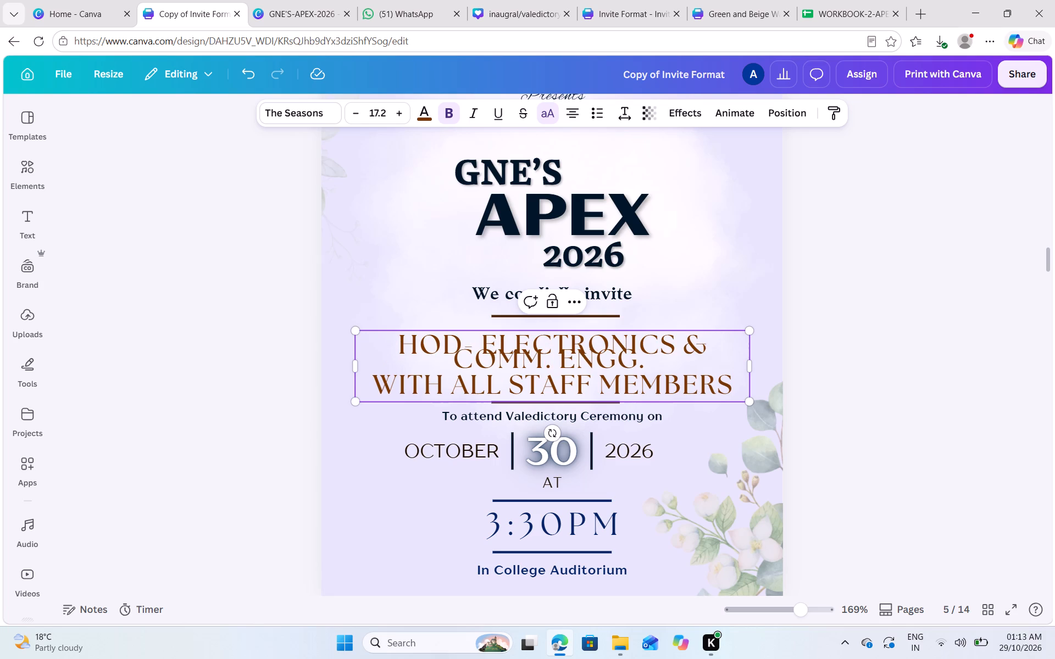
Widen the ungrouped page 5 invitee text box on both sides so the department name fits on one line.
{"action": "left_click_drag", "start_coordinate": [354, 366], "coordinate": [321, 366]}
{"action": "left_click_drag", "start_coordinate": [750, 369], "coordinate": [858, 358]}
Set the font size of the department line in the page 5 invitee text to 16.
{"action": "left_click", "coordinate": [387, 107]}
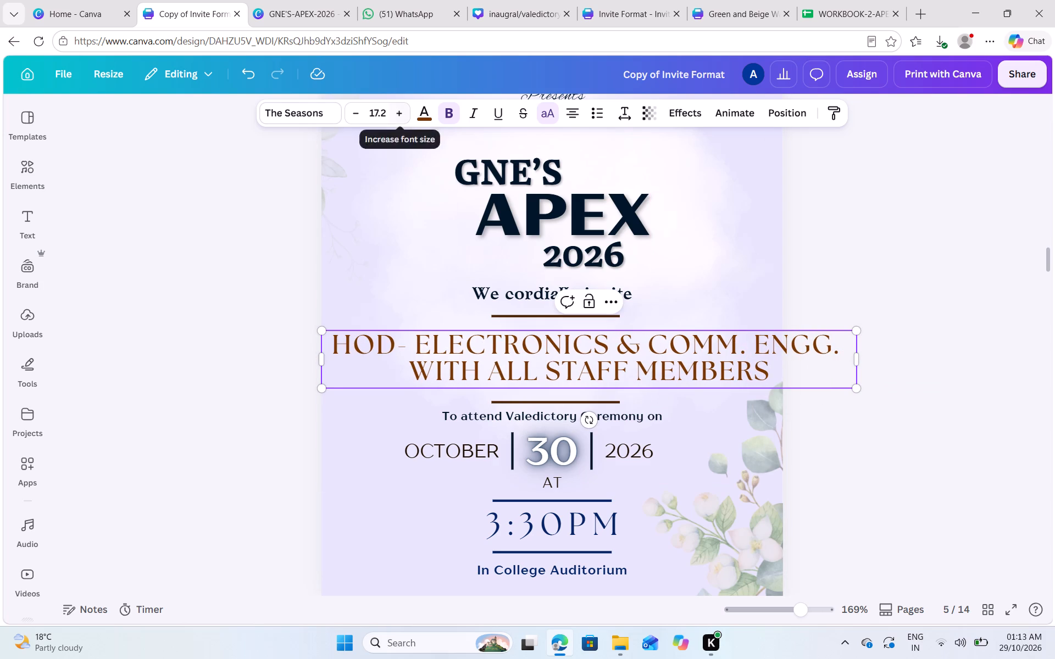
{"action": "type", "text": "16"}
{"action": "key", "text": "Return"}
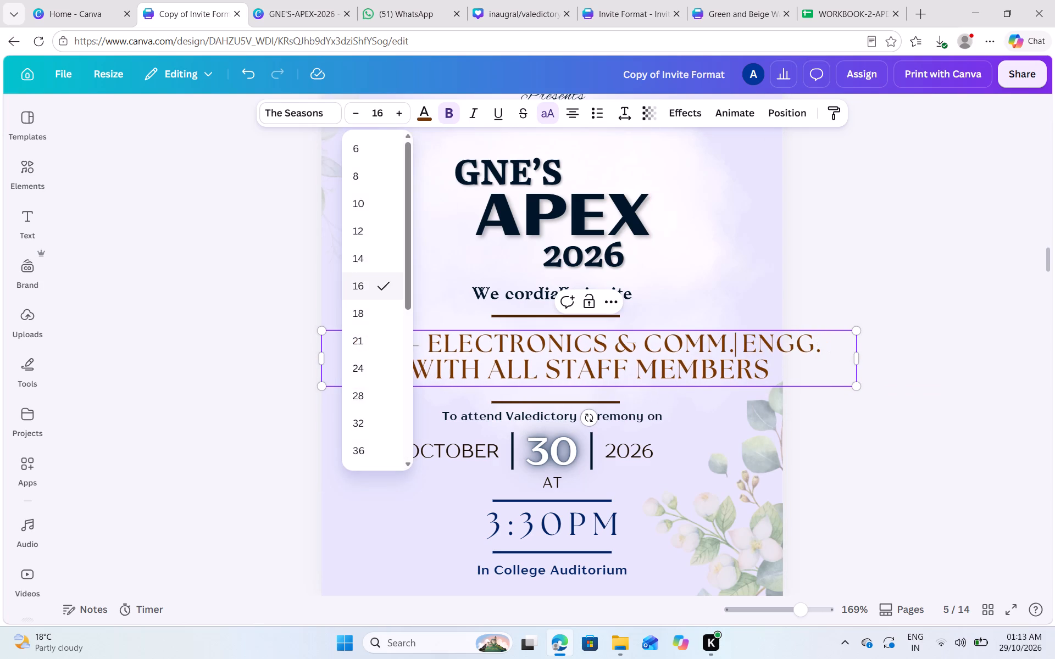
{"action": "left_click", "coordinate": [252, 75]}
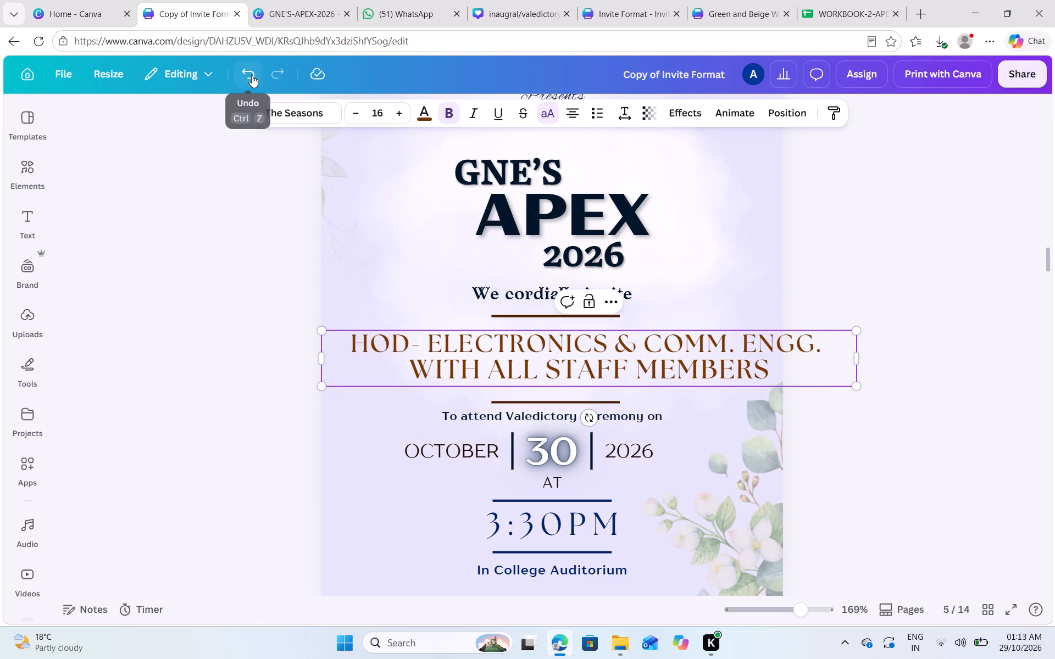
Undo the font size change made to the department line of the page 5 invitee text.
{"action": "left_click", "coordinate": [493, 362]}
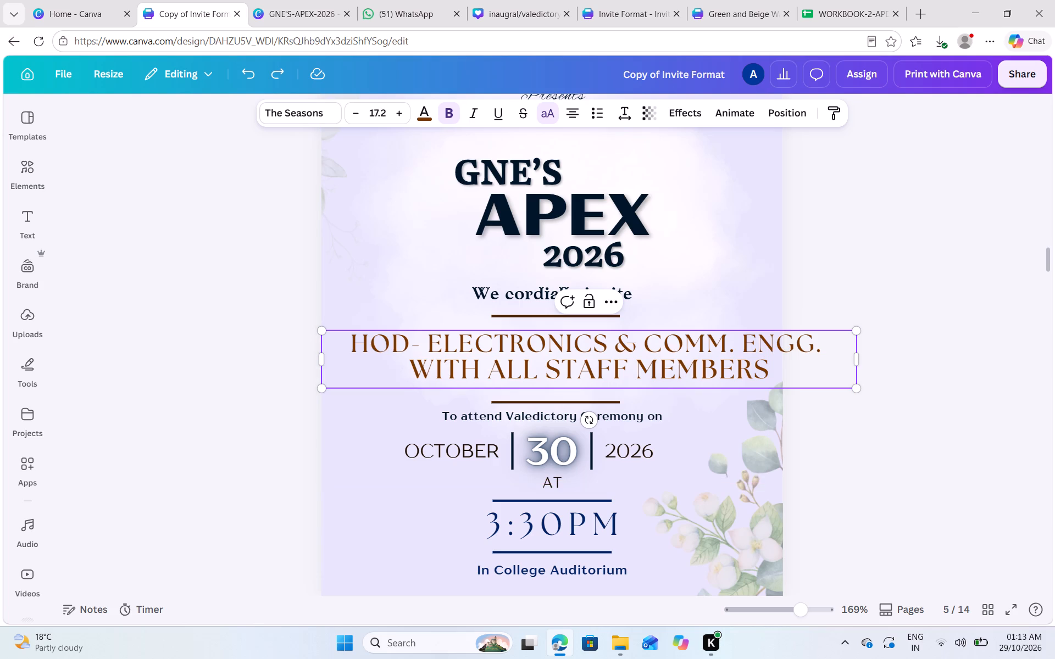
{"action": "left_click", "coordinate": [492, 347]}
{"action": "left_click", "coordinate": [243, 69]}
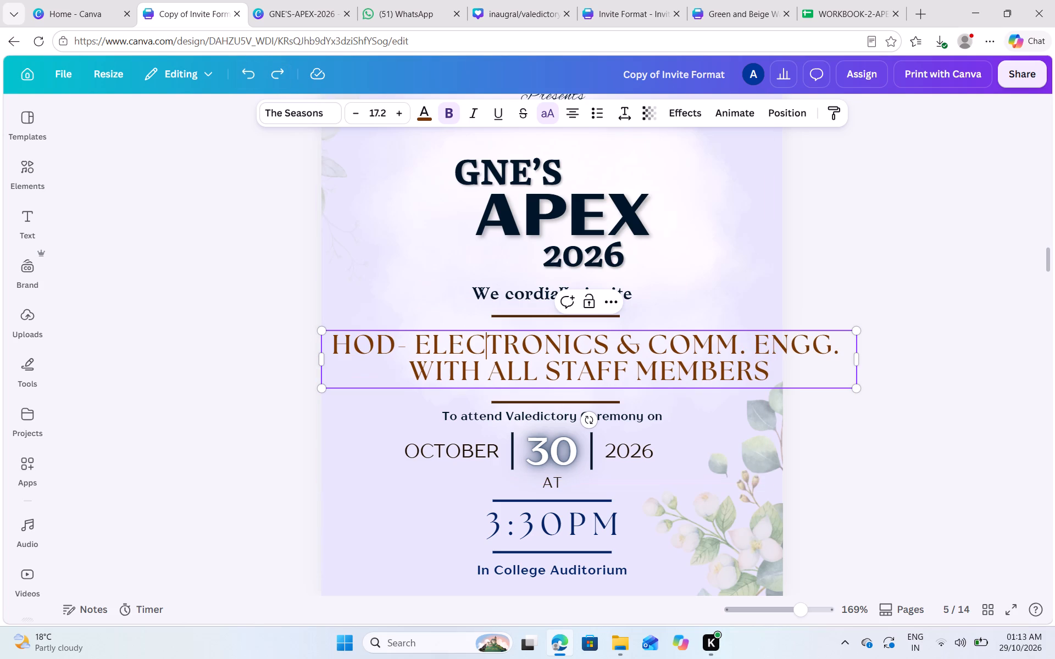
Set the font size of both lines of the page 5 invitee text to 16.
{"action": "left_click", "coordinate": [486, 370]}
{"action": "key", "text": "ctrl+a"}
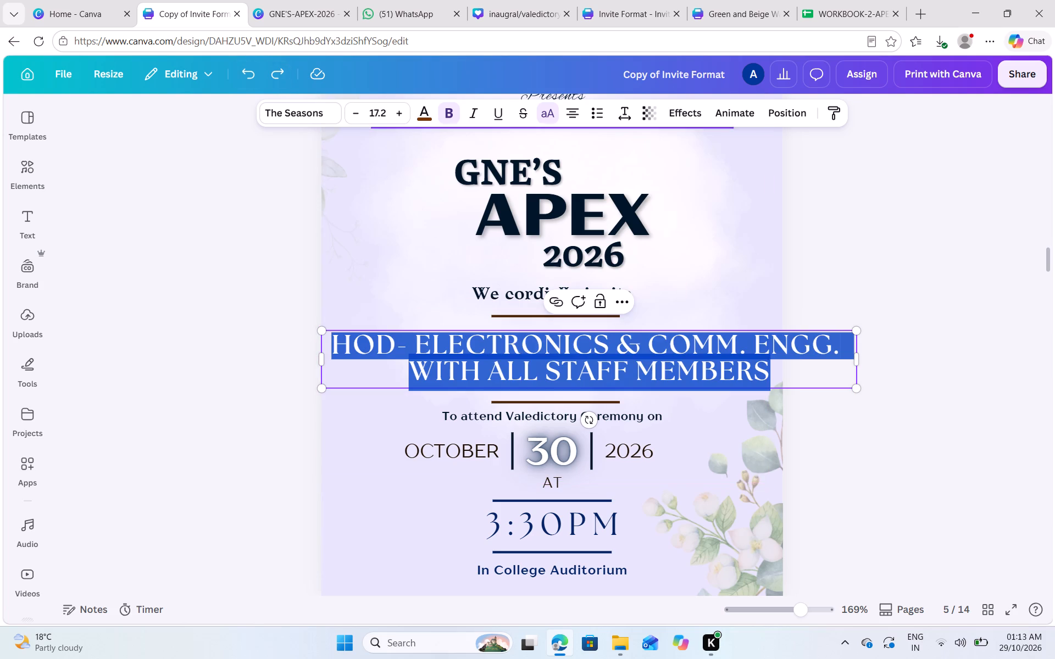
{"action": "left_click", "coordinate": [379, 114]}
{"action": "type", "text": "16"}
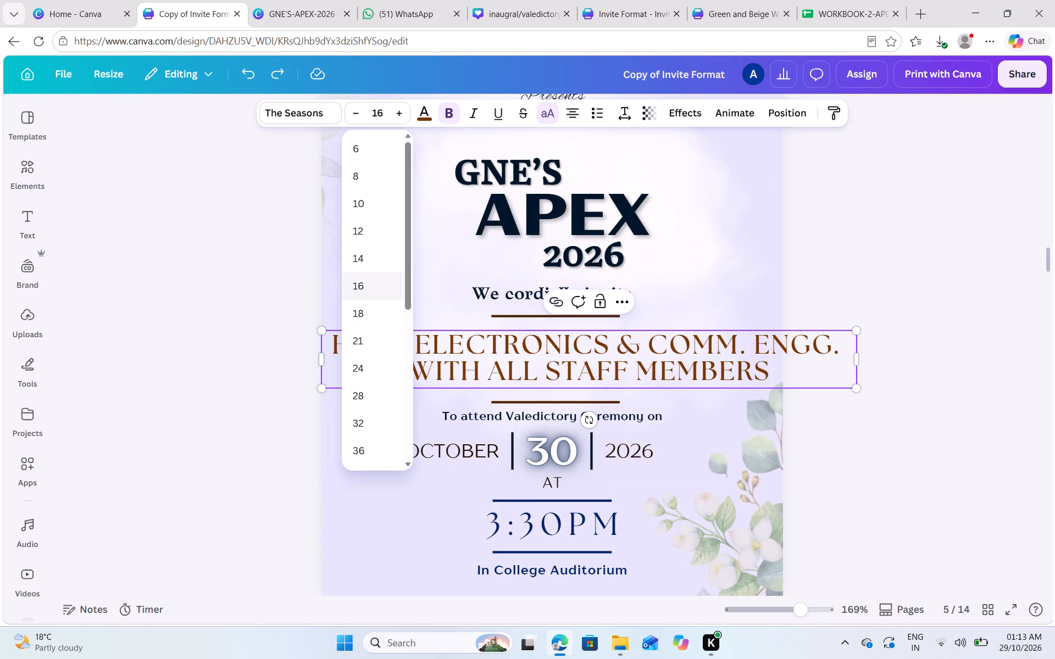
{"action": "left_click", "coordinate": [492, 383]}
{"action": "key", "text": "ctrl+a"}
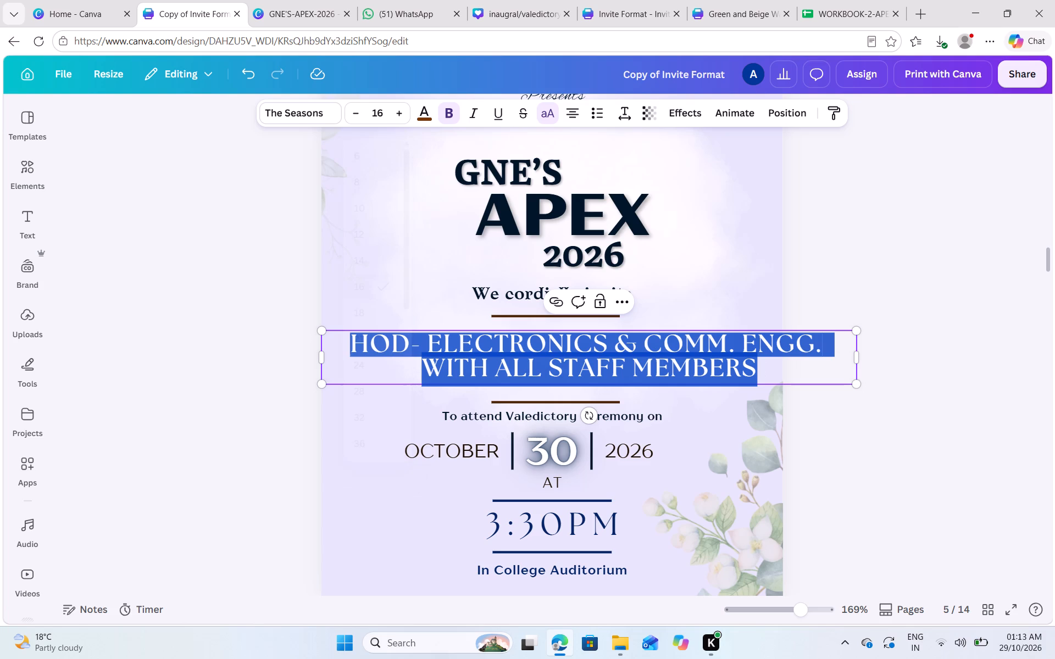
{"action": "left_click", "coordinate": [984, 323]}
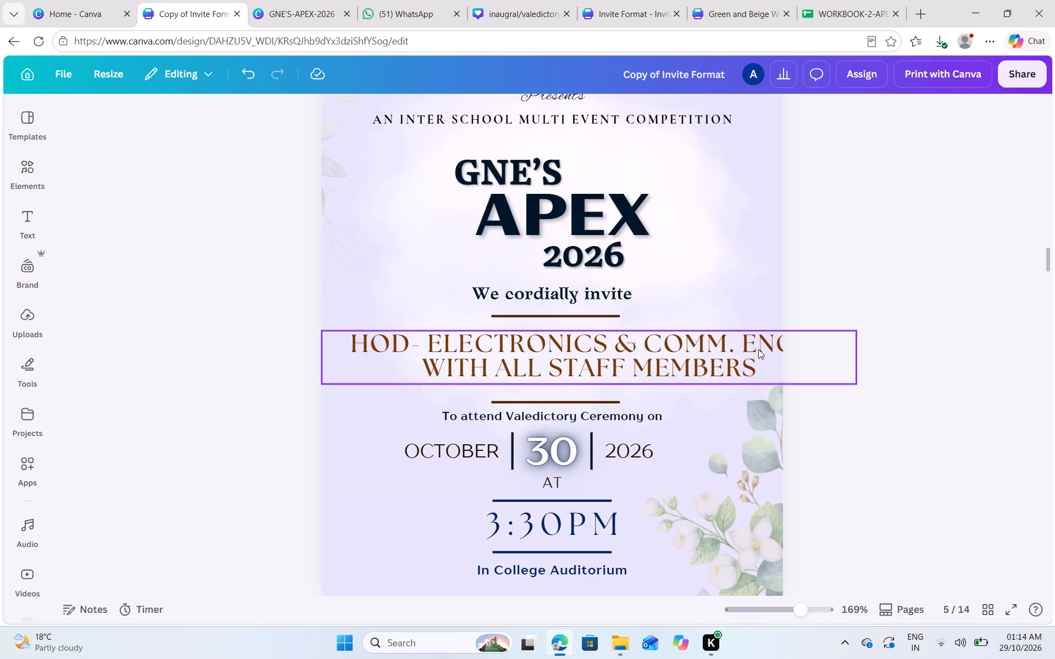
Centre the invitee text box horizontally on page 5.
{"action": "left_click", "coordinate": [730, 340]}
{"action": "left_click", "coordinate": [792, 115]}
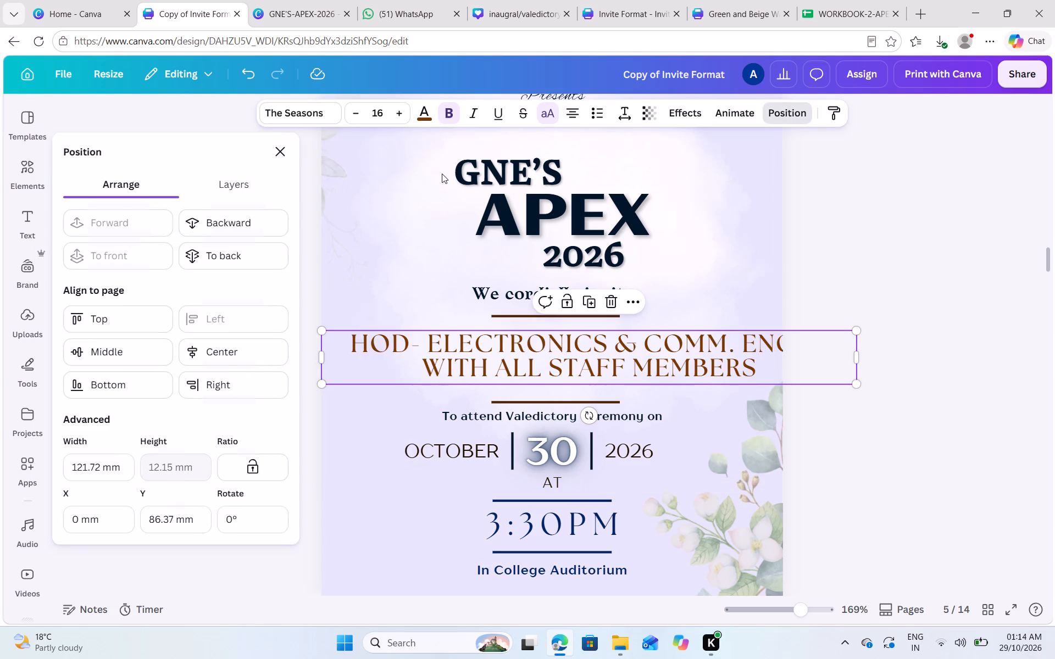
{"action": "left_click", "coordinate": [229, 355]}
{"action": "left_click", "coordinate": [896, 286]}
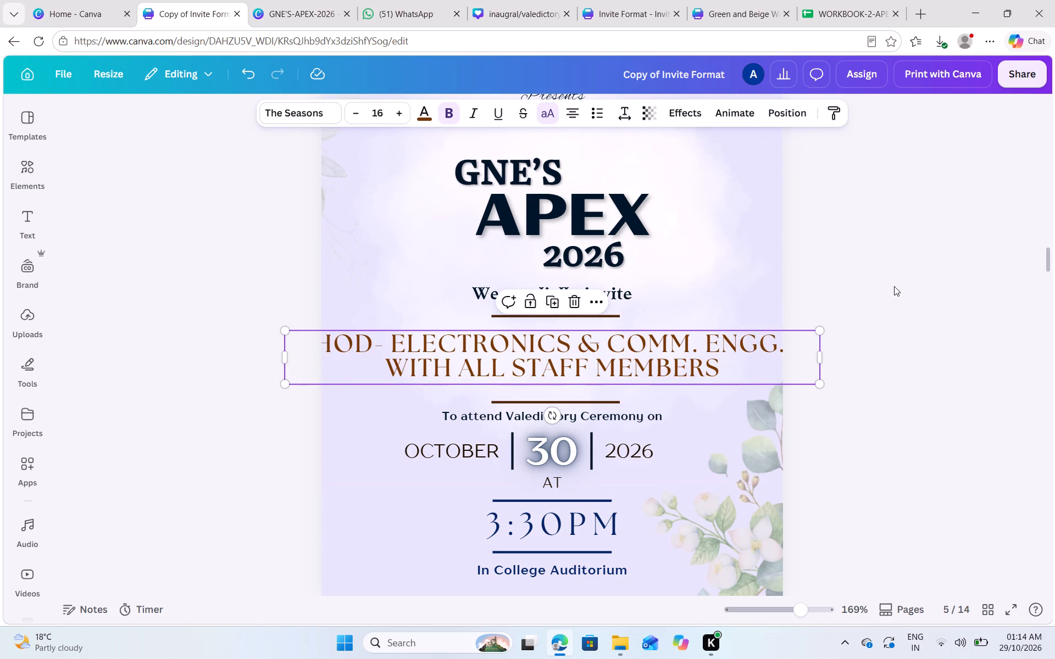
Set the font size of the whole page 5 invitee text to 14.
{"action": "left_click", "coordinate": [483, 348]}
{"action": "key", "text": "ctrl+a"}
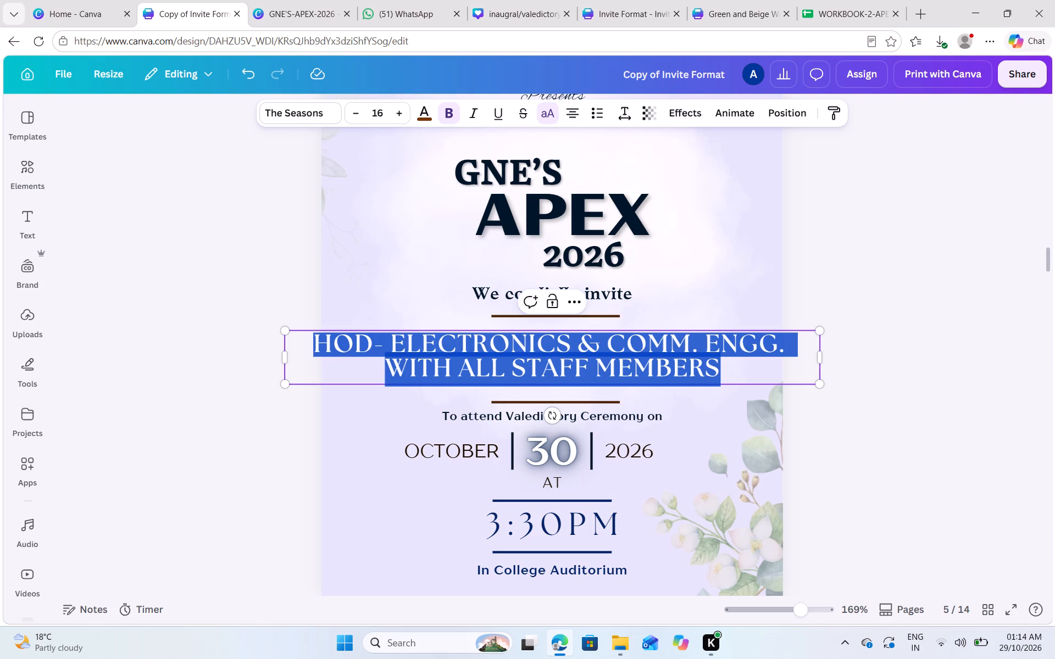
{"action": "left_click", "coordinate": [377, 113]}
{"action": "type", "text": "14"}
{"action": "key", "text": "Return"}
{"action": "left_click", "coordinate": [876, 308]}
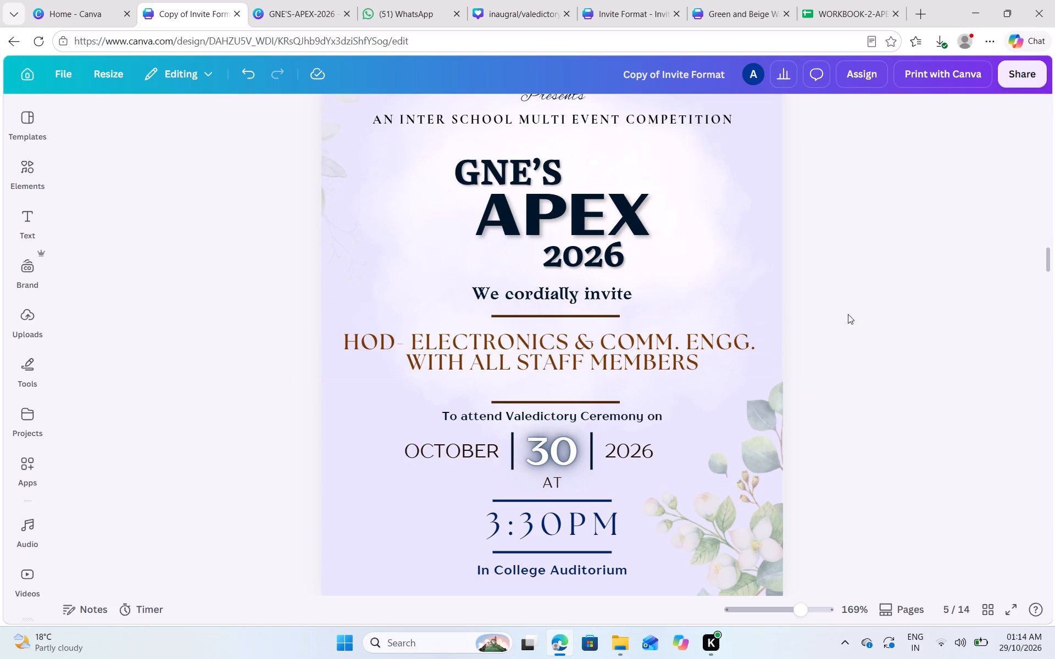
Set the line spacing of the page 5 invitee text to 1.49.
{"action": "left_click", "coordinate": [665, 360]}
{"action": "left_click", "coordinate": [628, 114]}
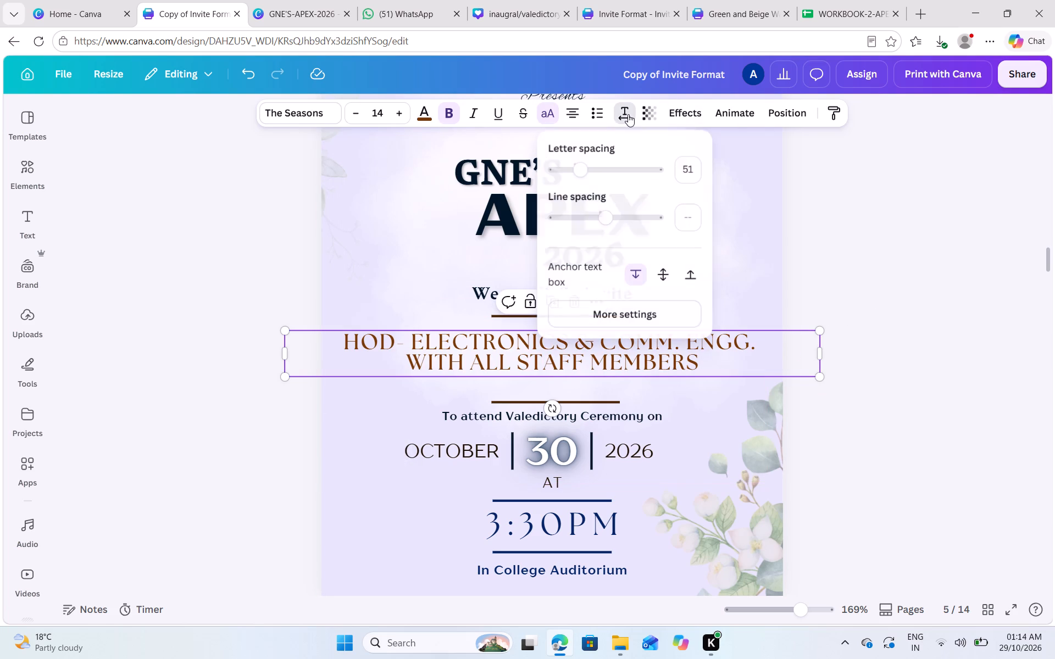
{"action": "left_click", "coordinate": [608, 222]}
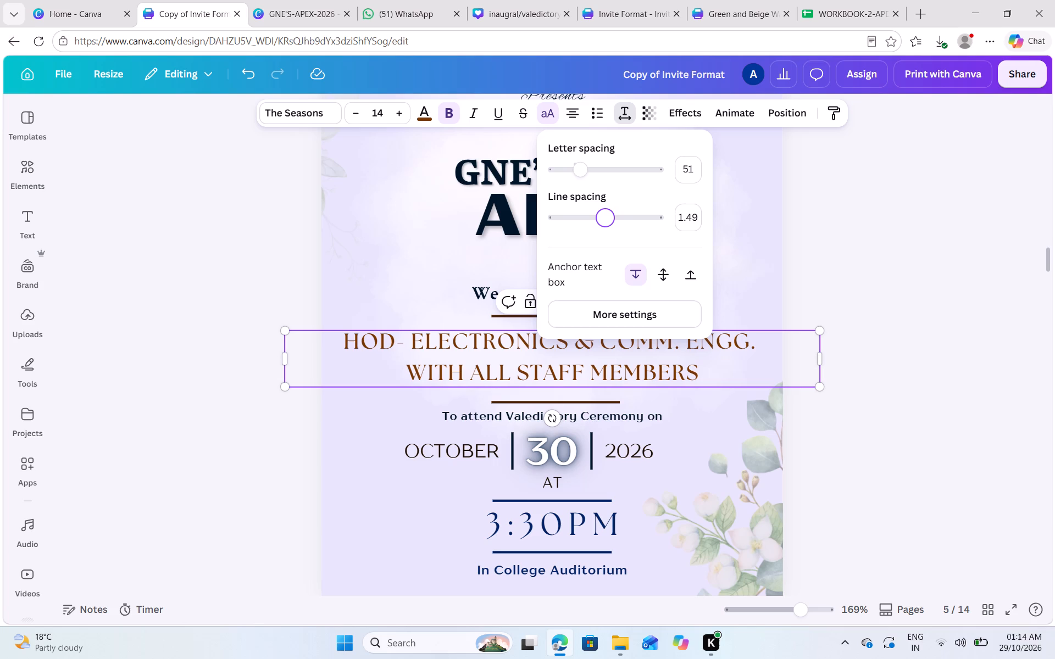
{"action": "double_click", "coordinate": [882, 282]}
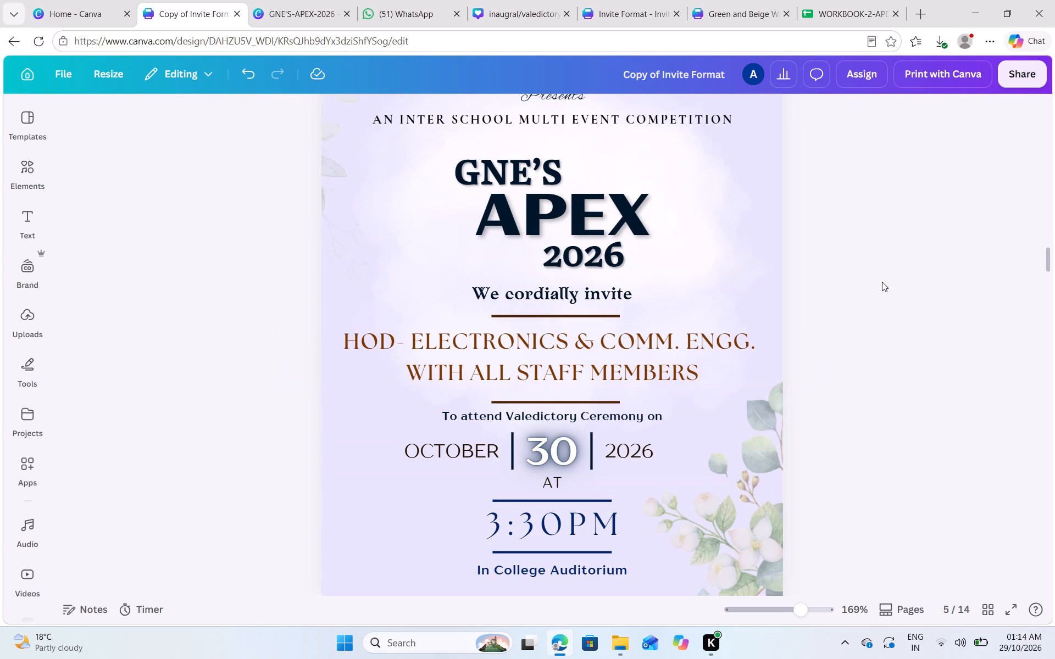
Look over the page 5 and page 6 invitations at a reduced zoom to check their layout.
{"action": "scroll", "coordinate": [882, 282], "scroll_direction": "down", "scroll_amount": 5, "text": "ctrl"}
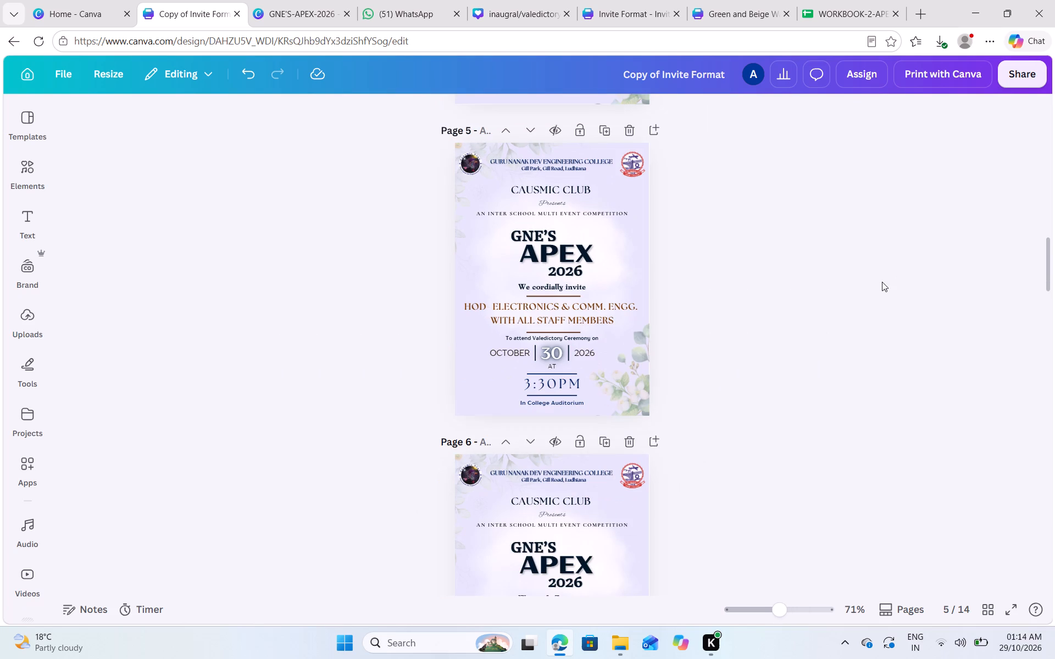
{"action": "scroll", "coordinate": [728, 354], "scroll_direction": "right", "scroll_amount": 1}
{"action": "scroll", "coordinate": [728, 354], "scroll_direction": "left", "scroll_amount": 1}
{"action": "scroll", "coordinate": [728, 354], "scroll_direction": "right", "scroll_amount": 1}
{"action": "scroll", "coordinate": [728, 354], "scroll_direction": "left", "scroll_amount": 1}
{"action": "scroll", "coordinate": [728, 354], "scroll_direction": "right", "scroll_amount": 1}
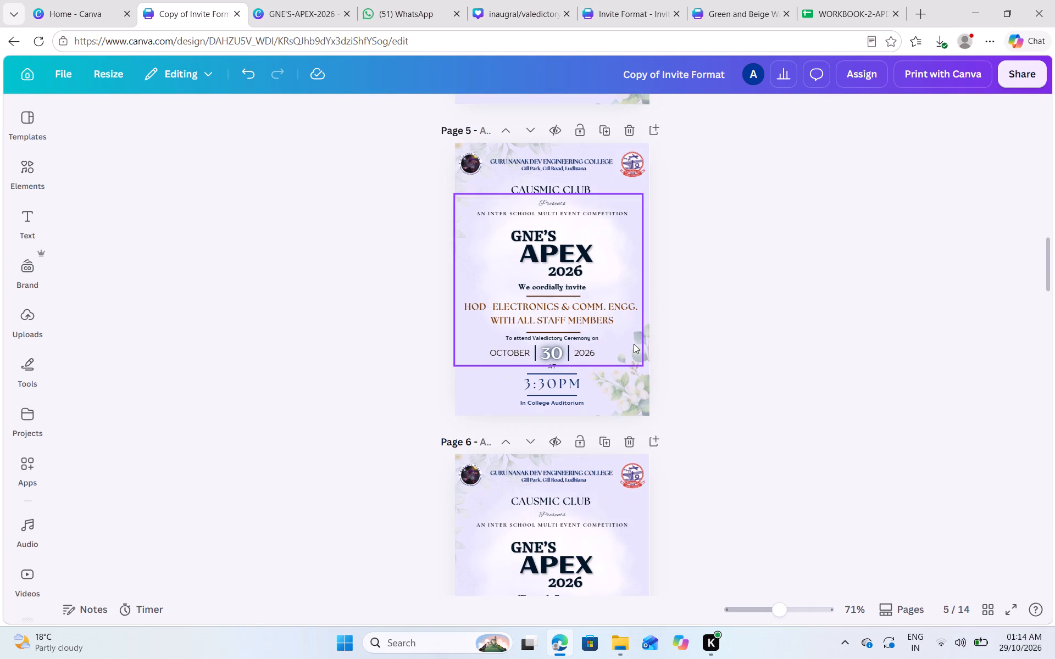
{"action": "scroll", "coordinate": [634, 344], "scroll_direction": "down", "scroll_amount": 1}
{"action": "scroll", "coordinate": [588, 454], "scroll_direction": "up", "scroll_amount": 2, "text": "ctrl"}
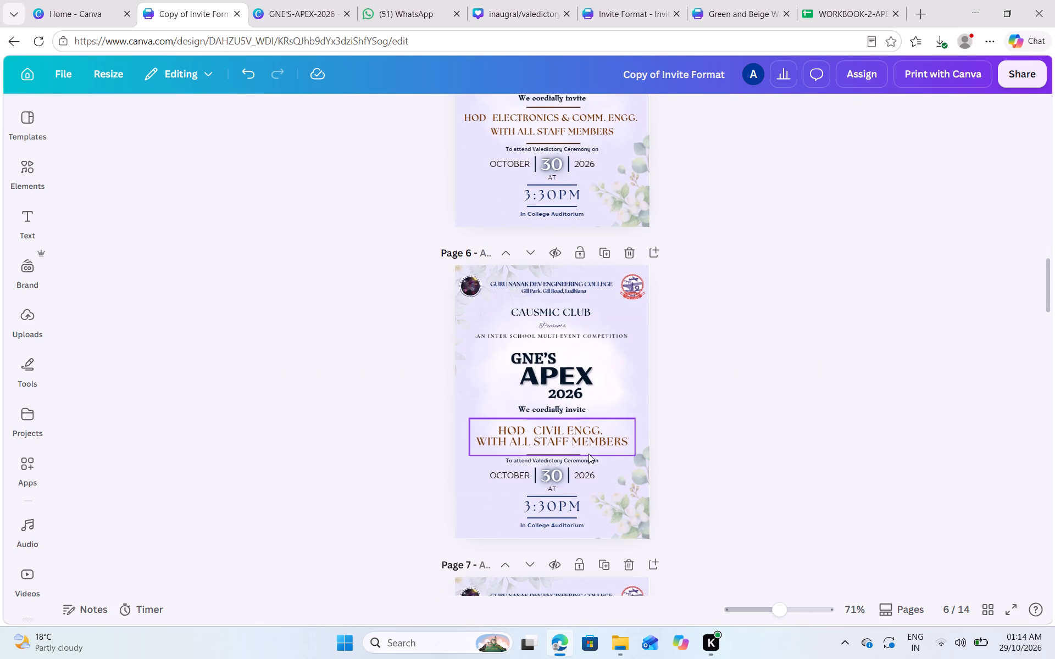
Duplicate page 5, the invitation for the HOD of Electronics & Comm. Engg.
{"action": "scroll", "coordinate": [588, 454], "scroll_direction": "up", "scroll_amount": 3, "text": "ctrl"}
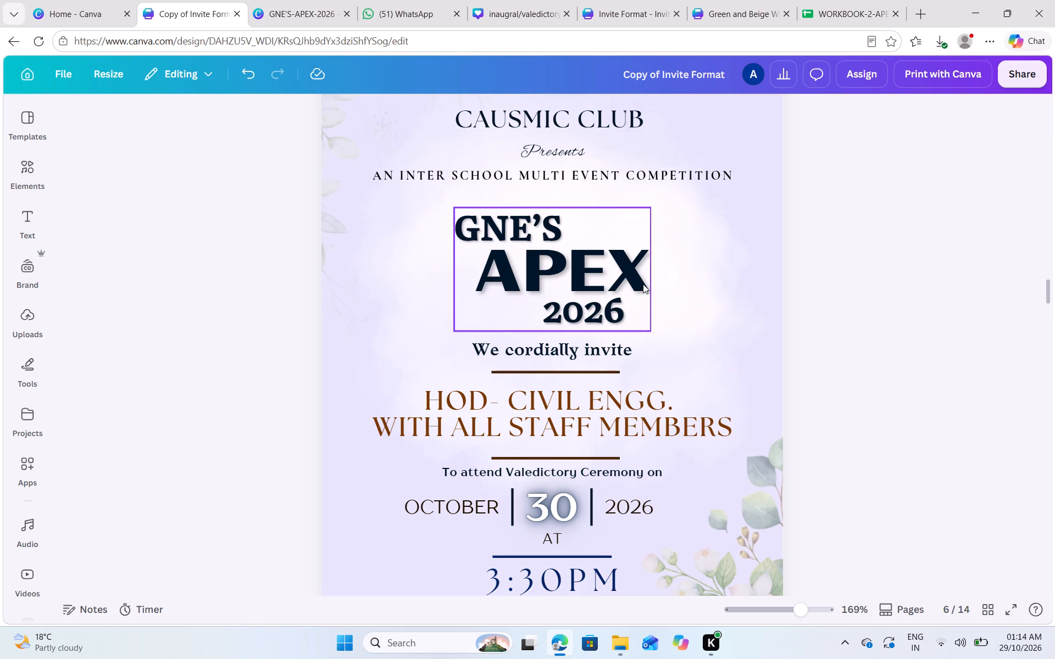
{"action": "scroll", "coordinate": [643, 284], "scroll_direction": "up", "scroll_amount": 2}
{"action": "scroll", "coordinate": [643, 284], "scroll_direction": "down", "scroll_amount": 1}
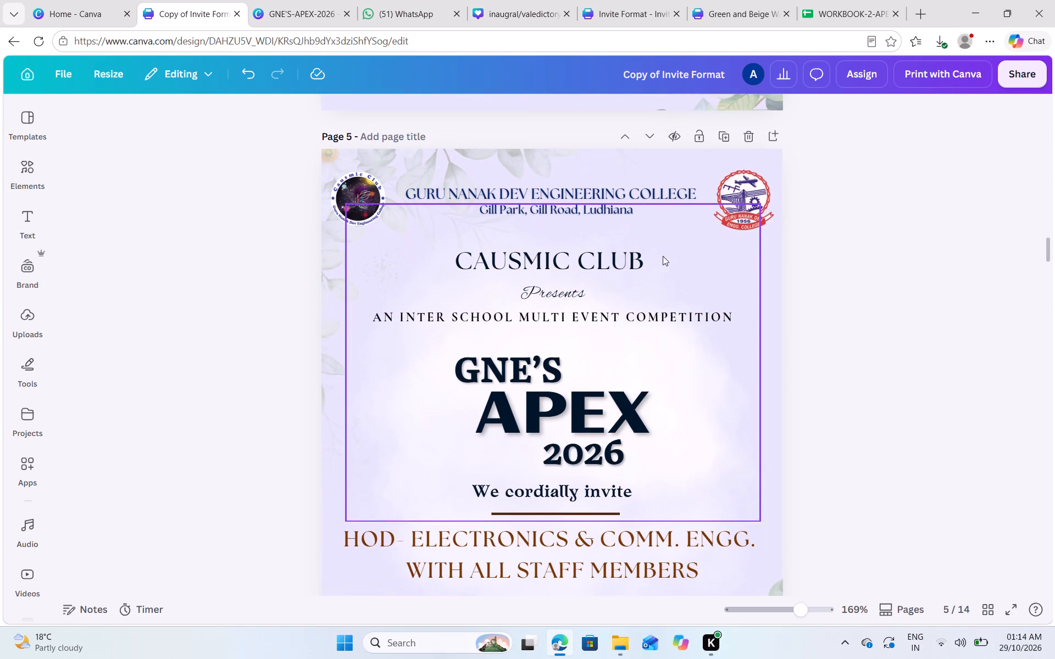
{"action": "left_click", "coordinate": [726, 138]}
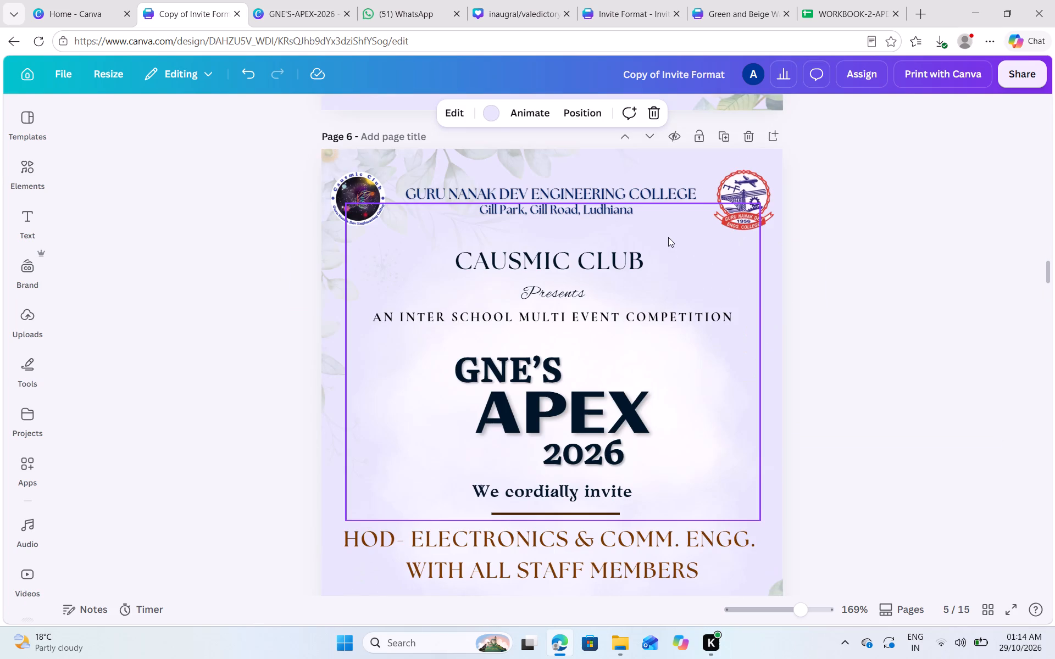
Replace the department name on the duplicated page 6 so the line reads "HOD- COMPUTER SCIENCE & COMM.".
{"action": "scroll", "coordinate": [667, 241], "scroll_direction": "down", "scroll_amount": 1}
{"action": "double_click", "coordinate": [588, 421]}
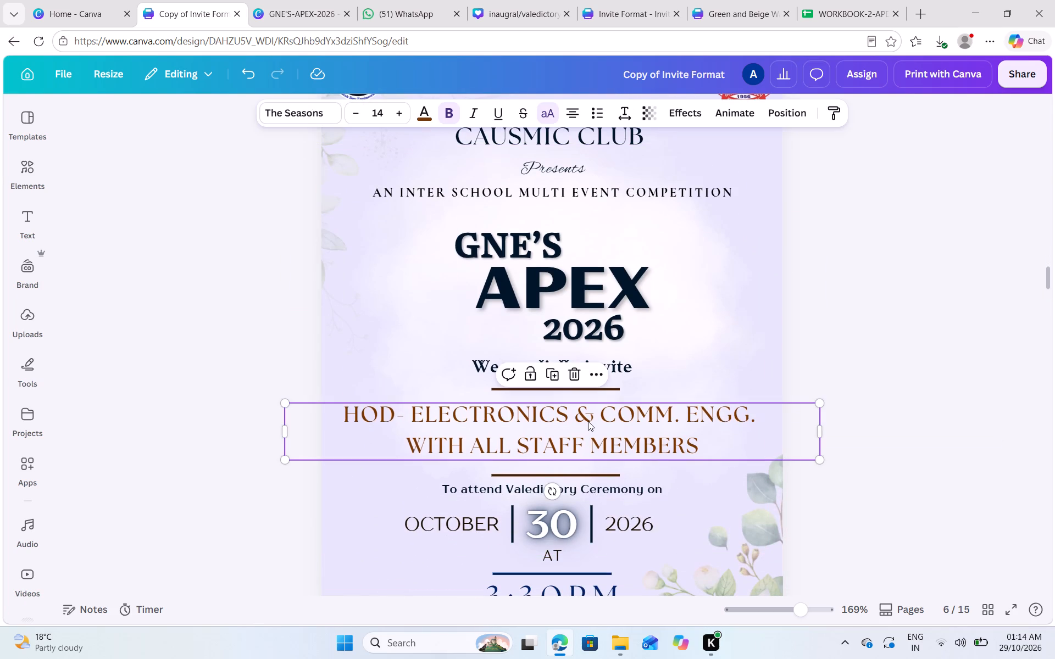
{"action": "left_click", "coordinate": [447, 409]}
{"action": "left_click_drag", "start_coordinate": [413, 416], "coordinate": [636, 407]}
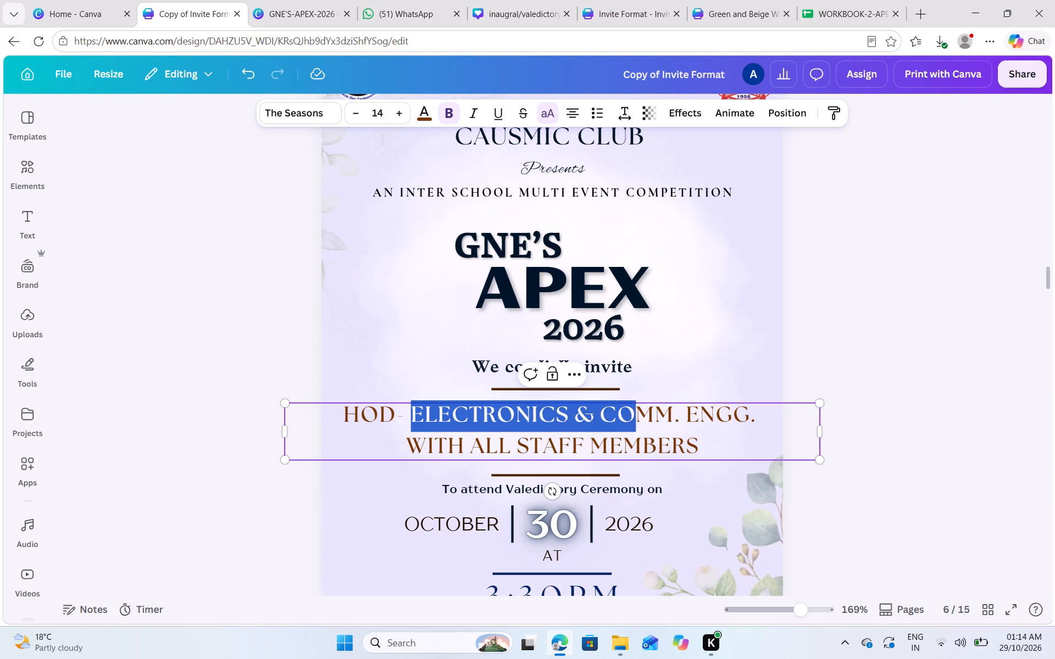
{"action": "left_click_drag", "start_coordinate": [636, 407], "coordinate": [750, 402]}
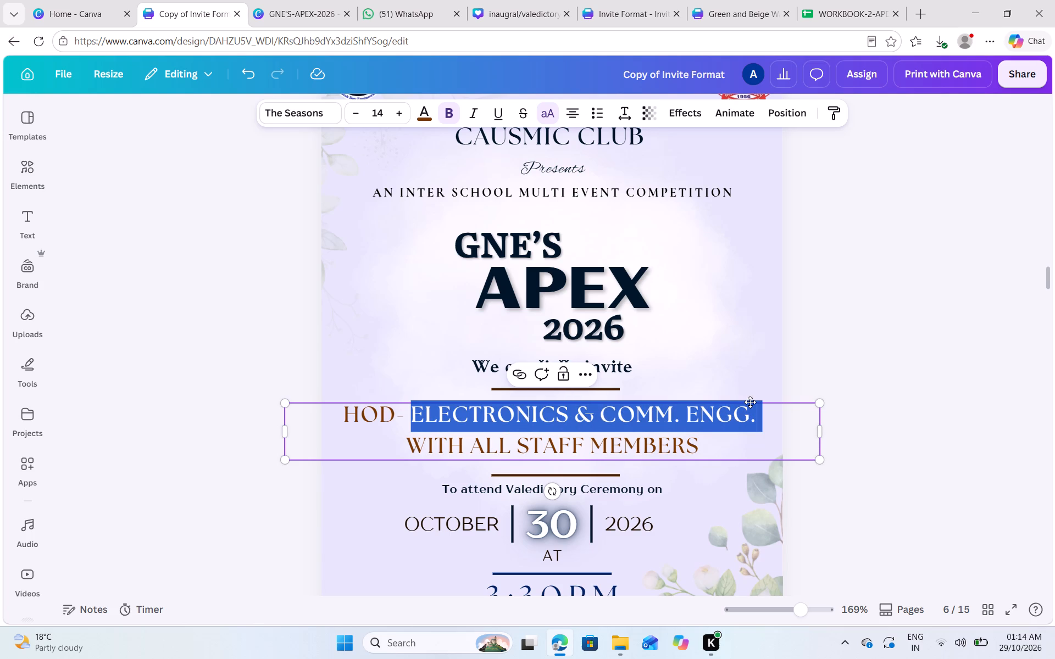
{"action": "type", "text": "COMPUTER"}
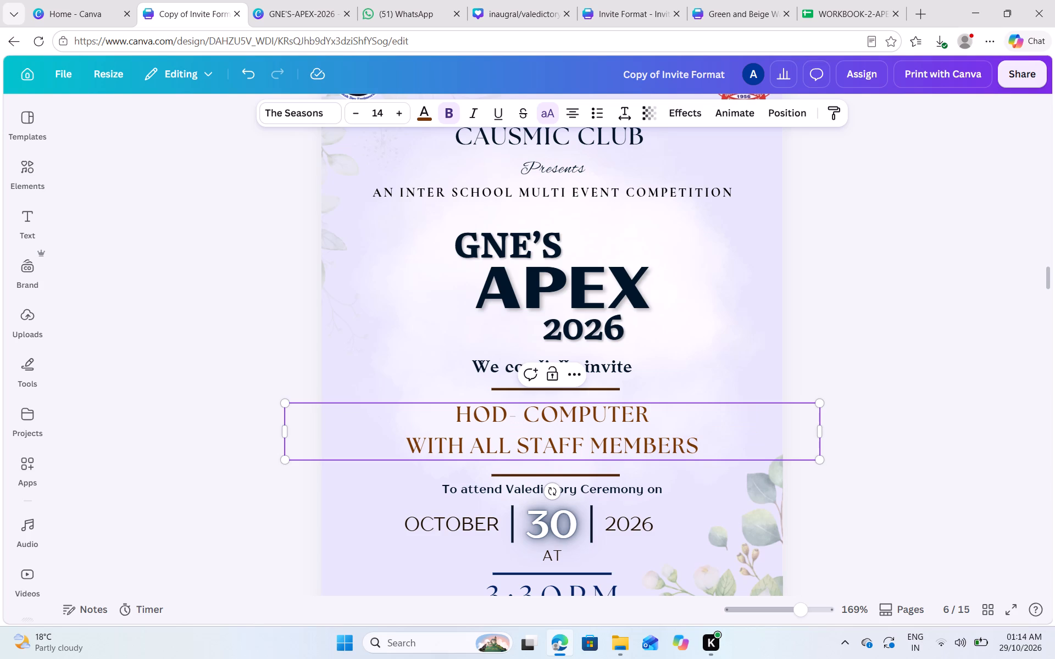
{"action": "key", "text": "space"}
{"action": "type", "text": "SCI"}
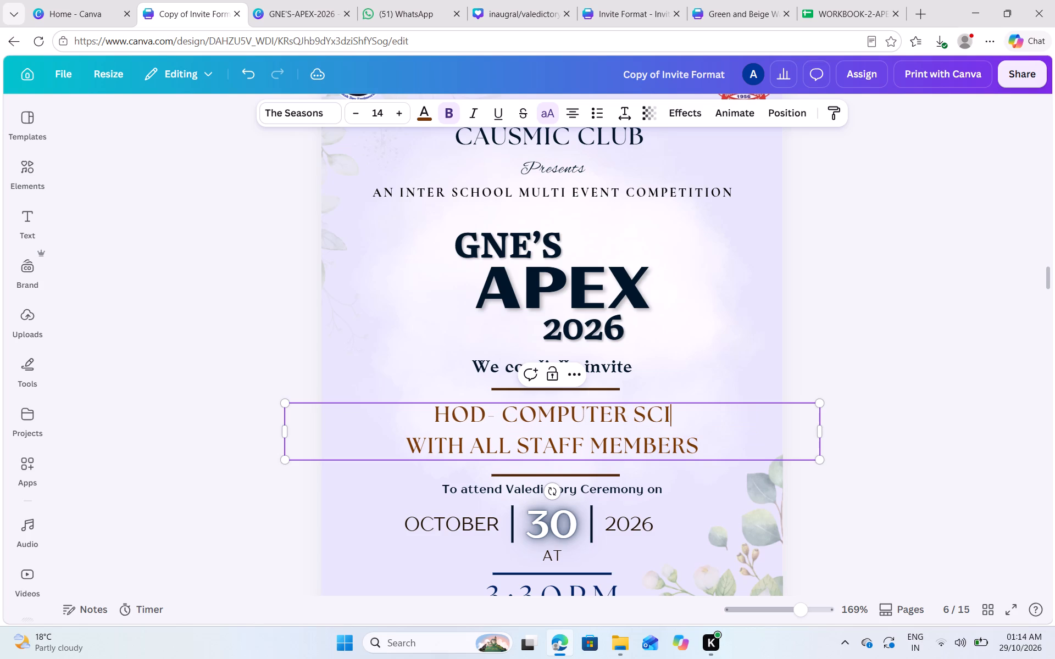
{"action": "key", "text": "e"}
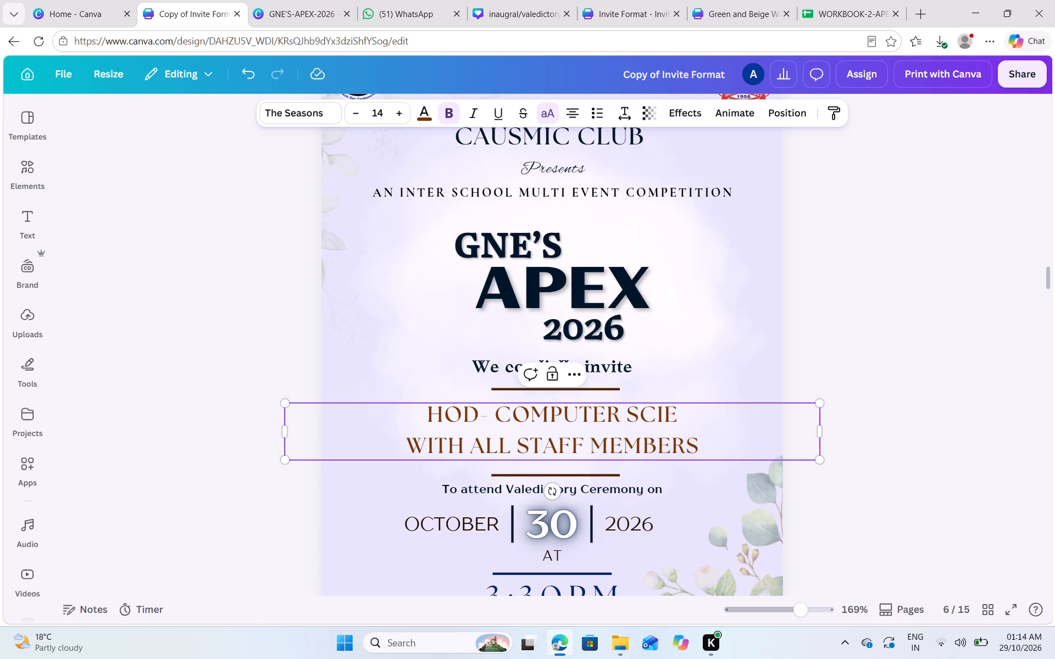
{"action": "type", "text": "NCE"}
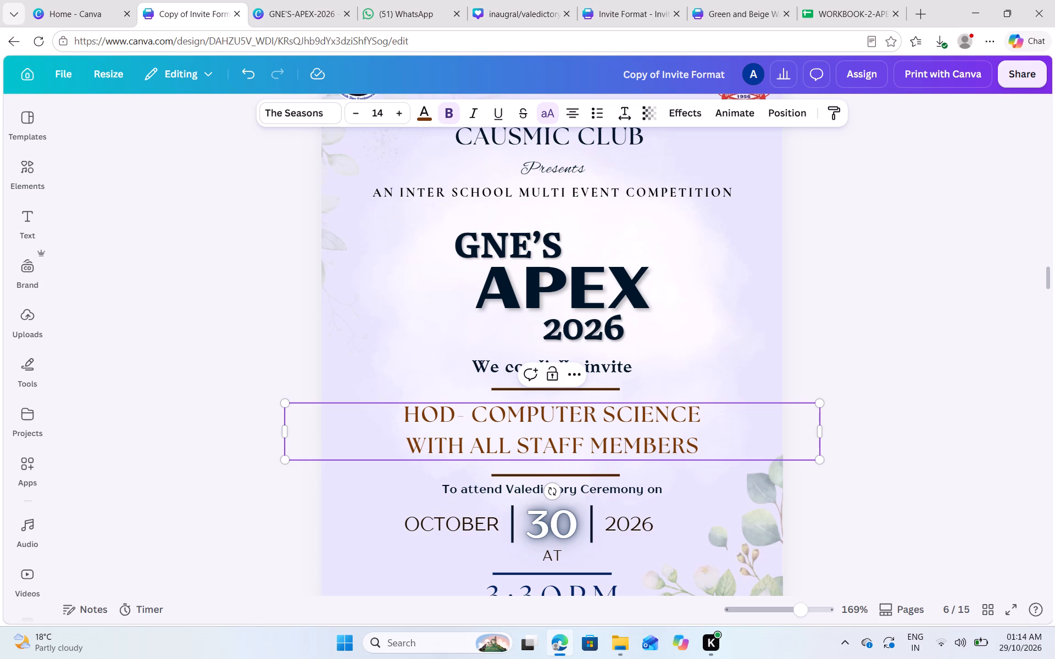
{"action": "key", "text": "space"}
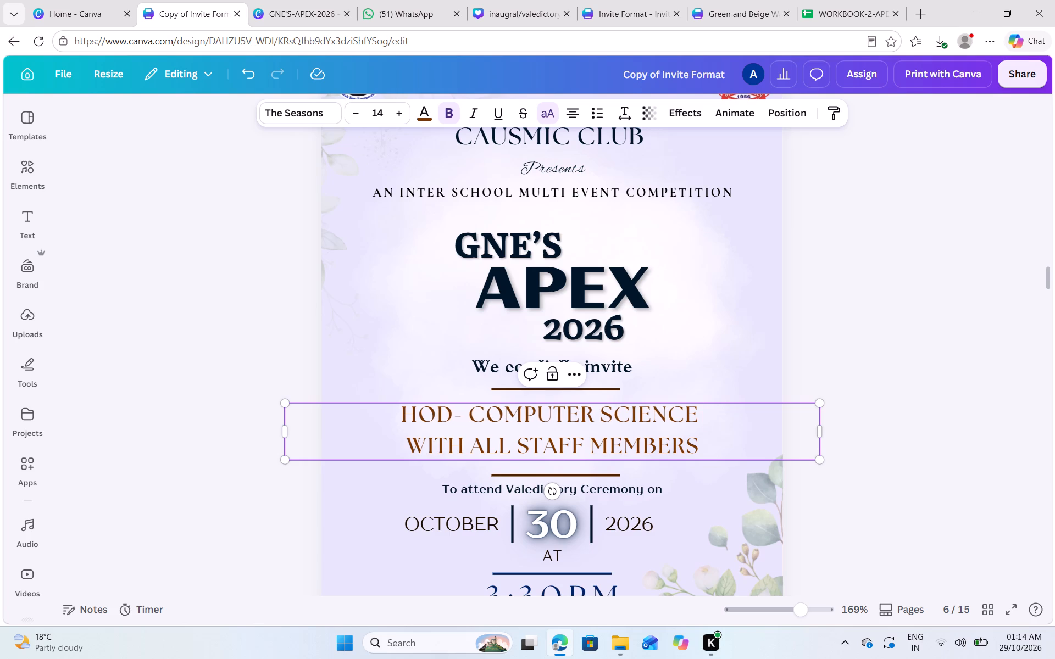
{"action": "key", "text": "shift+ampersand"}
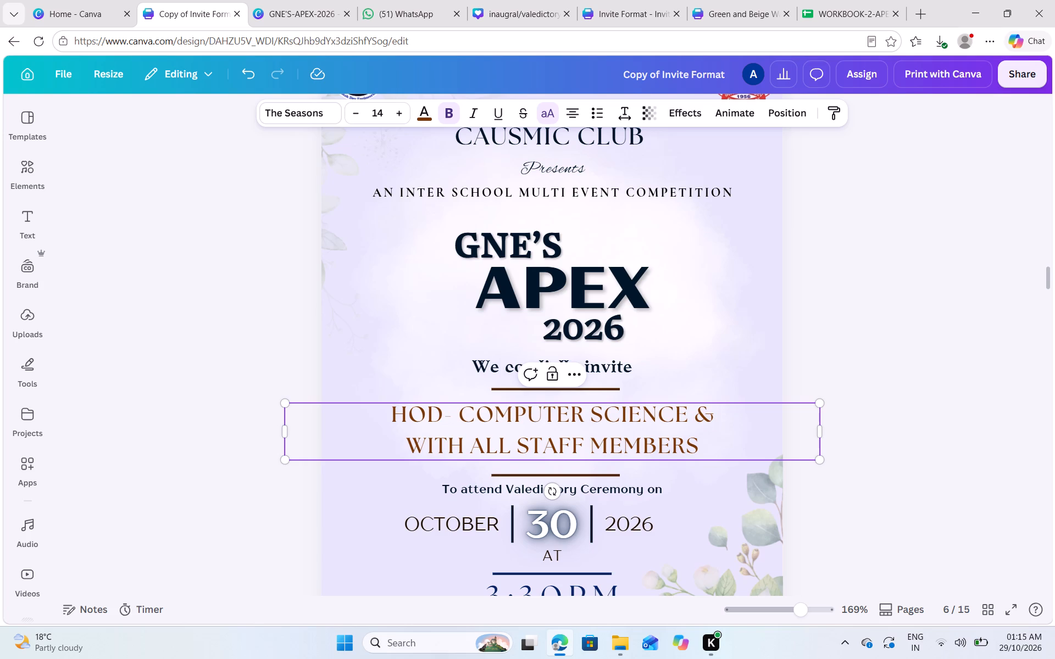
{"action": "key", "text": "space"}
{"action": "type", "text": "COMM."}
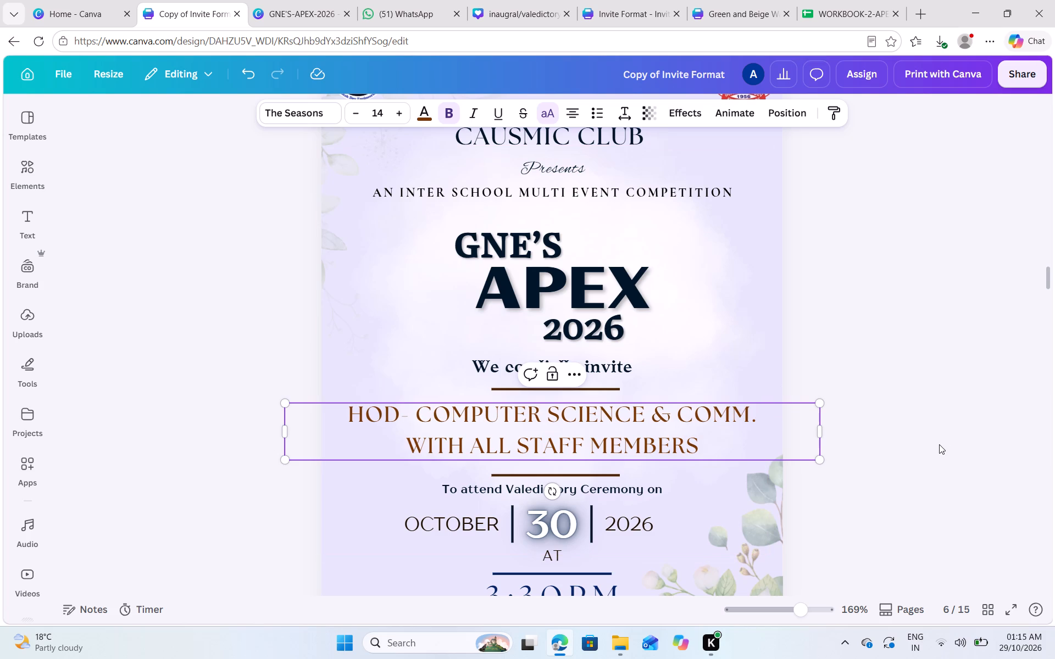
{"action": "left_click", "coordinate": [939, 444]}
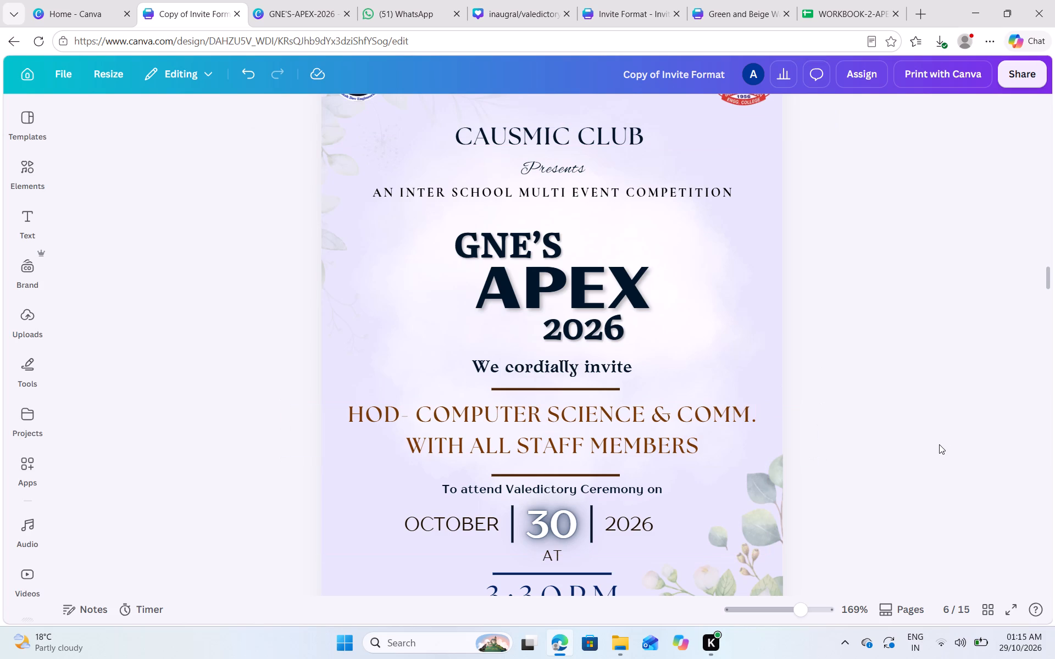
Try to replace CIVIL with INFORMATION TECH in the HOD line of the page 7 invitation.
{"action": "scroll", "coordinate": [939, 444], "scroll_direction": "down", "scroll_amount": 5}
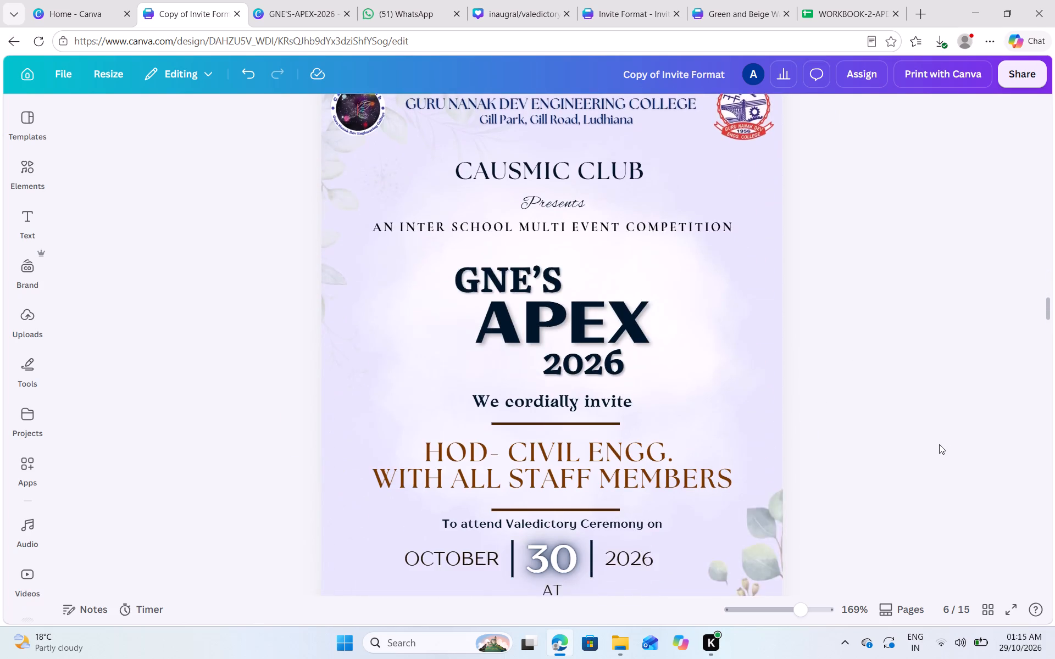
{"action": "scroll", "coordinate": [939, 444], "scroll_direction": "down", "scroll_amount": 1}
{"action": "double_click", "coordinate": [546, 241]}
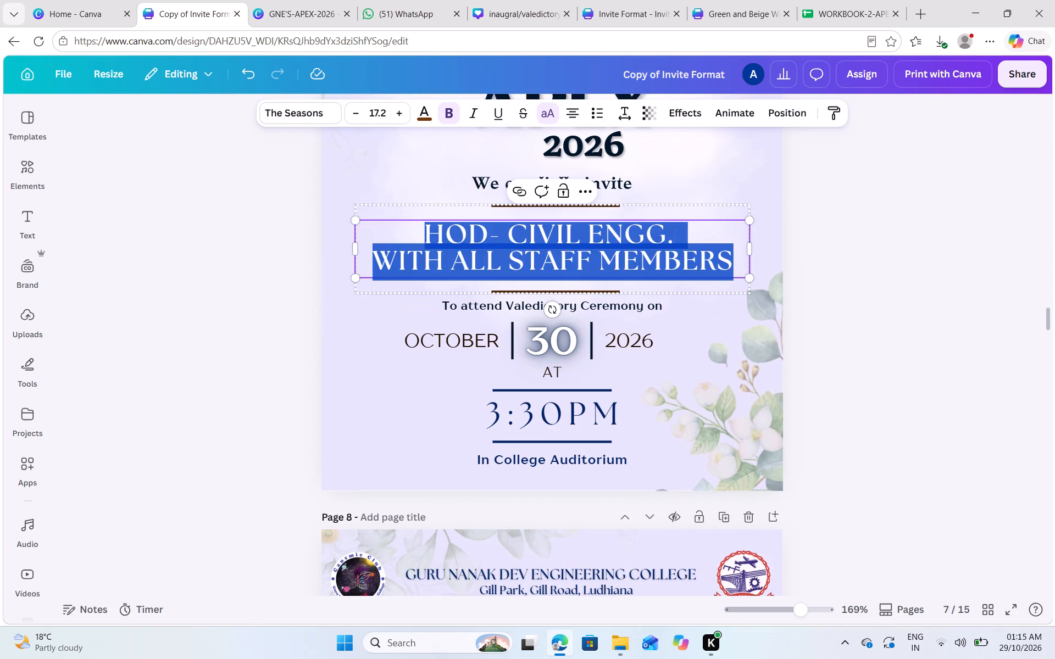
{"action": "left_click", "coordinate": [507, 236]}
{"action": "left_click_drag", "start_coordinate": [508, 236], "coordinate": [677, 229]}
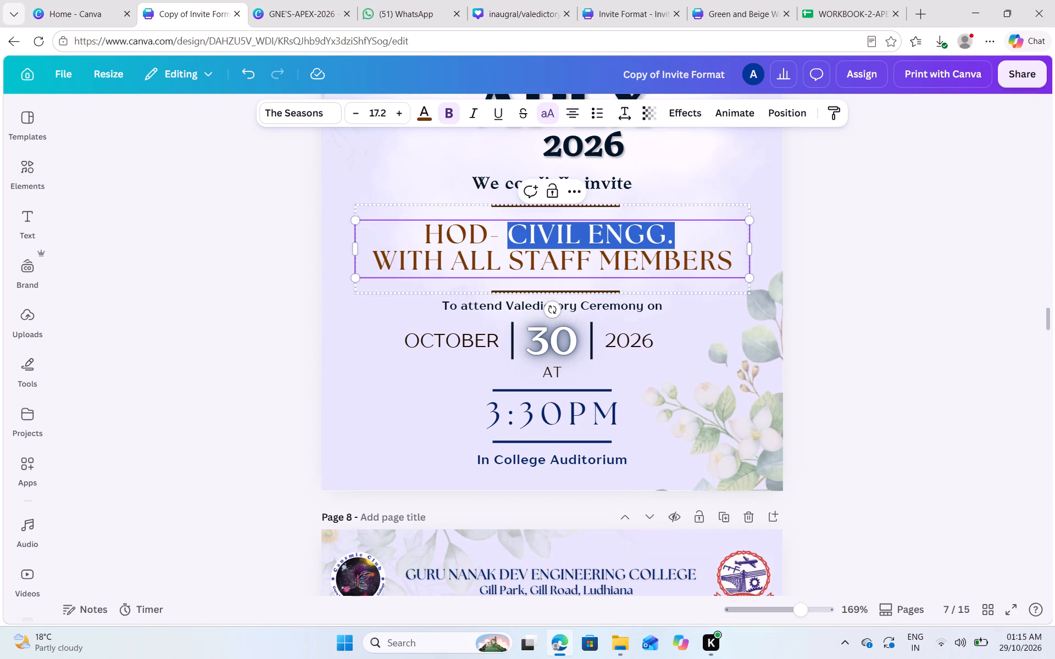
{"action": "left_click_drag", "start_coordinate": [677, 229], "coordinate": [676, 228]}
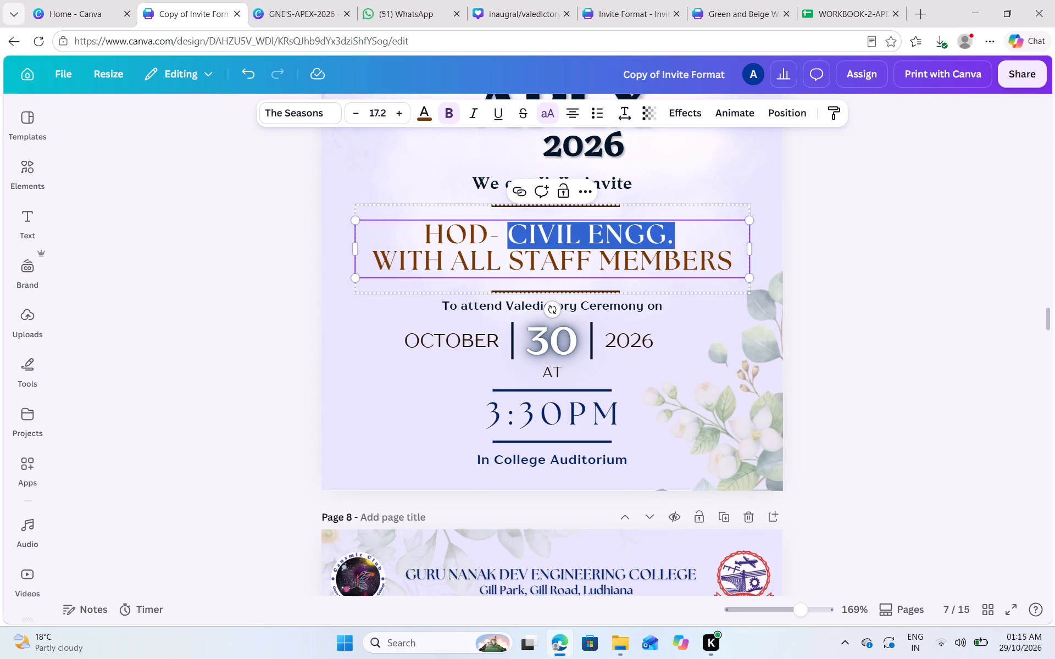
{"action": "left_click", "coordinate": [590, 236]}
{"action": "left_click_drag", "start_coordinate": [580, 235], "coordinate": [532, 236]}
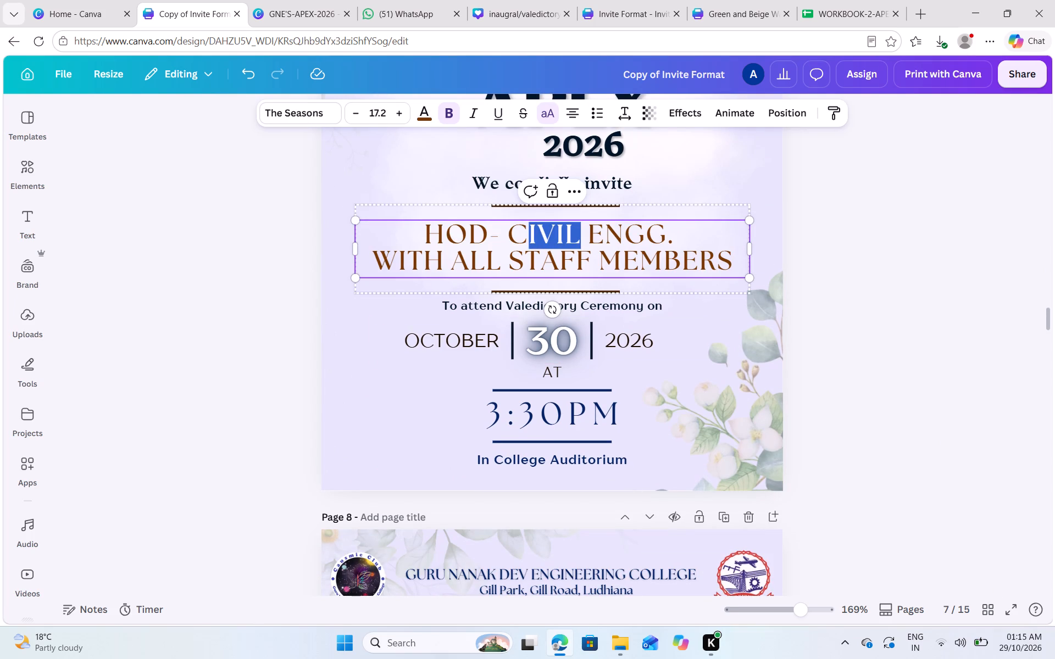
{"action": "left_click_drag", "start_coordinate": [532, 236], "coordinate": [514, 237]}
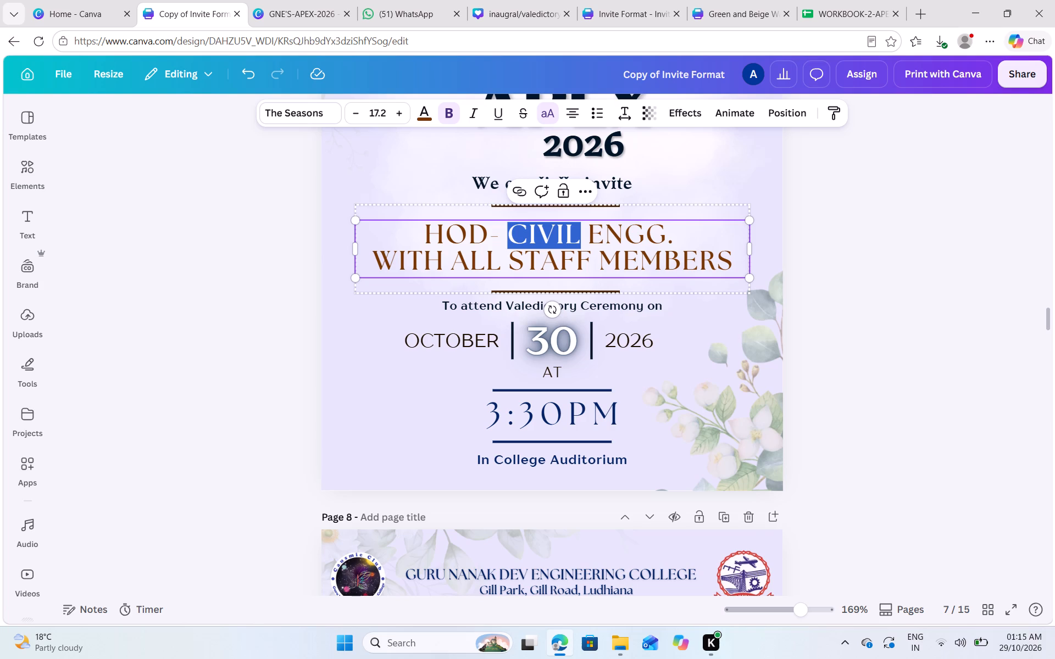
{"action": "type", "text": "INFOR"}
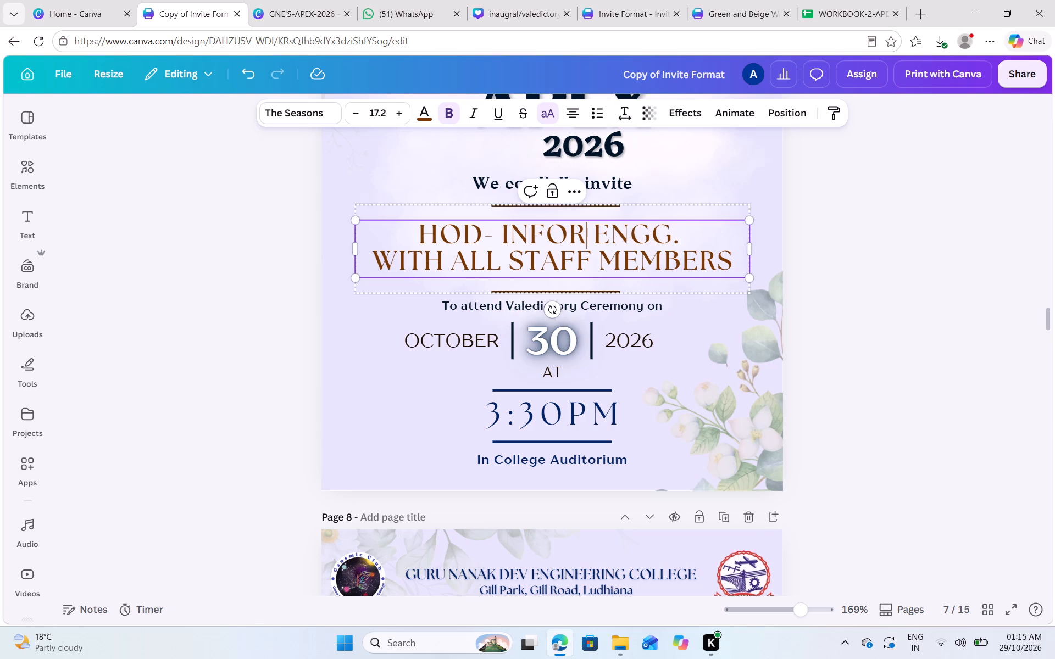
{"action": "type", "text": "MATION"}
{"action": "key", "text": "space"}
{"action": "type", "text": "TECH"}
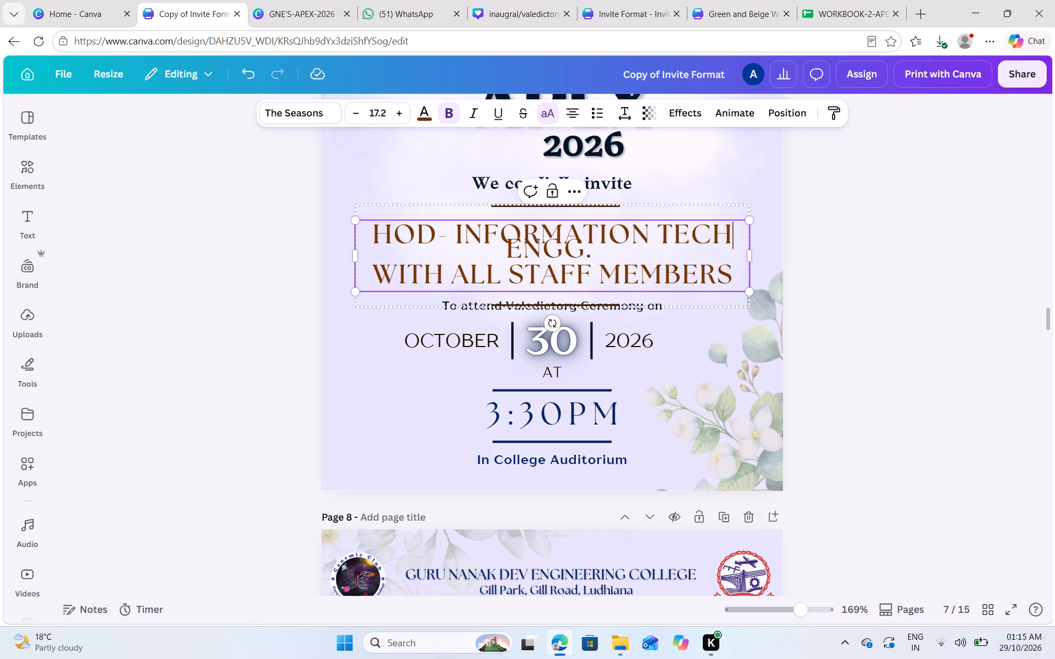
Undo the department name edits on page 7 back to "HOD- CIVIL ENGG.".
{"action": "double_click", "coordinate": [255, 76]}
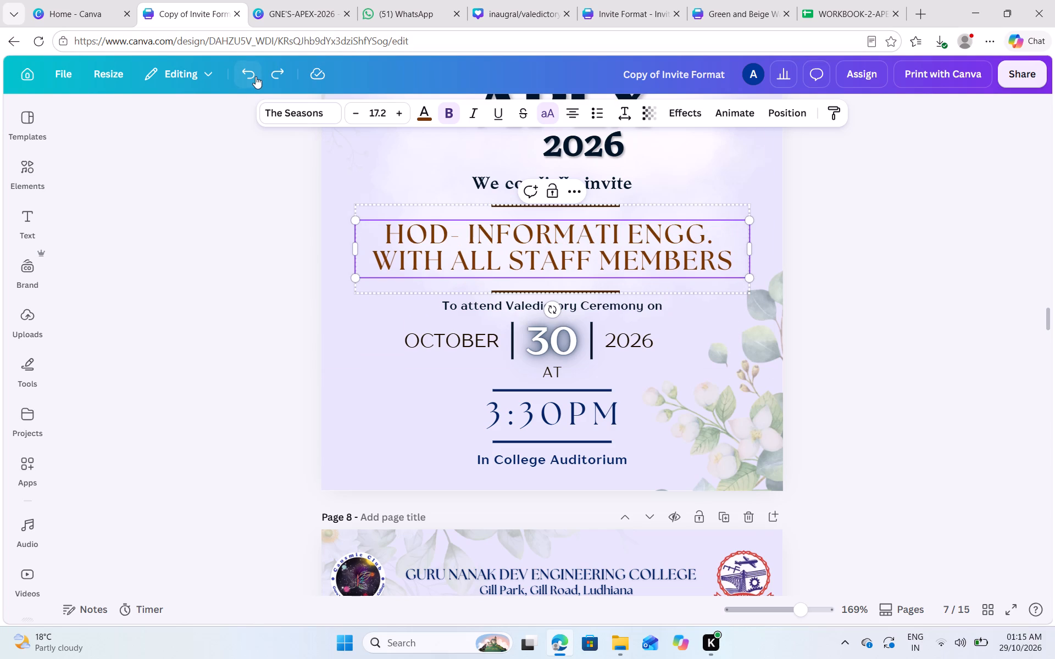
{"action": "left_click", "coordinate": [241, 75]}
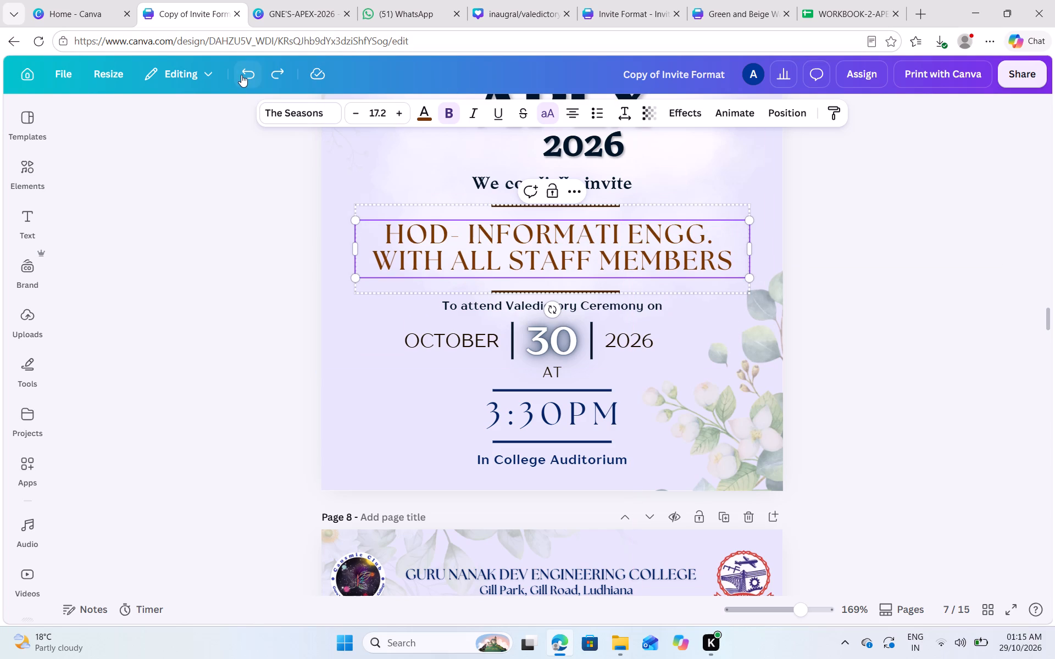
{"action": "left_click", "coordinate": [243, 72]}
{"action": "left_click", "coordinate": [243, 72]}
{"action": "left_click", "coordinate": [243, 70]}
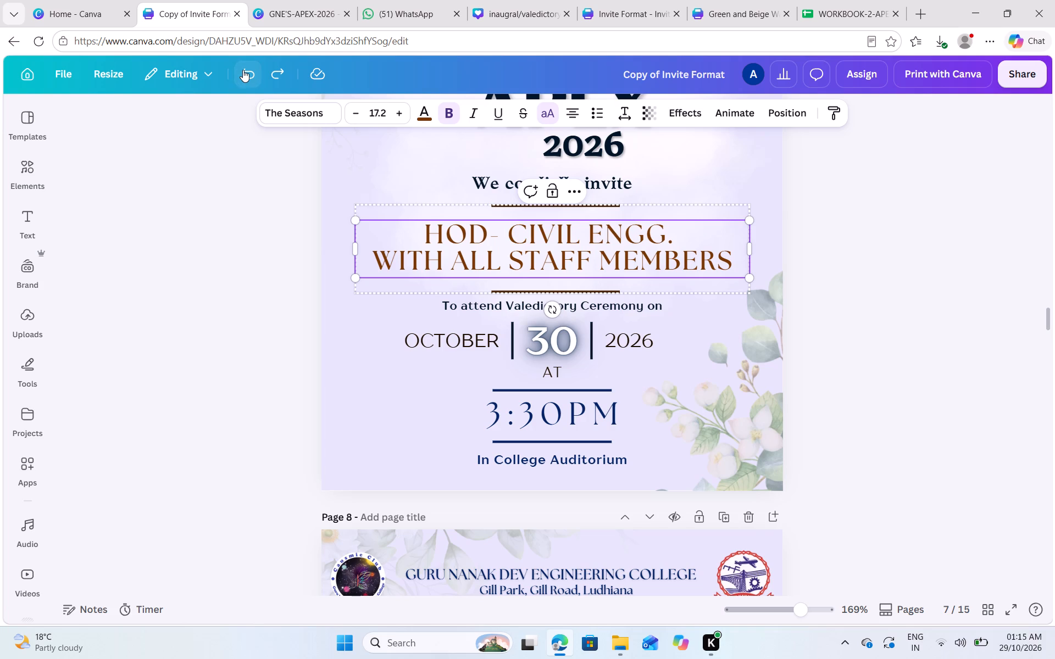
Duplicate page 6, the invitation for the HOD of Computer Science.
{"action": "left_click", "coordinate": [806, 192]}
{"action": "scroll", "coordinate": [806, 192], "scroll_direction": "up", "scroll_amount": 2}
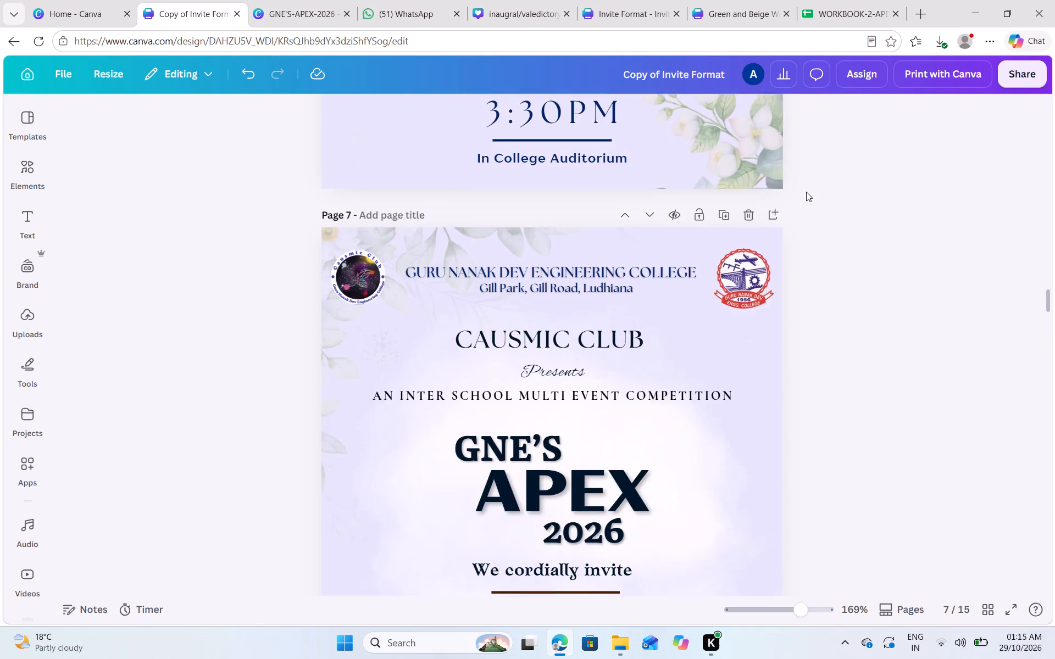
{"action": "scroll", "coordinate": [806, 192], "scroll_direction": "up", "scroll_amount": 4}
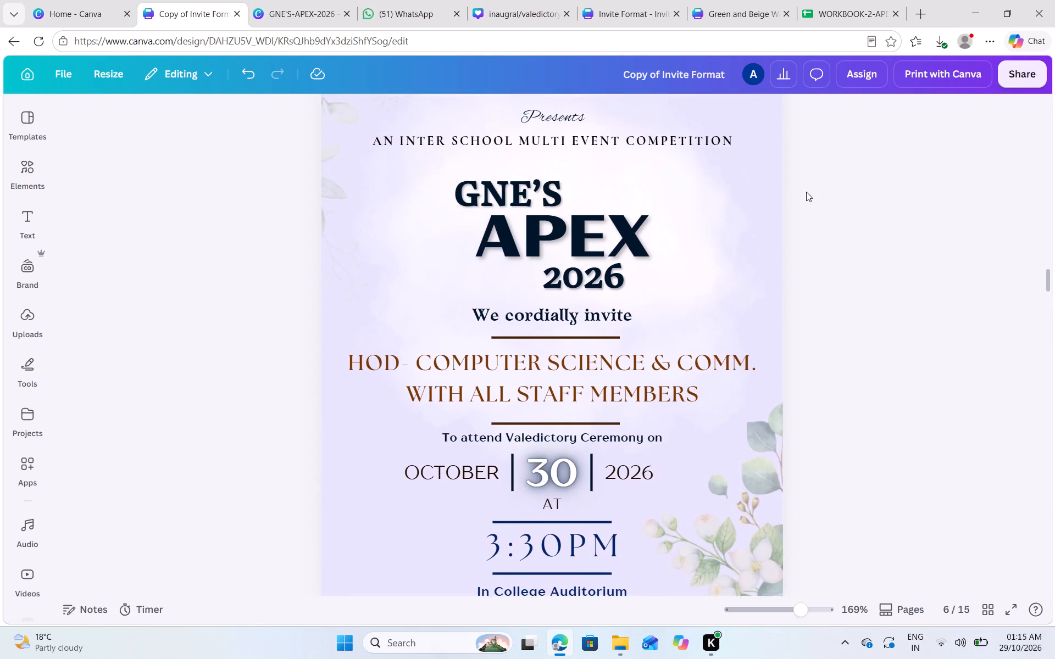
{"action": "scroll", "coordinate": [806, 192], "scroll_direction": "up", "scroll_amount": 1}
{"action": "left_click", "coordinate": [723, 154]}
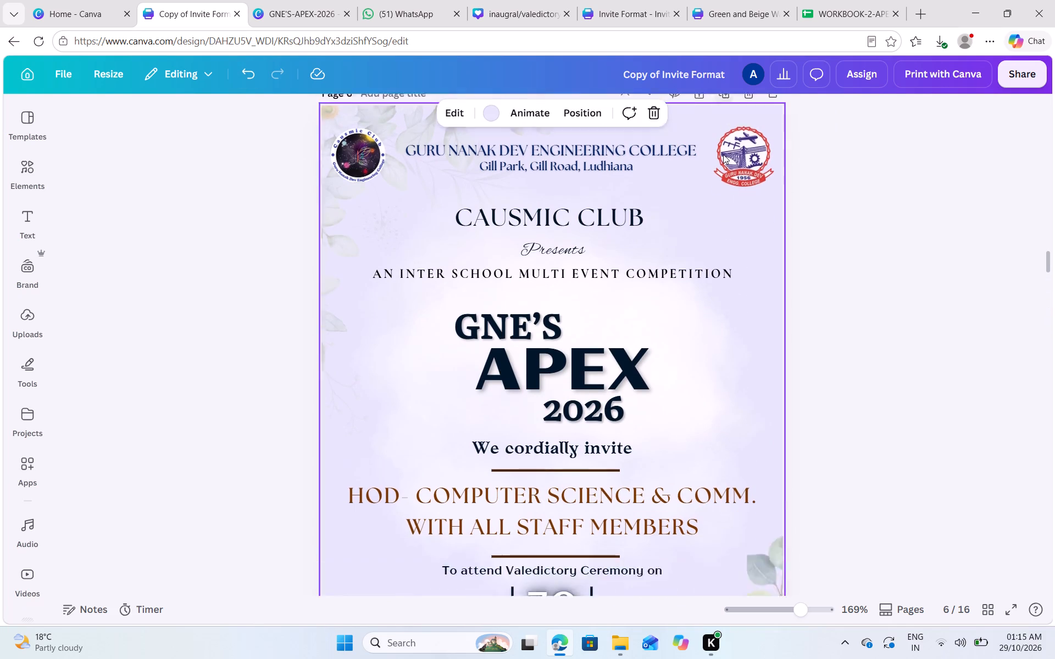
Replace "COMPUTER SCIENCE &" with "INFORMATION TECHNOLOGY" in the HOD line of the duplicated page 7.
{"action": "scroll", "coordinate": [628, 466], "scroll_direction": "down", "scroll_amount": 1}
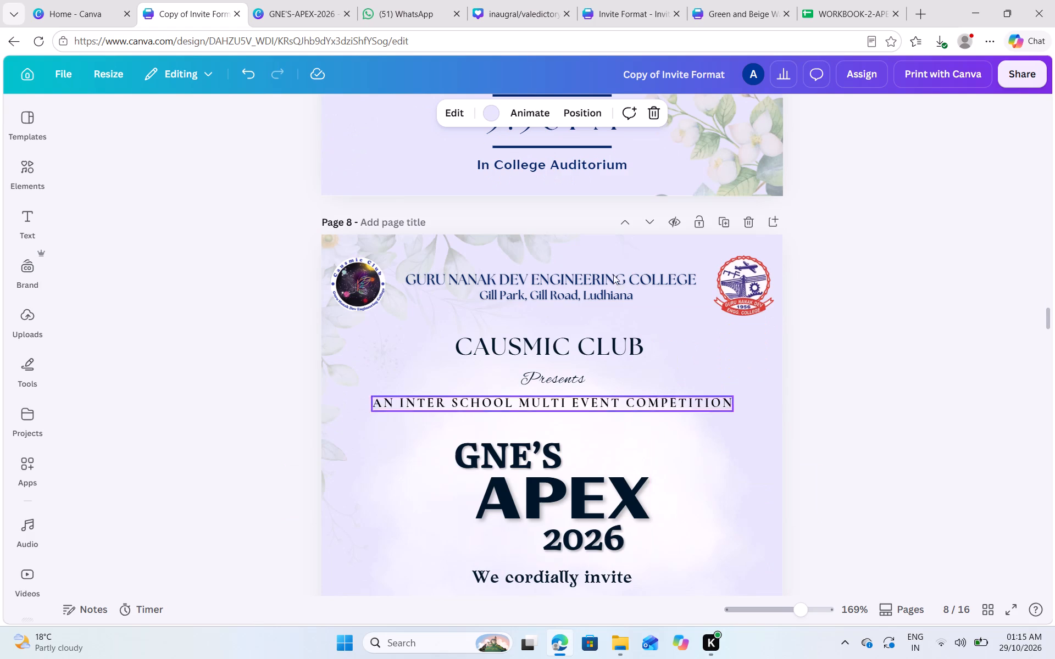
{"action": "scroll", "coordinate": [610, 263], "scroll_direction": "up", "scroll_amount": 2}
{"action": "double_click", "coordinate": [576, 295]}
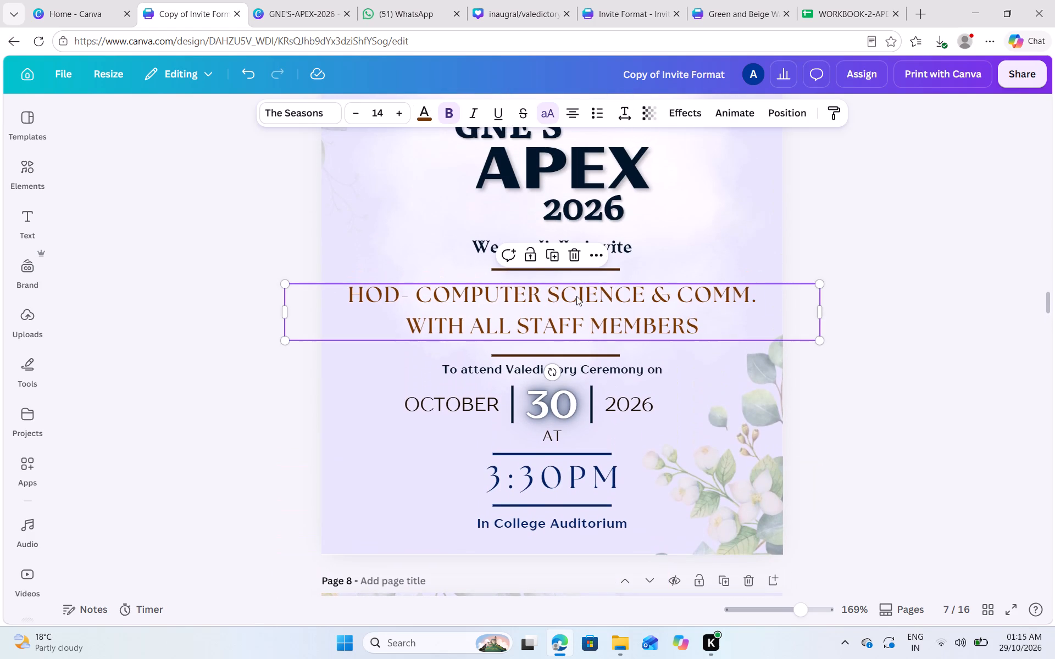
{"action": "left_click", "coordinate": [576, 296]}
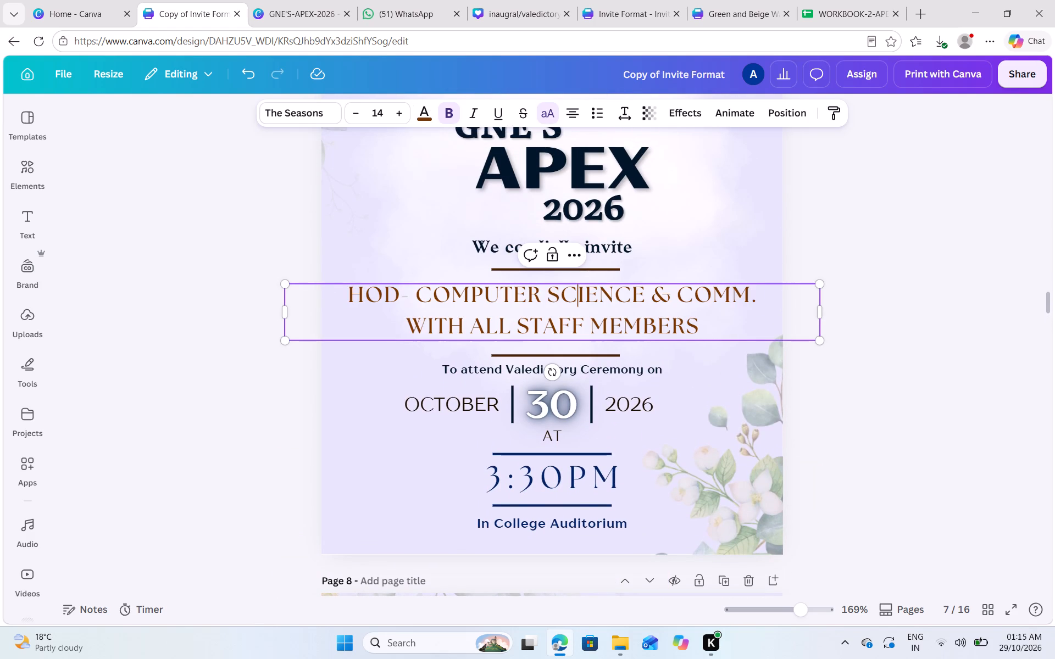
{"action": "left_click_drag", "start_coordinate": [421, 294], "coordinate": [464, 290]}
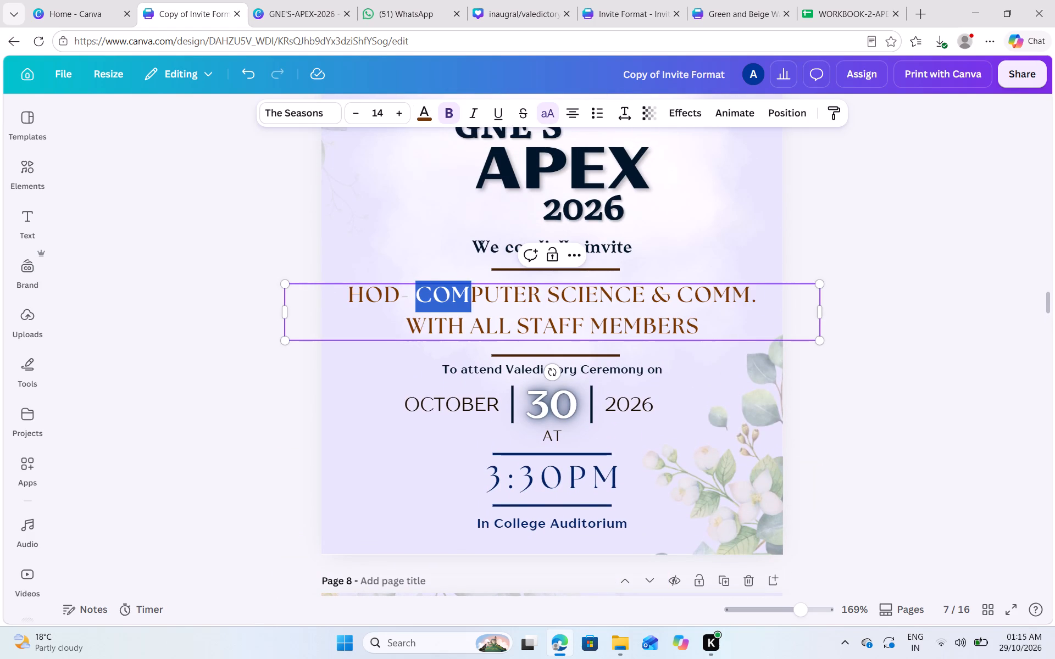
{"action": "left_click_drag", "start_coordinate": [464, 290], "coordinate": [668, 287]}
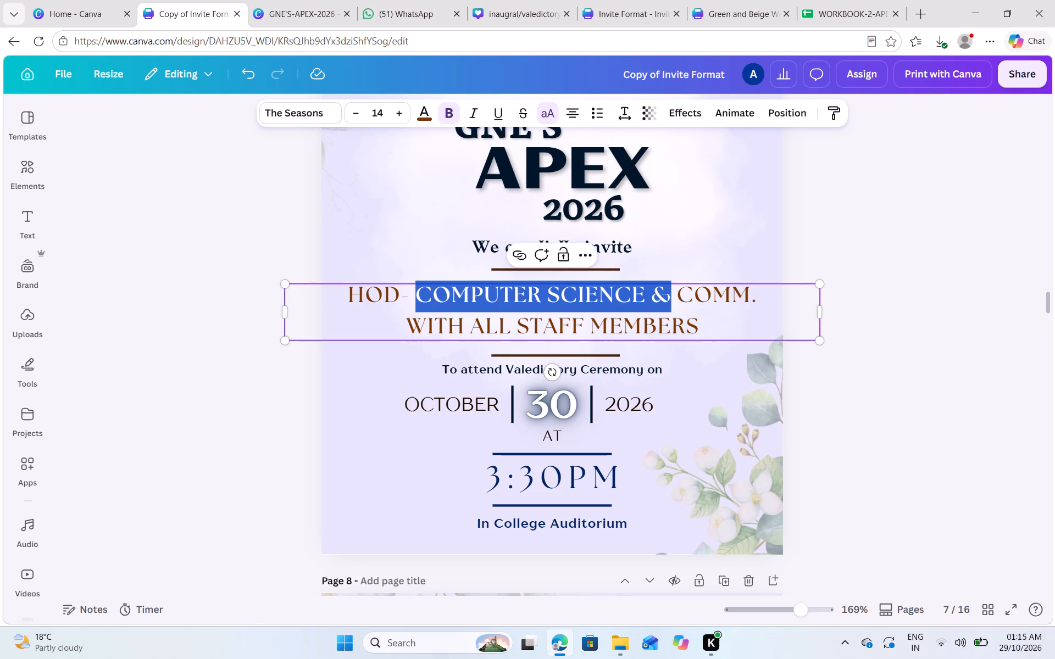
{"action": "type", "text": "INFORMATION"}
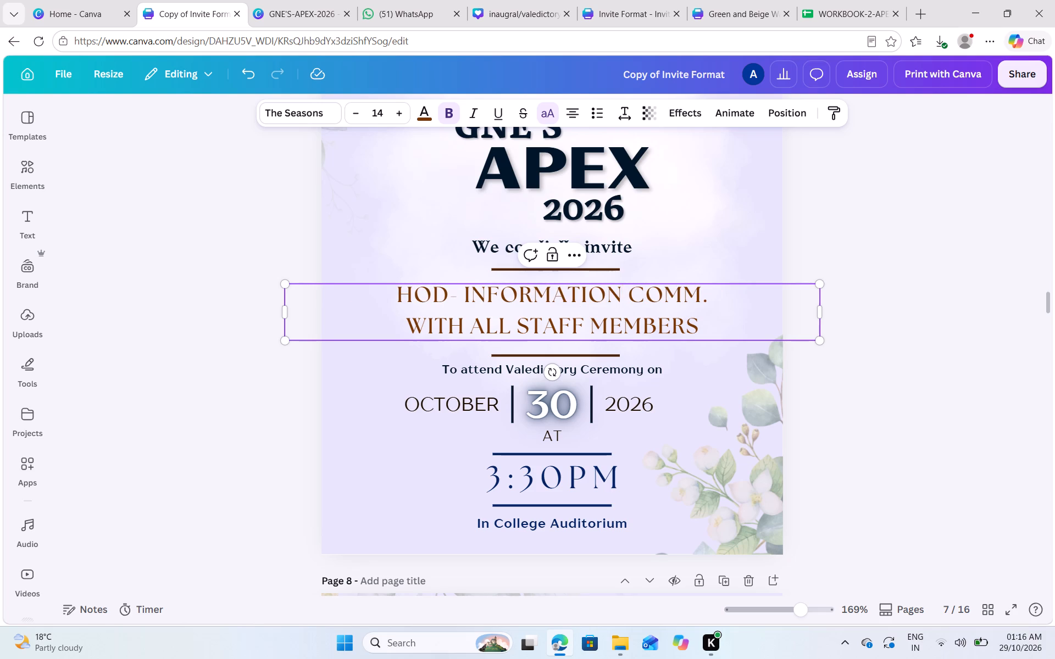
{"action": "key", "text": "space"}
{"action": "type", "text": "TECH"}
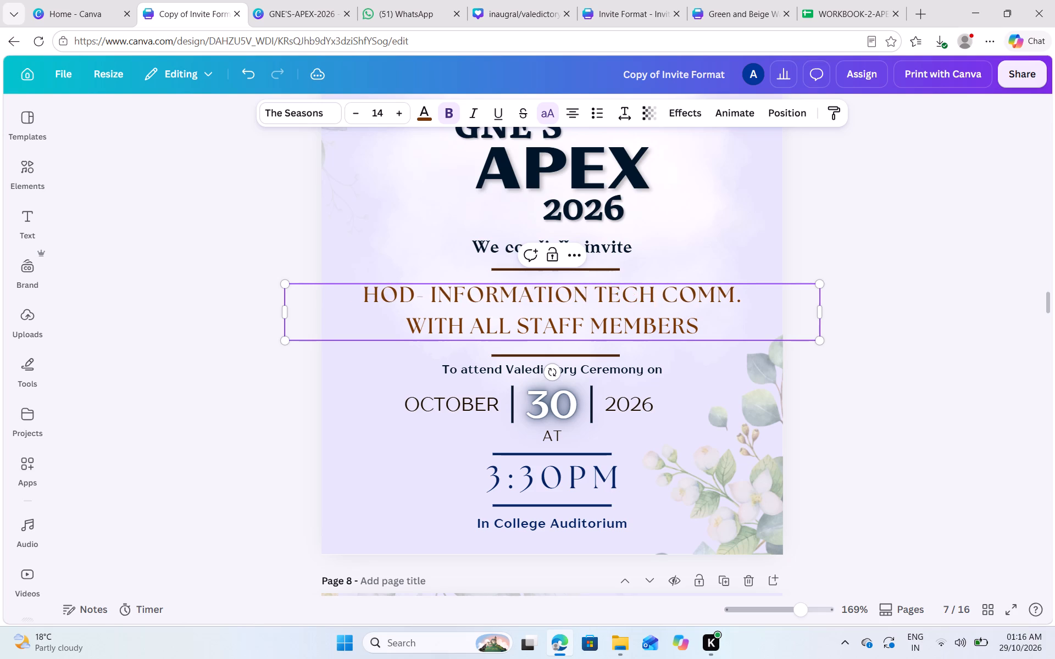
{"action": "type", "text": "NO"}
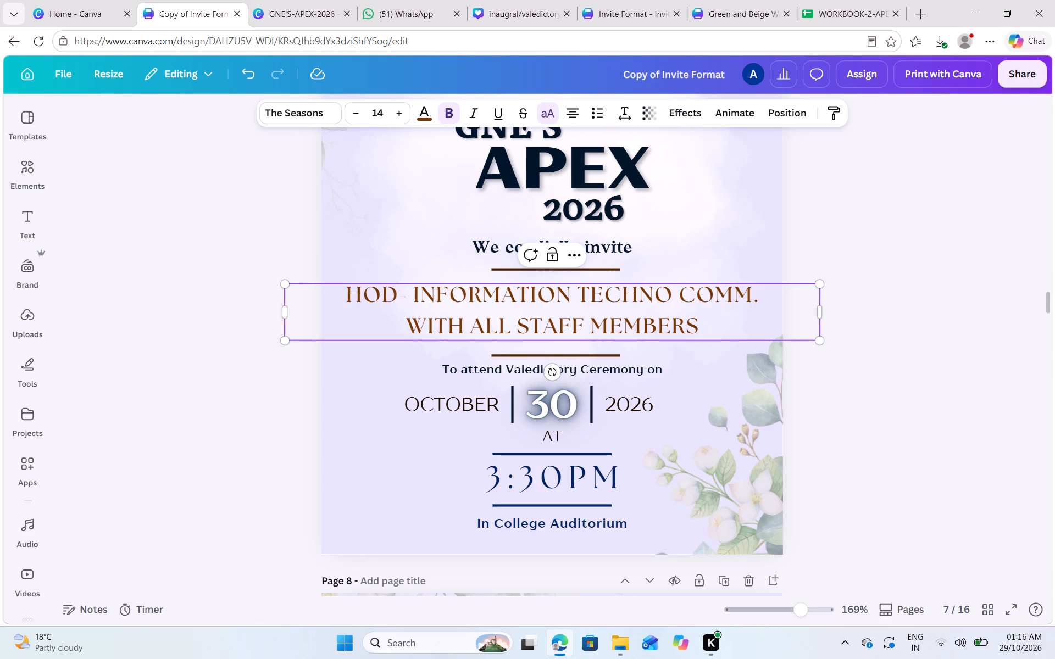
{"action": "type", "text": "LOGY"}
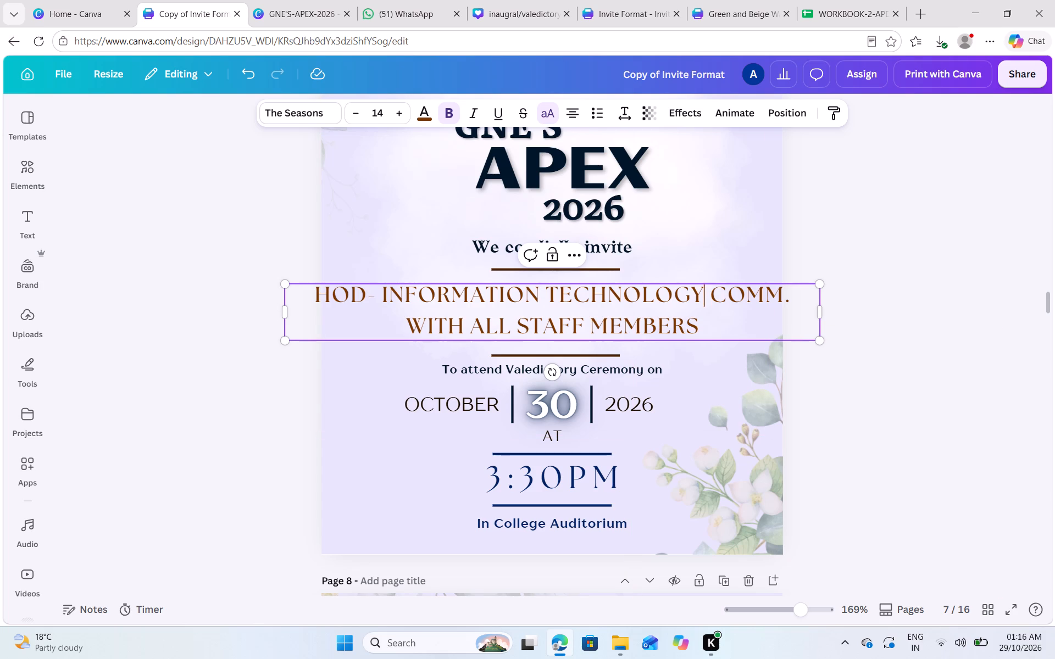
Remove the leftover "COMM." from the page 7 invitee text, keeping "WITH ALL STAFF MEMBERS" on the line directly below the department name.
{"action": "key", "text": "Return"}
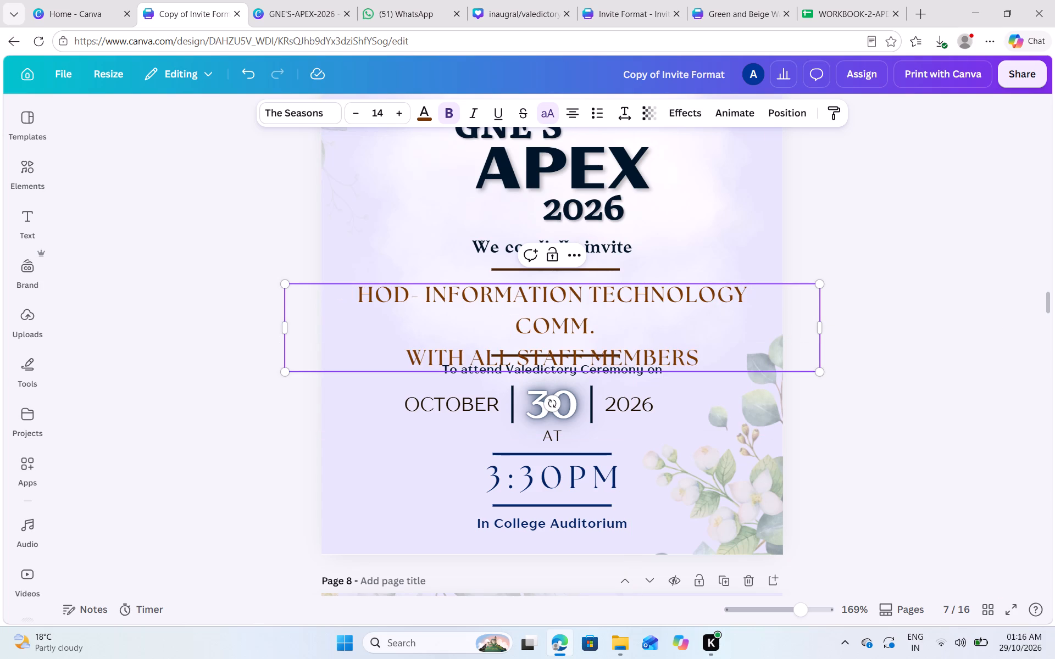
{"action": "left_click", "coordinate": [407, 362]}
{"action": "key", "text": "BackSpace"}
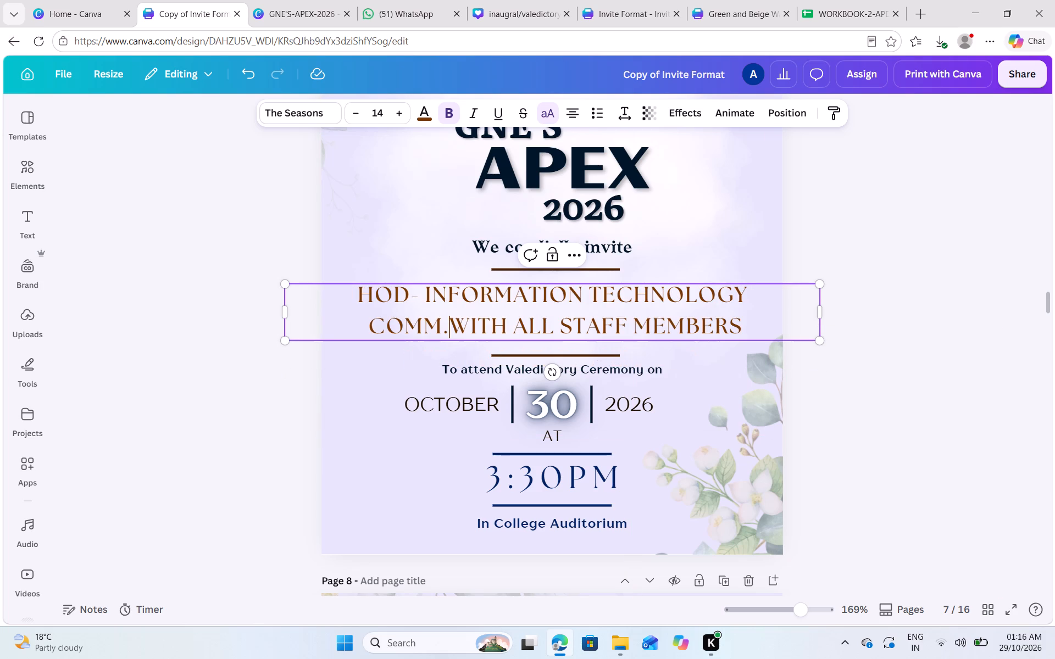
{"action": "key", "text": "space"}
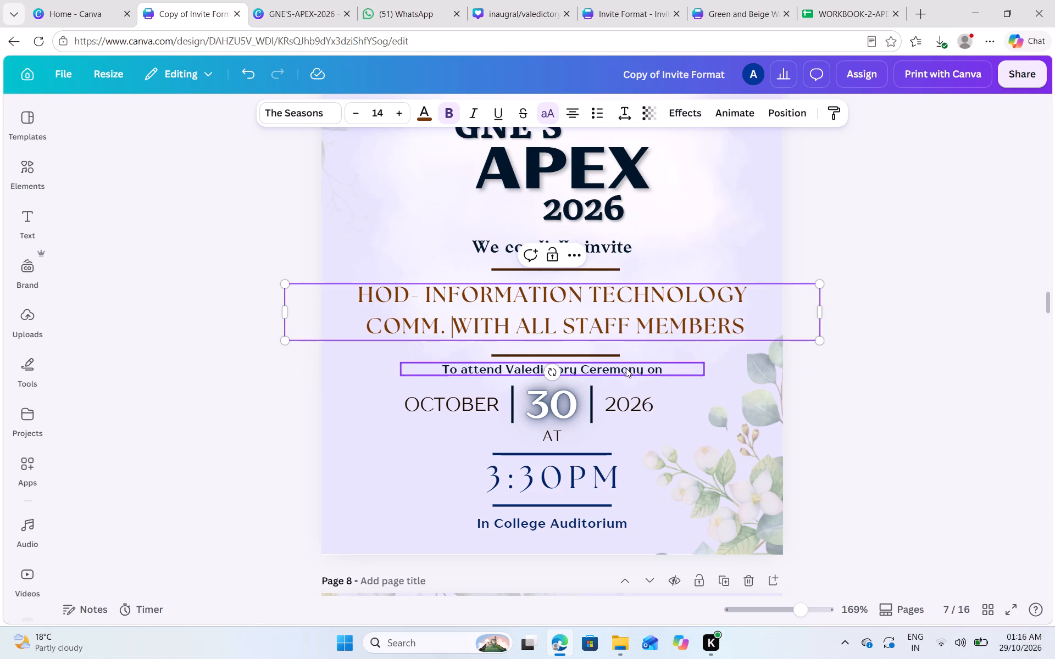
{"action": "left_click", "coordinate": [865, 340]}
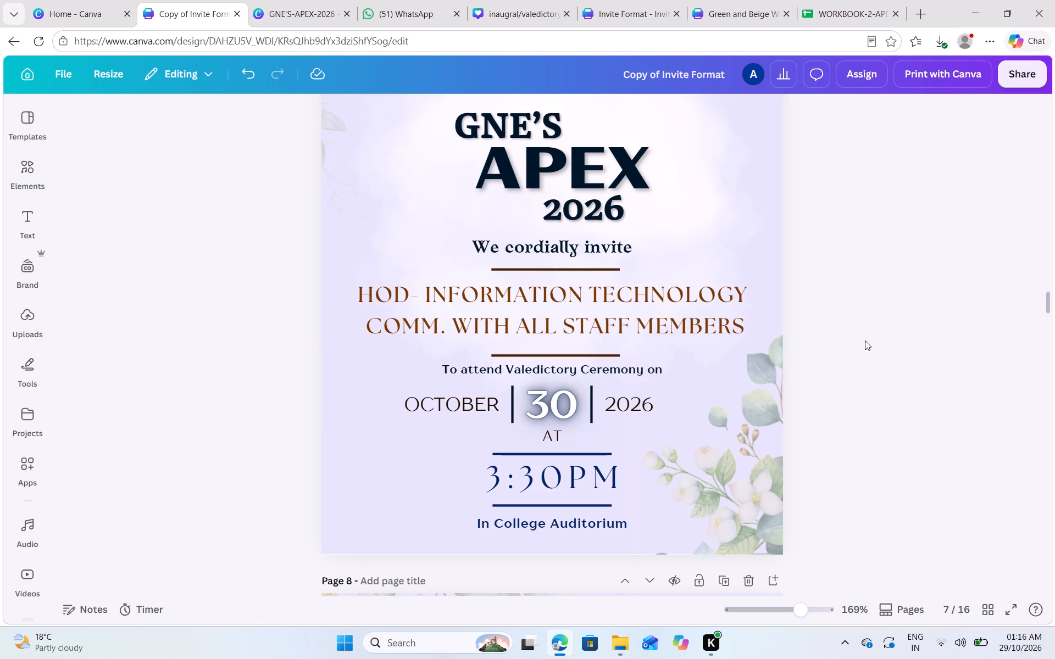
{"action": "double_click", "coordinate": [442, 326]}
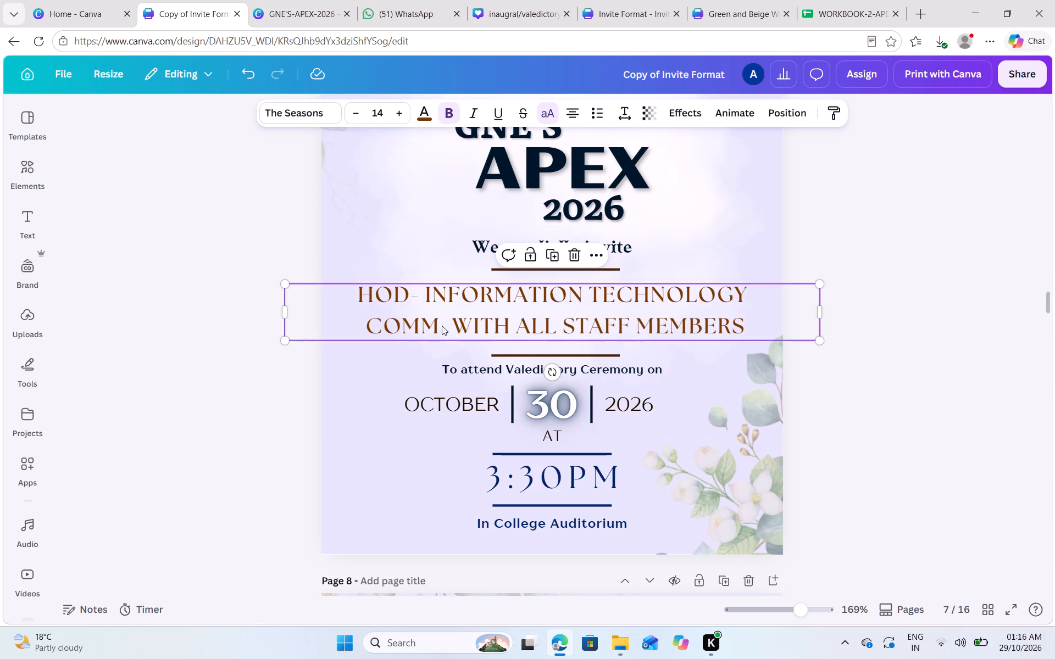
{"action": "left_click_drag", "start_coordinate": [449, 326], "coordinate": [372, 325]}
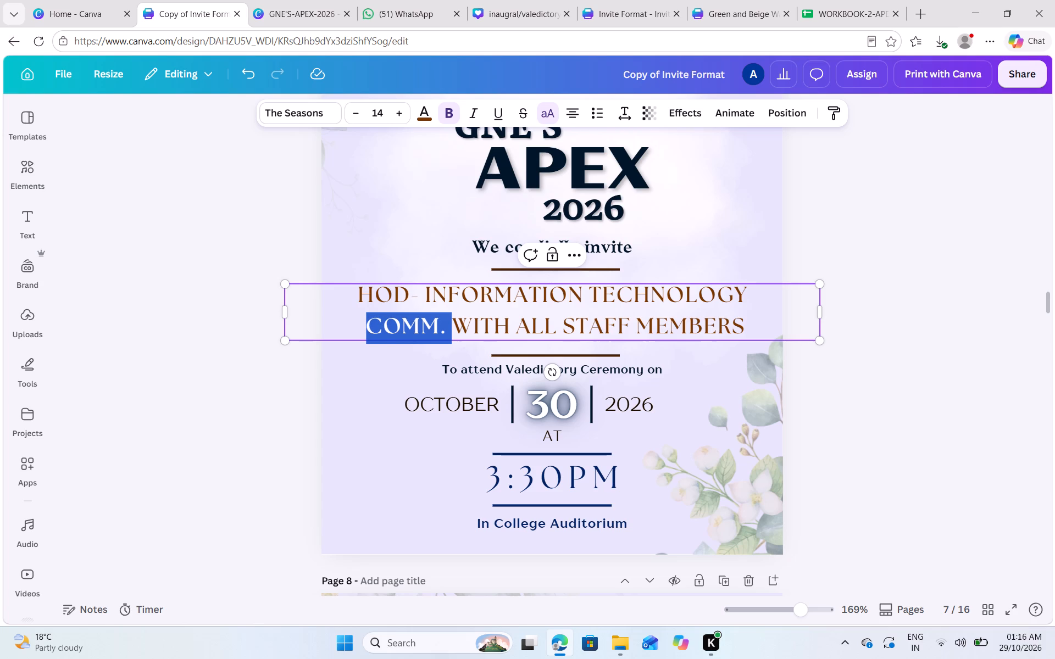
{"action": "left_click_drag", "start_coordinate": [372, 325], "coordinate": [369, 325]}
{"action": "key", "text": "BackSpace"}
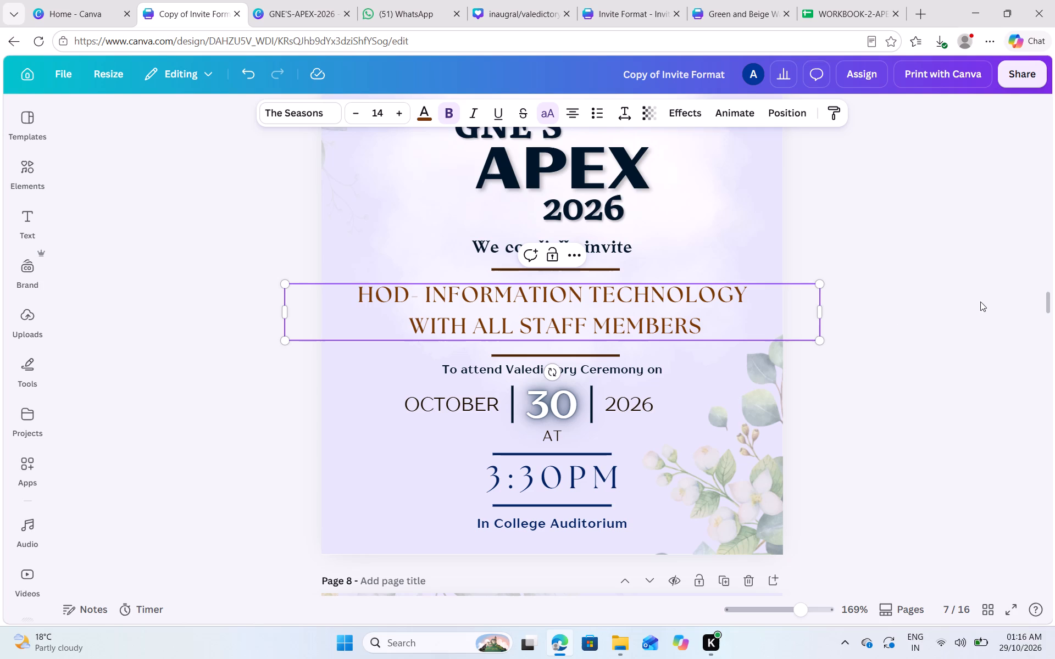
{"action": "left_click", "coordinate": [885, 451]}
Replace "CIVIL ENGG." with "B.ARCH" in the HOD line of the page 8 invitation.
{"action": "scroll", "coordinate": [885, 451], "scroll_direction": "down", "scroll_amount": 2}
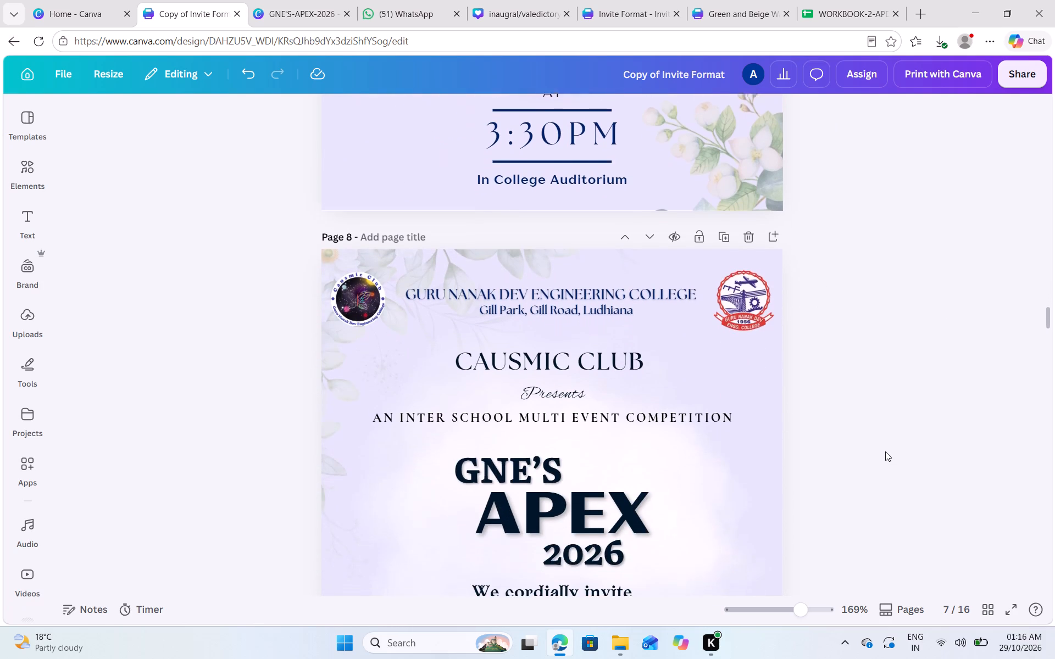
{"action": "scroll", "coordinate": [885, 451], "scroll_direction": "down", "scroll_amount": 3}
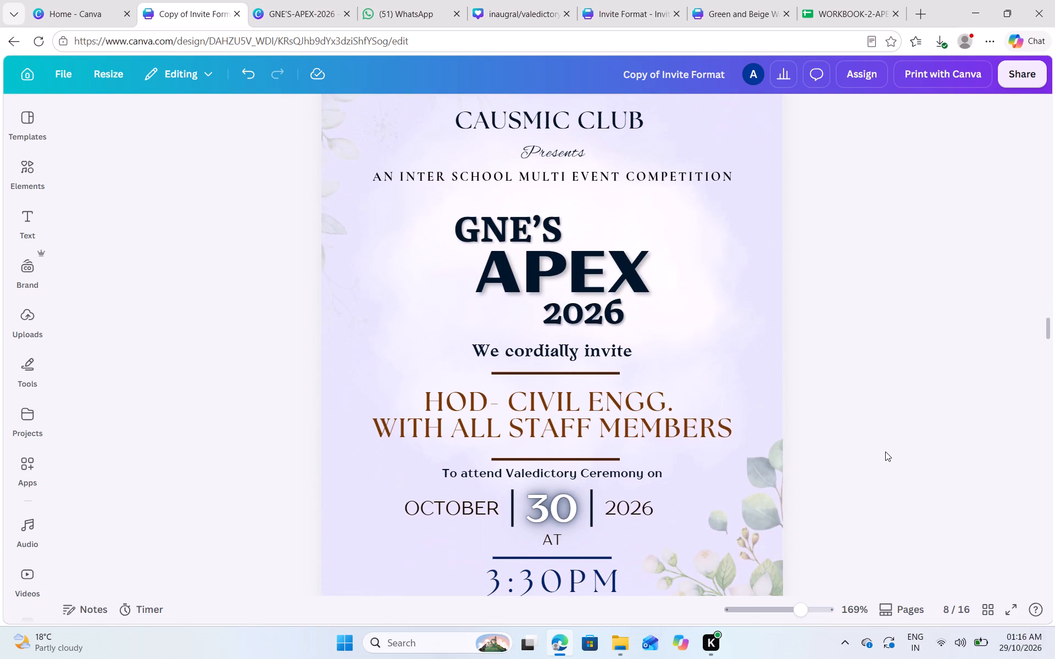
{"action": "left_click", "coordinate": [526, 382]}
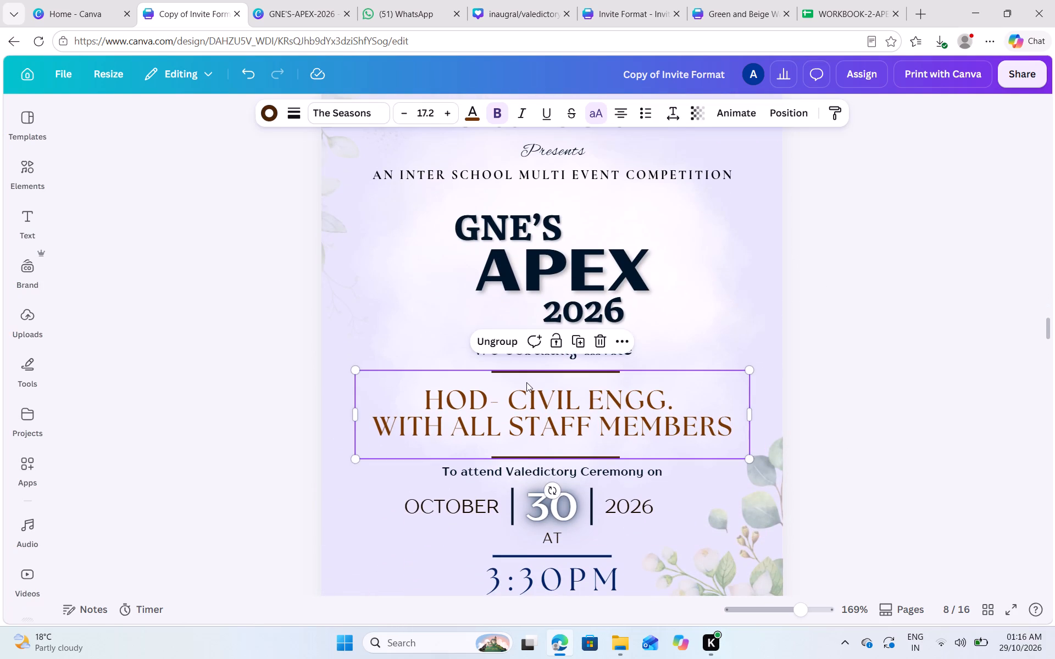
{"action": "left_click", "coordinate": [519, 397]}
{"action": "left_click", "coordinate": [515, 400]}
{"action": "left_click", "coordinate": [508, 401]}
{"action": "left_click_drag", "start_coordinate": [508, 401], "coordinate": [543, 401]}
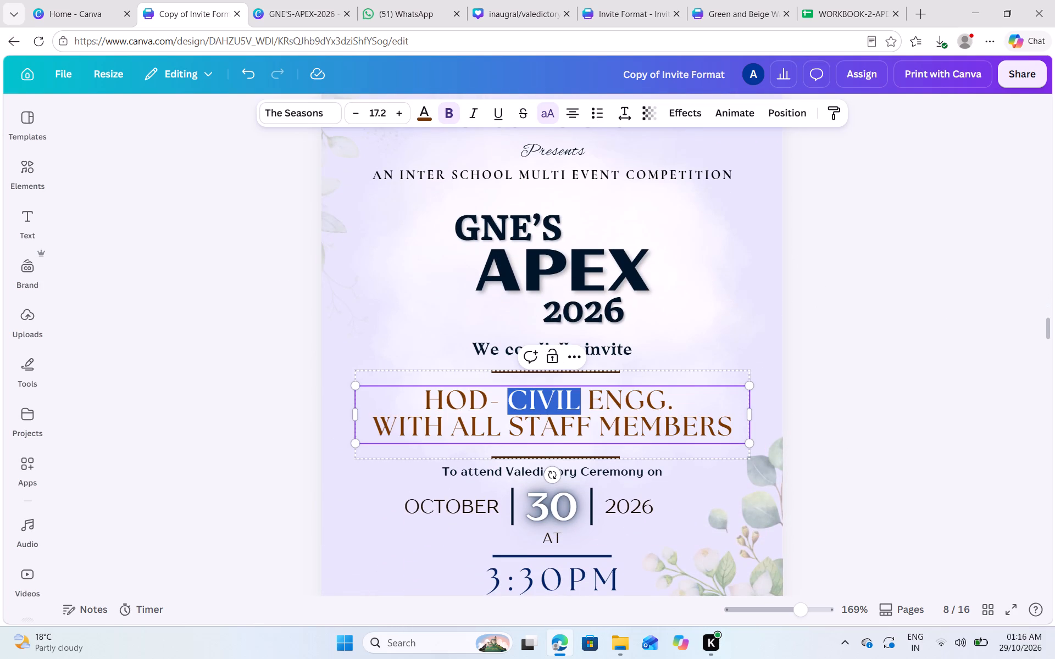
{"action": "left_click_drag", "start_coordinate": [543, 401], "coordinate": [625, 400]}
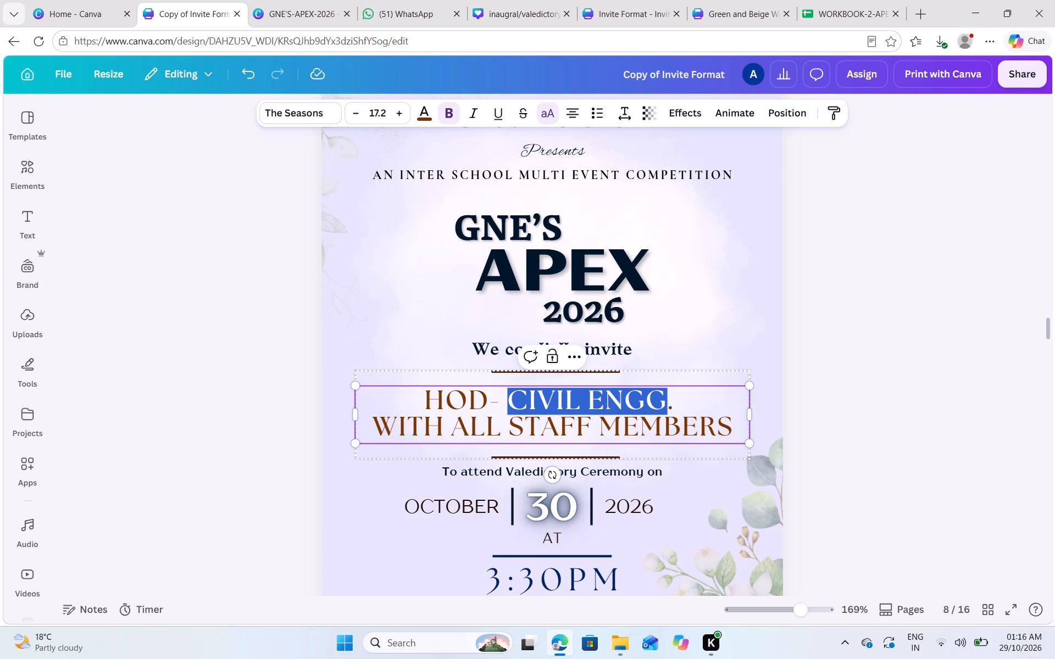
{"action": "left_click_drag", "start_coordinate": [625, 400], "coordinate": [646, 399]}
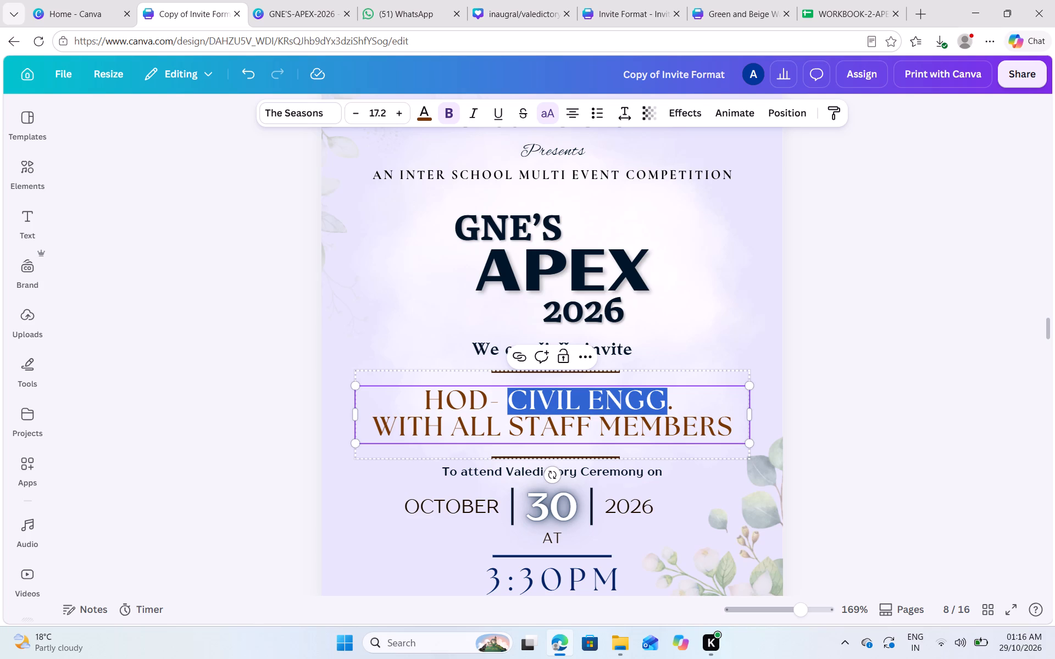
{"action": "key", "text": "b"}
{"action": "key", "text": "Right"}
{"action": "type", "text": "AR"}
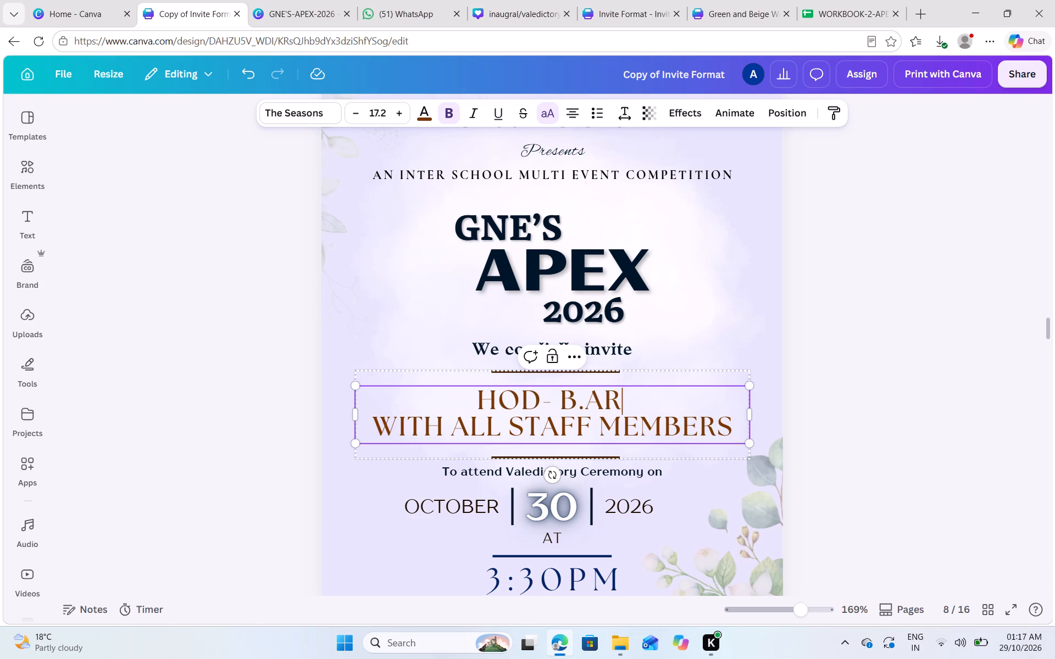
{"action": "type", "text": "CH"}
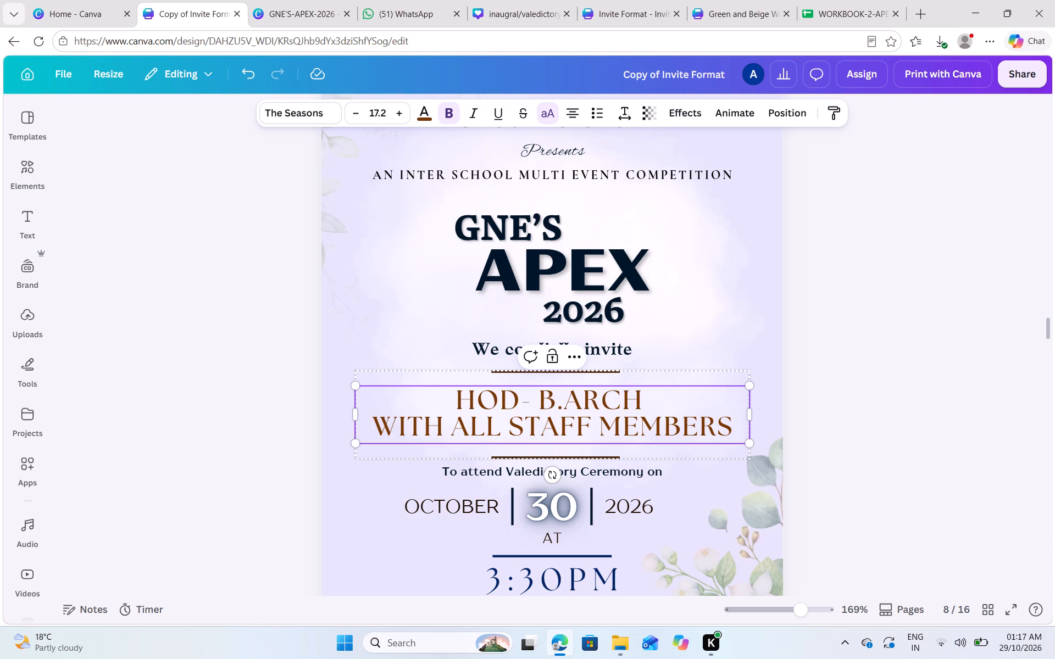
Replace "CIVIL ENGG." with "BUSINESS ADMINISTRATION" in the HOD line of the page 9 invitation.
{"action": "scroll", "coordinate": [646, 399], "scroll_direction": "down", "scroll_amount": 6}
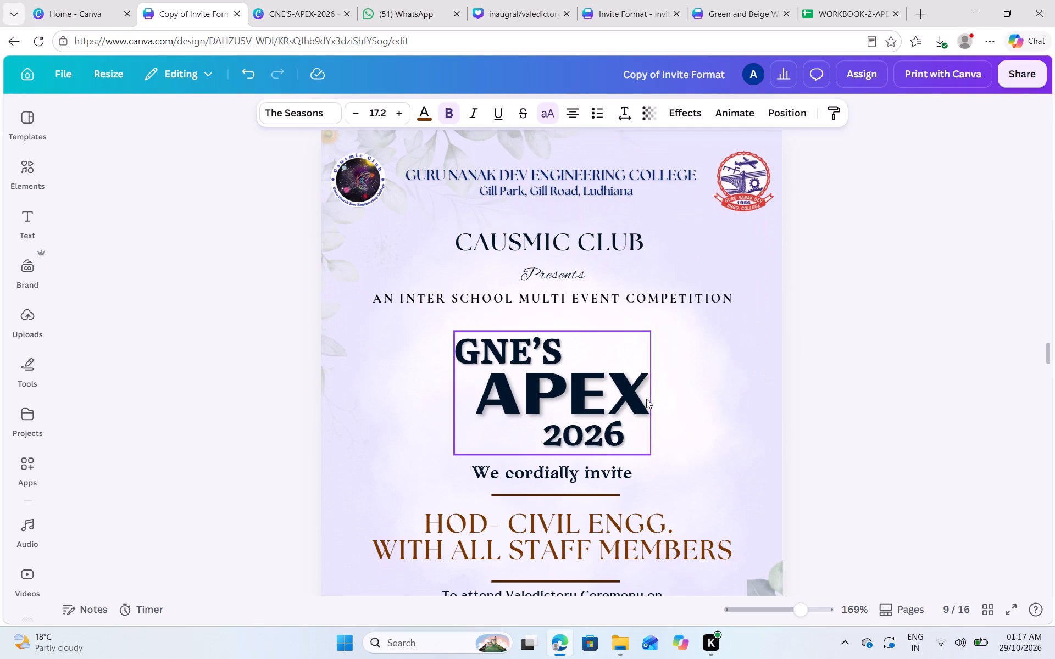
{"action": "scroll", "coordinate": [630, 524], "scroll_direction": "down", "scroll_amount": 1}
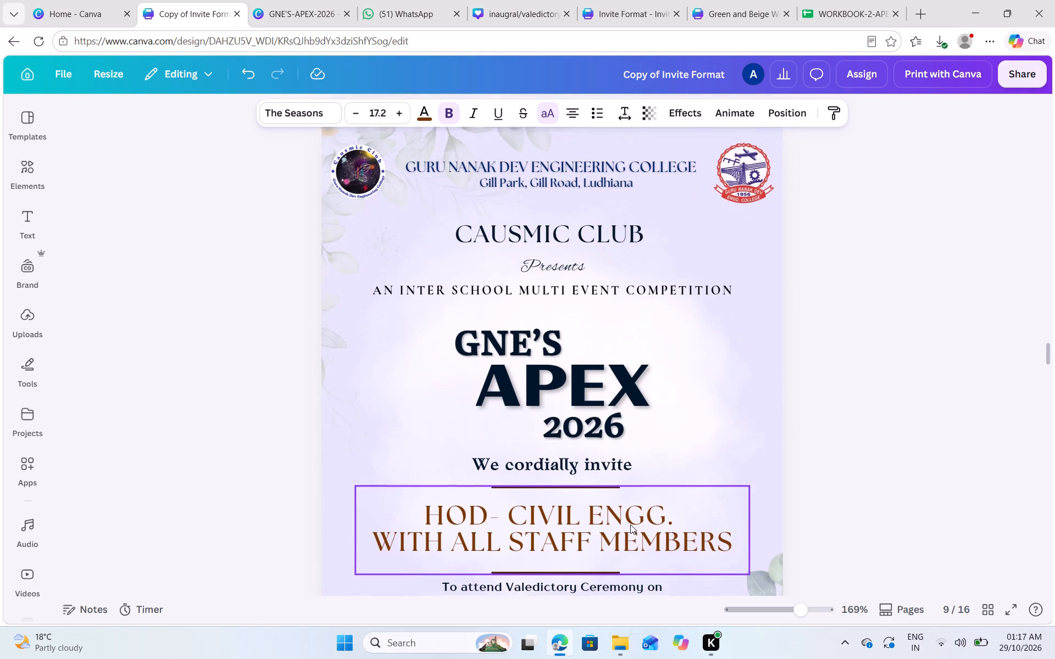
{"action": "scroll", "coordinate": [630, 524], "scroll_direction": "down", "scroll_amount": 1}
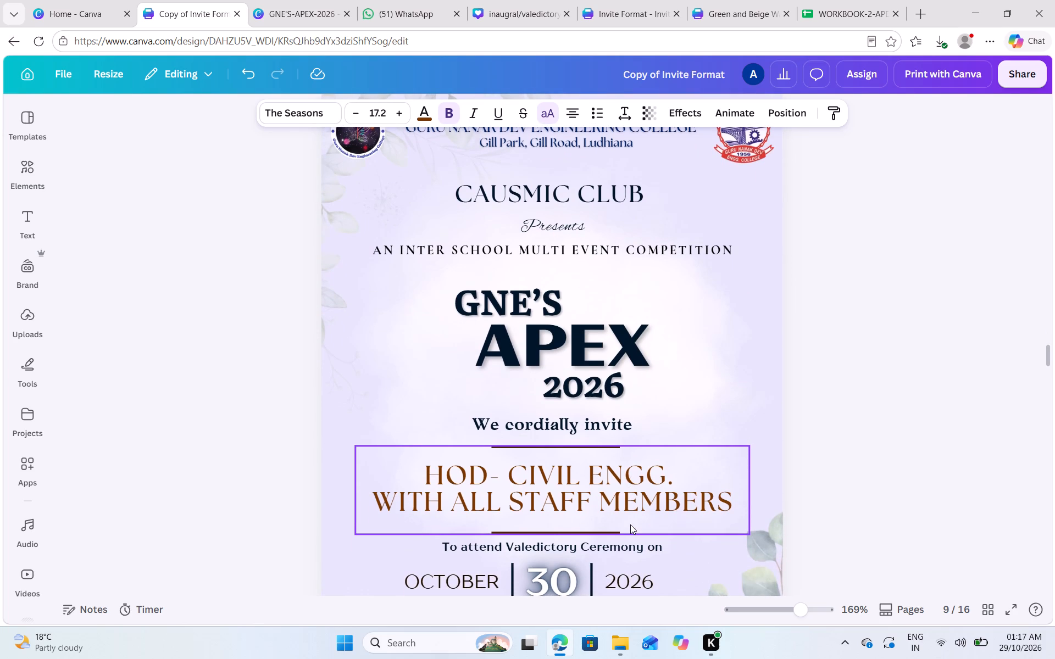
{"action": "double_click", "coordinate": [582, 473]}
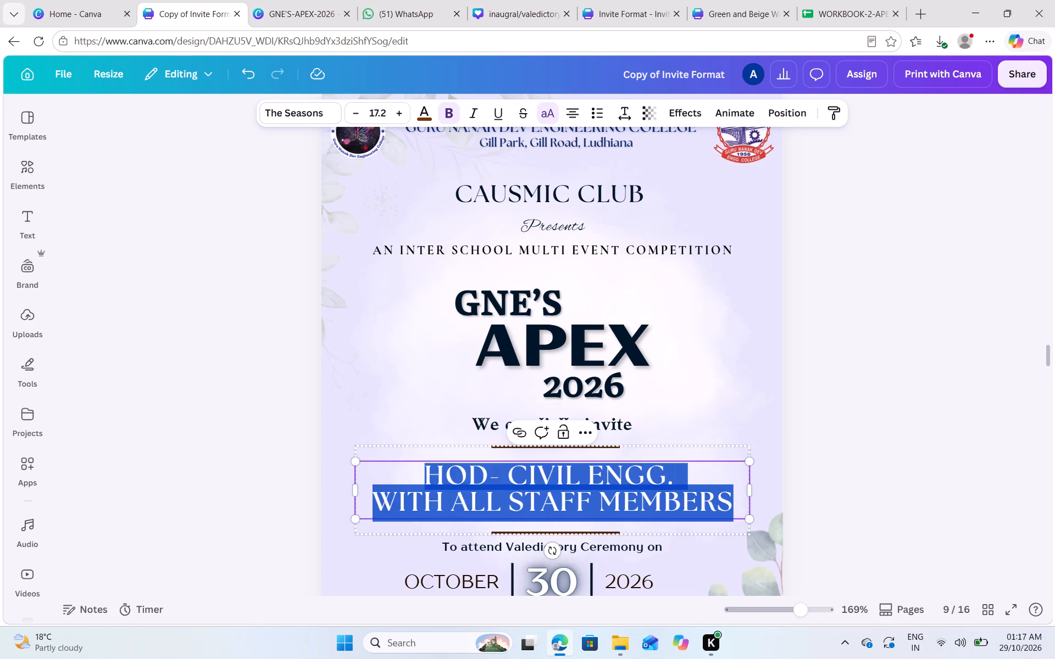
{"action": "left_click", "coordinate": [538, 473]}
{"action": "left_click_drag", "start_coordinate": [505, 476], "coordinate": [678, 467]}
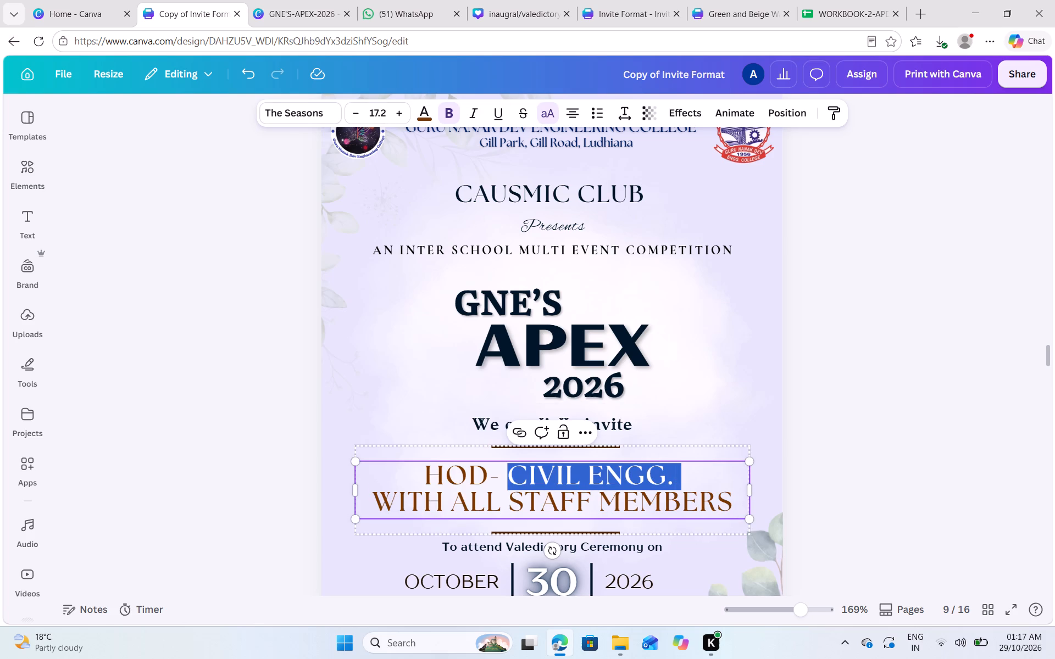
{"action": "type", "text": "BUSS"}
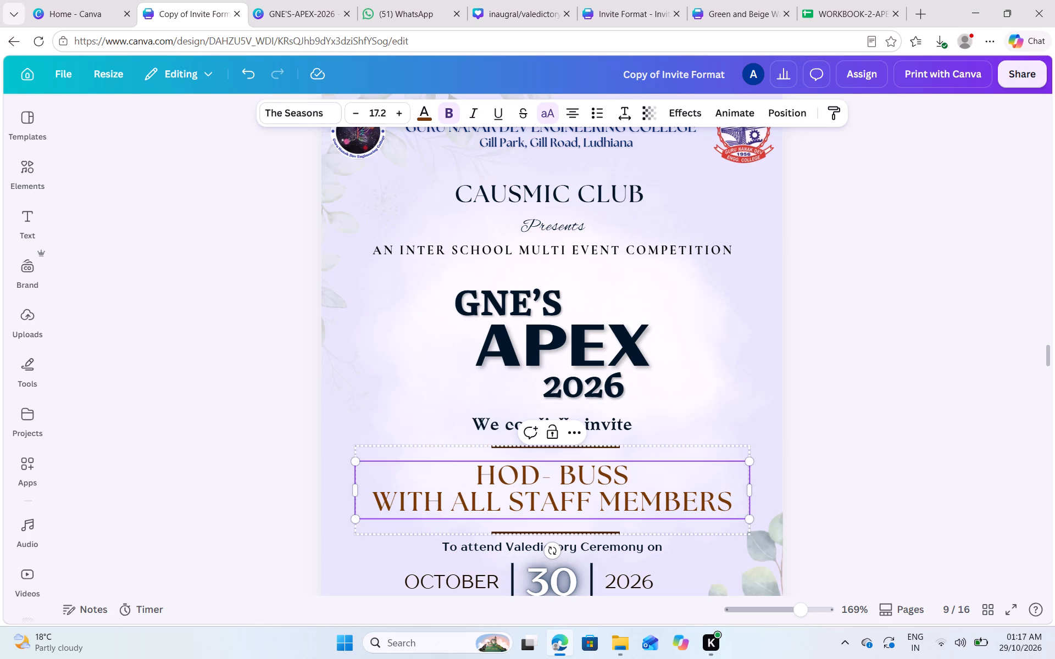
{"action": "key", "text": "BackSpace"}
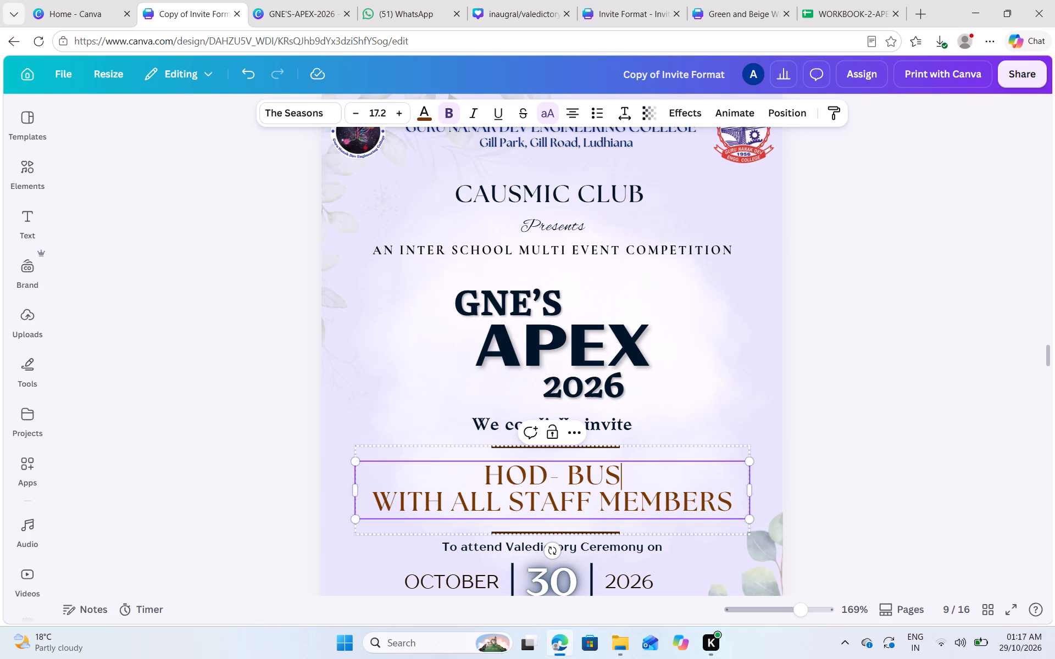
{"action": "type", "text": "IN"}
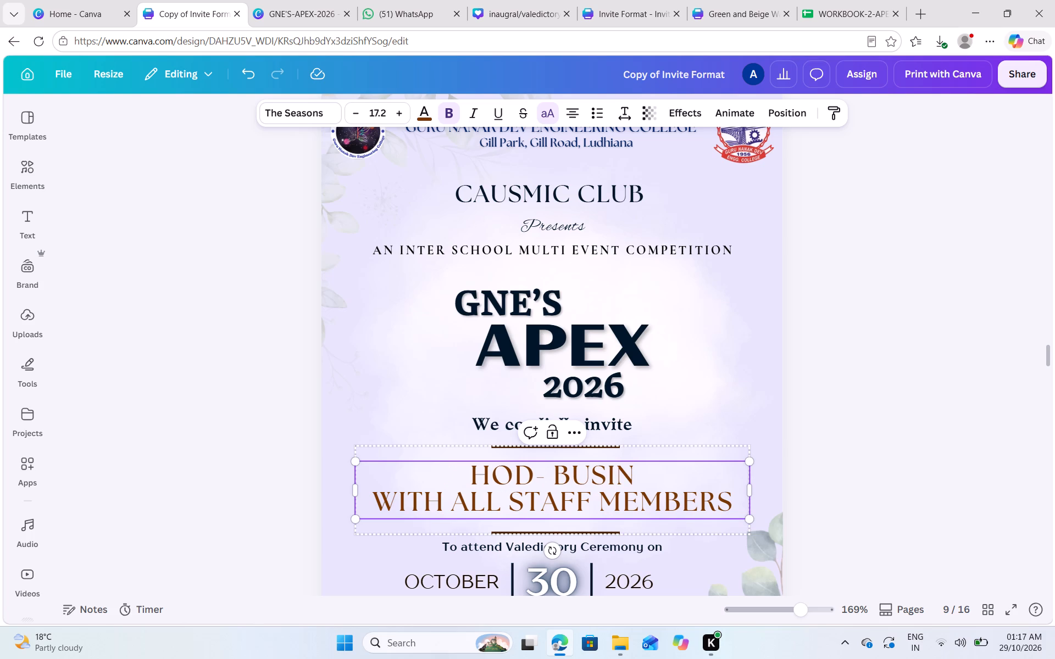
{"action": "type", "text": "ESS"}
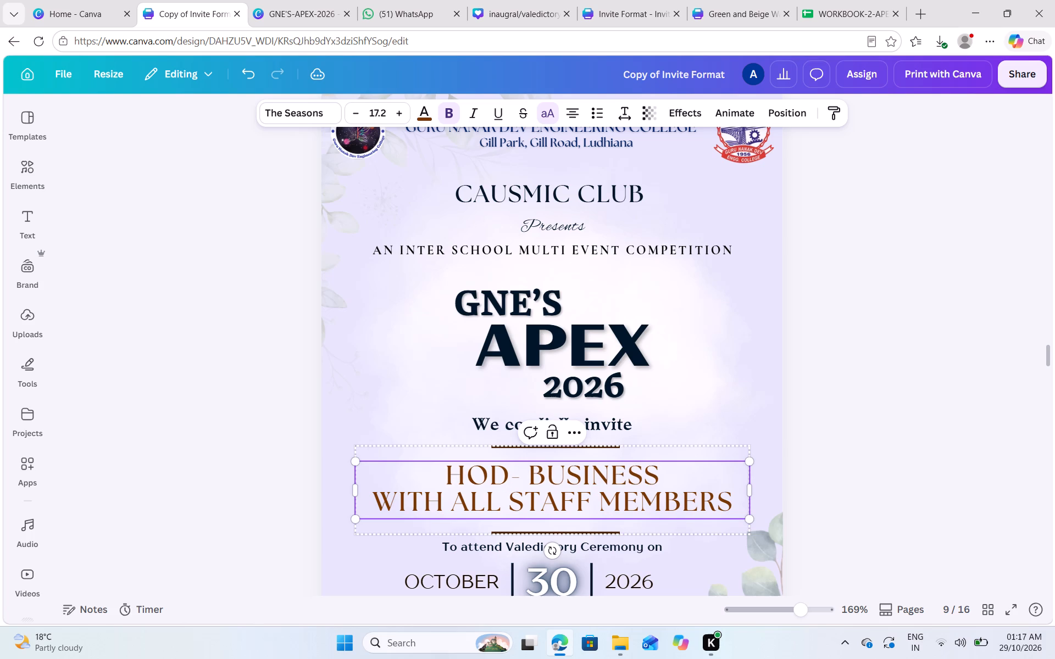
{"action": "key", "text": "space"}
{"action": "type", "text": "AD"}
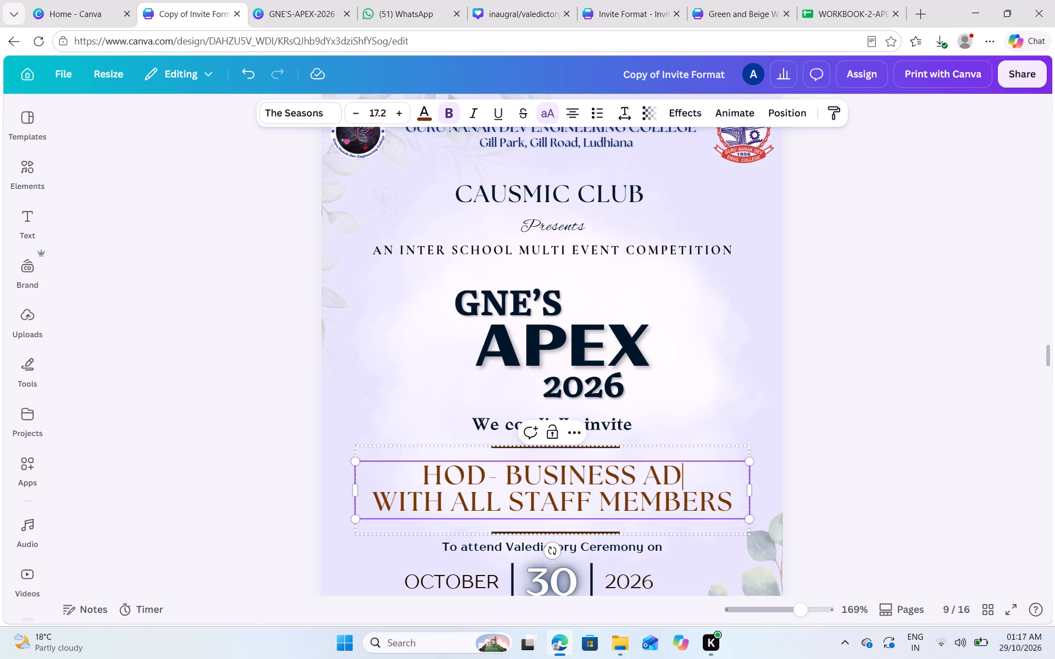
{"action": "type", "text": "MIN"}
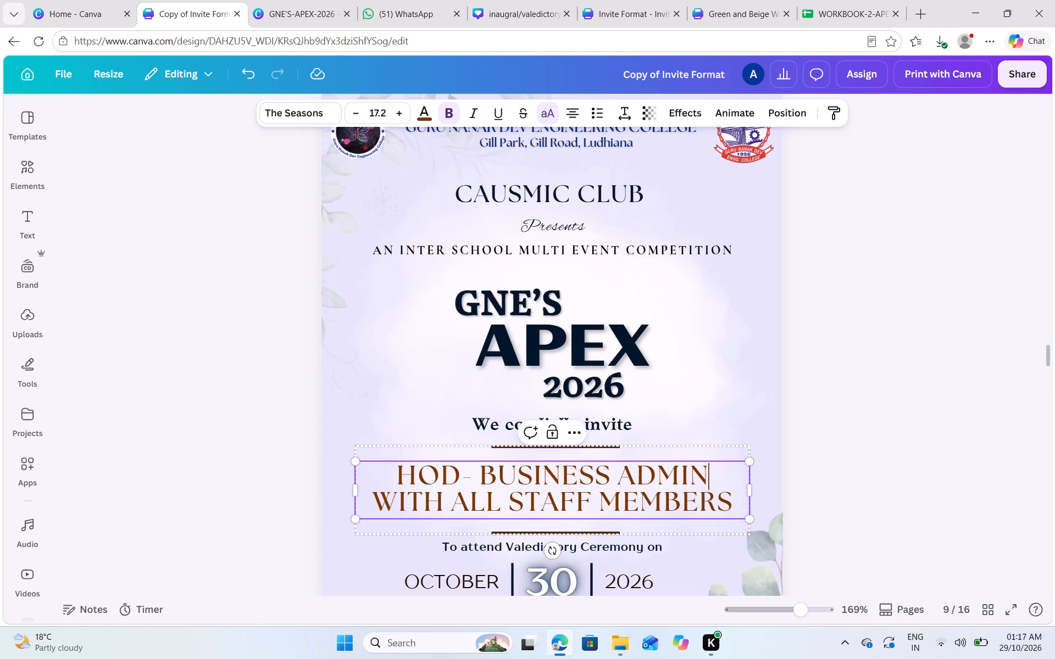
{"action": "key", "text": "i"}
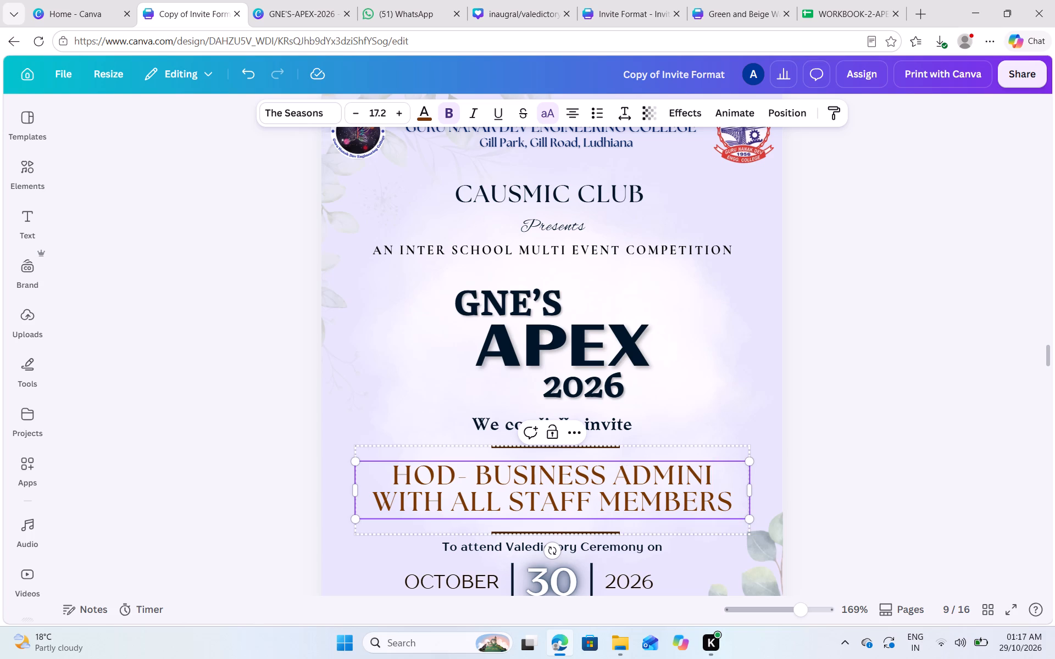
{"action": "type", "text": "ST"}
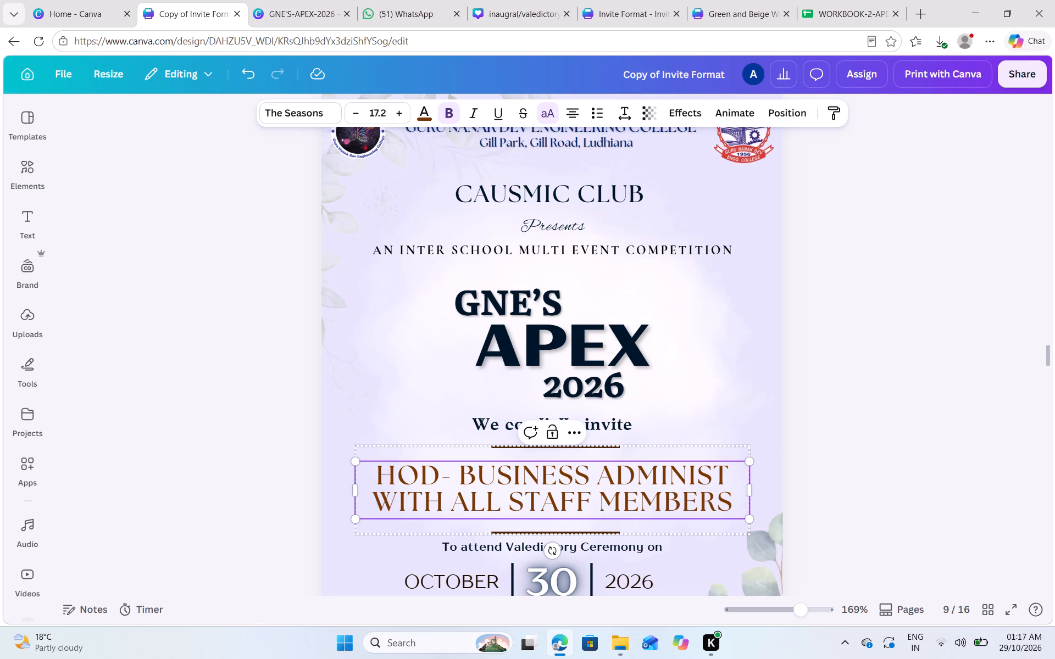
{"action": "type", "text": "STR"}
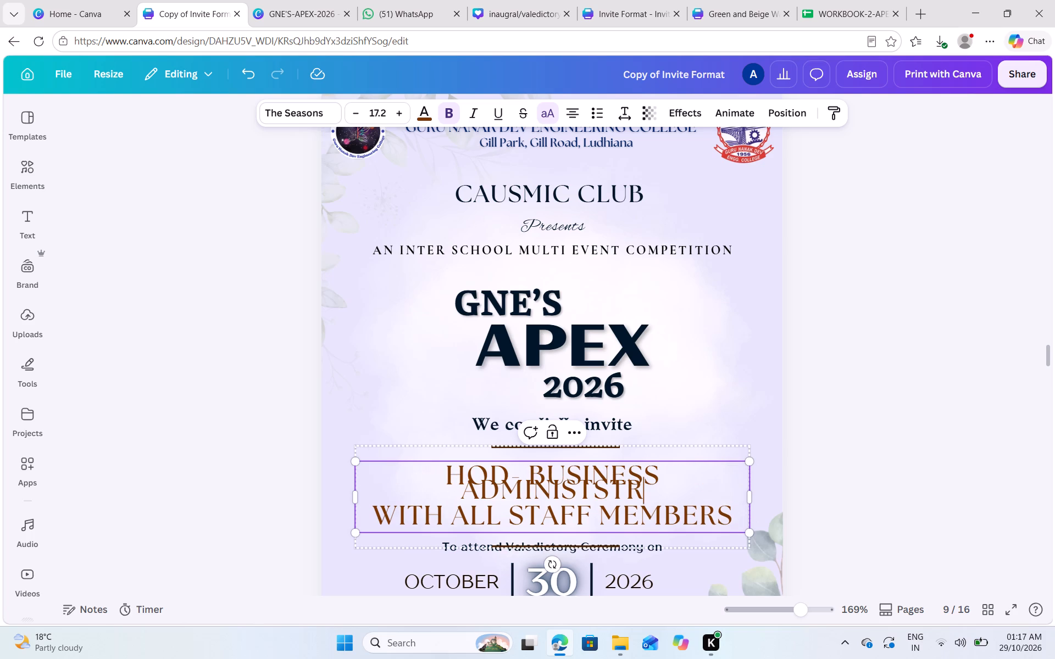
{"action": "key", "text": "BackSpace"}
{"action": "key", "text": "BackSpace"}
{"action": "key", "text": "BackSpace"}
{"action": "key", "text": "BackSpace"}
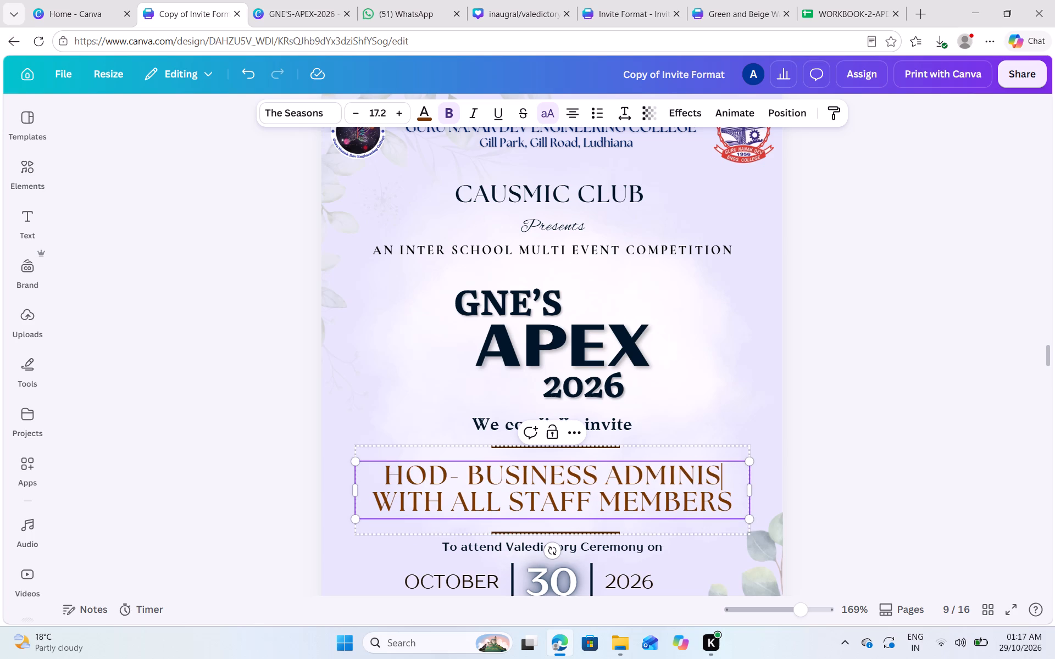
{"action": "key", "text": "BackSpace"}
{"action": "key", "text": "BackSpace"}
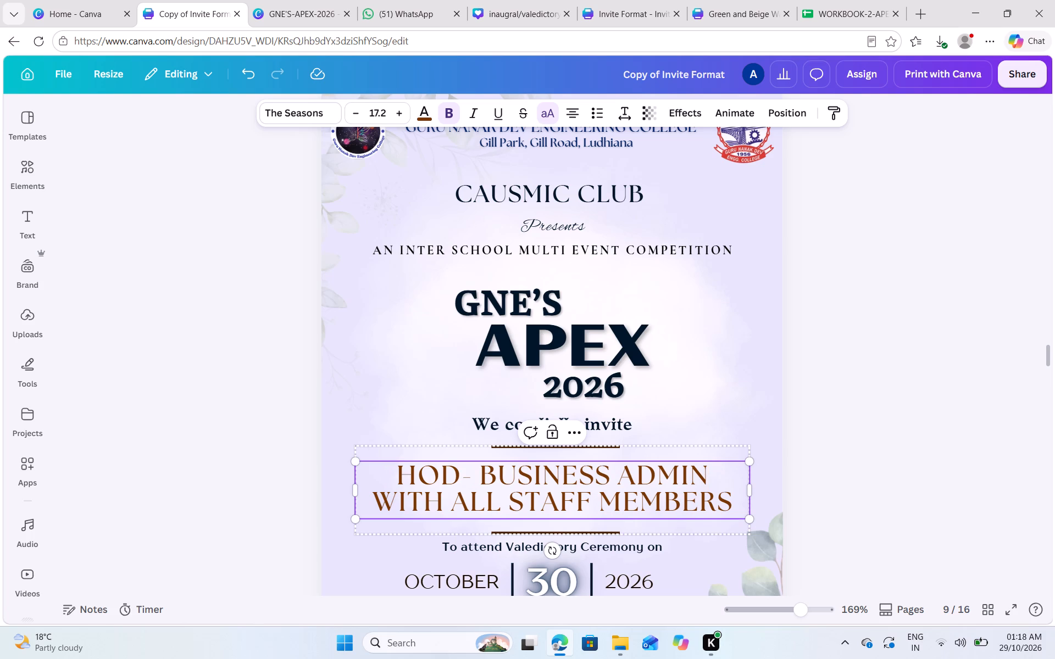
{"action": "key", "text": "i"}
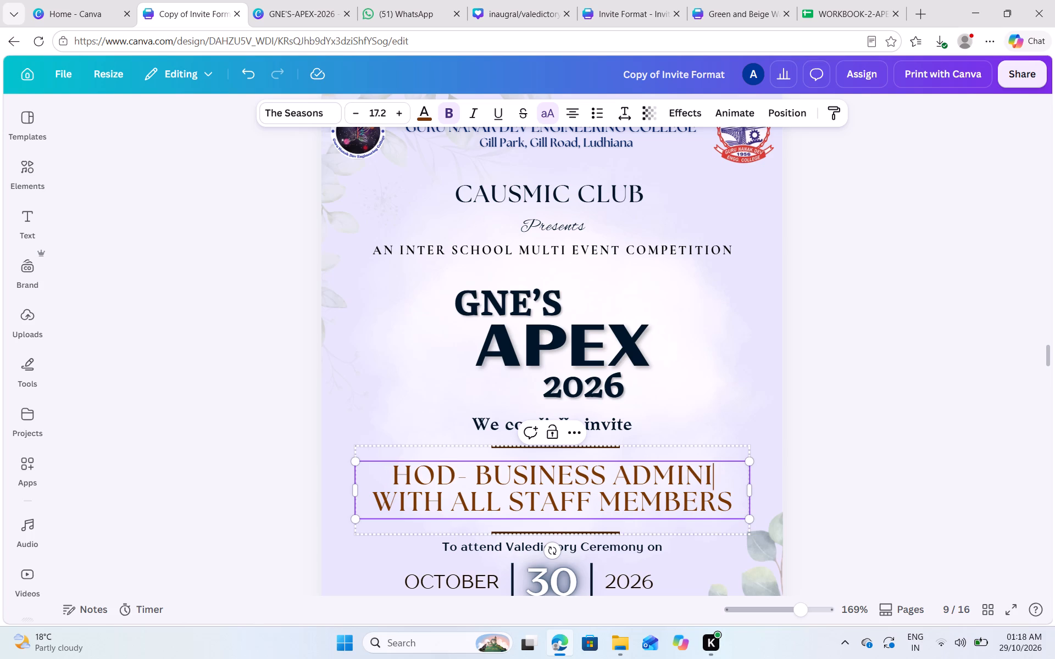
{"action": "type", "text": "ST"}
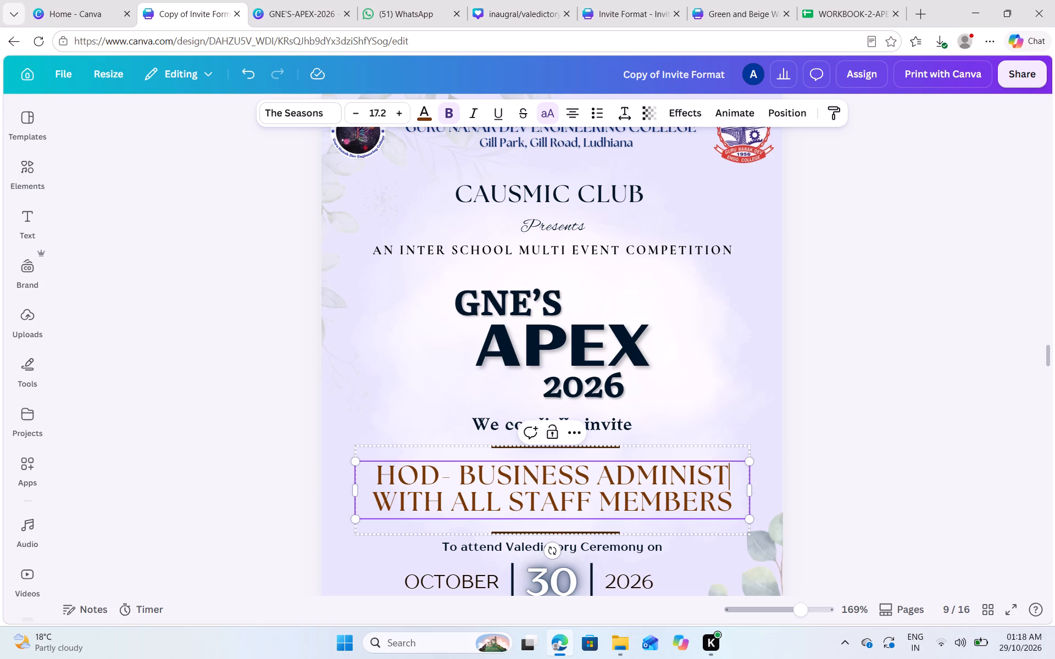
{"action": "key", "text": "r"}
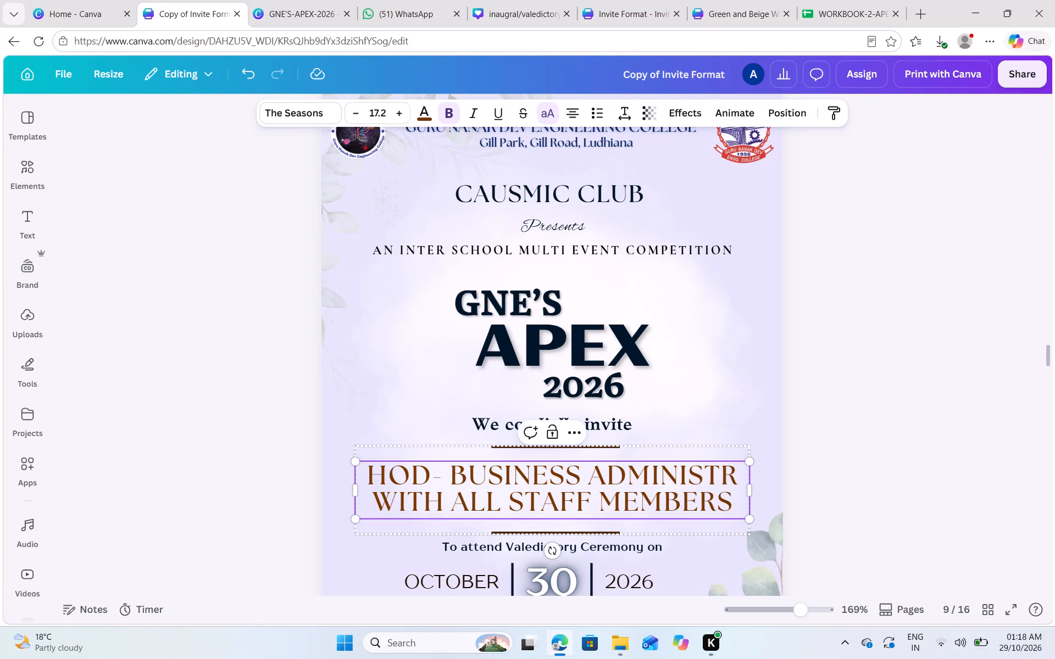
{"action": "key", "text": "a"}
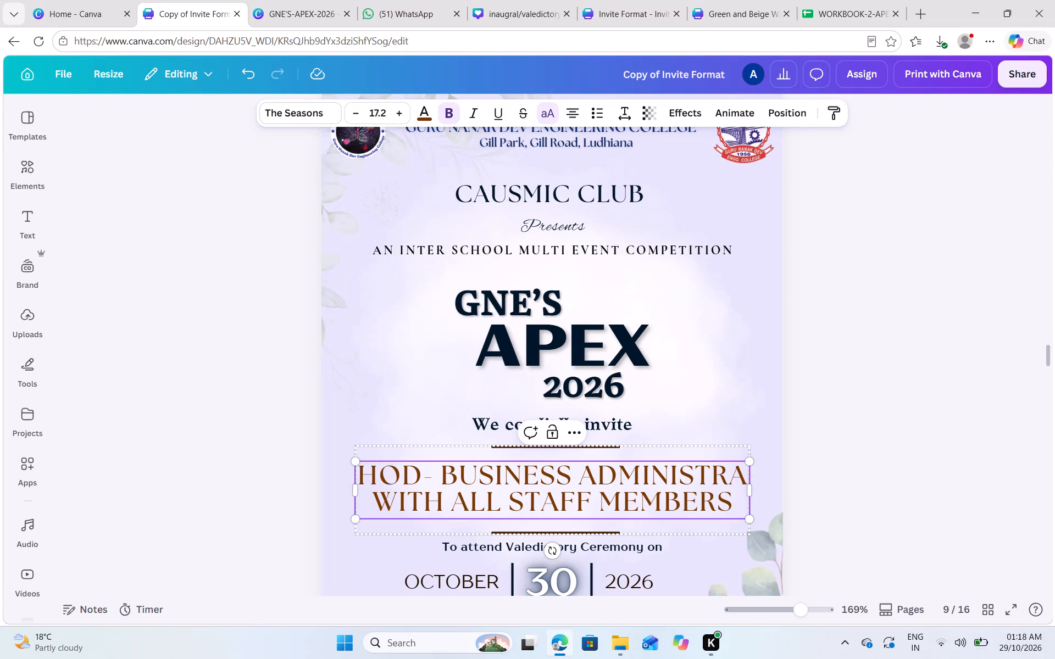
{"action": "type", "text": "TION"}
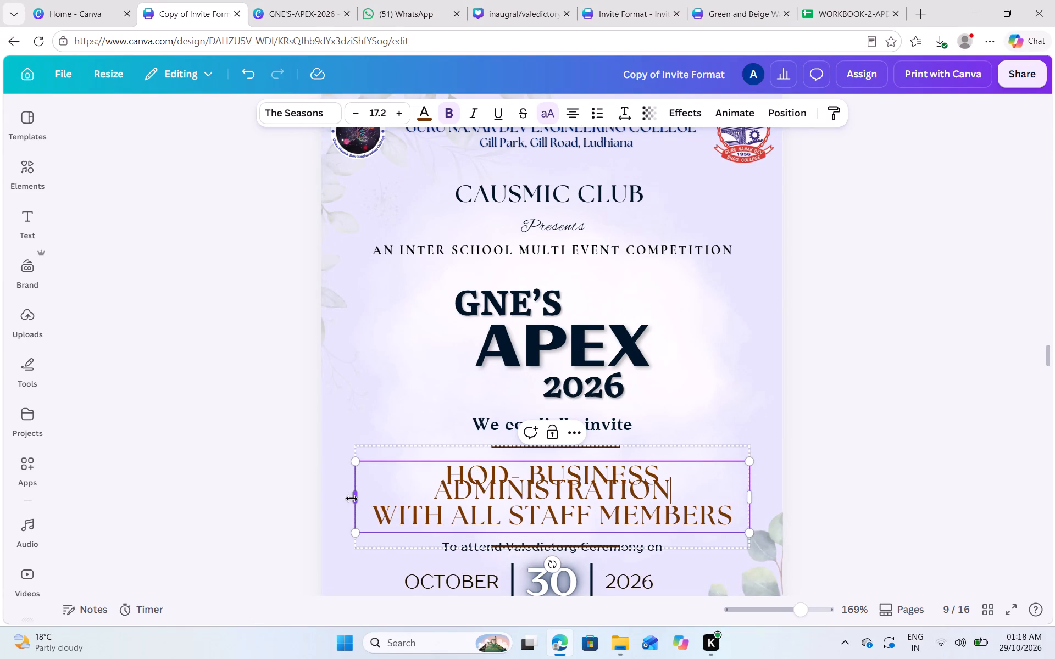
Widen the page 9 invitee text box on both sides to the full page width, fitting "HOD- BUSINESS ADMINISTRATION" on one line.
{"action": "left_click_drag", "start_coordinate": [352, 499], "coordinate": [324, 499]}
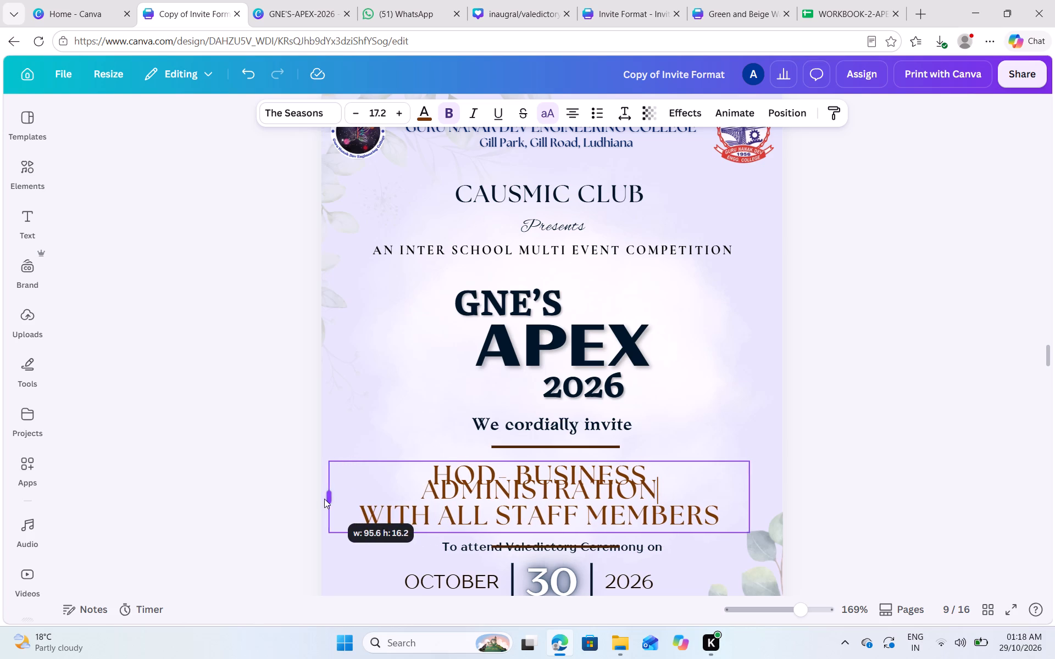
{"action": "left_click_drag", "start_coordinate": [324, 499], "coordinate": [319, 499]}
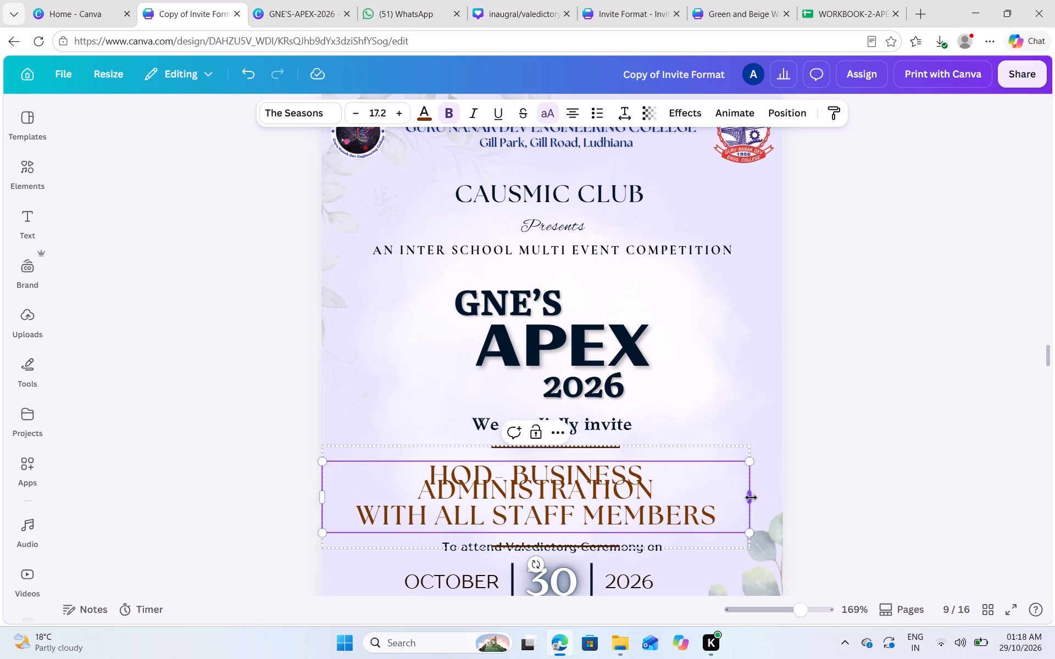
{"action": "left_click_drag", "start_coordinate": [751, 498], "coordinate": [779, 494]}
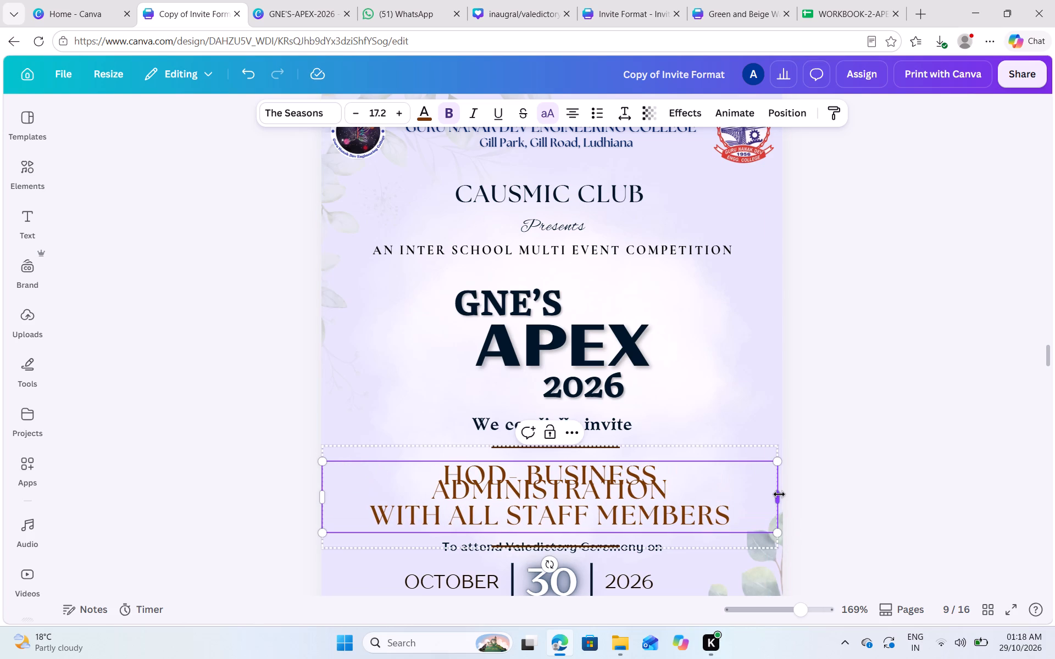
{"action": "left_click", "coordinate": [777, 498]}
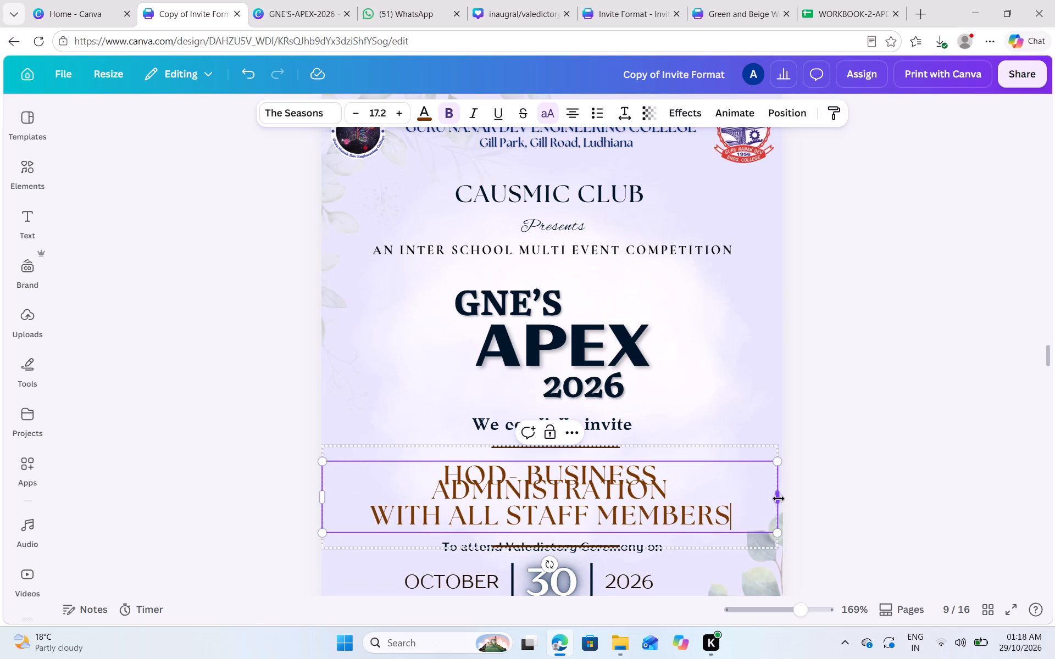
{"action": "left_click", "coordinate": [779, 499]}
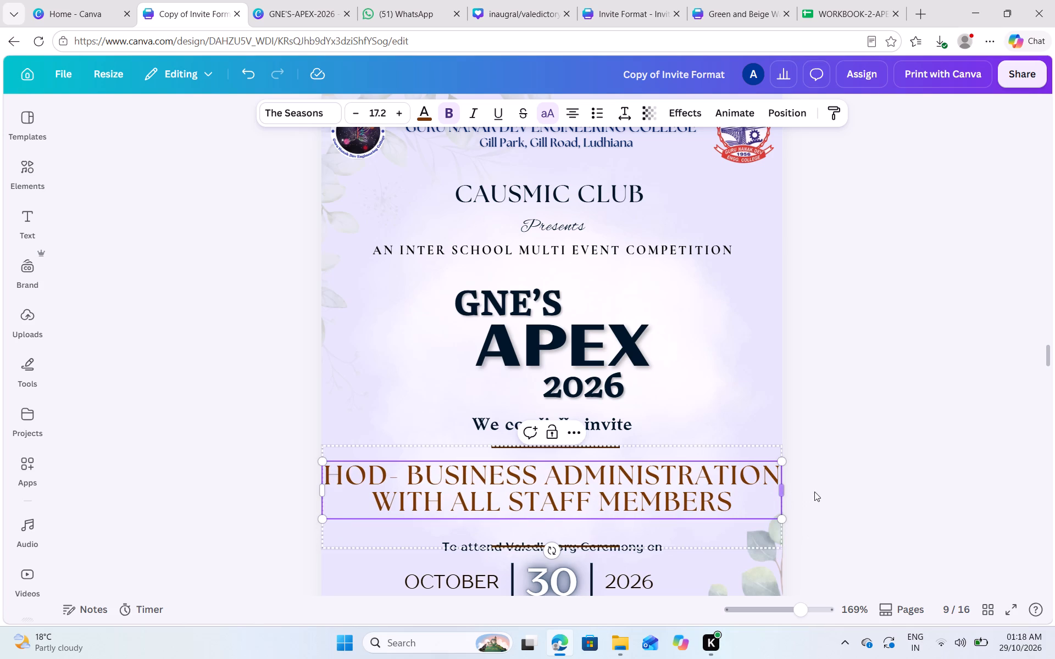
{"action": "left_click", "coordinate": [824, 487]}
{"action": "scroll", "coordinate": [824, 487], "scroll_direction": "down", "scroll_amount": 4, "text": "ctrl"}
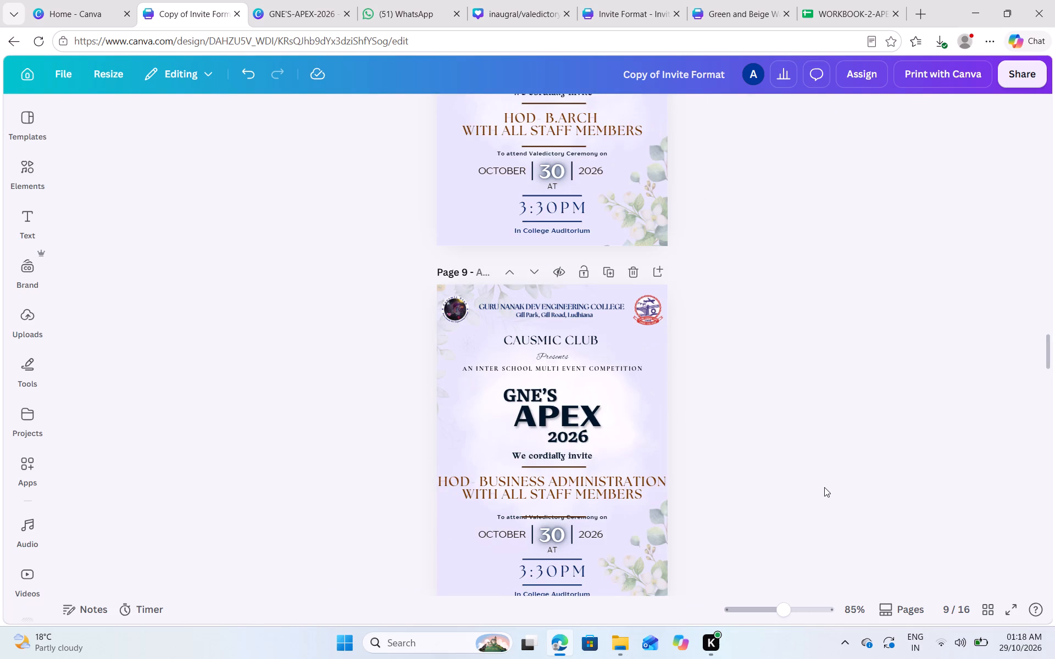
Copy the brown divider line below the invitee text on page 7 into the same place on page 9.
{"action": "scroll", "coordinate": [824, 487], "scroll_direction": "up", "scroll_amount": 1}
{"action": "scroll", "coordinate": [824, 487], "scroll_direction": "down", "scroll_amount": 1}
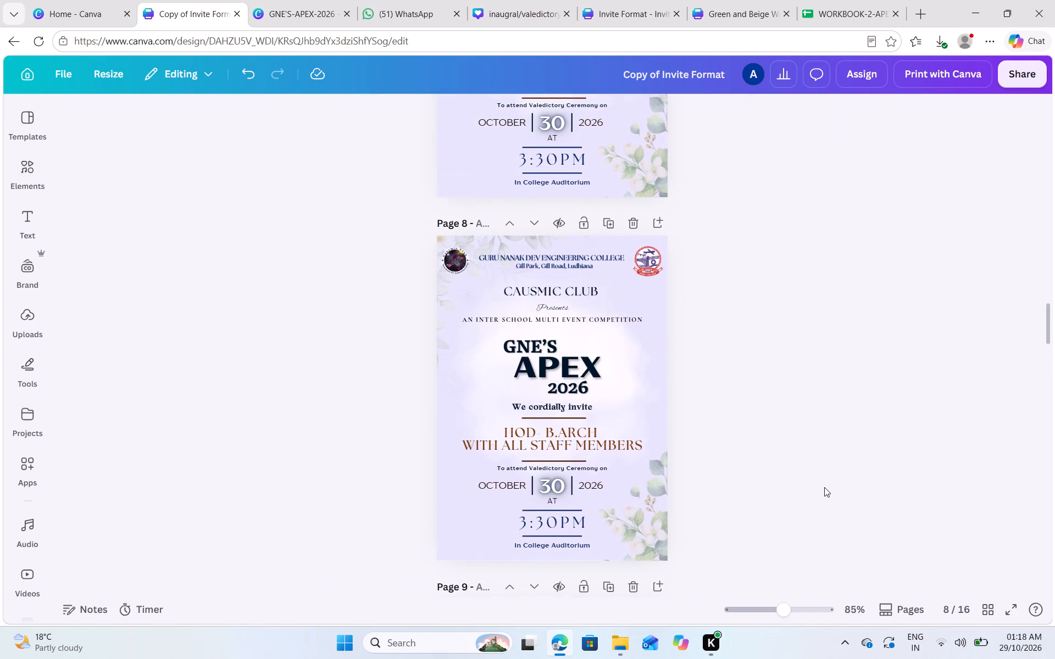
{"action": "scroll", "coordinate": [824, 487], "scroll_direction": "down", "scroll_amount": 1}
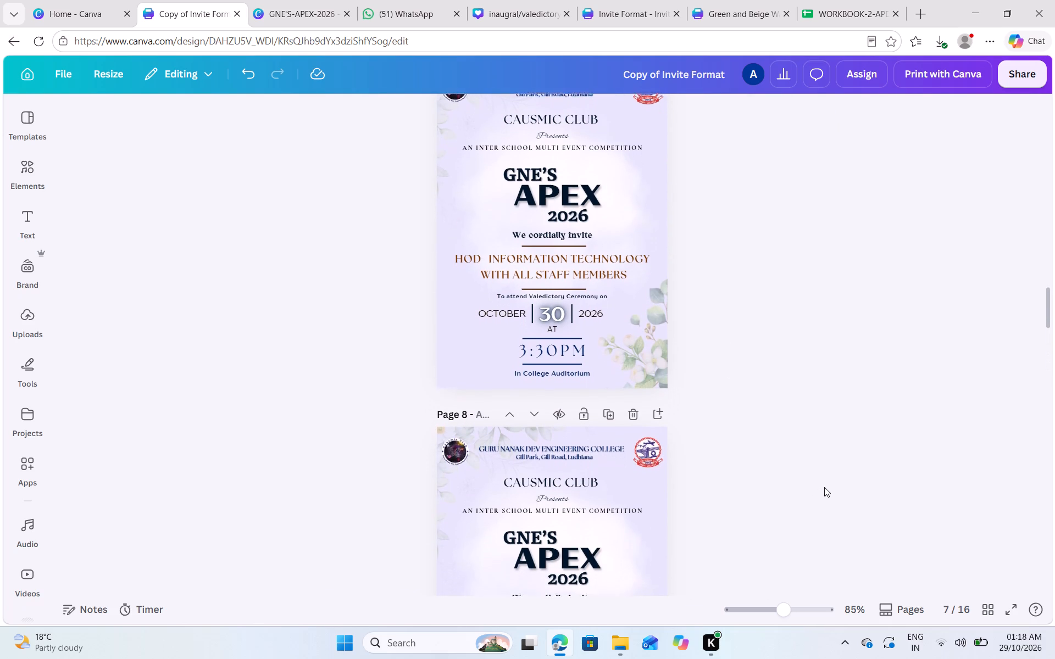
{"action": "scroll", "coordinate": [824, 487], "scroll_direction": "down", "scroll_amount": 1}
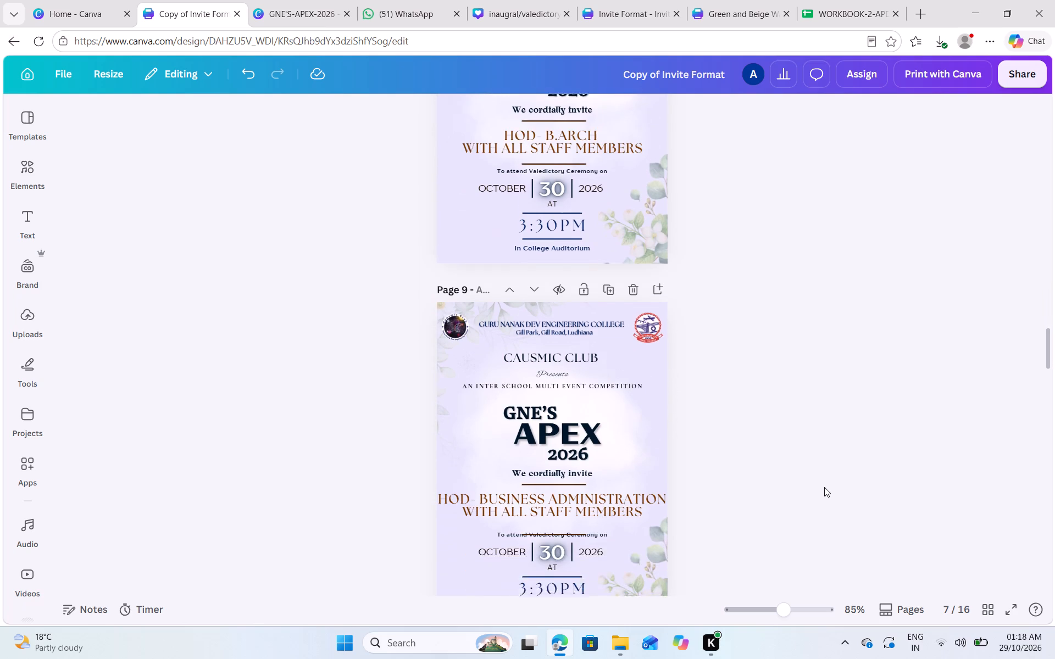
{"action": "scroll", "coordinate": [824, 487], "scroll_direction": "down", "scroll_amount": 1}
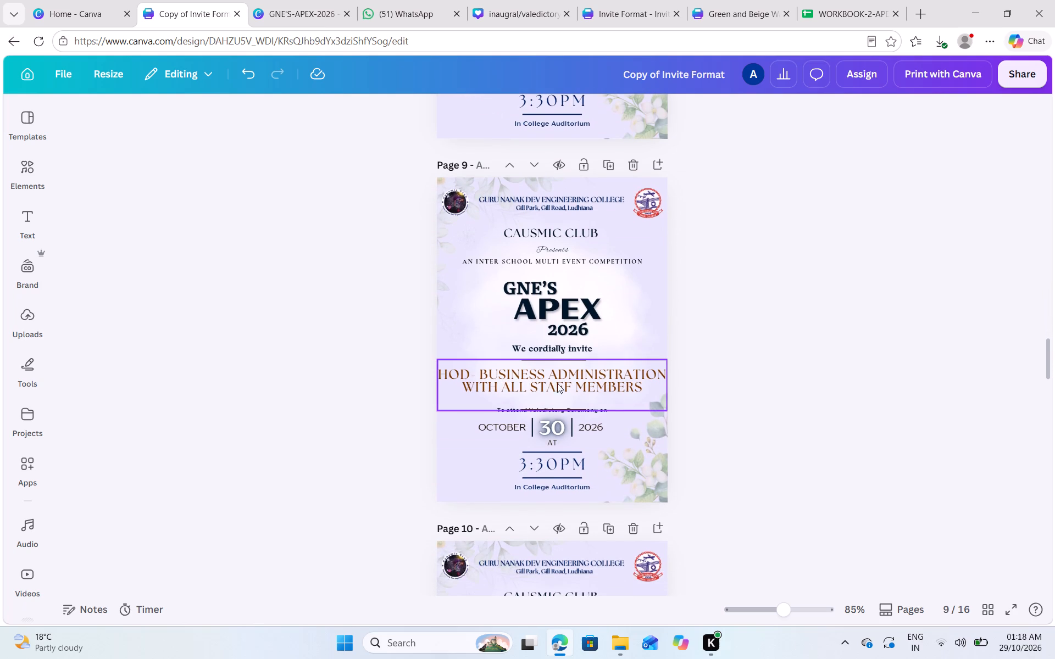
{"action": "scroll", "coordinate": [315, 297], "scroll_direction": "up", "scroll_amount": 3}
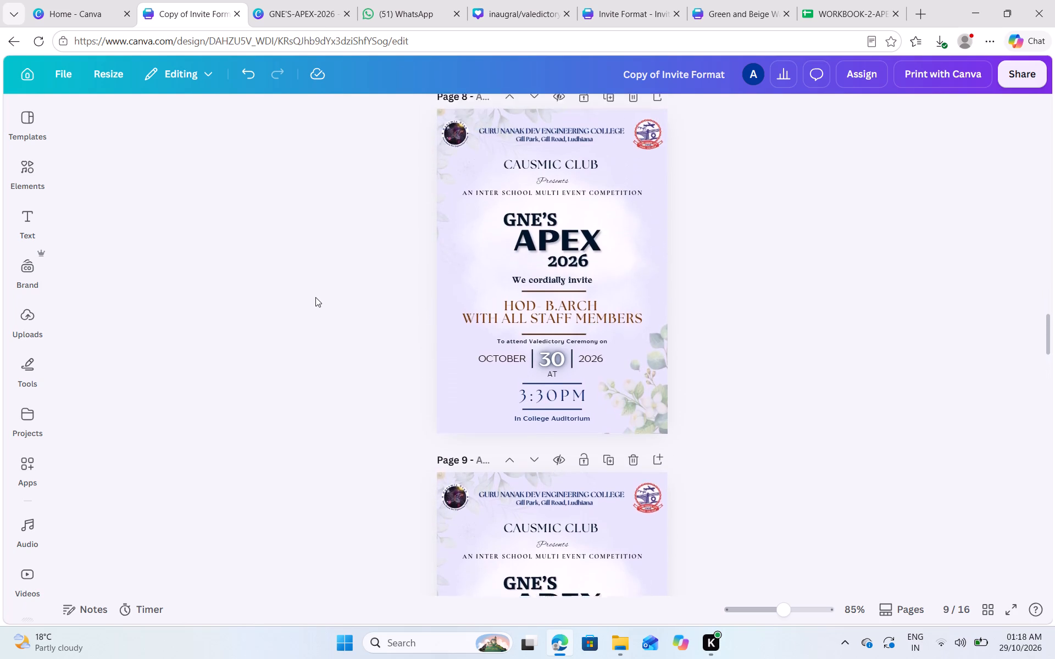
{"action": "left_click", "coordinate": [529, 209]}
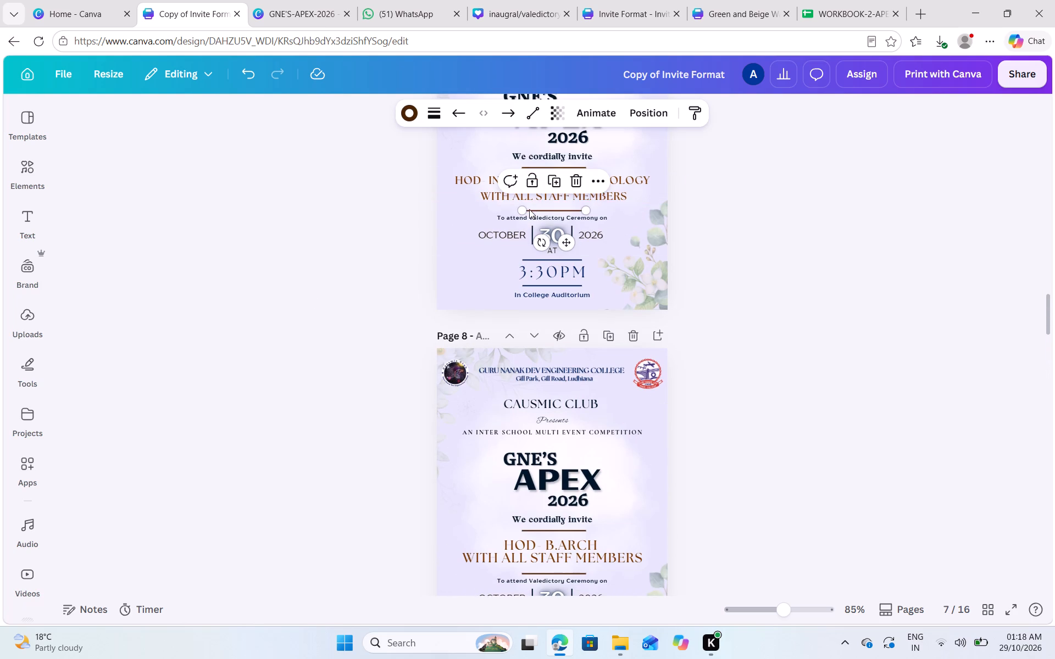
{"action": "left_click", "coordinate": [683, 186]}
{"action": "left_click", "coordinate": [552, 208]}
{"action": "key", "text": "ctrl+c"}
{"action": "scroll", "coordinate": [615, 304], "scroll_direction": "down", "scroll_amount": 1}
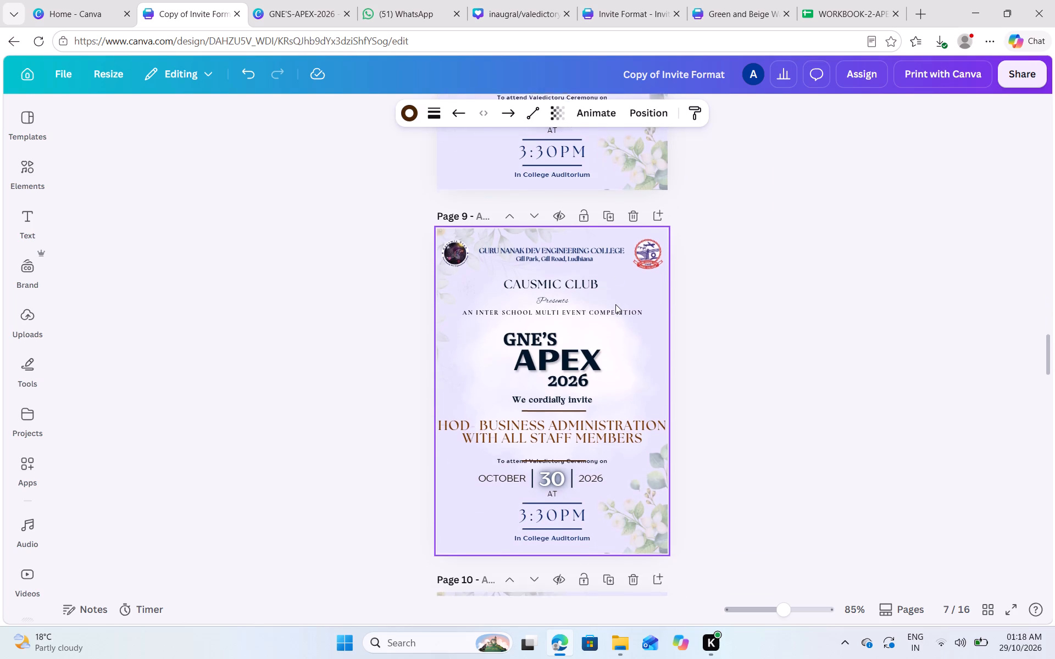
{"action": "scroll", "coordinate": [615, 304], "scroll_direction": "down", "scroll_amount": 1}
{"action": "scroll", "coordinate": [556, 414], "scroll_direction": "up", "scroll_amount": 4, "text": "ctrl"}
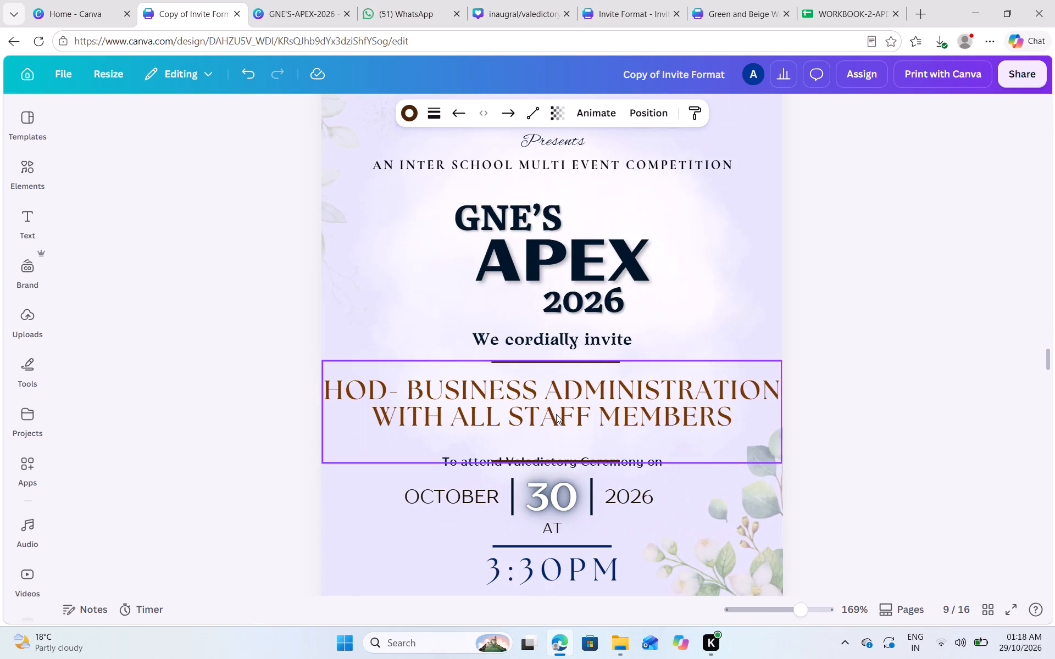
{"action": "key", "text": "ctrl+v"}
Delete the original brown divider lines above the invitee text and across the "To attend Valedictory Ceremony on" line on page 9.
{"action": "left_click", "coordinate": [608, 462]}
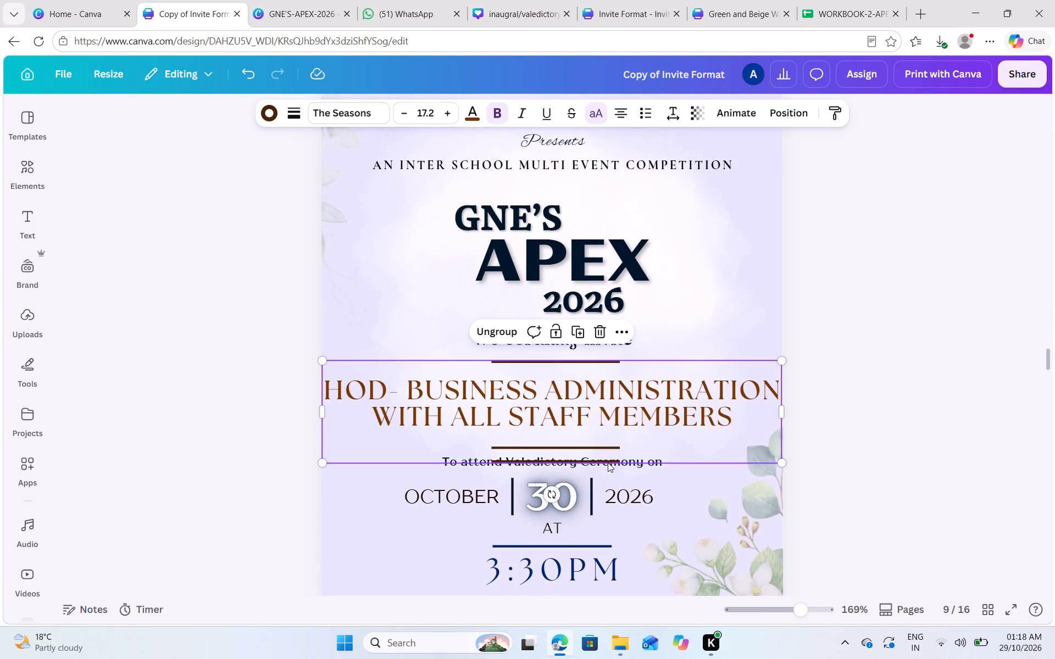
{"action": "left_click", "coordinate": [598, 462]}
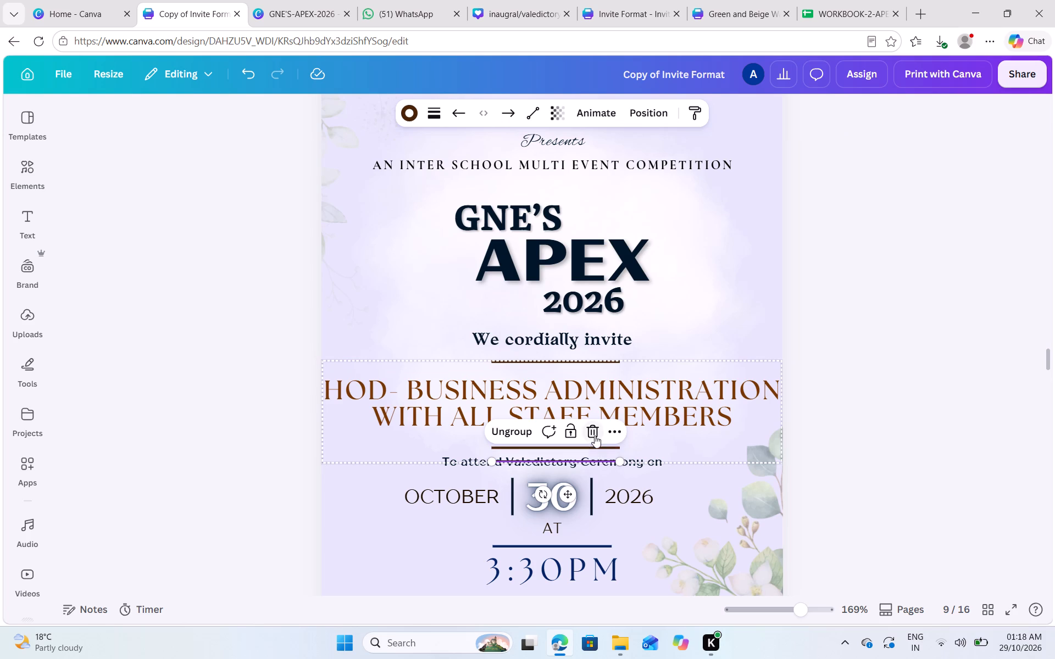
{"action": "left_click", "coordinate": [595, 435]}
{"action": "left_click", "coordinate": [598, 361]}
{"action": "left_click", "coordinate": [593, 326]}
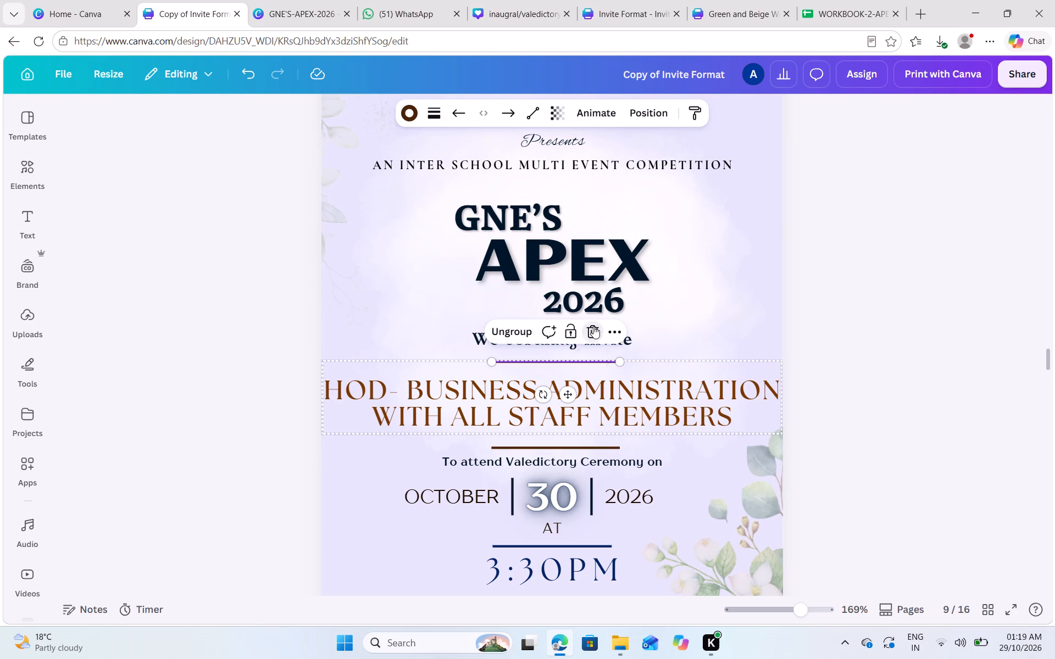
{"action": "left_click", "coordinate": [708, 315]}
{"action": "scroll", "coordinate": [708, 315], "scroll_direction": "up", "scroll_amount": 1}
{"action": "scroll", "coordinate": [708, 315], "scroll_direction": "down", "scroll_amount": 1, "text": "ctrl"}
{"action": "scroll", "coordinate": [708, 315], "scroll_direction": "up", "scroll_amount": 1, "text": "ctrl"}
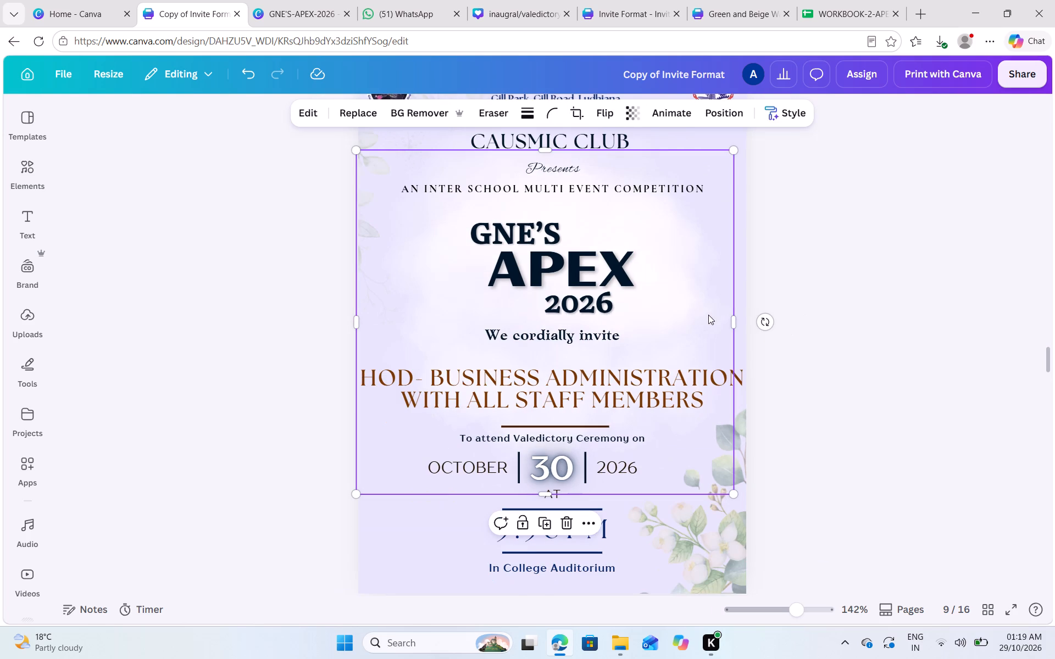
{"action": "scroll", "coordinate": [708, 315], "scroll_direction": "down", "scroll_amount": 2, "text": "ctrl"}
{"action": "left_click", "coordinate": [786, 379]}
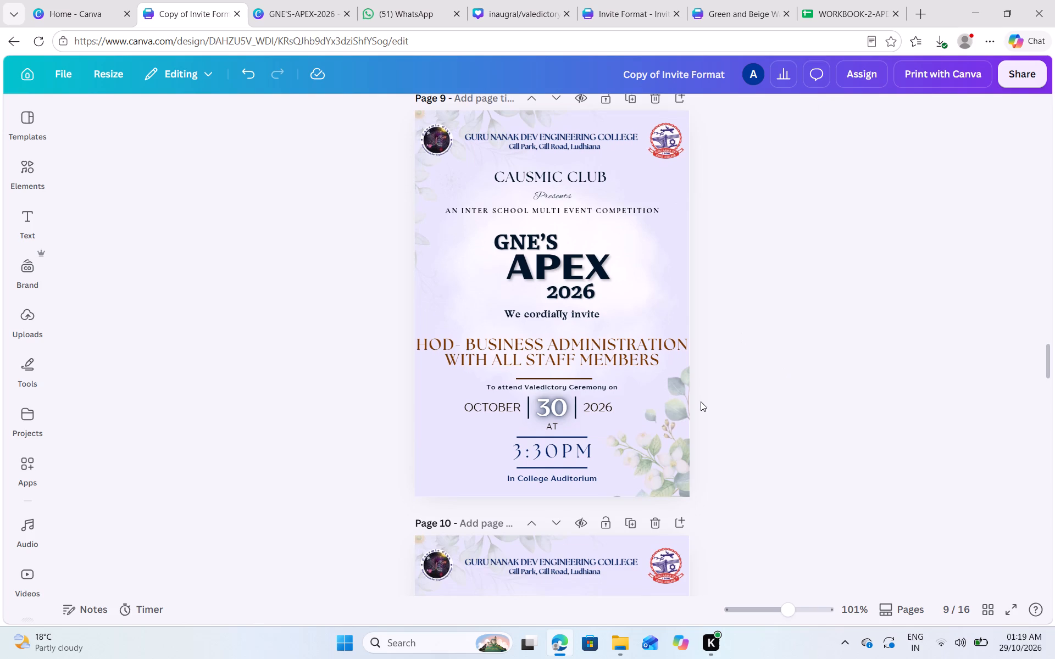
Copy the brown divider line above the page 8 invitee text into the same place on page 9.
{"action": "scroll", "coordinate": [701, 401], "scroll_direction": "up", "scroll_amount": 2}
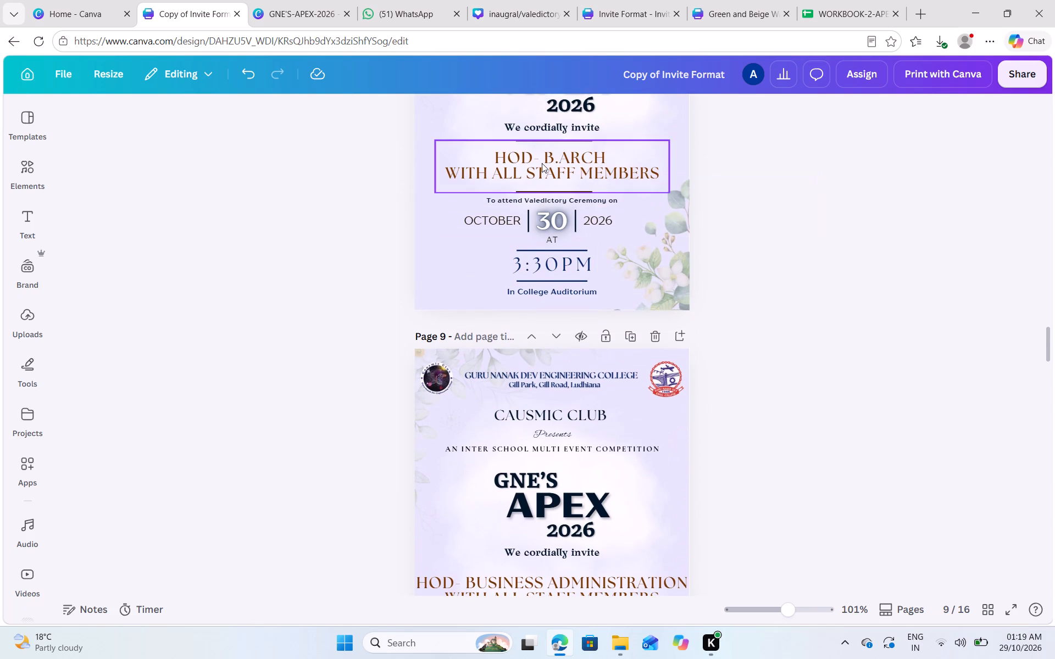
{"action": "left_click", "coordinate": [543, 139]}
{"action": "left_click", "coordinate": [545, 142]}
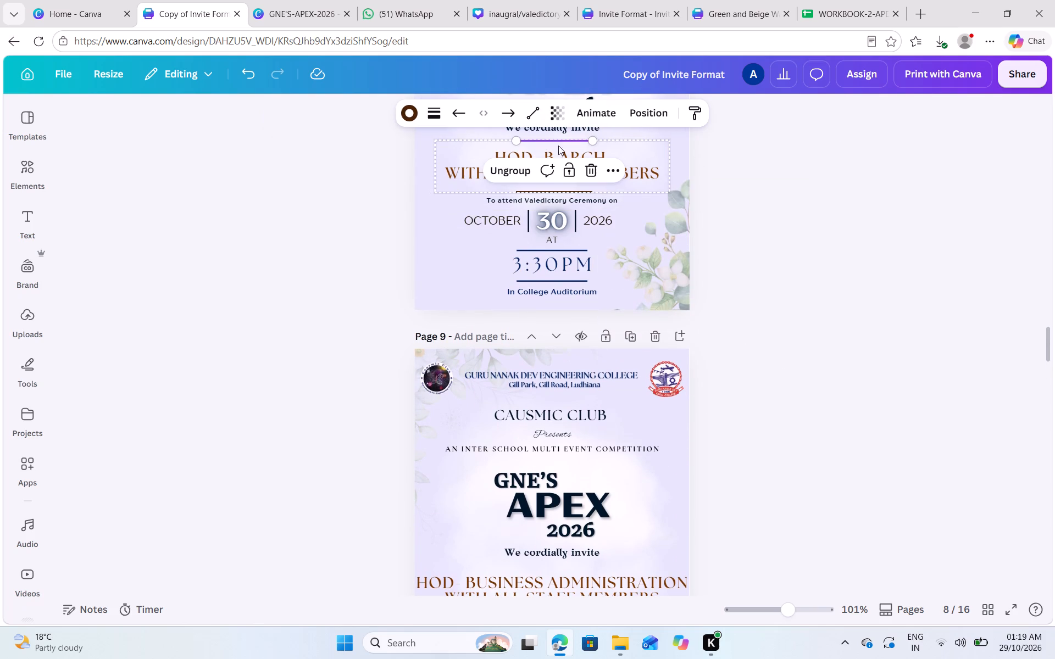
{"action": "key", "text": "ctrl+c"}
{"action": "scroll", "coordinate": [670, 287], "scroll_direction": "down", "scroll_amount": 1}
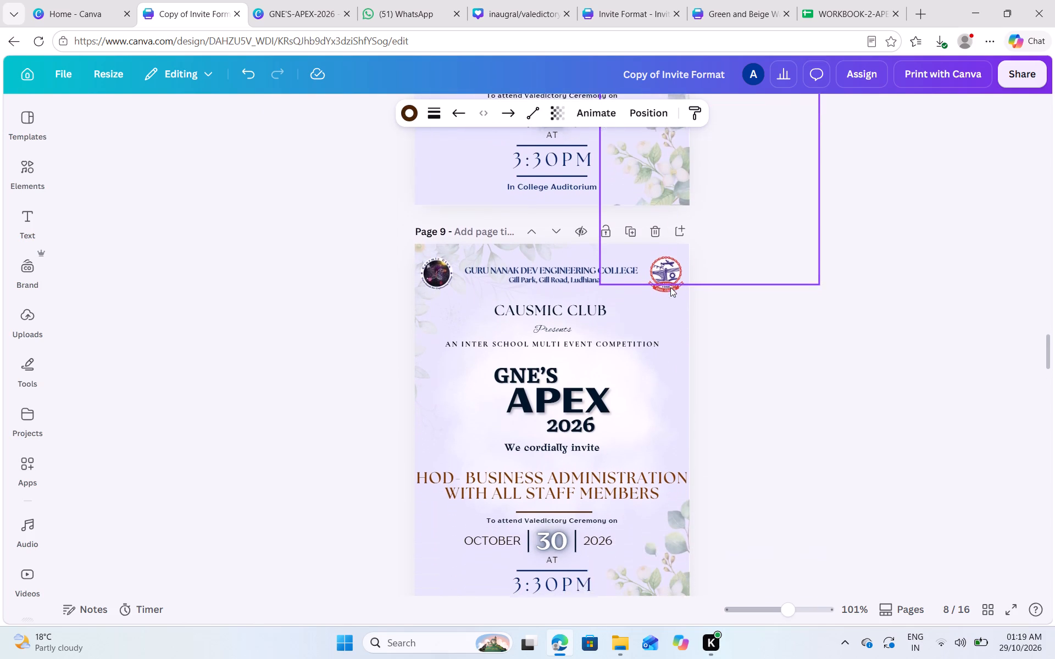
{"action": "scroll", "coordinate": [670, 287], "scroll_direction": "down", "scroll_amount": 1}
{"action": "key", "text": "ctrl+v"}
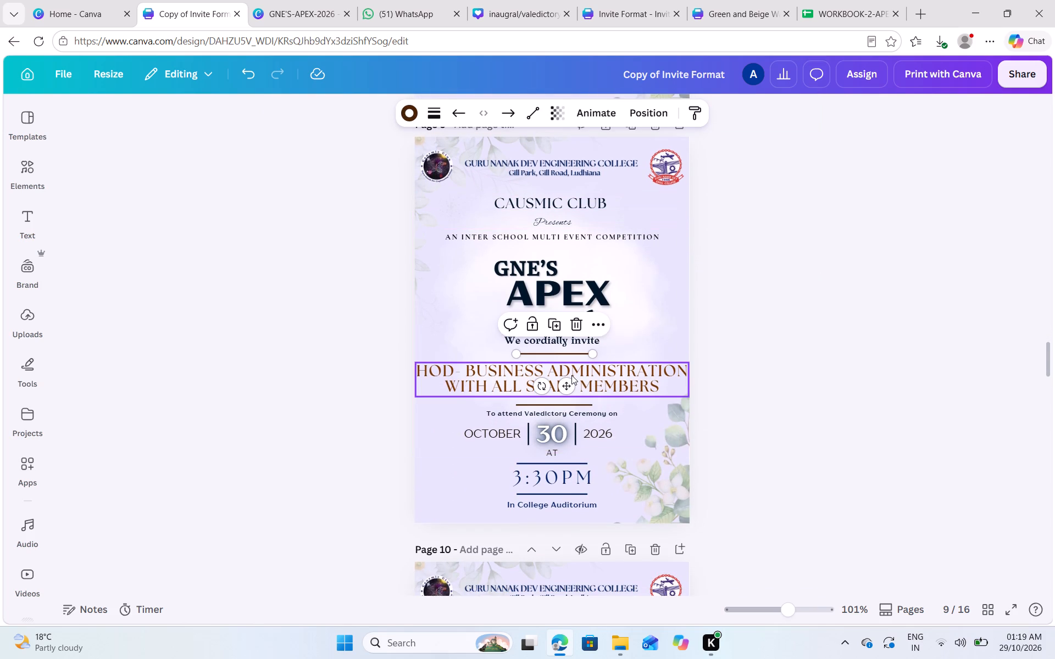
{"action": "left_click", "coordinate": [685, 372]}
{"action": "left_click", "coordinate": [717, 367]}
{"action": "scroll", "coordinate": [717, 367], "scroll_direction": "up", "scroll_amount": 1, "text": "ctrl"}
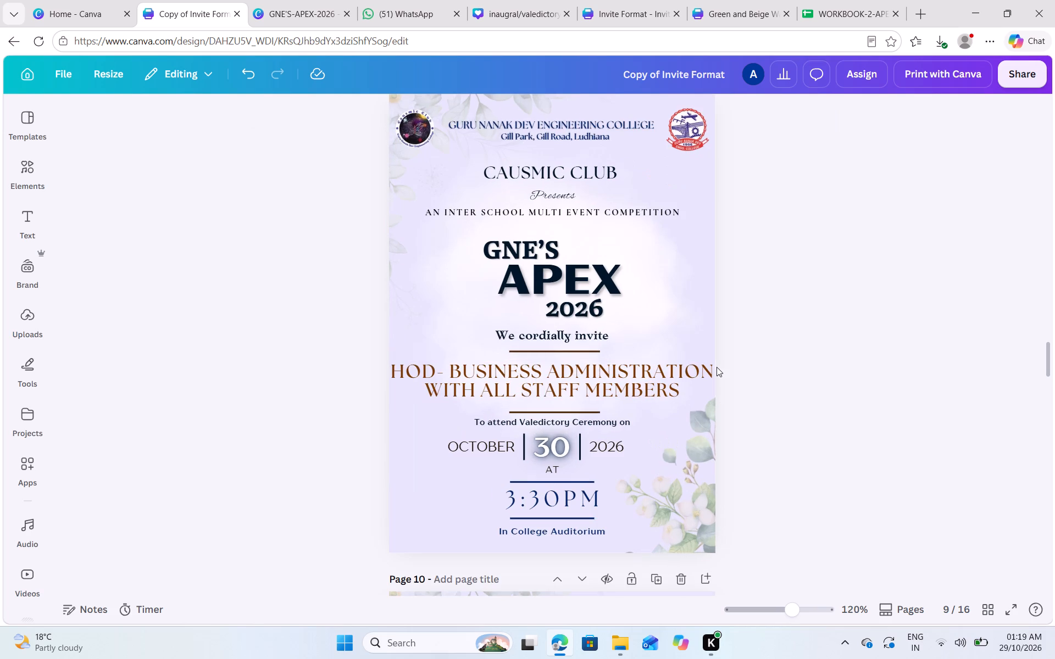
Set the font size of the page 9 HOD and staff text to 16, keeping the box centred on the page.
{"action": "left_click", "coordinate": [648, 379]}
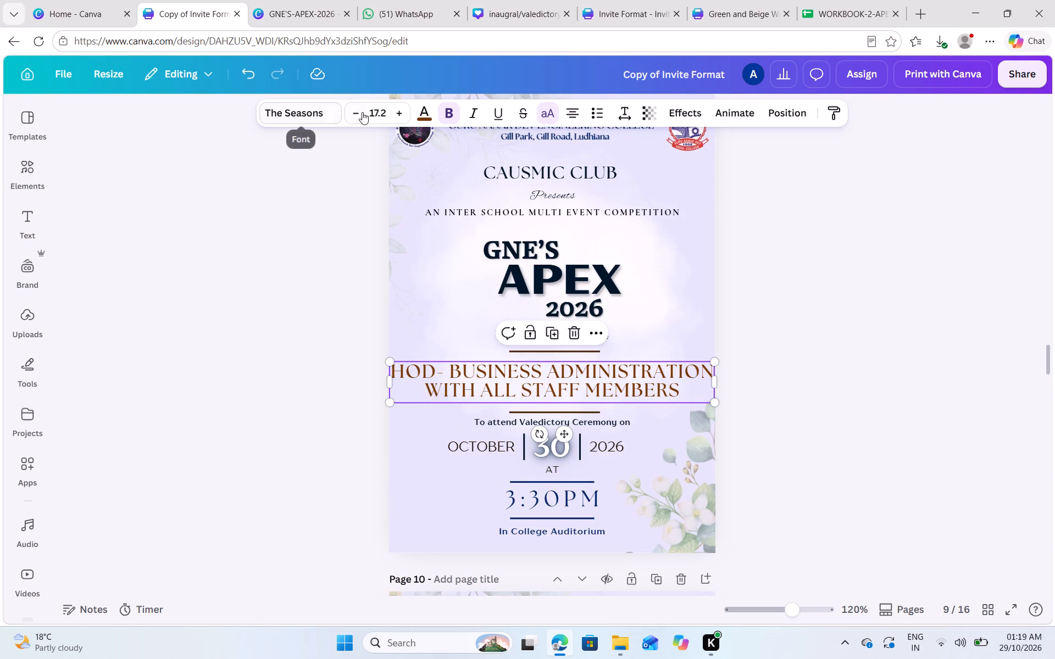
{"action": "left_click", "coordinate": [379, 112]}
{"action": "type", "text": "16"}
{"action": "key", "text": "Return"}
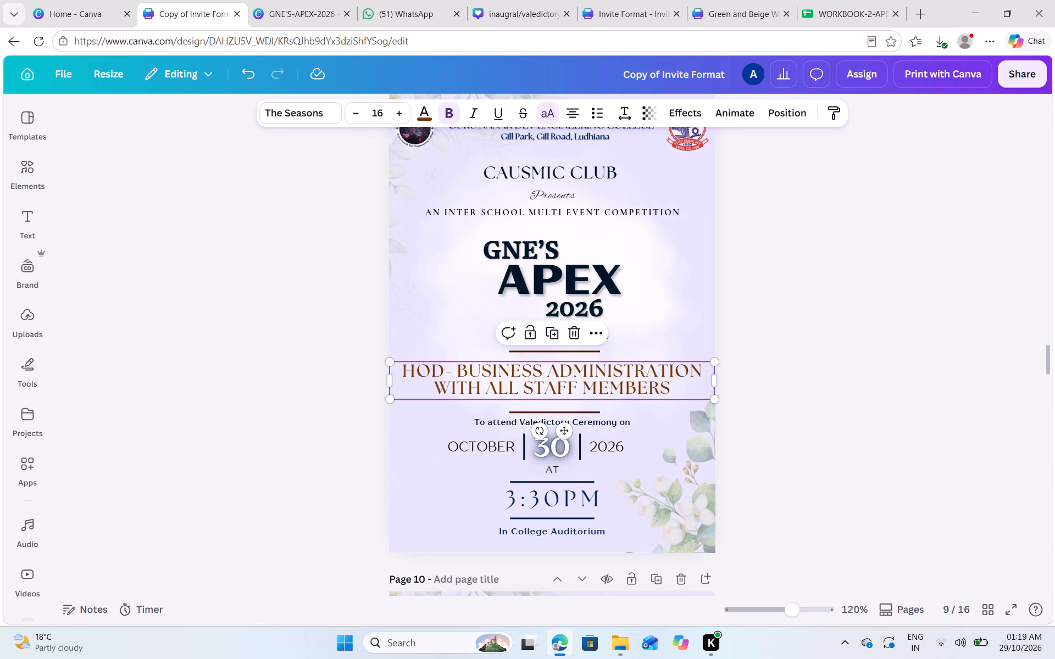
{"action": "left_click", "coordinate": [788, 107]}
{"action": "left_click", "coordinate": [231, 349]}
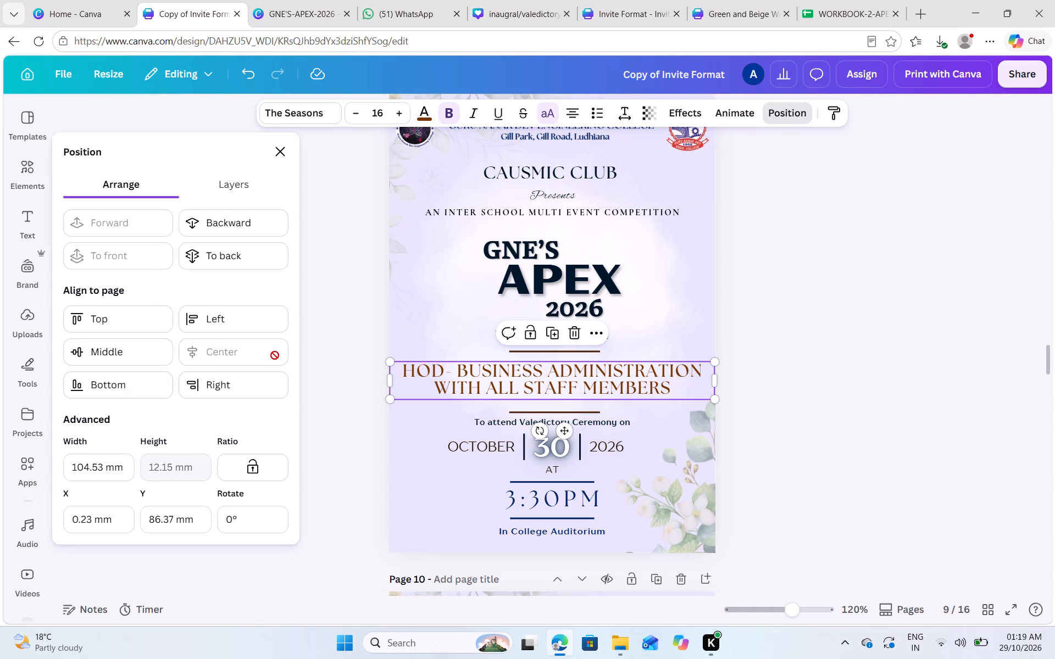
{"action": "double_click", "coordinate": [790, 380]}
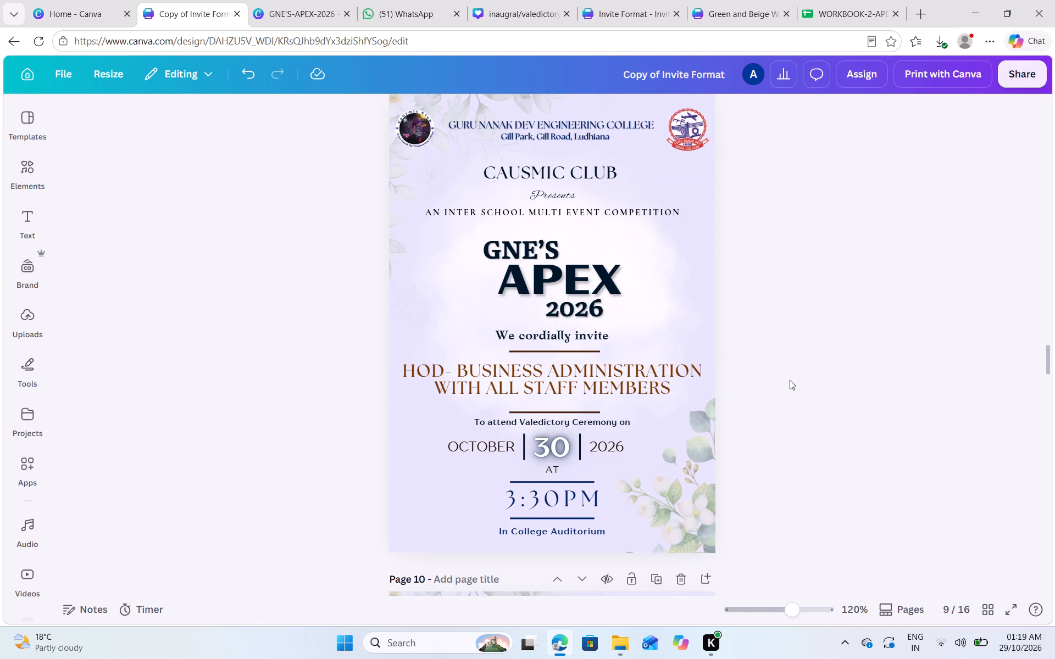
Duplicate the page 9 Business Administration invitation.
{"action": "scroll", "coordinate": [790, 380], "scroll_direction": "down", "scroll_amount": 2}
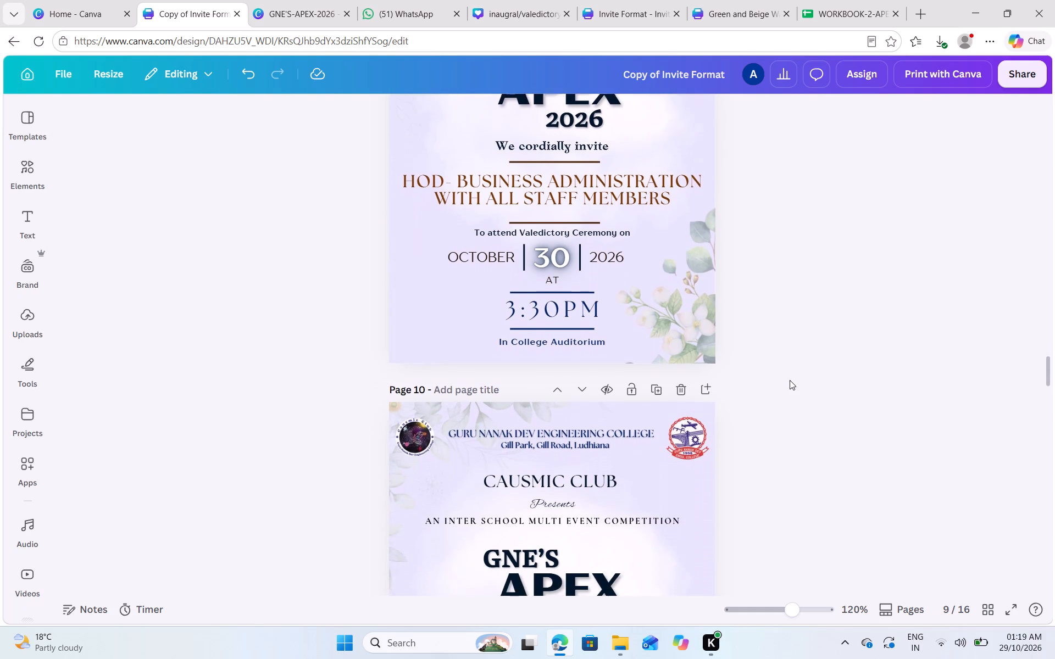
{"action": "scroll", "coordinate": [790, 380], "scroll_direction": "down", "scroll_amount": 1}
{"action": "scroll", "coordinate": [790, 380], "scroll_direction": "up", "scroll_amount": 1}
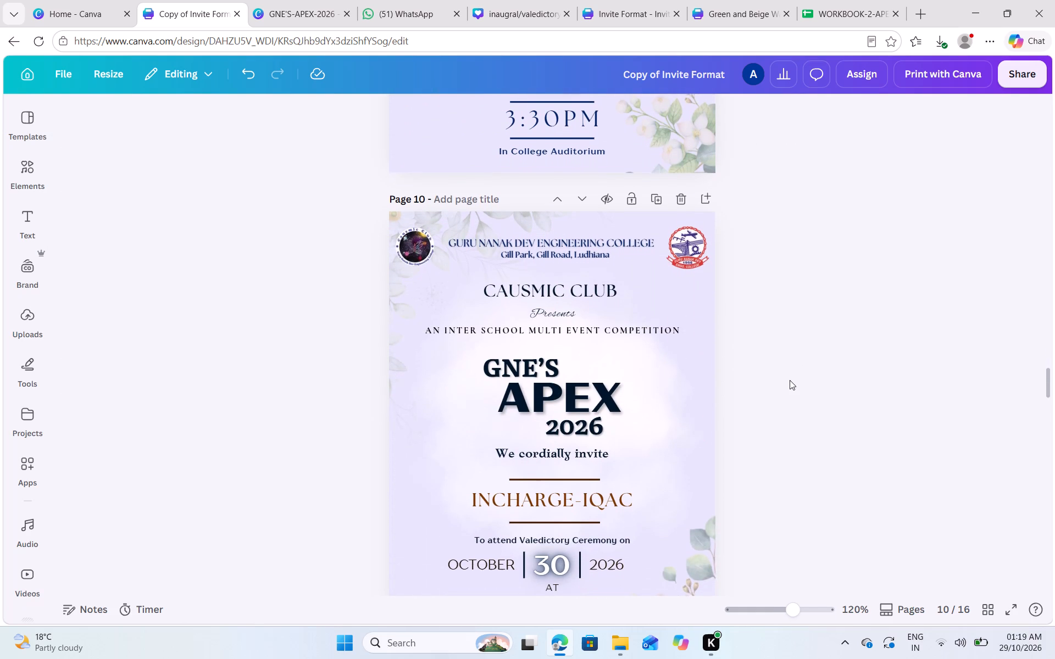
{"action": "scroll", "coordinate": [790, 380], "scroll_direction": "up", "scroll_amount": 1}
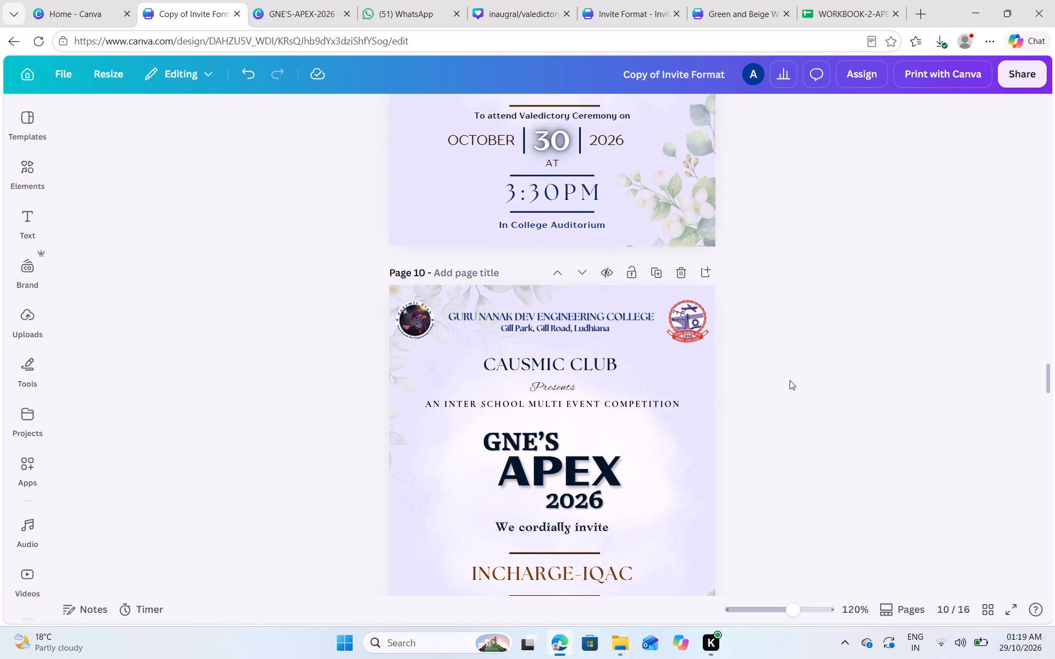
{"action": "scroll", "coordinate": [790, 380], "scroll_direction": "up", "scroll_amount": 2}
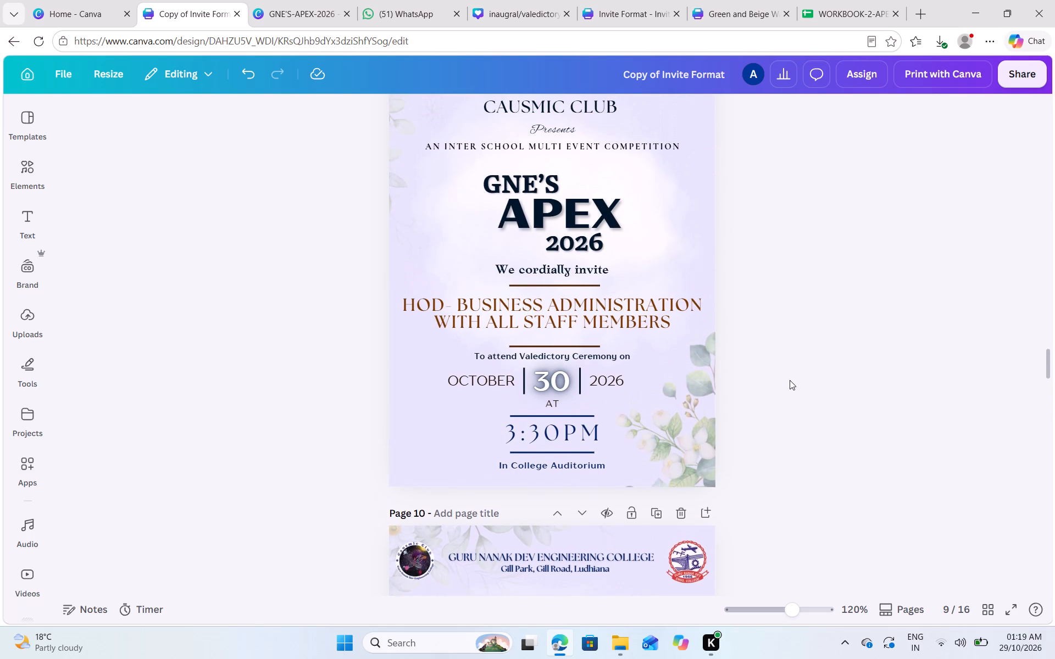
{"action": "scroll", "coordinate": [790, 380], "scroll_direction": "up", "scroll_amount": 1}
{"action": "left_click", "coordinate": [656, 138]}
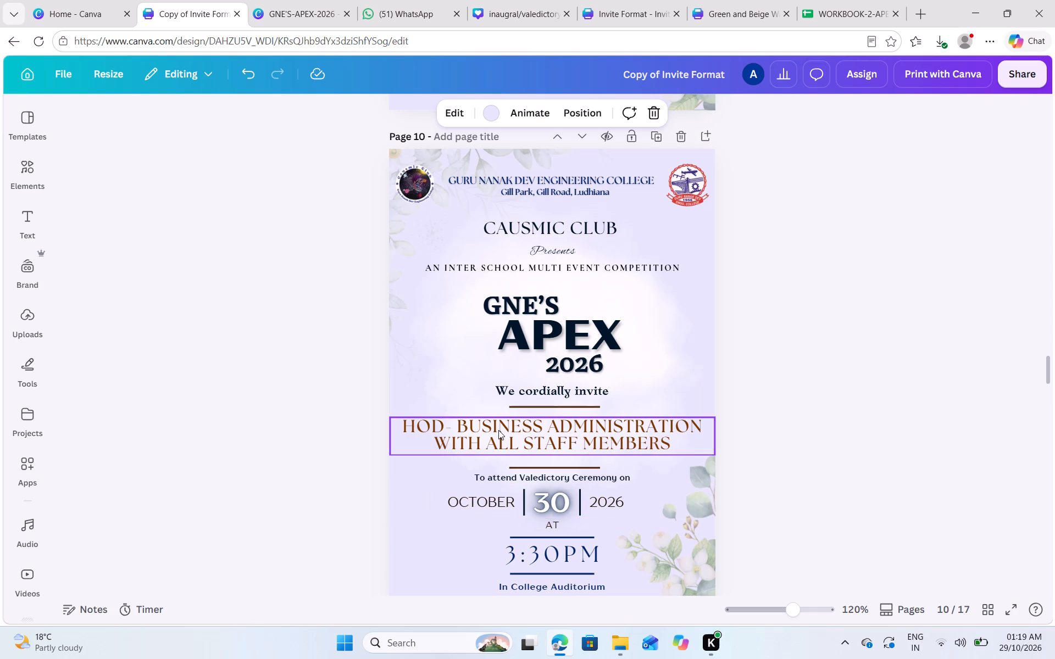
Replace "BUSINESS ADMINISTRATION" with "COMPUTER APPLICATIONS" in the HOD line of the page 10 invitation.
{"action": "left_click", "coordinate": [463, 426]}
{"action": "left_click", "coordinate": [464, 425]}
{"action": "left_click", "coordinate": [461, 426]}
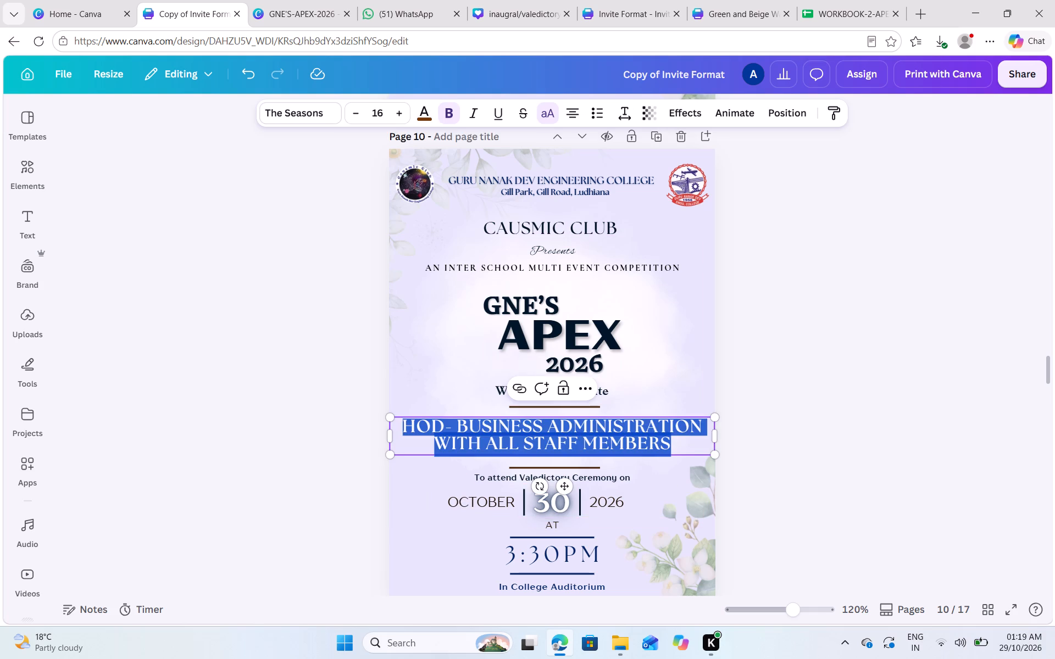
{"action": "left_click_drag", "start_coordinate": [460, 425], "coordinate": [669, 421]}
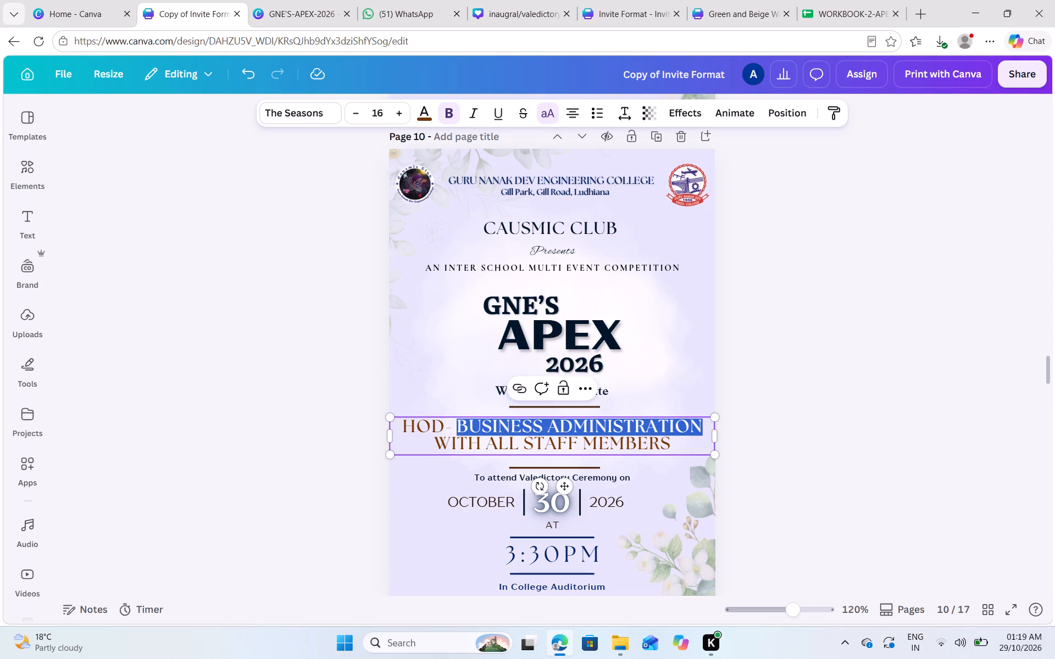
{"action": "type", "text": "COMPUTER"}
{"action": "key", "text": "space"}
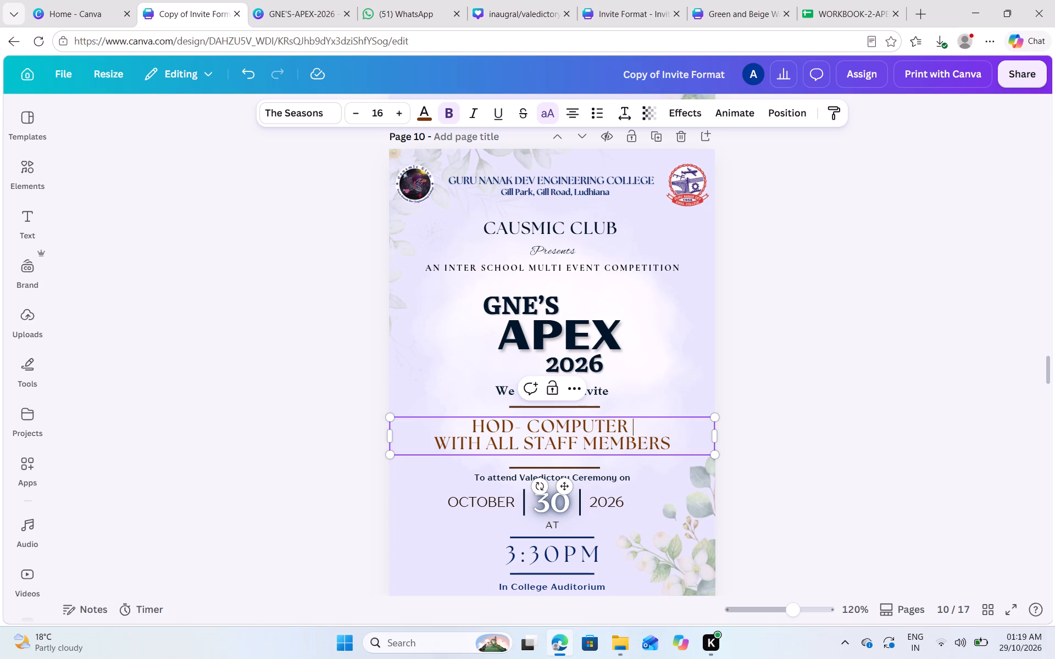
{"action": "type", "text": "A"}
{"action": "type", "text": "PP"}
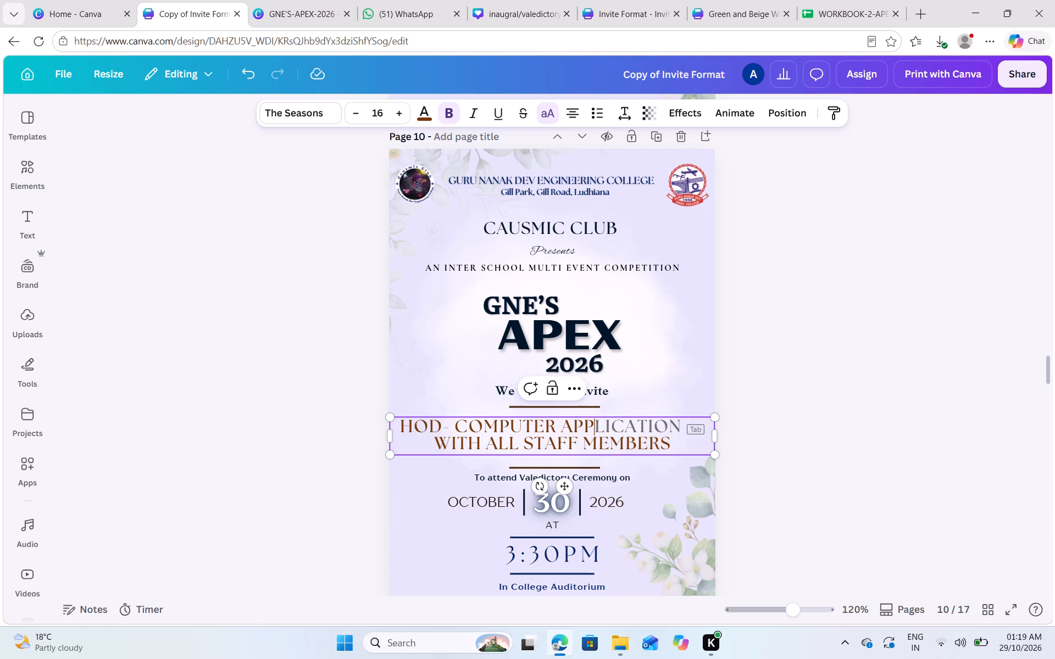
{"action": "key", "text": "Right"}
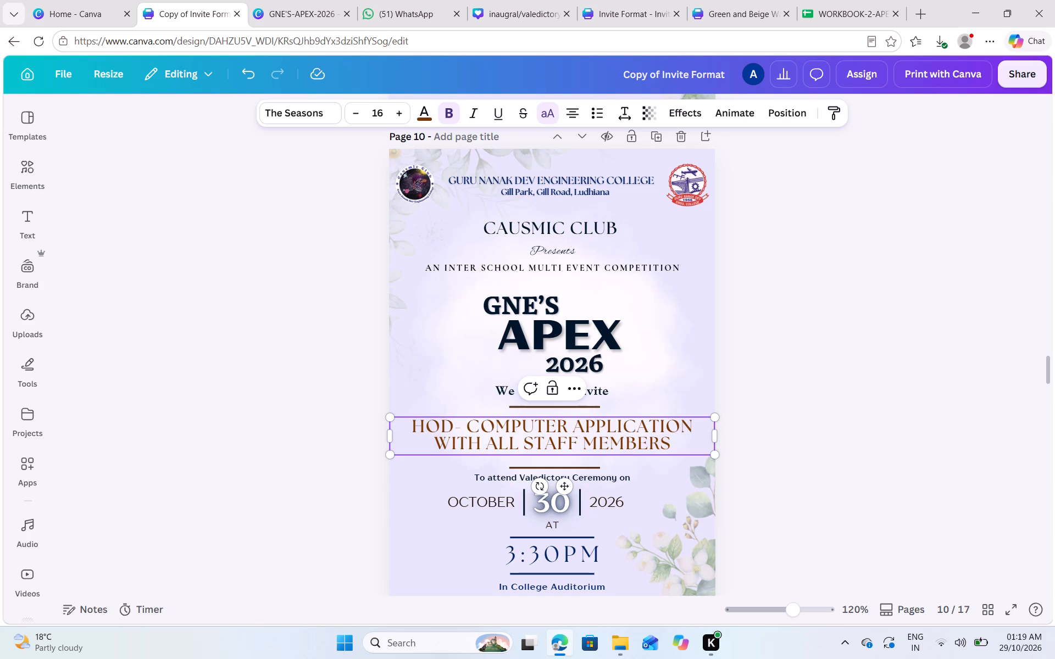
{"action": "key", "text": "s"}
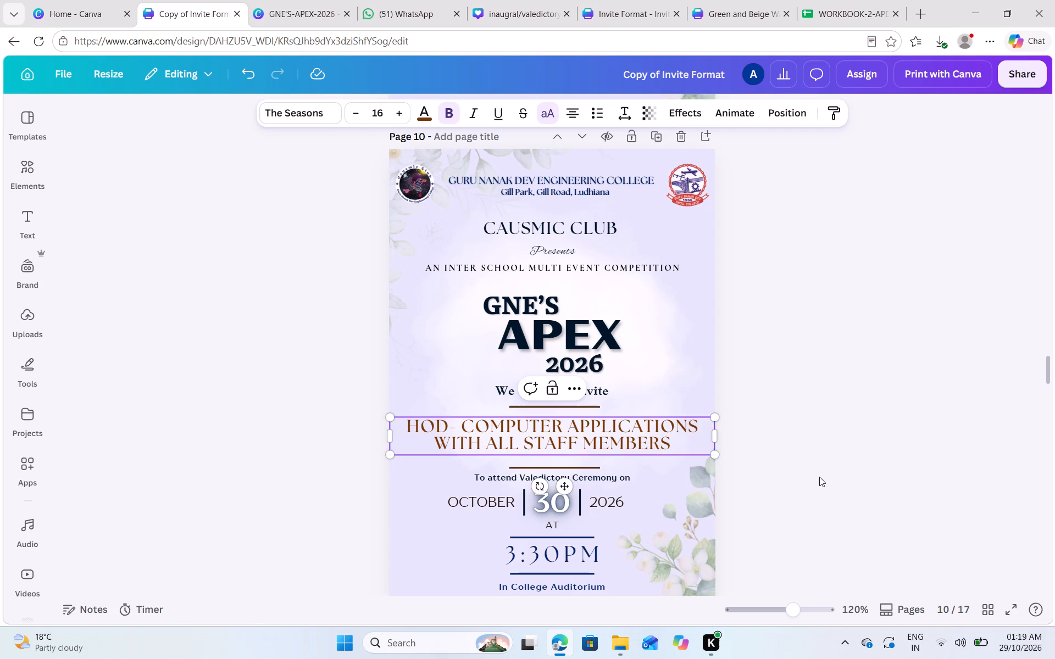
{"action": "left_click", "coordinate": [819, 477]}
{"action": "scroll", "coordinate": [819, 477], "scroll_direction": "down", "scroll_amount": 1}
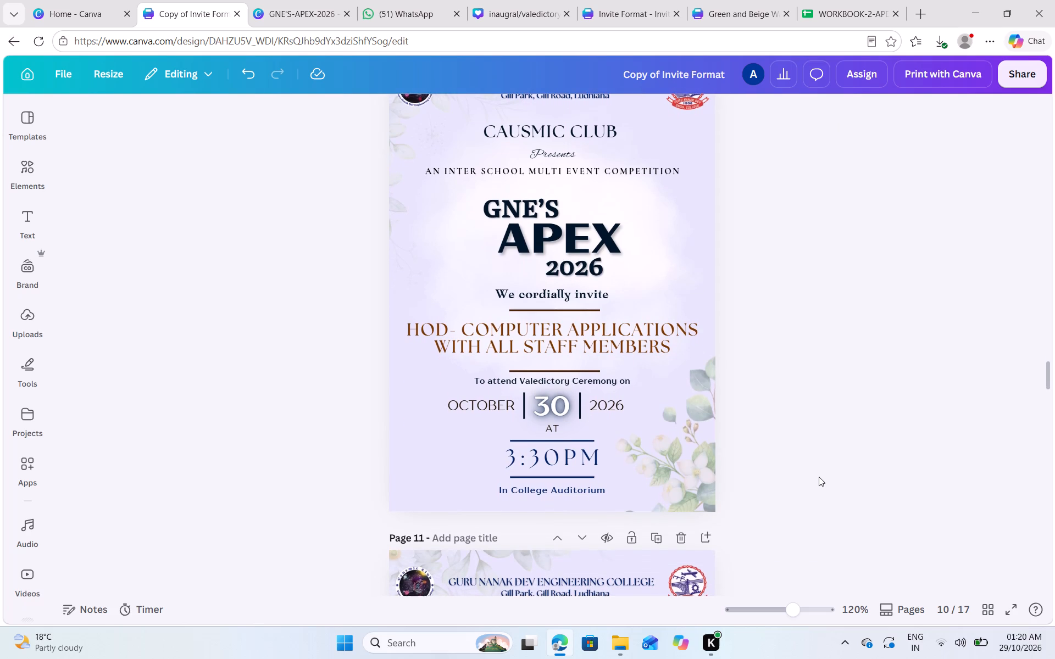
Replace the "INCHARGE-IQAC" invitee text on page 11 with "DEAN- ACADEMICS".
{"action": "scroll", "coordinate": [685, 495], "scroll_direction": "down", "scroll_amount": 1}
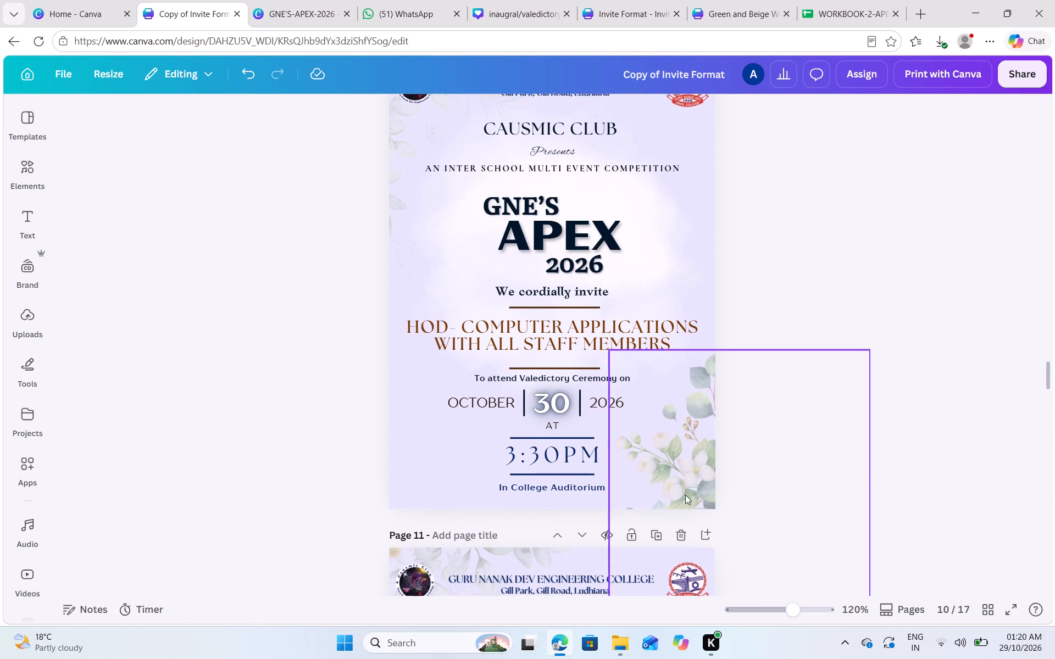
{"action": "scroll", "coordinate": [685, 495], "scroll_direction": "down", "scroll_amount": 2}
{"action": "double_click", "coordinate": [583, 434]}
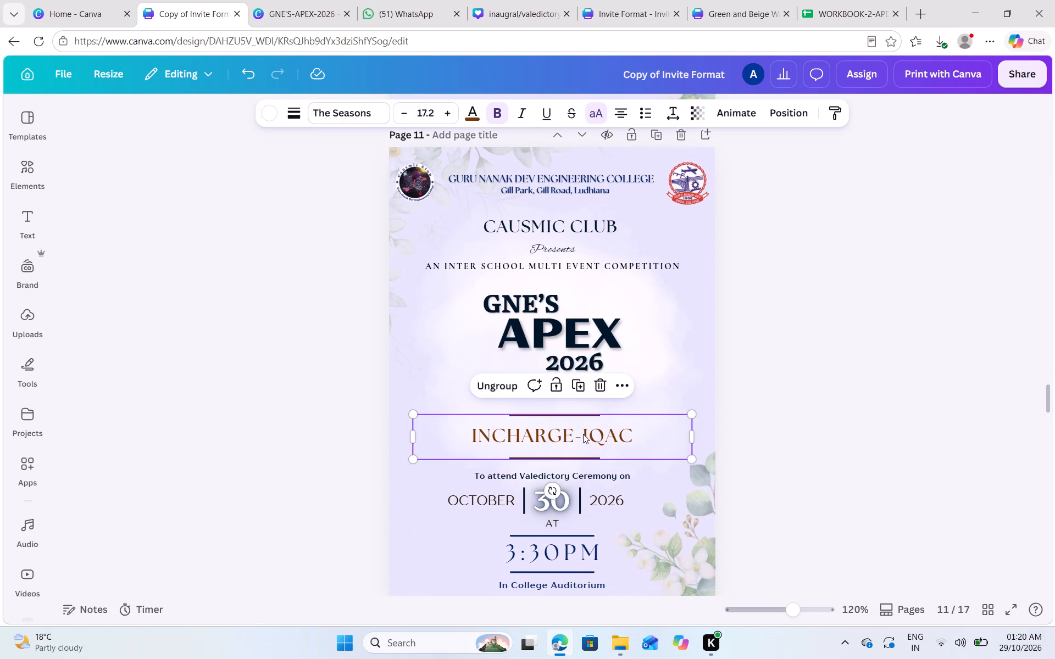
{"action": "type", "text": "DEAM"}
{"action": "key", "text": "BackSpace"}
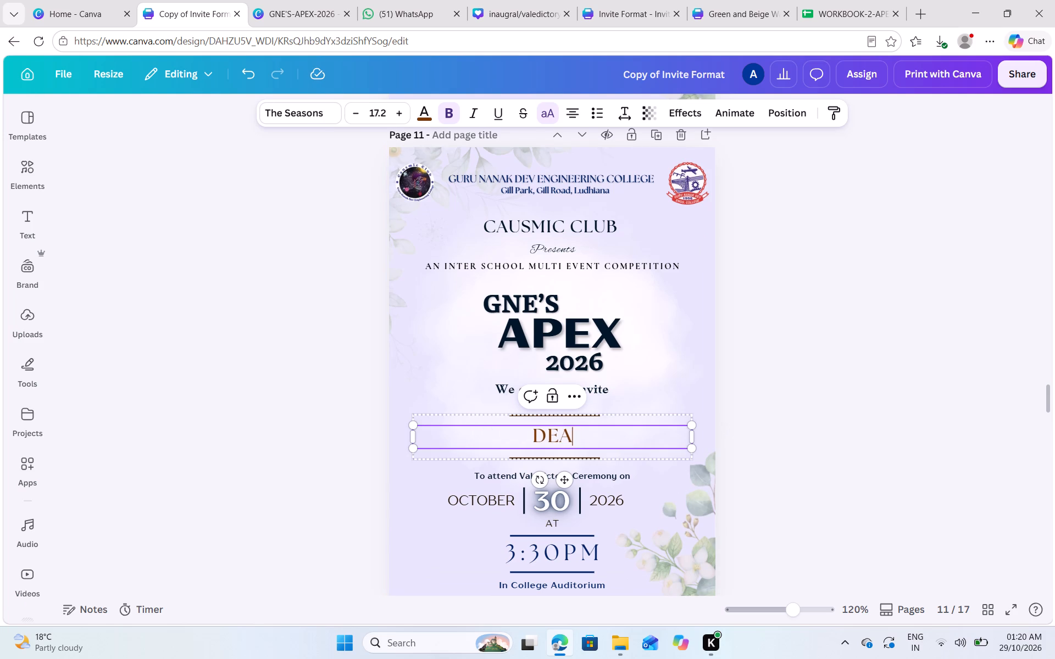
{"action": "key", "text": "n"}
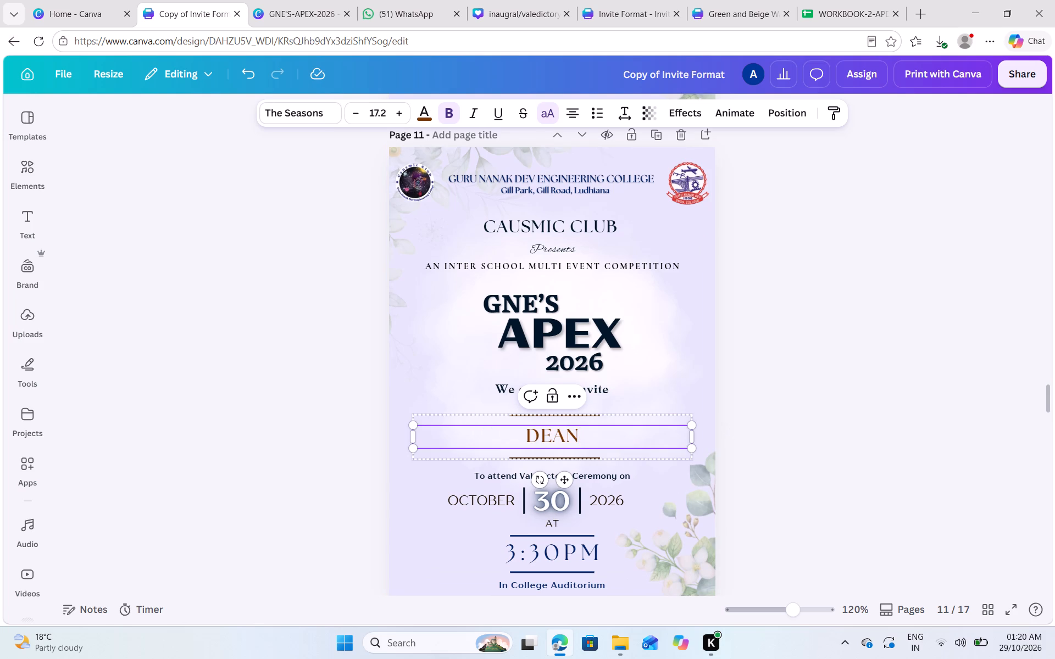
{"action": "type", "text": "- ACA"}
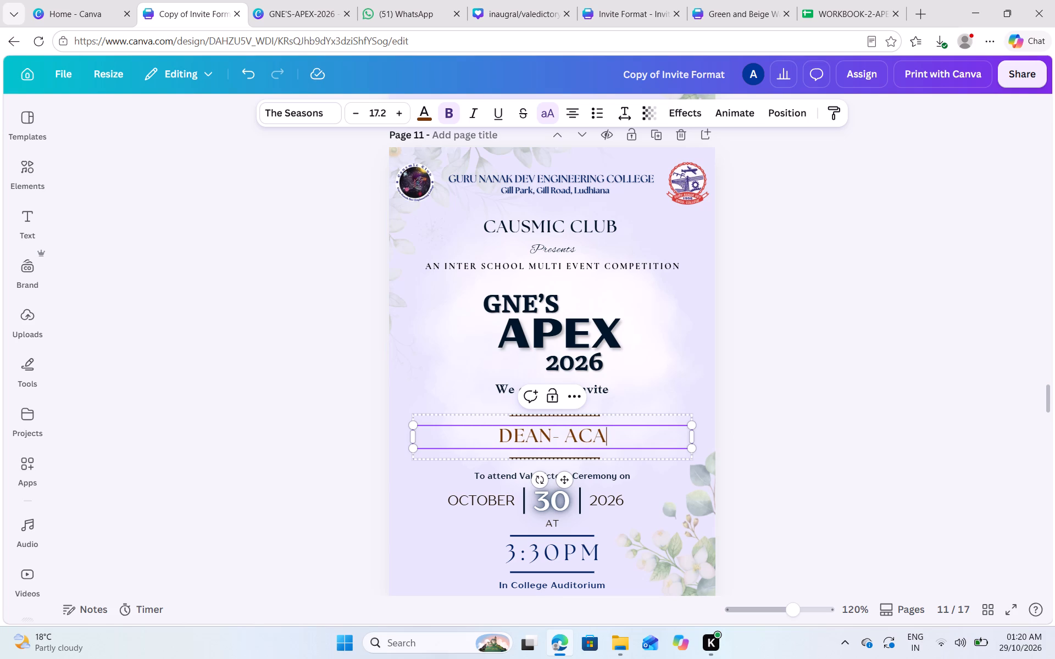
{"action": "type", "text": "DE"}
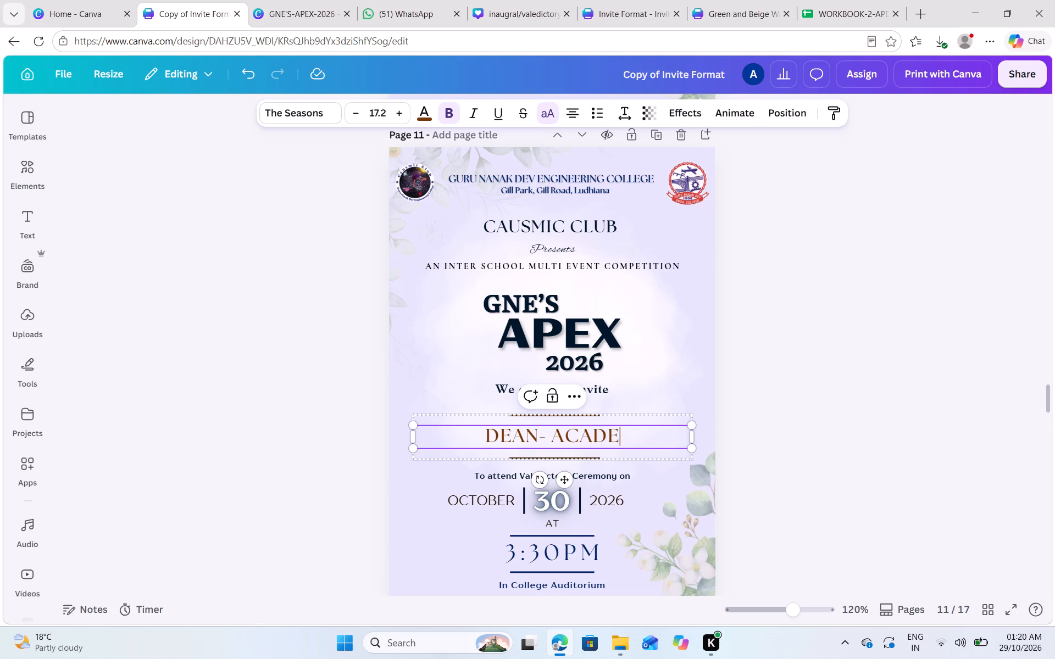
{"action": "type", "text": "MICS"}
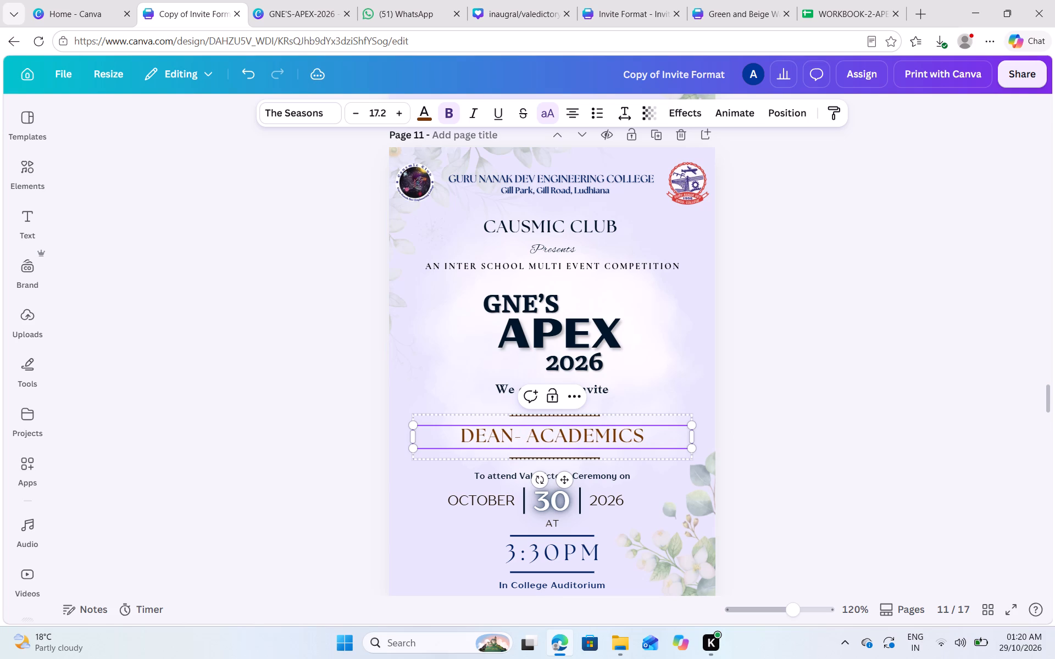
{"action": "left_click", "coordinate": [809, 488]}
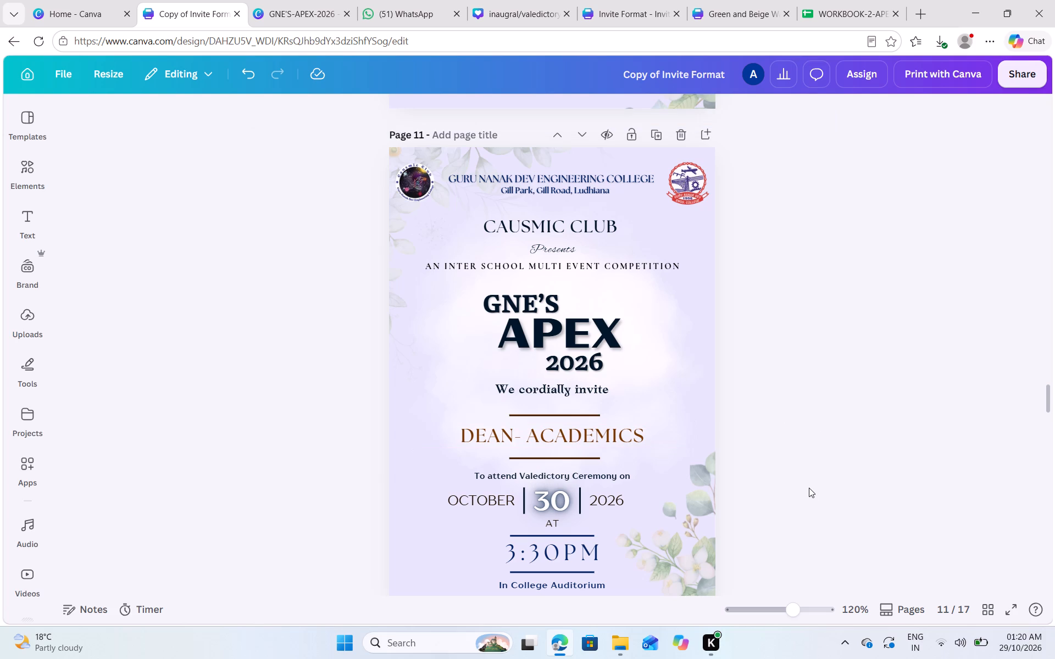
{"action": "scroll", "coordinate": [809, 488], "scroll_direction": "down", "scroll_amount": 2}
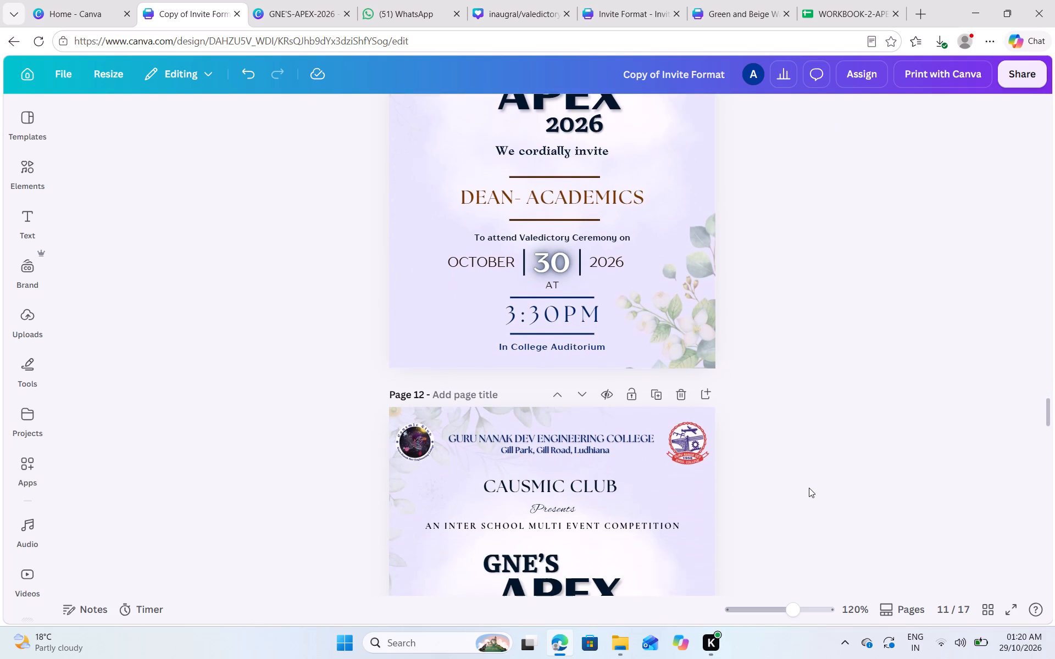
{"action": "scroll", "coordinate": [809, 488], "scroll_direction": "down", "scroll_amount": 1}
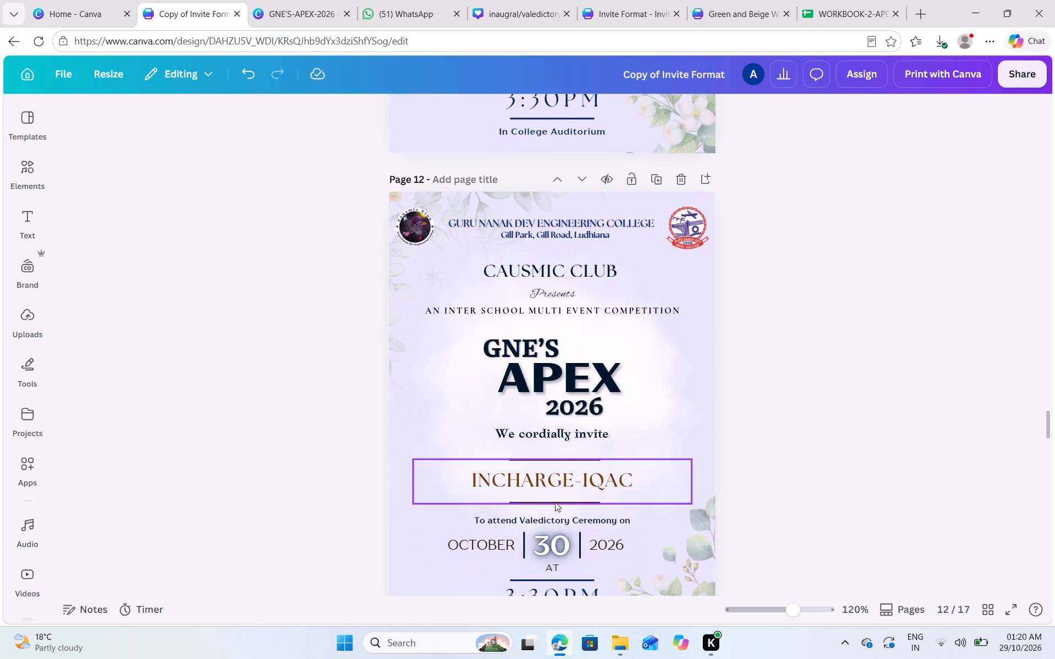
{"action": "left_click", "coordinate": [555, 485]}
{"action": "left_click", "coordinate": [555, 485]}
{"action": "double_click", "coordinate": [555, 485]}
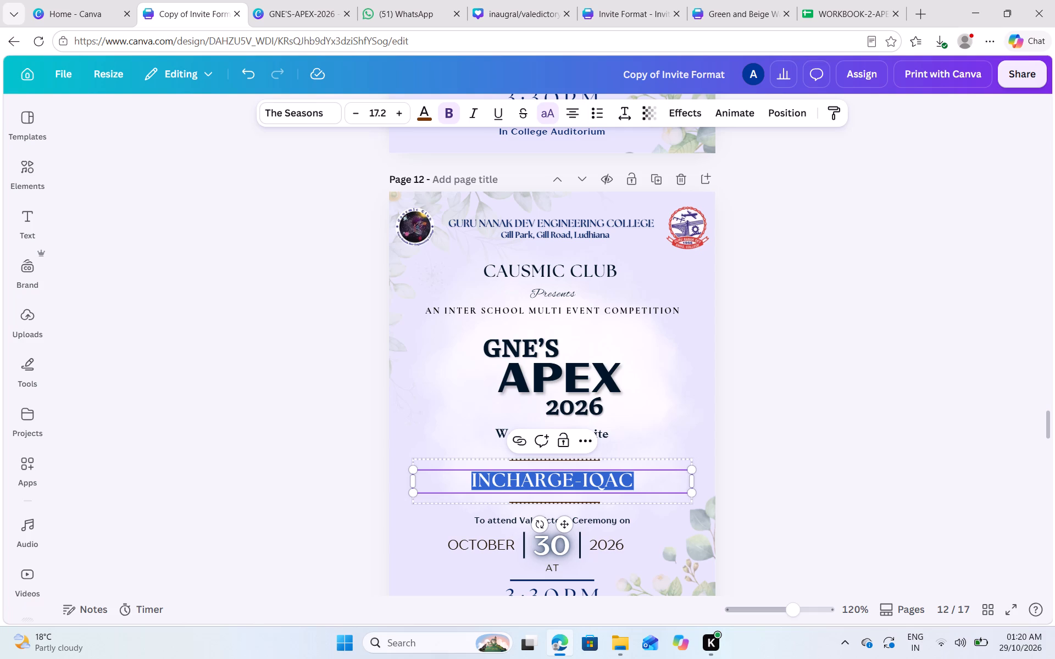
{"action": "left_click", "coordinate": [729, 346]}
Duplicate the page 11 Dean Academics invitation twice.
{"action": "scroll", "coordinate": [729, 346], "scroll_direction": "down", "scroll_amount": 1, "text": "ctrl"}
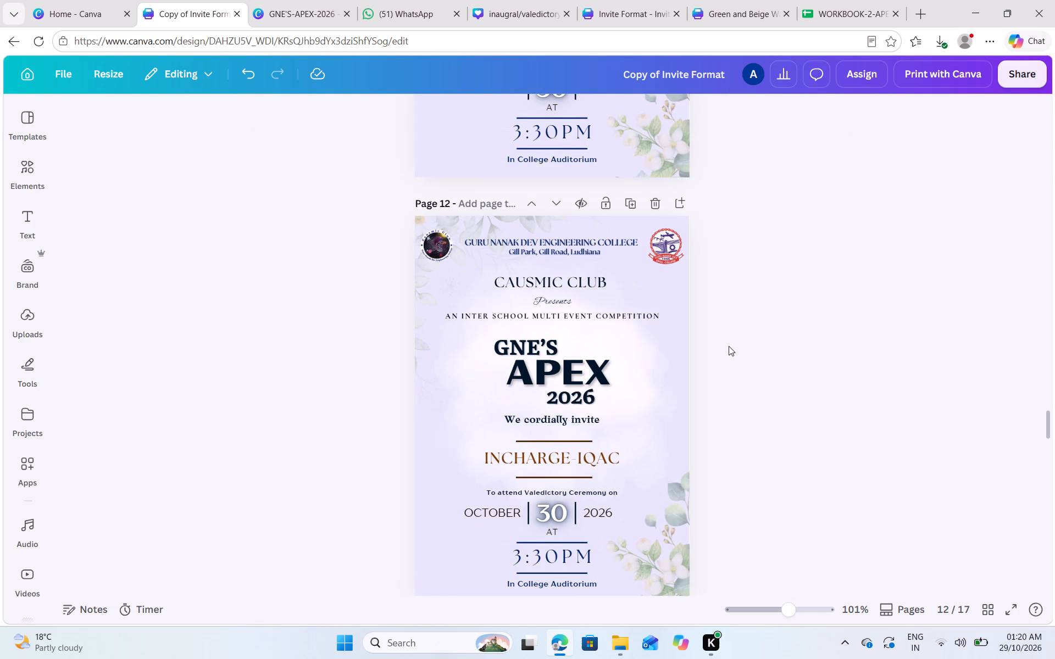
{"action": "scroll", "coordinate": [729, 346], "scroll_direction": "up", "scroll_amount": 3}
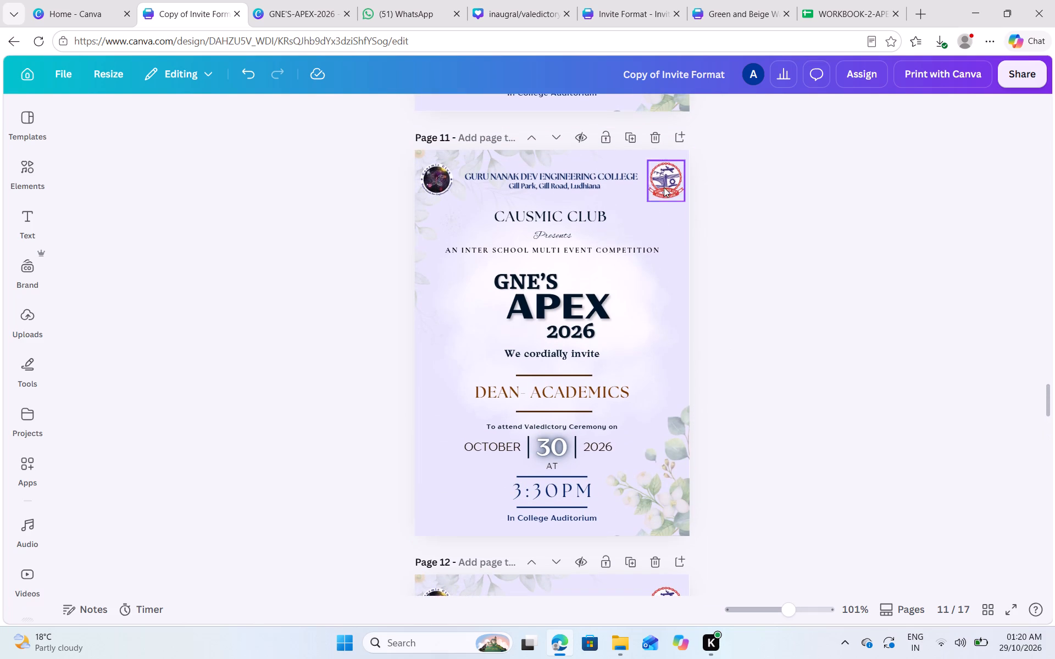
{"action": "left_click", "coordinate": [628, 132]}
{"action": "left_click", "coordinate": [629, 139]}
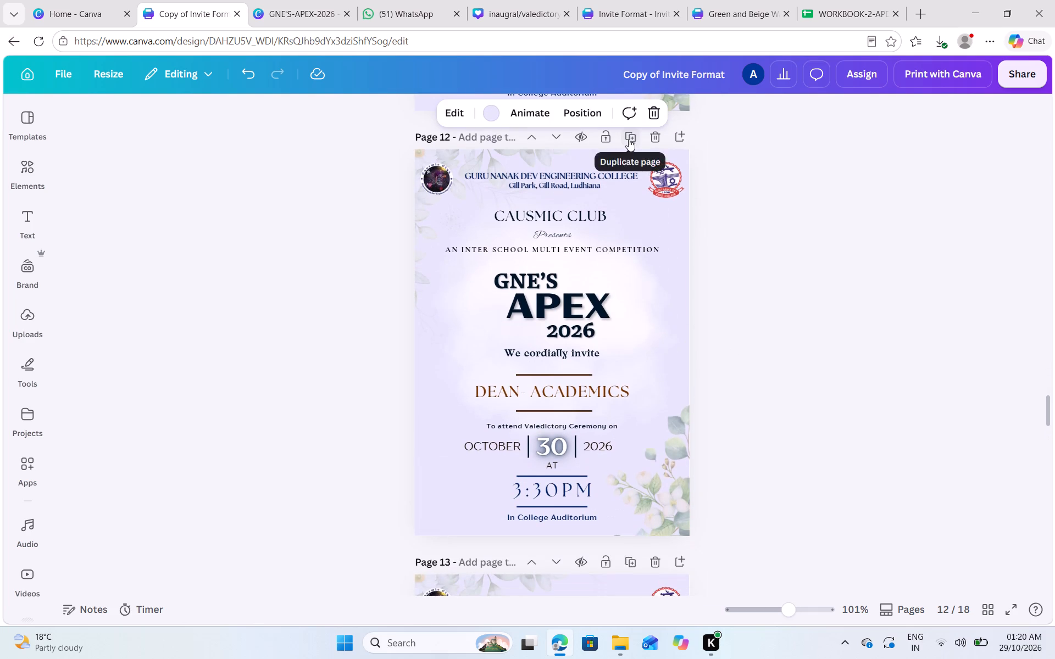
Replace "ACADEMICS" with "STUDENT WELFARE" in the dean line of the page 12 invitation.
{"action": "scroll", "coordinate": [653, 221], "scroll_direction": "up", "scroll_amount": 2}
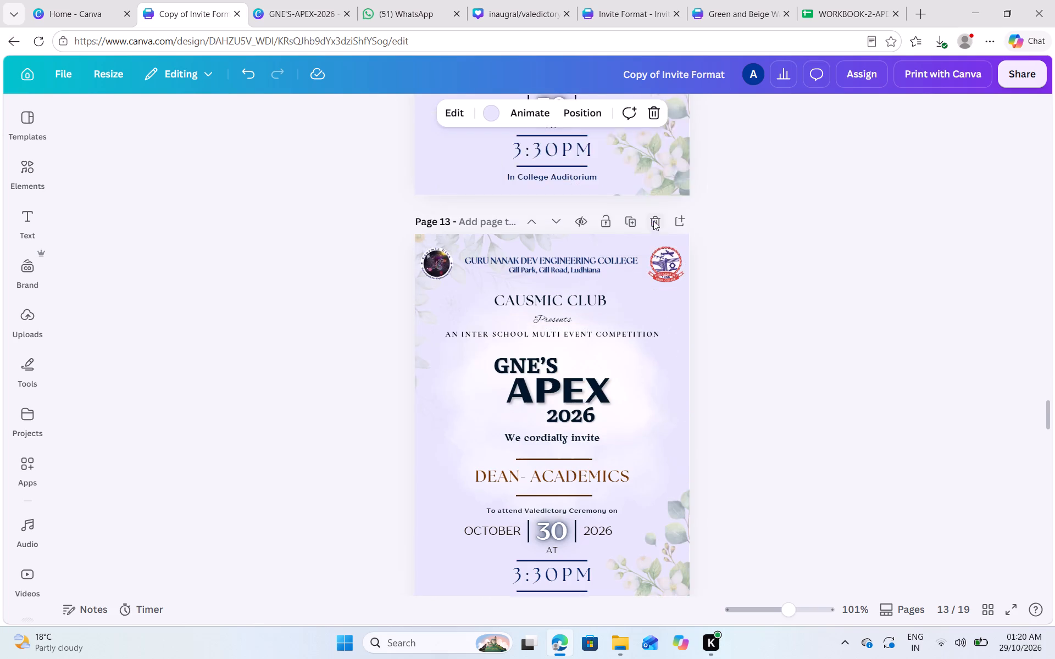
{"action": "scroll", "coordinate": [653, 221], "scroll_direction": "up", "scroll_amount": 1}
{"action": "scroll", "coordinate": [653, 221], "scroll_direction": "down", "scroll_amount": 1}
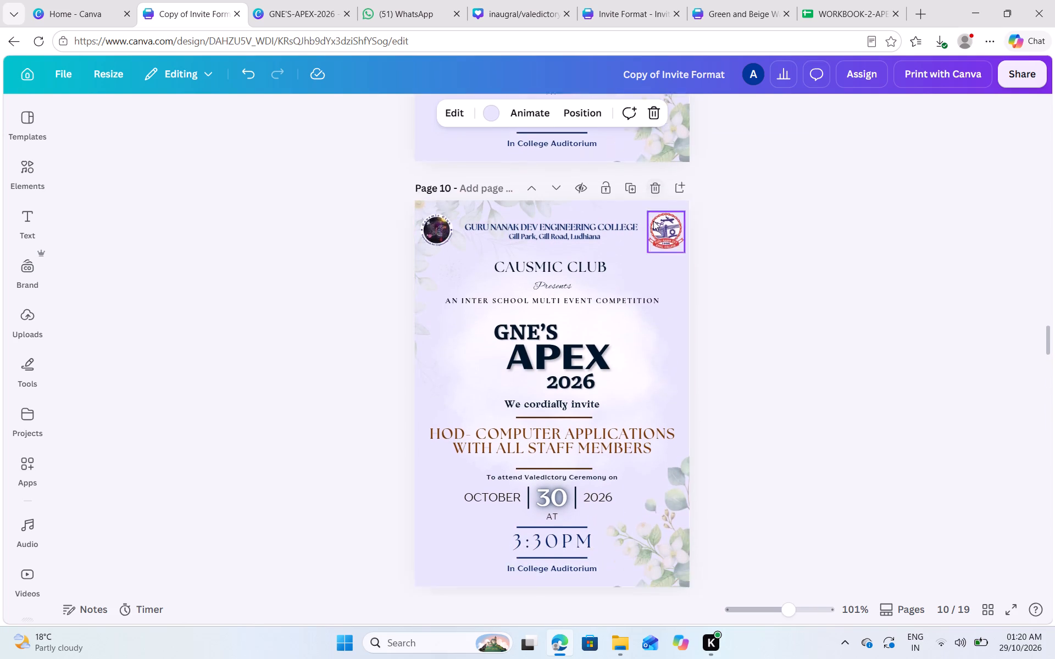
{"action": "scroll", "coordinate": [653, 221], "scroll_direction": "down", "scroll_amount": 1}
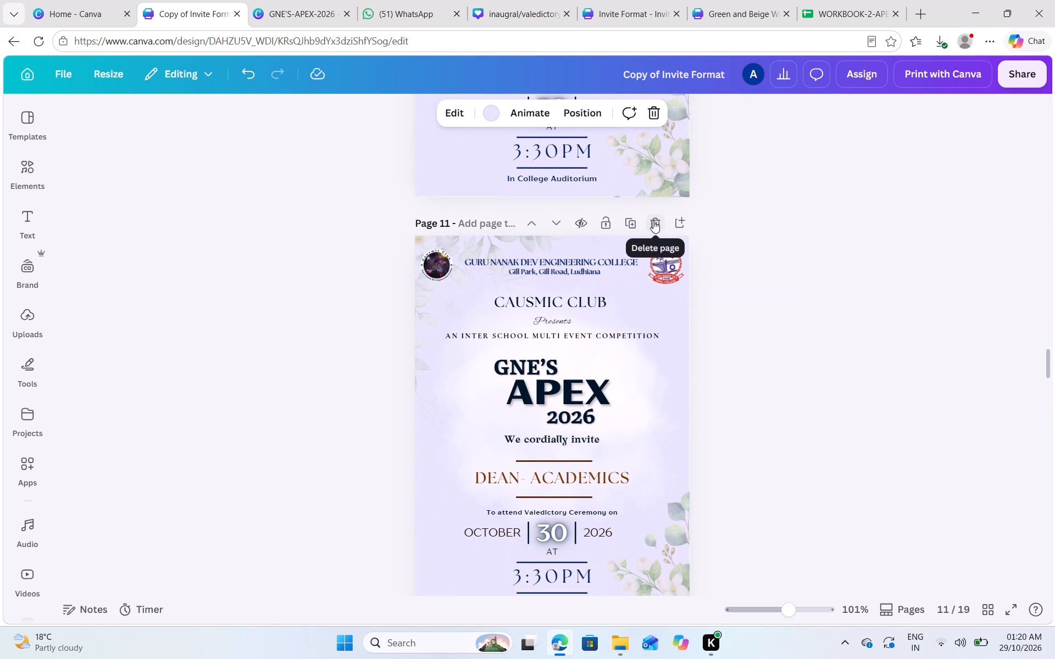
{"action": "scroll", "coordinate": [653, 219], "scroll_direction": "down", "scroll_amount": 1}
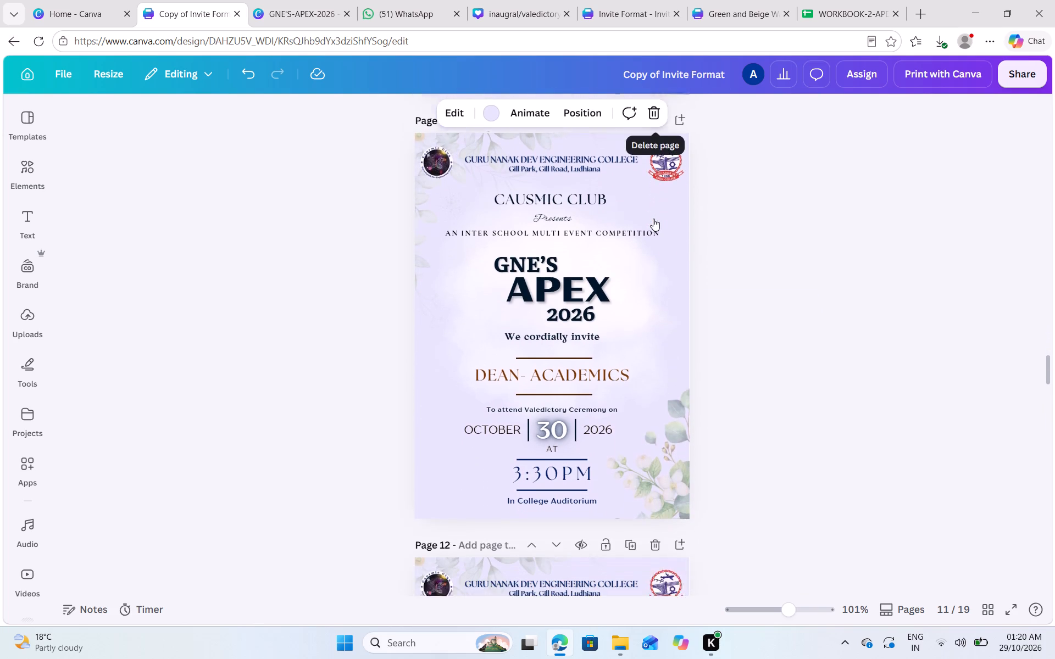
{"action": "scroll", "coordinate": [653, 219], "scroll_direction": "down", "scroll_amount": 5}
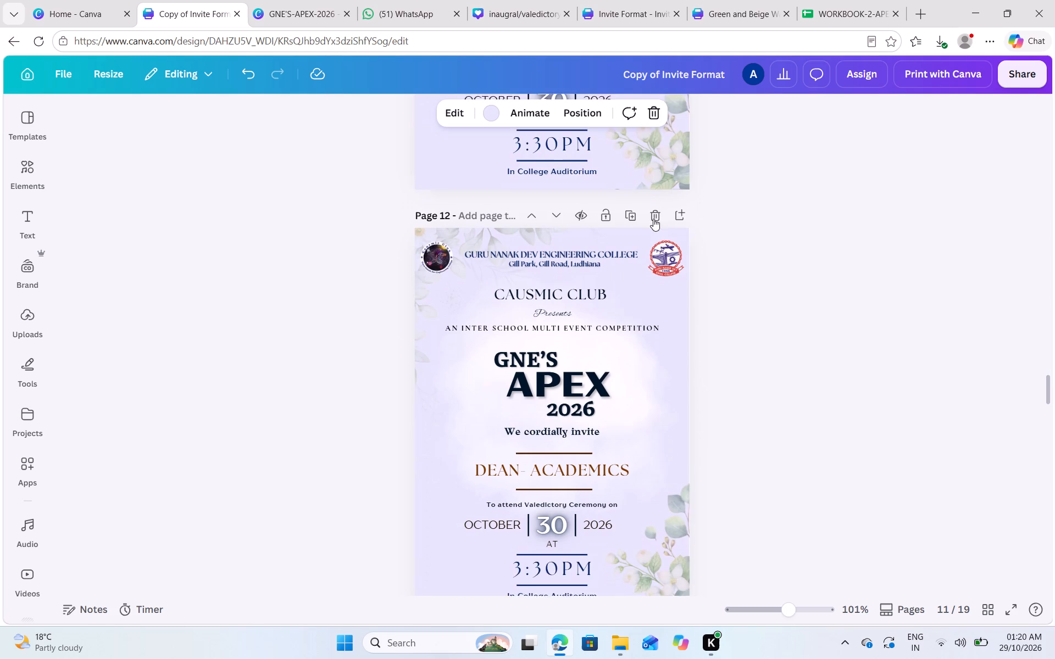
{"action": "scroll", "coordinate": [653, 219], "scroll_direction": "down", "scroll_amount": 2}
{"action": "scroll", "coordinate": [667, 252], "scroll_direction": "up", "scroll_amount": 1}
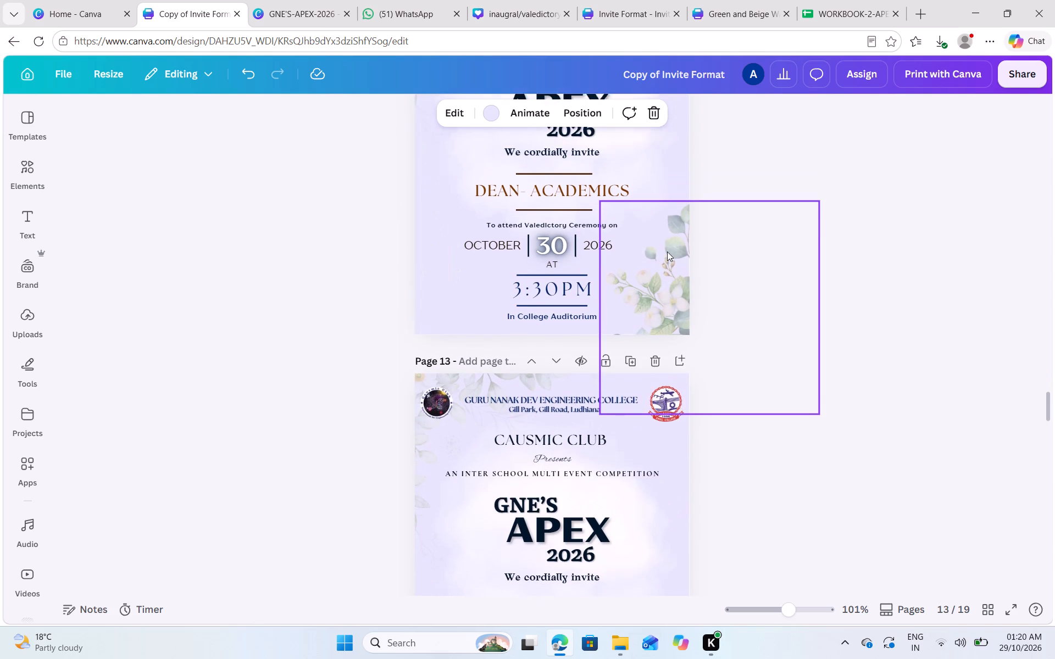
{"action": "scroll", "coordinate": [667, 252], "scroll_direction": "up", "scroll_amount": 1}
{"action": "scroll", "coordinate": [555, 358], "scroll_direction": "right", "scroll_amount": 1}
{"action": "scroll", "coordinate": [555, 358], "scroll_direction": "left", "scroll_amount": 1}
{"action": "scroll", "coordinate": [555, 358], "scroll_direction": "right", "scroll_amount": 1}
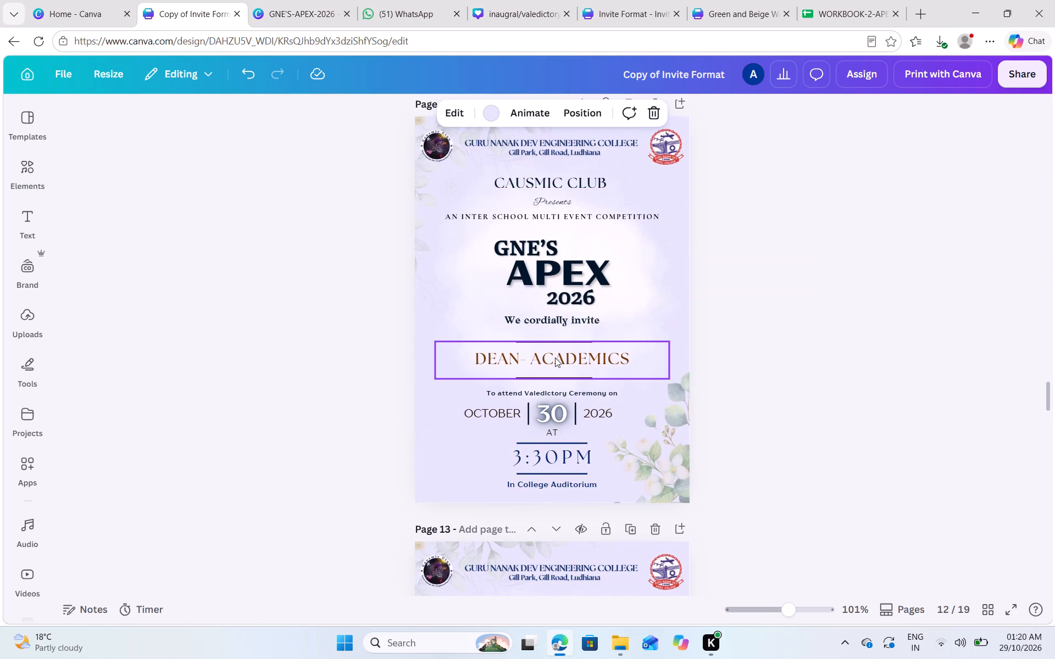
{"action": "scroll", "coordinate": [555, 358], "scroll_direction": "left", "scroll_amount": 1}
{"action": "scroll", "coordinate": [555, 358], "scroll_direction": "right", "scroll_amount": 1}
{"action": "scroll", "coordinate": [554, 364], "scroll_direction": "up", "scroll_amount": 1, "text": "ctrl"}
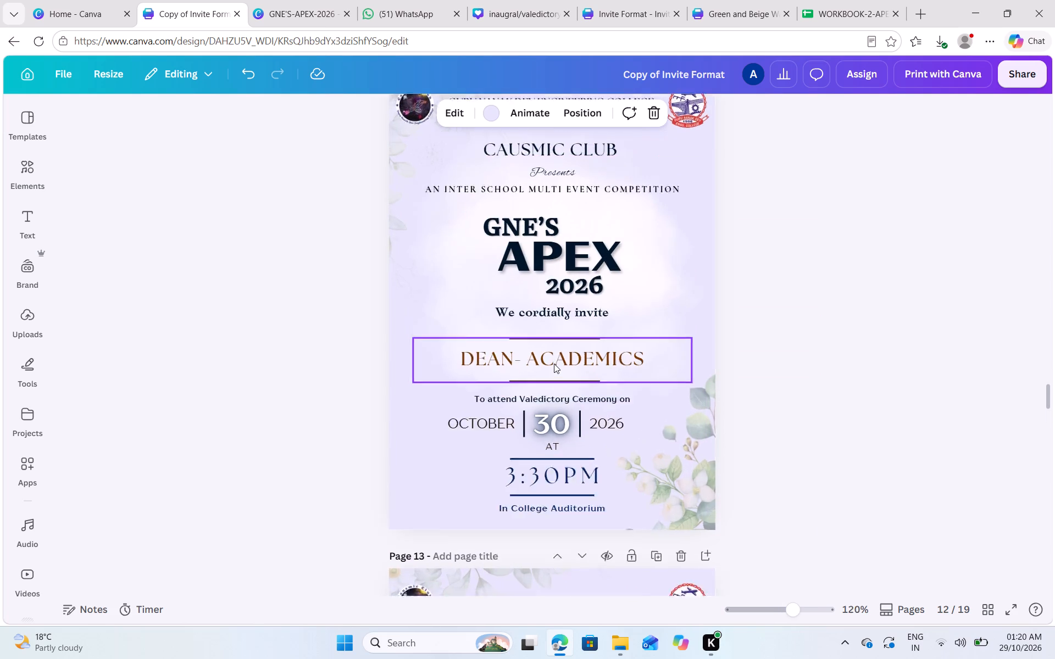
{"action": "scroll", "coordinate": [554, 364], "scroll_direction": "up", "scroll_amount": 2, "text": "ctrl"}
{"action": "double_click", "coordinate": [551, 362]}
{"action": "left_click", "coordinate": [496, 362]}
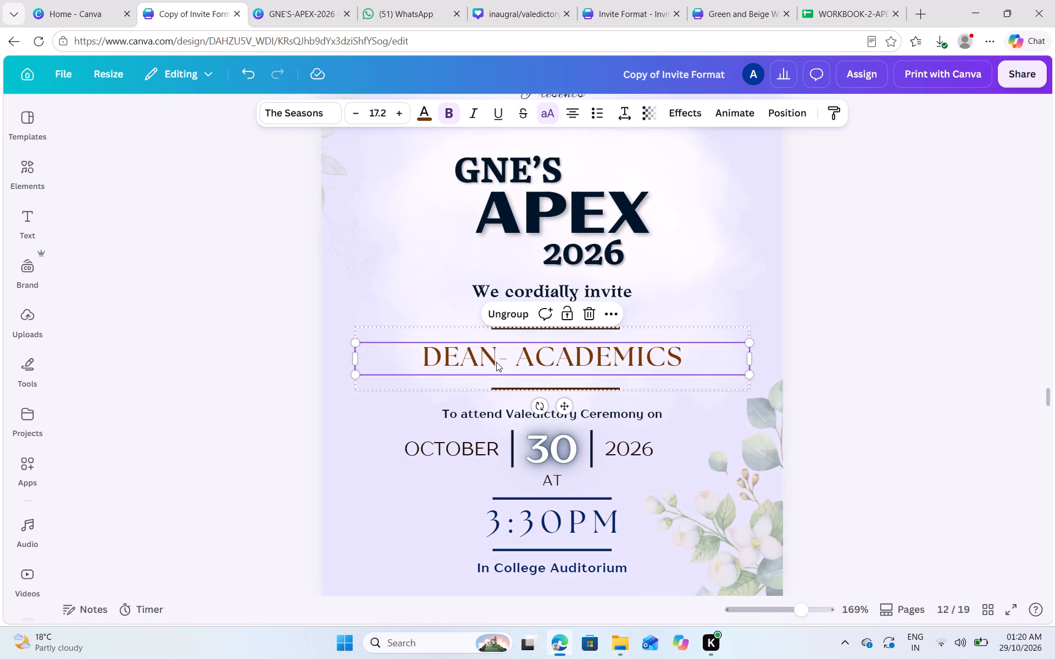
{"action": "left_click", "coordinate": [519, 361]}
{"action": "left_click_drag", "start_coordinate": [520, 360], "coordinate": [603, 352]}
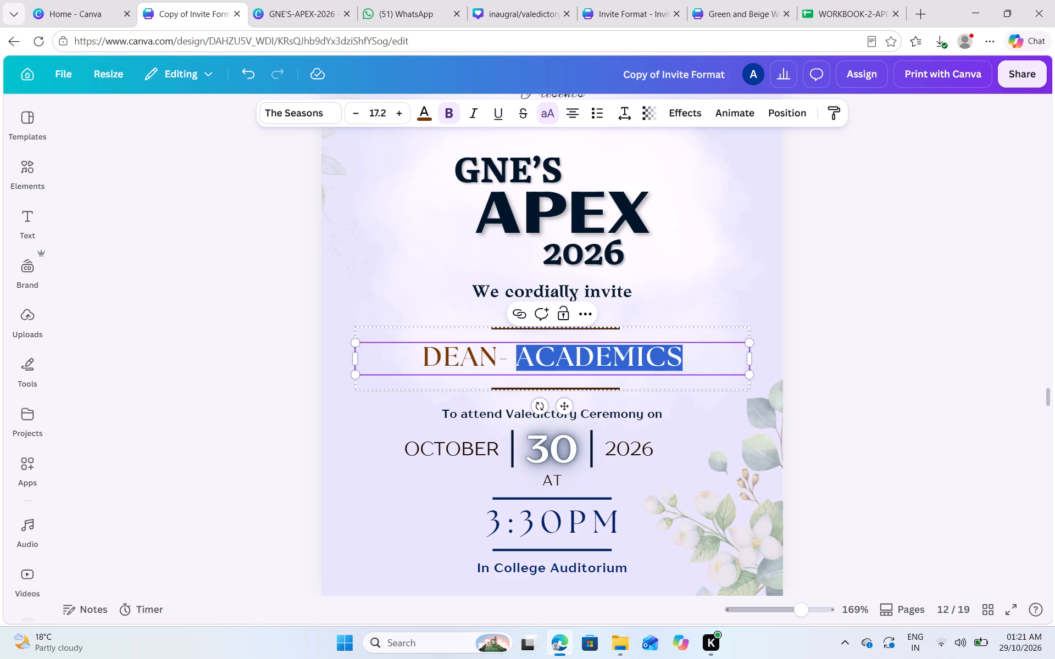
{"action": "type", "text": "SRT"}
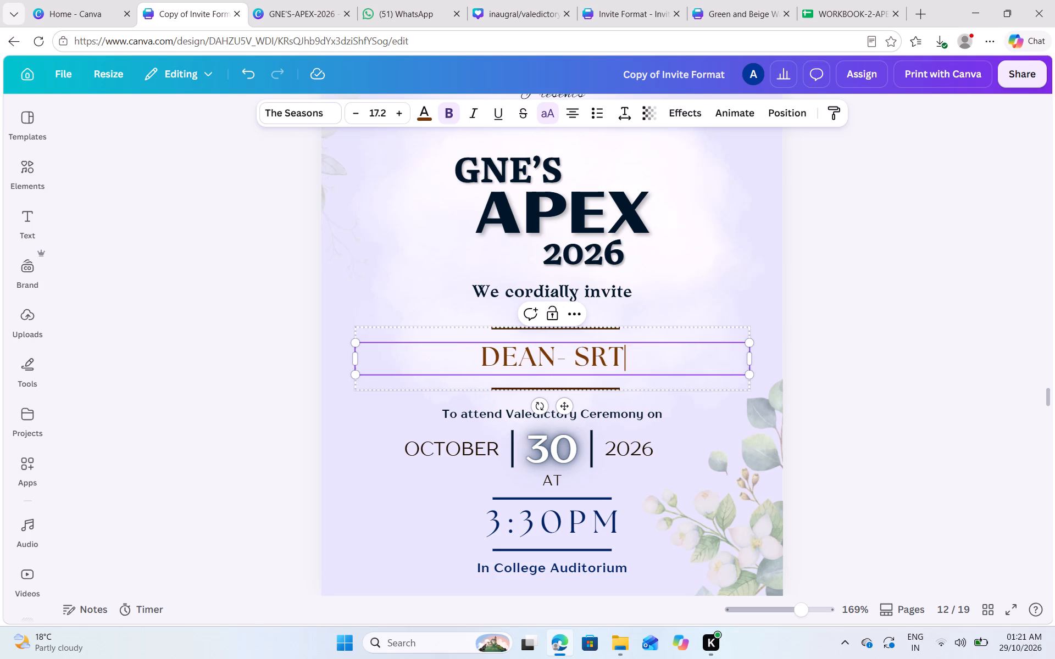
{"action": "key", "text": "BackSpace"}
{"action": "key", "text": "BackSpace"}
{"action": "key", "text": "t"}
{"action": "type", "text": "UDENT"}
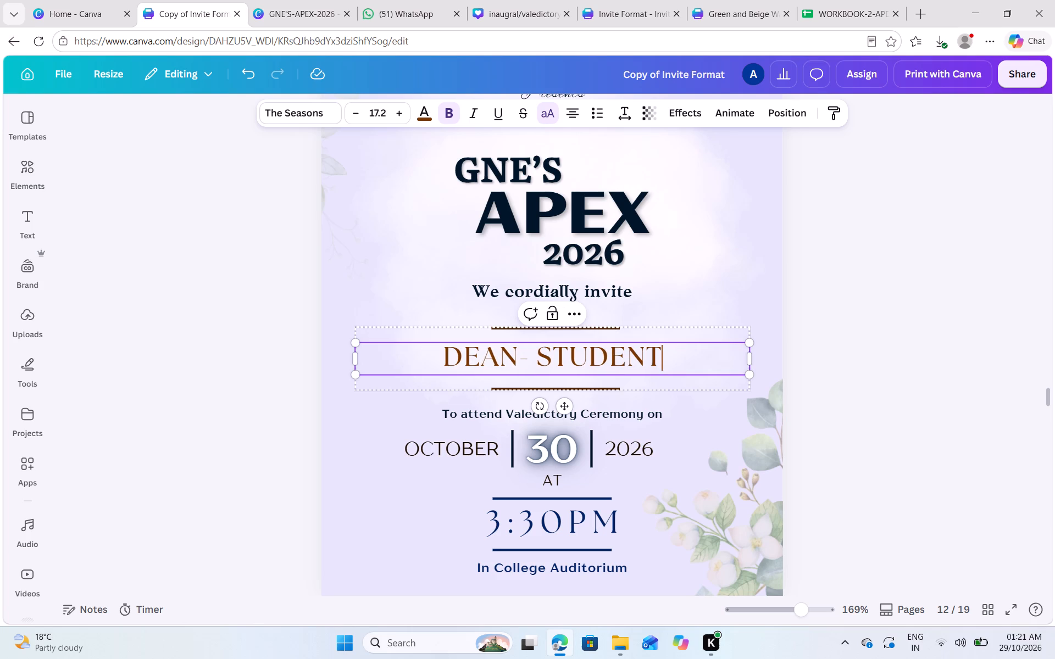
{"action": "key", "text": "space"}
{"action": "type", "text": "WE"}
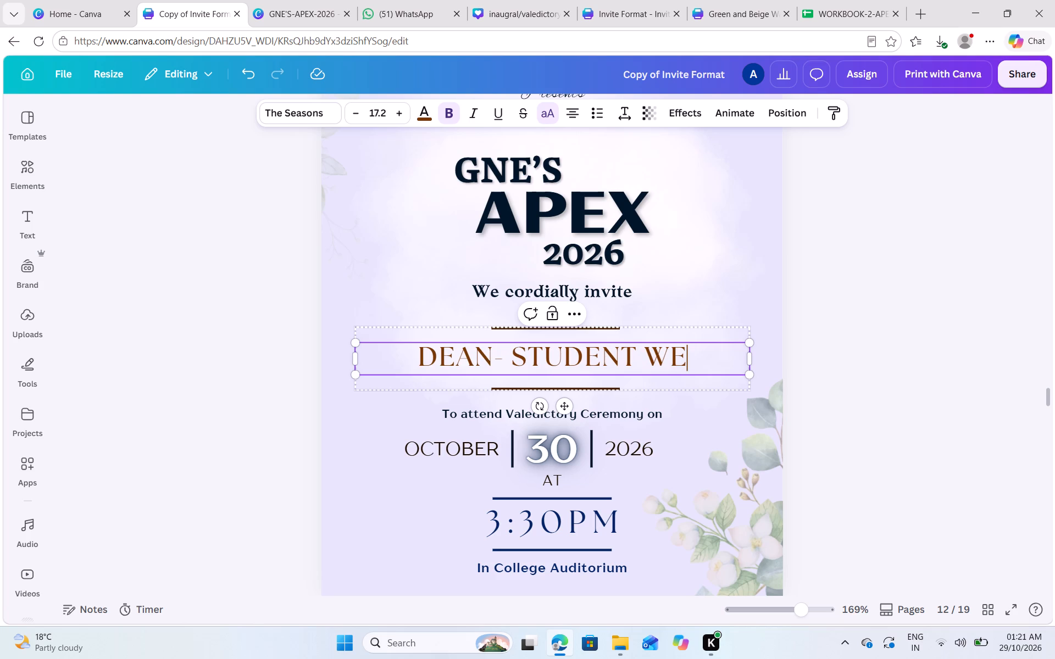
{"action": "type", "text": "LFARE"}
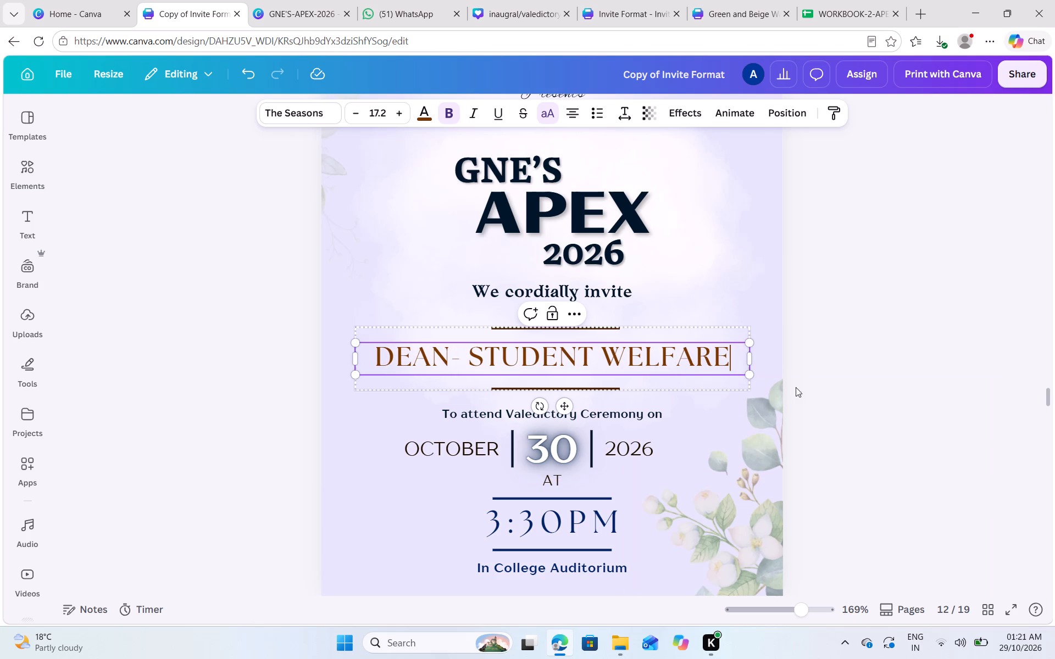
{"action": "left_click", "coordinate": [819, 382]}
Replace "ACADEMICS" with "CONSULTANCY" in the dean line of the page 13 invitation.
{"action": "scroll", "coordinate": [819, 382], "scroll_direction": "down", "scroll_amount": 1}
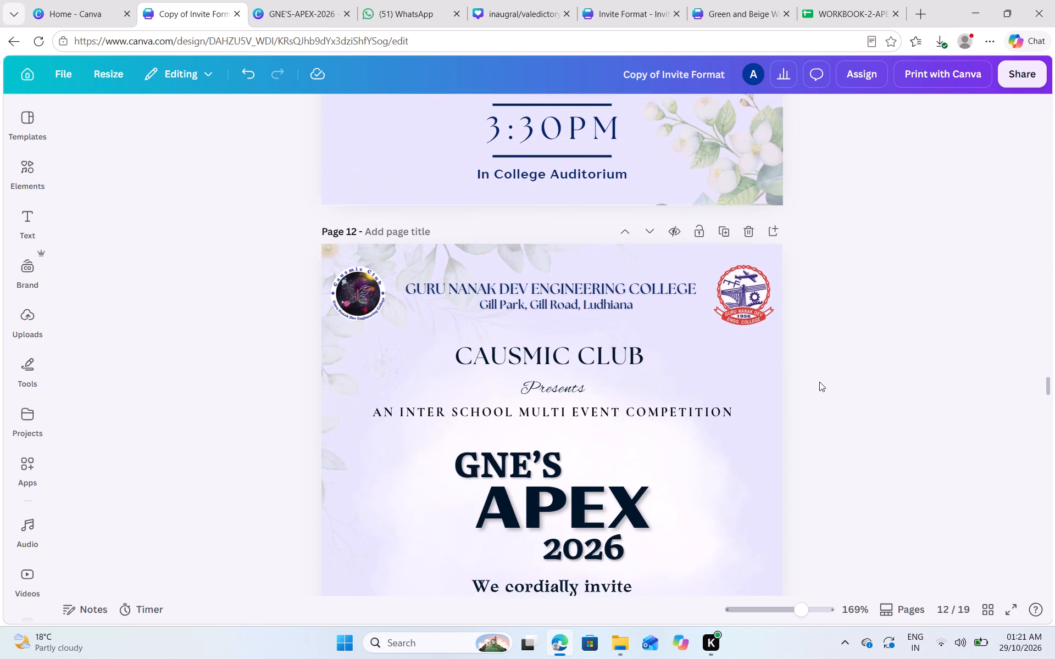
{"action": "scroll", "coordinate": [819, 382], "scroll_direction": "down", "scroll_amount": 1}
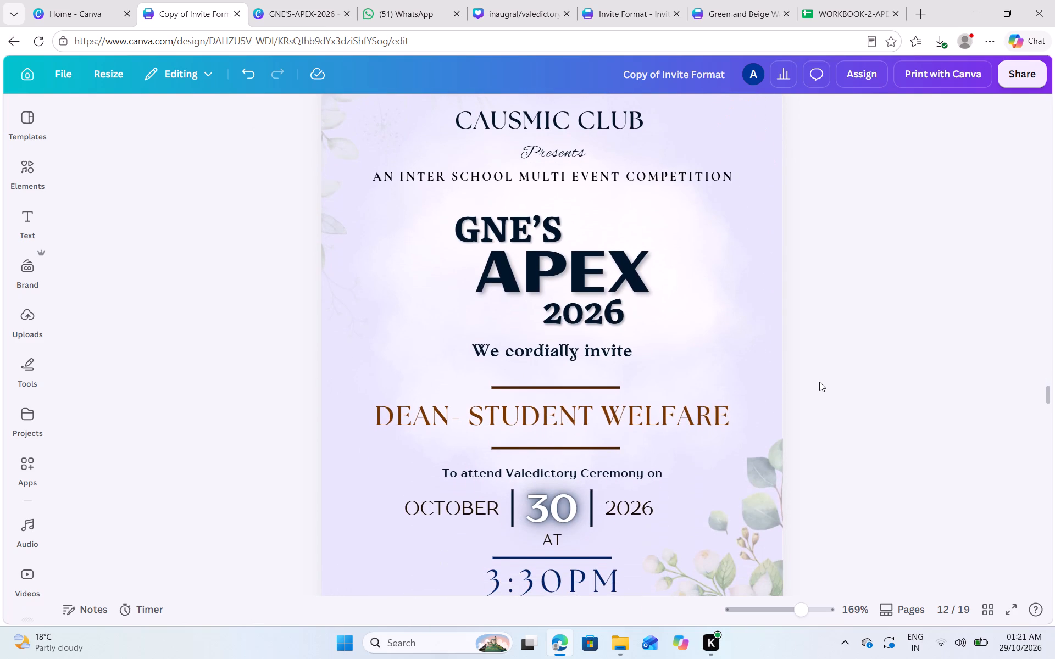
{"action": "scroll", "coordinate": [819, 382], "scroll_direction": "down", "scroll_amount": 1}
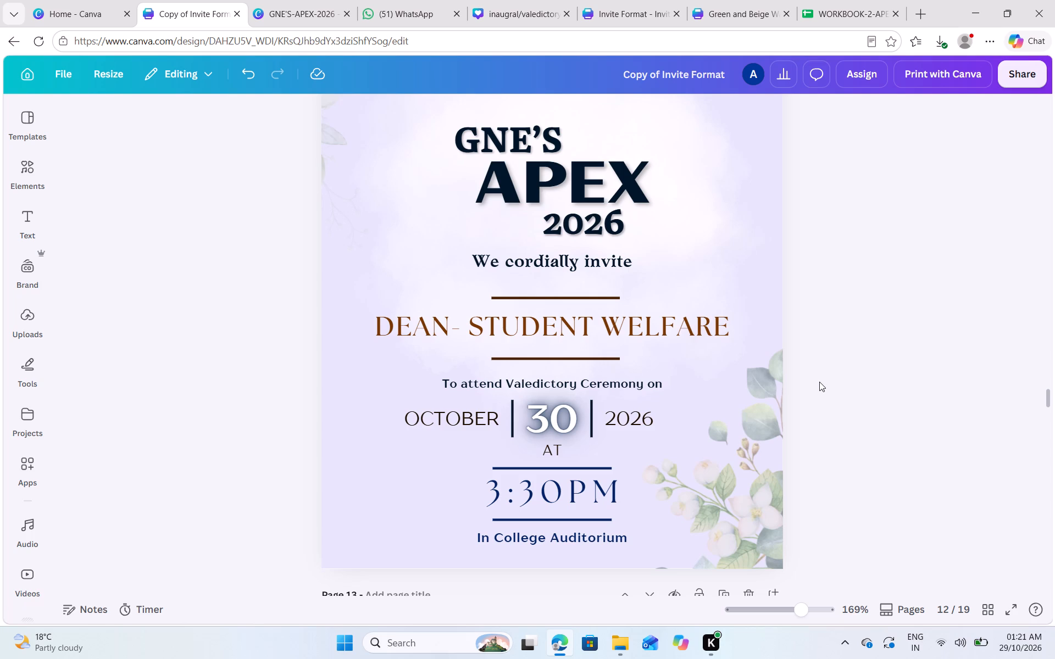
{"action": "scroll", "coordinate": [819, 382], "scroll_direction": "down", "scroll_amount": 4}
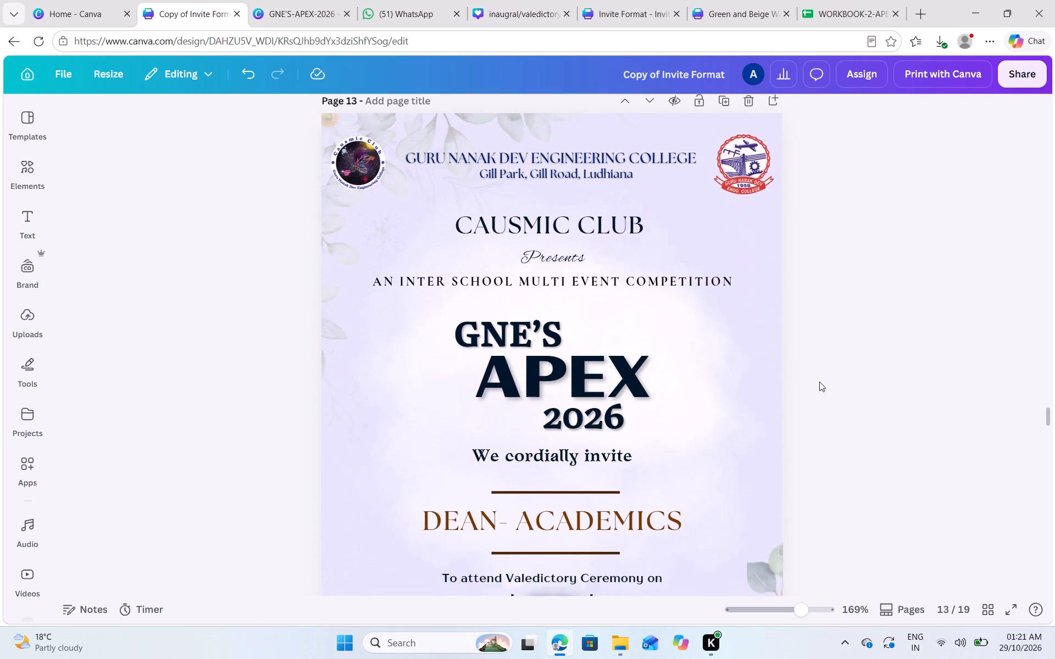
{"action": "scroll", "coordinate": [819, 382], "scroll_direction": "down", "scroll_amount": 1}
{"action": "double_click", "coordinate": [626, 384]}
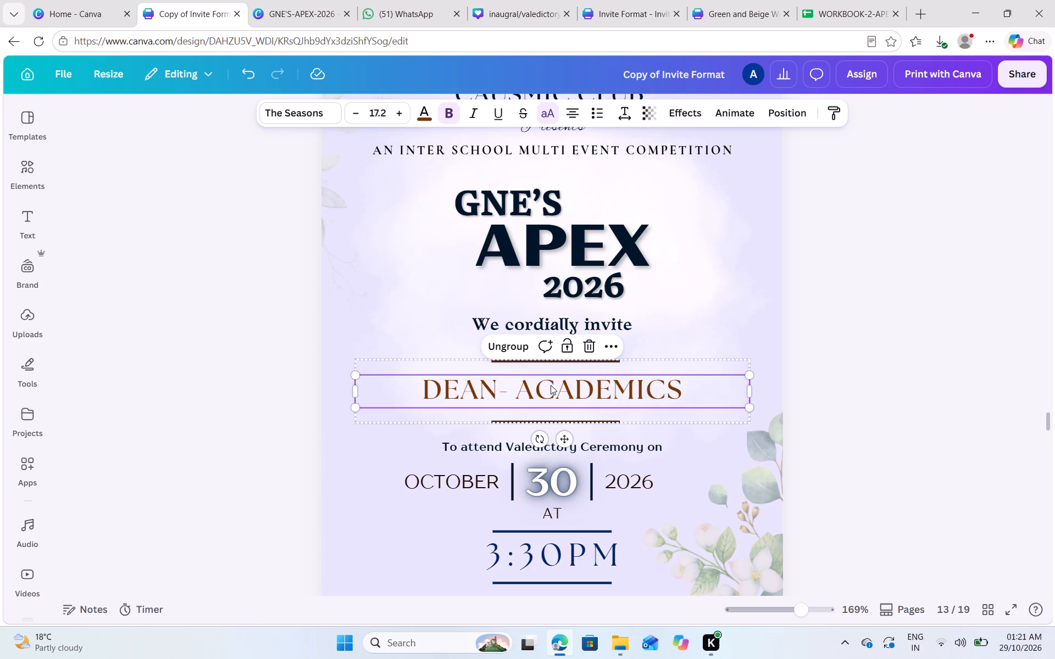
{"action": "left_click", "coordinate": [551, 385]}
{"action": "left_click", "coordinate": [521, 390]}
{"action": "left_click_drag", "start_coordinate": [520, 390], "coordinate": [686, 385]}
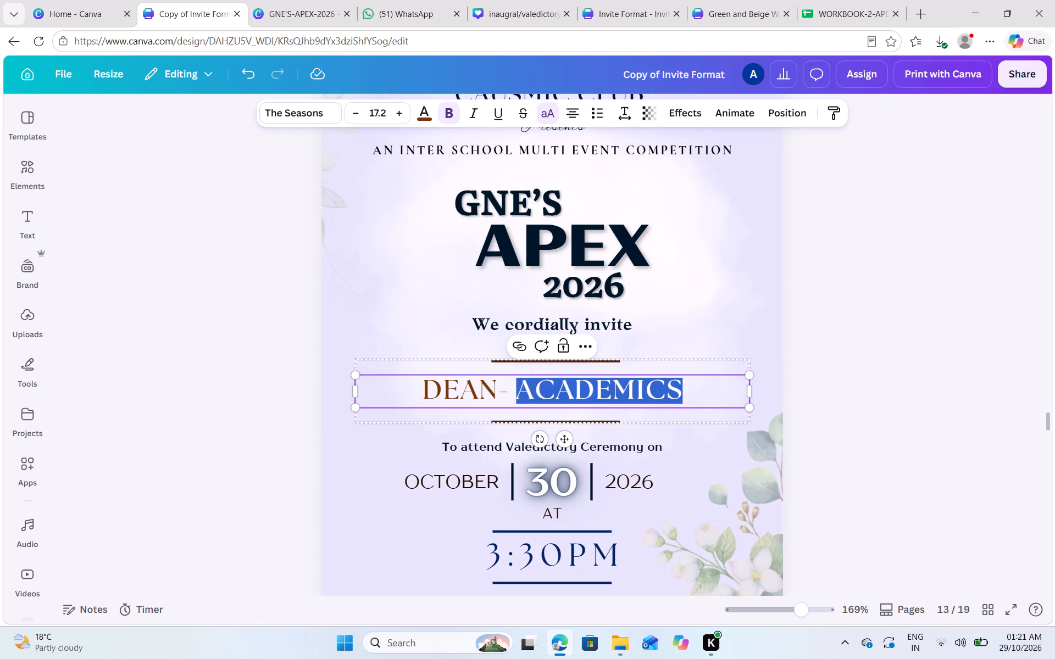
{"action": "type", "text": "CO"}
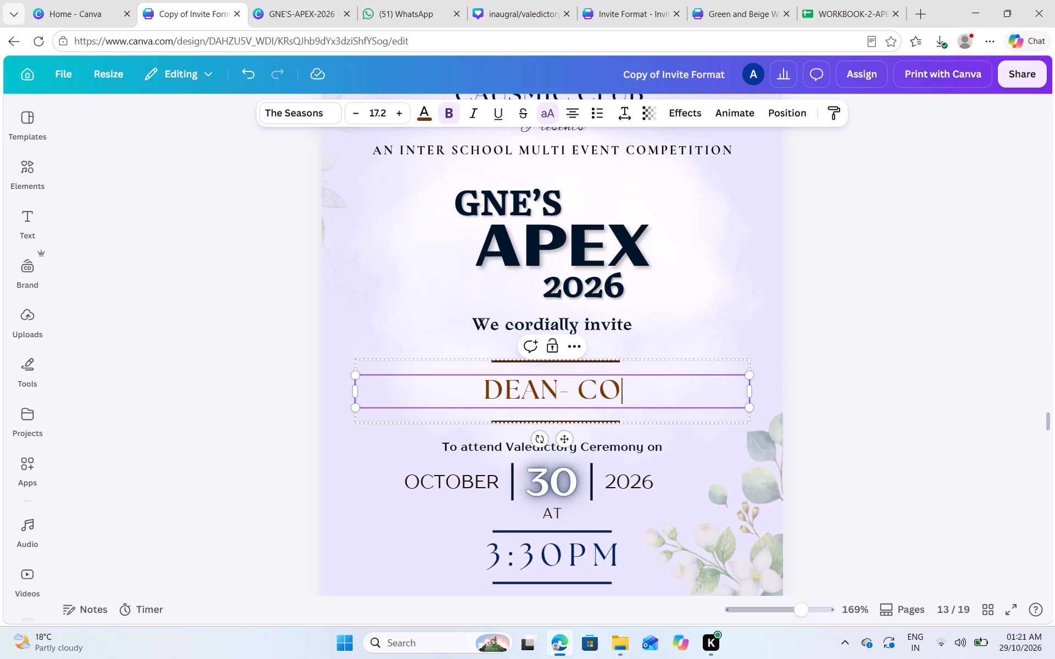
{"action": "key", "text": "n"}
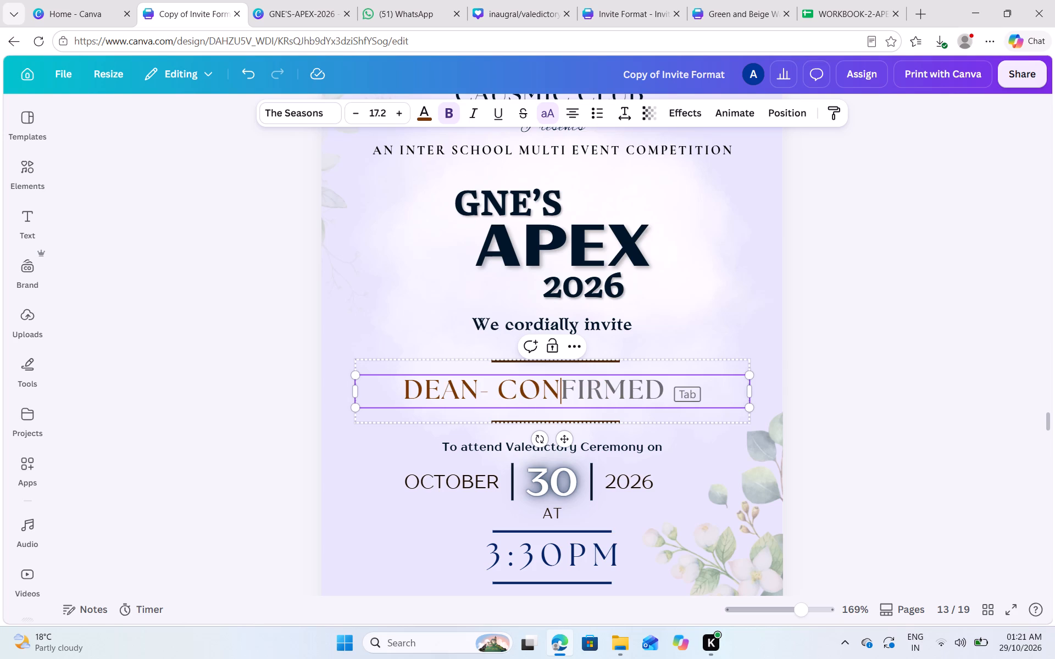
{"action": "type", "text": "SU"}
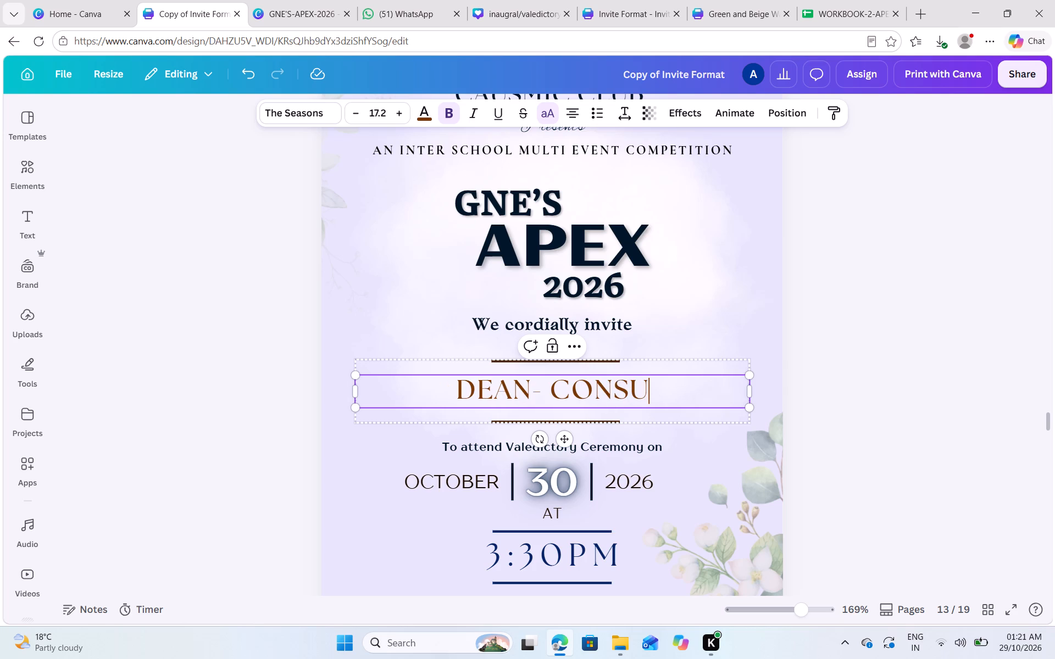
{"action": "key", "text": "l"}
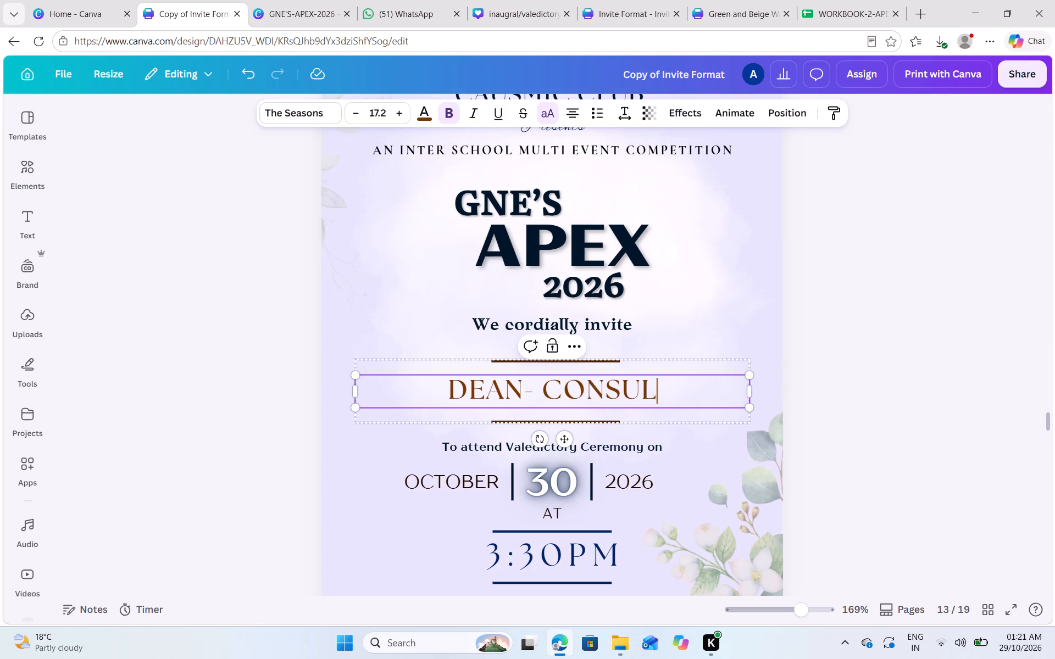
{"action": "type", "text": "TAN"}
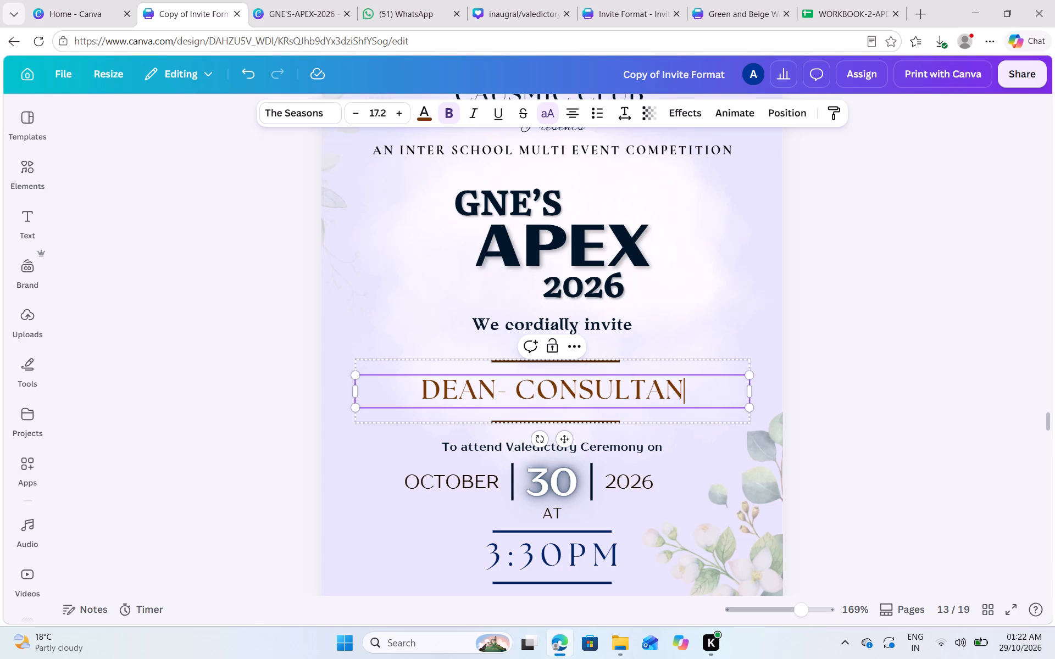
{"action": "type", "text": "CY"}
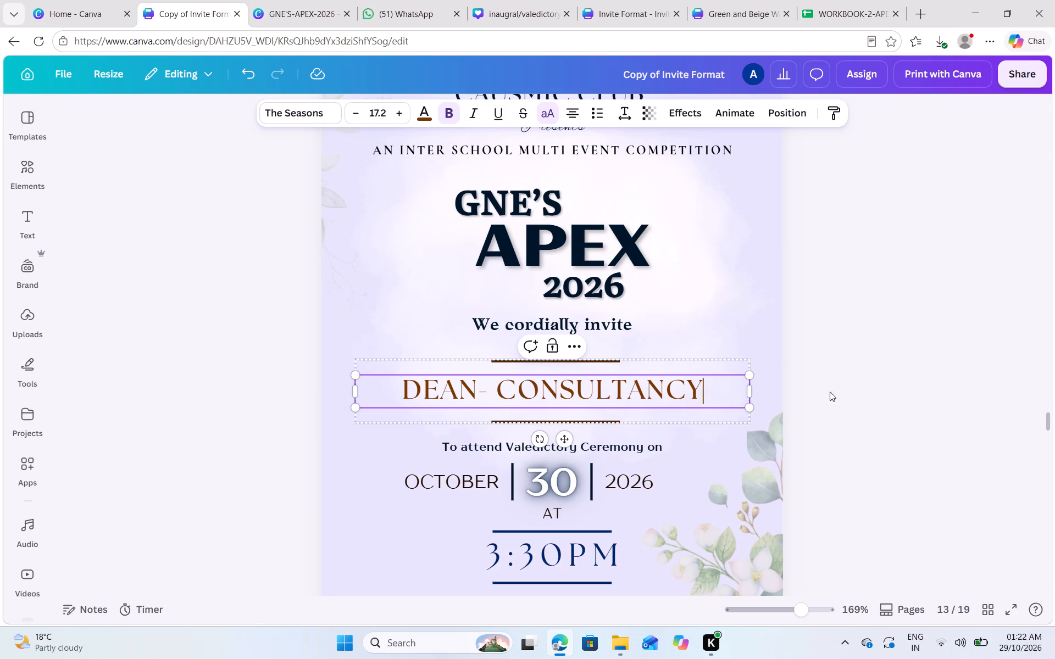
Replace the "INCHARGE-IQAC" invitee text on page 14 with a dean line starting "DEAN- TRA".
{"action": "left_click", "coordinate": [796, 399]}
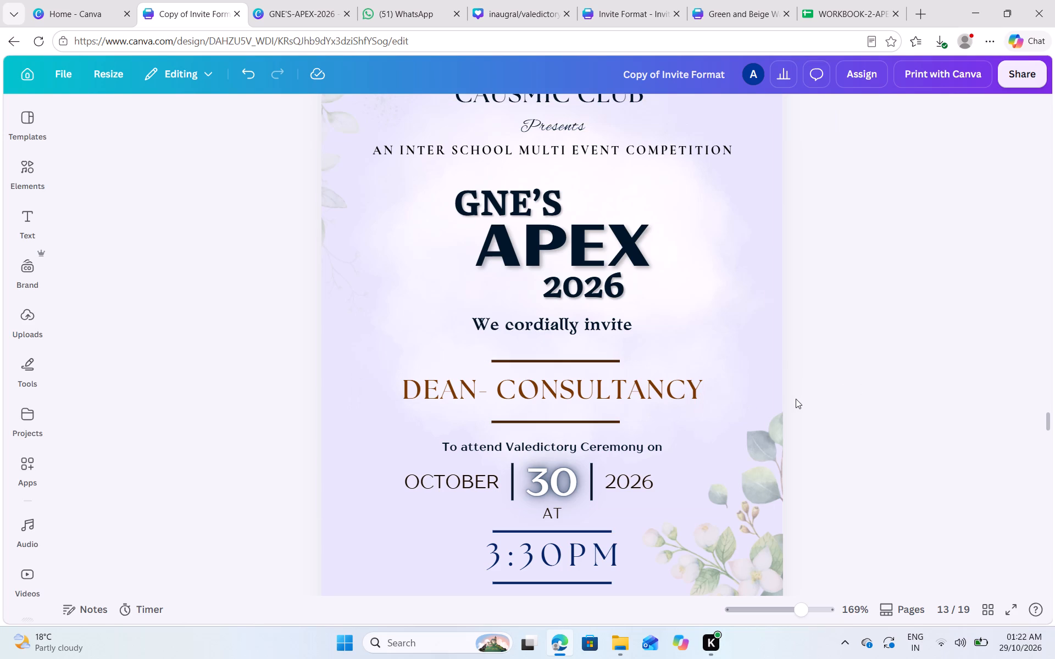
{"action": "scroll", "coordinate": [796, 399], "scroll_direction": "down", "scroll_amount": 2}
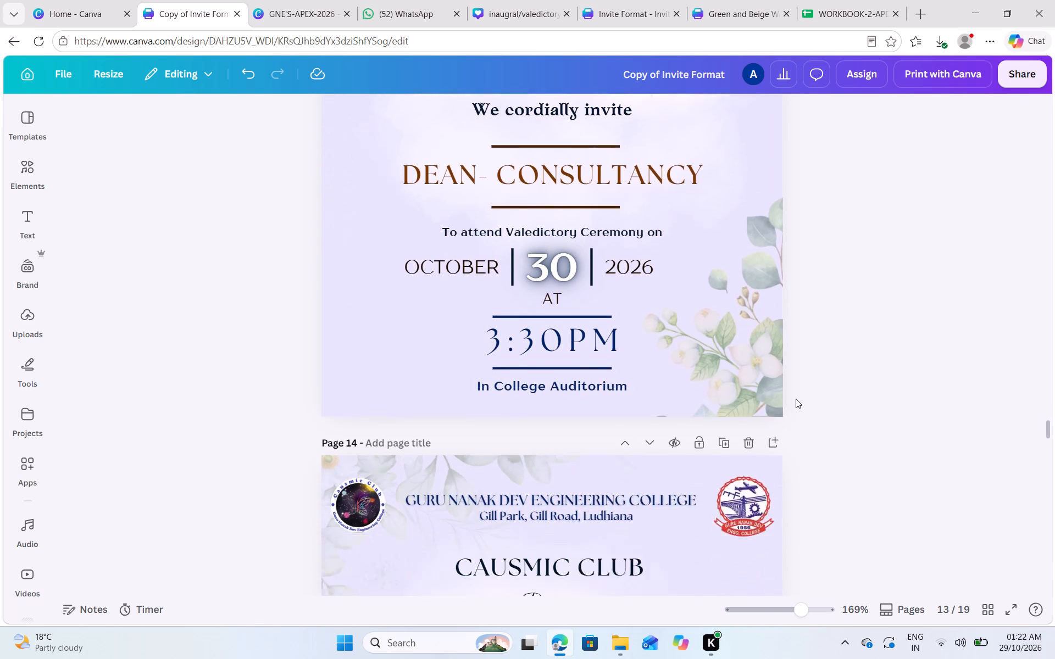
{"action": "scroll", "coordinate": [796, 399], "scroll_direction": "down", "scroll_amount": 2}
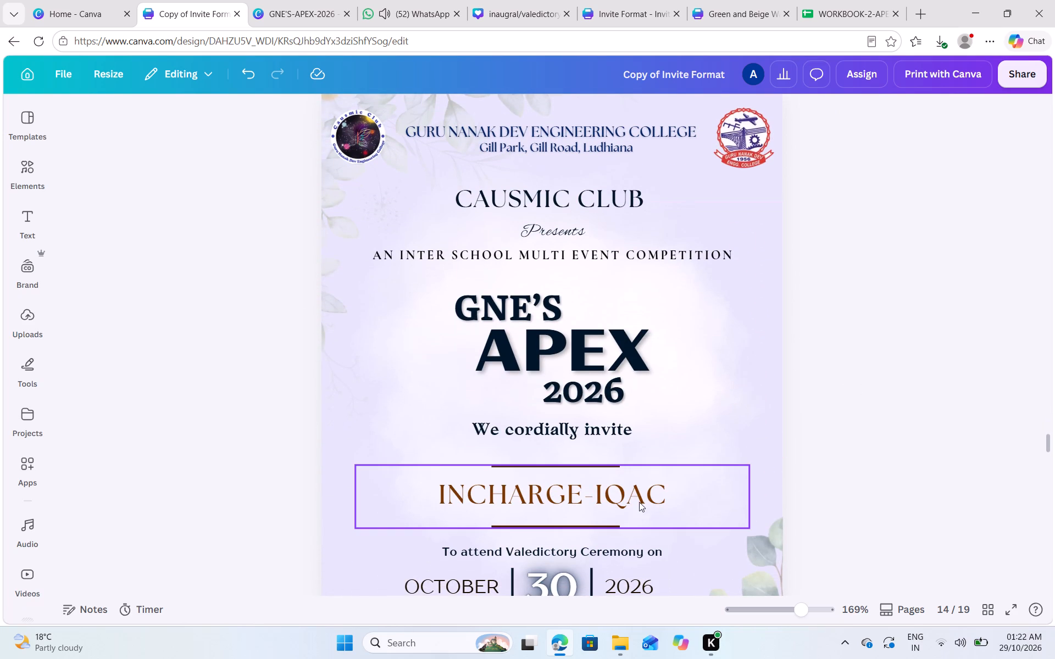
{"action": "left_click", "coordinate": [592, 494]}
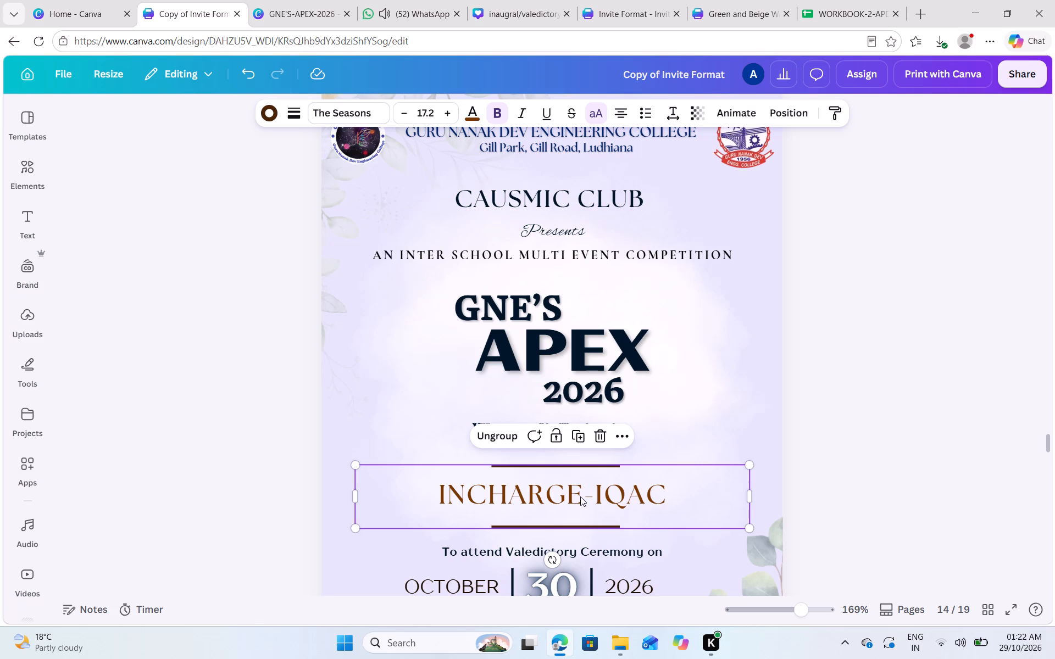
{"action": "left_click", "coordinate": [580, 497]}
{"action": "left_click", "coordinate": [556, 501]}
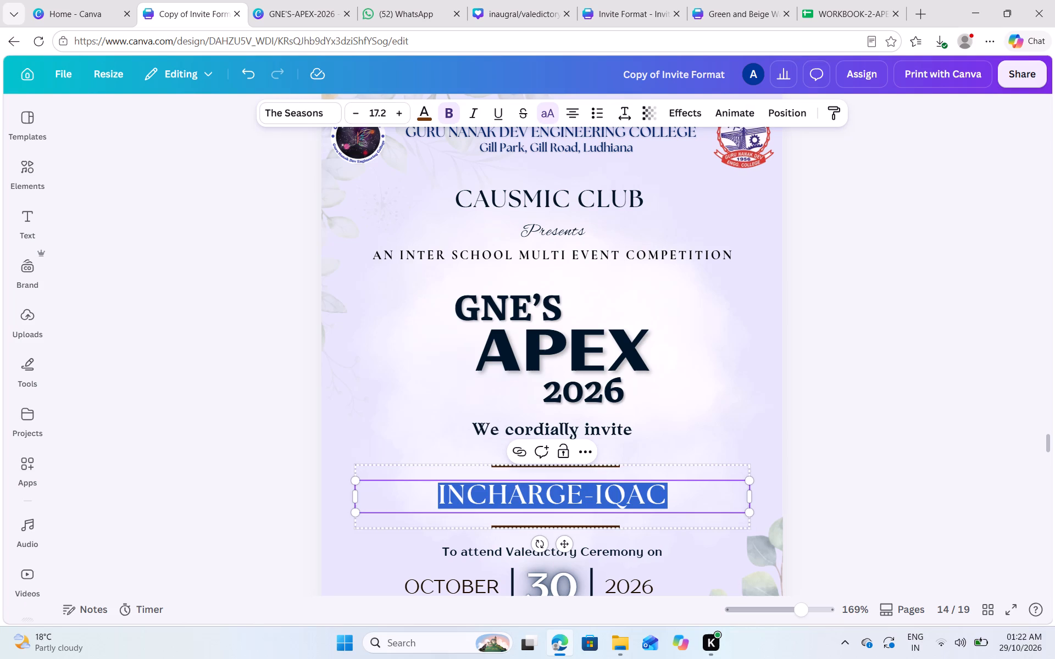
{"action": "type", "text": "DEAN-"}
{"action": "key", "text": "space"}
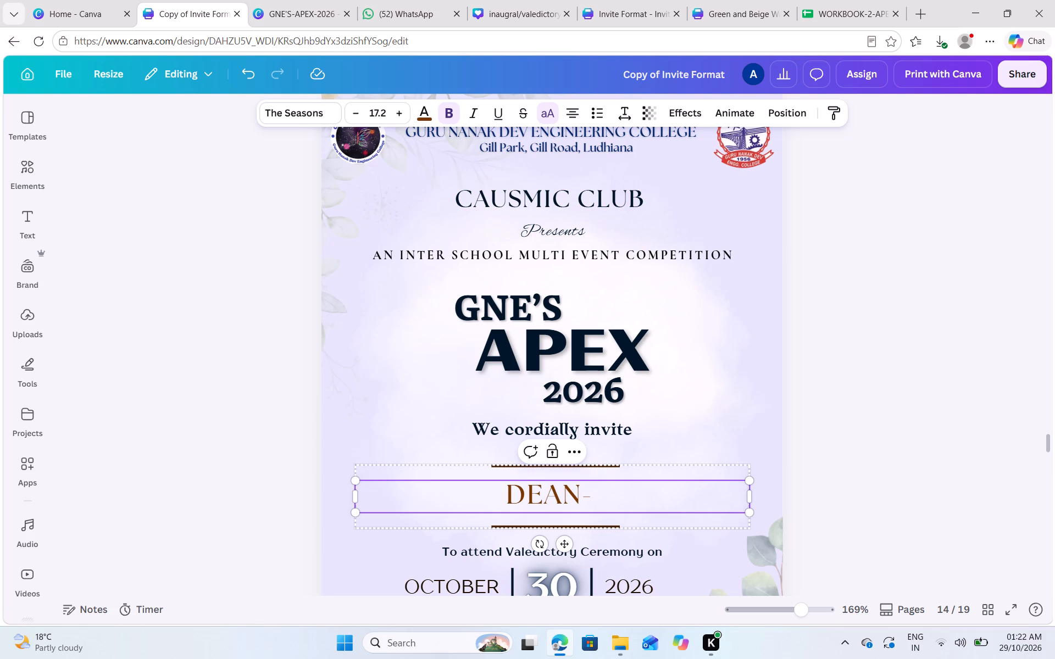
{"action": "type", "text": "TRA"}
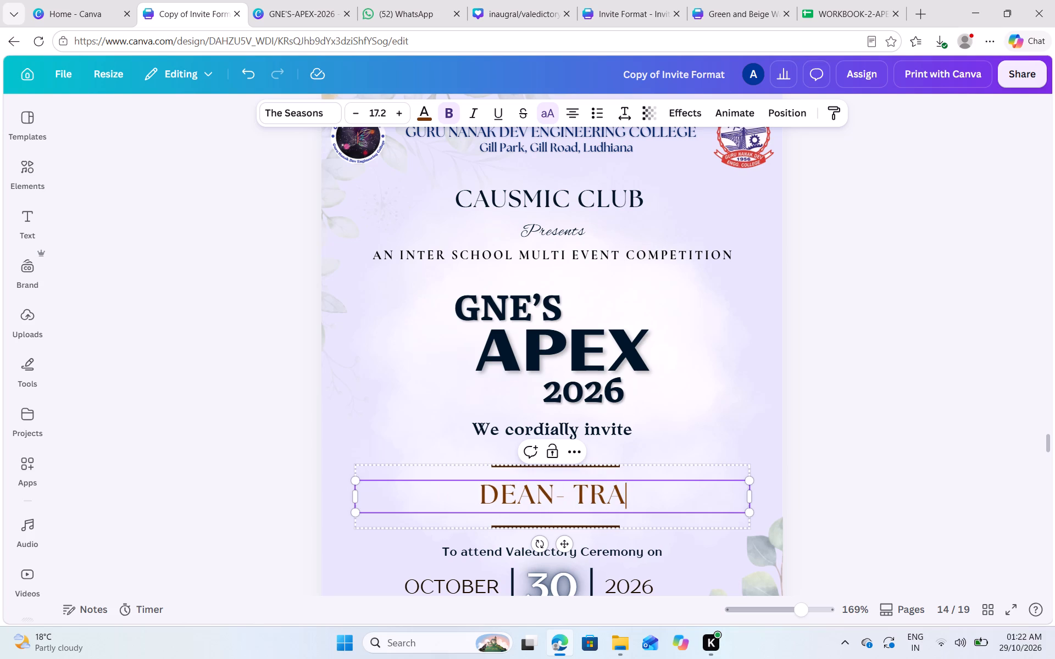
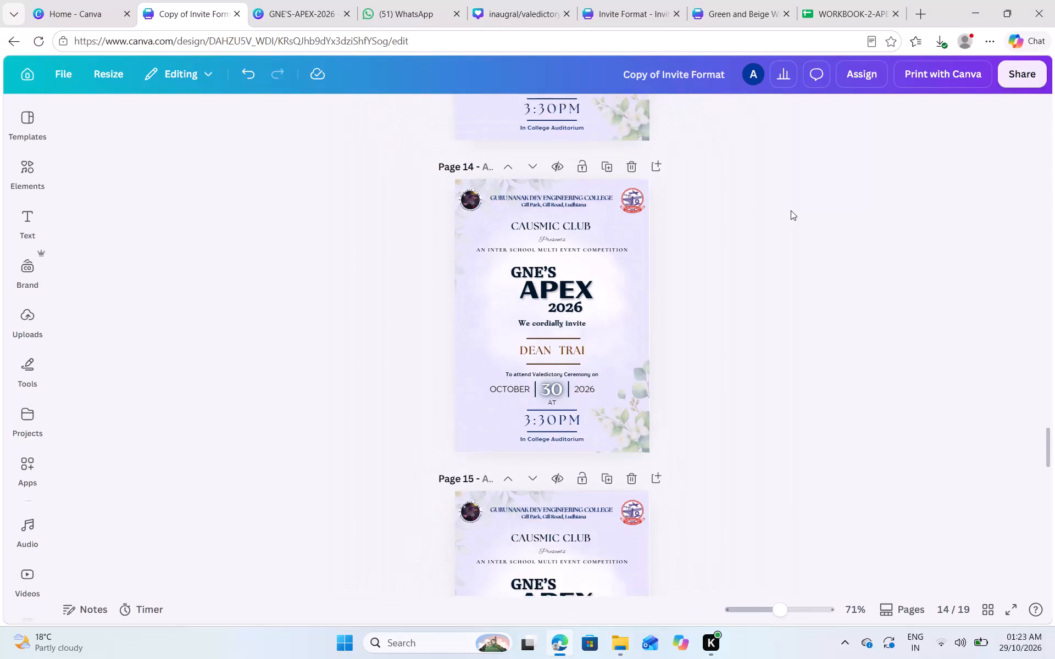
Select the soft white glow image behind the central text on the page 1 Principal Sir invitation.
{"action": "scroll", "coordinate": [791, 210], "scroll_direction": "up", "scroll_amount": 9}
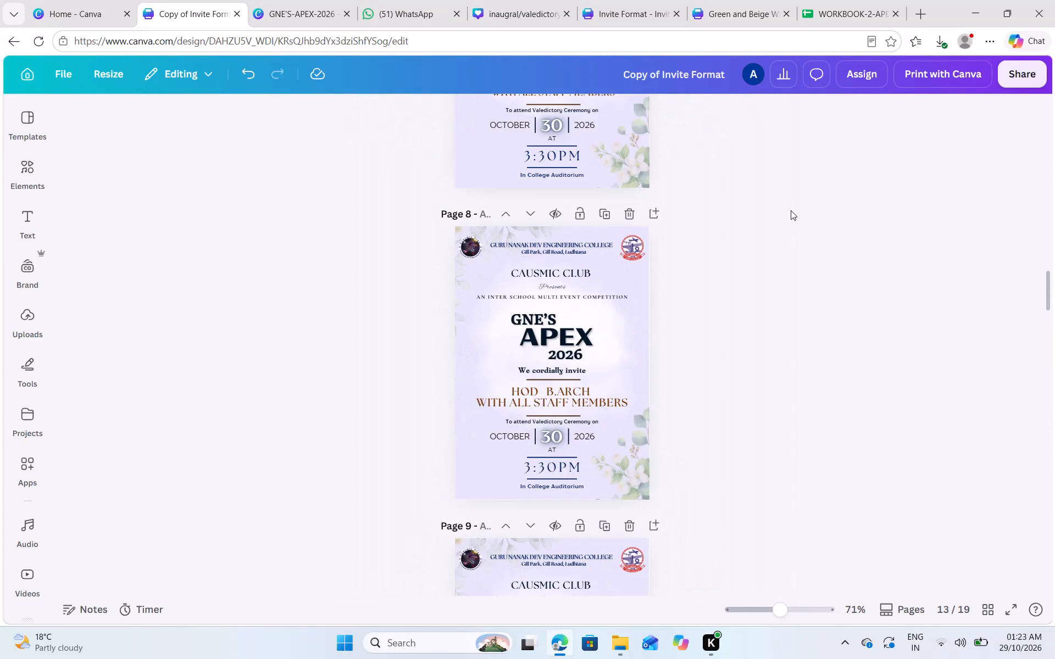
{"action": "scroll", "coordinate": [791, 210], "scroll_direction": "up", "scroll_amount": 3}
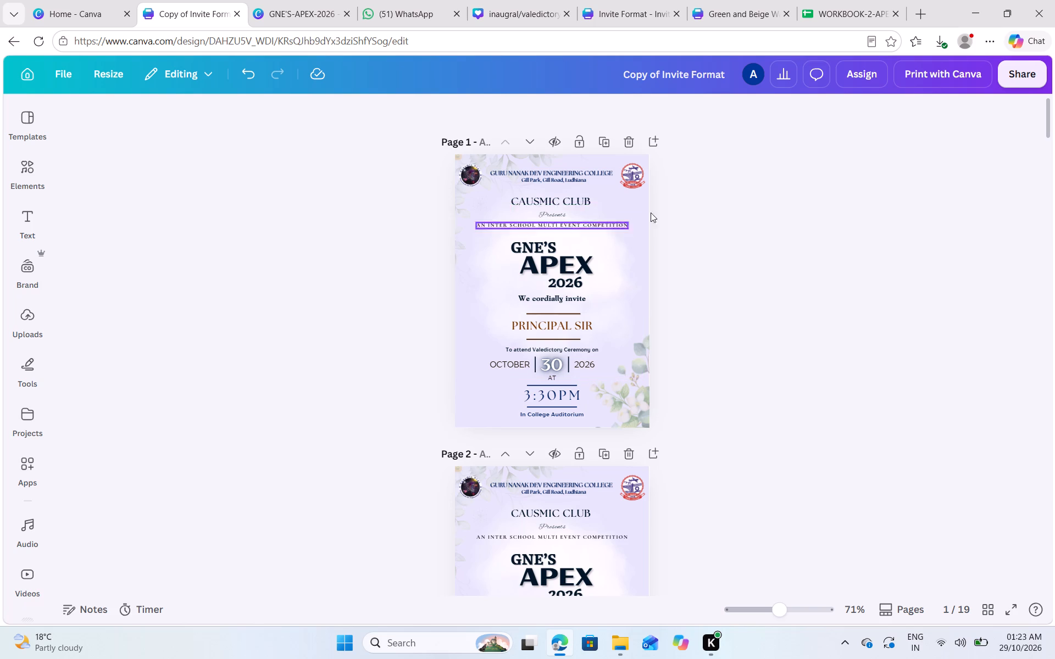
{"action": "left_click", "coordinate": [610, 267]}
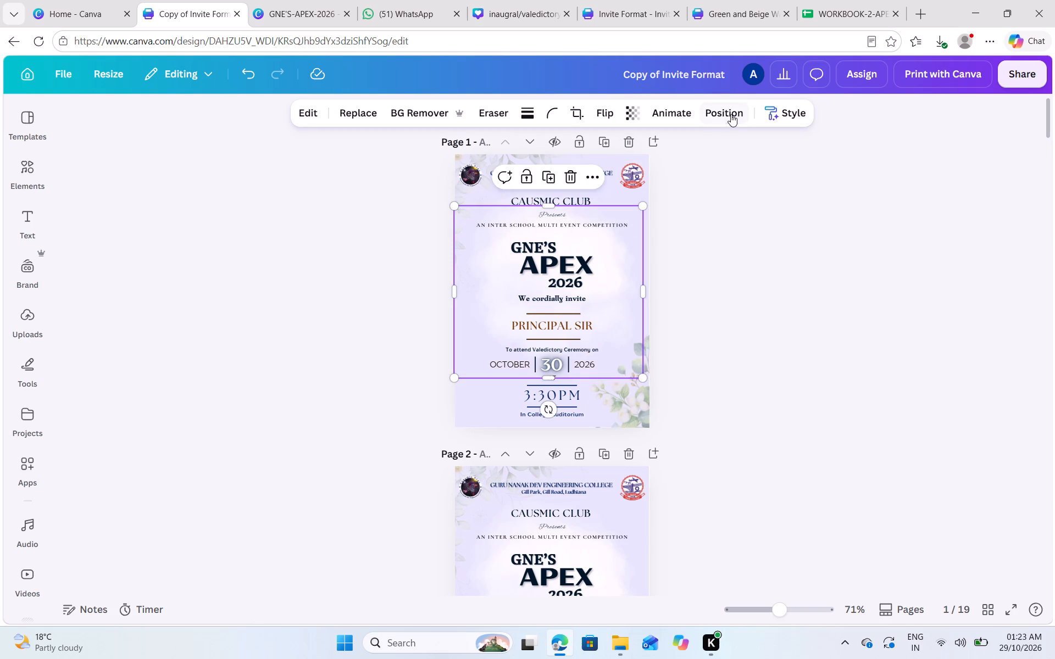
From page 1's layers, select the two floral images, the three white glow images and both logos together.
{"action": "left_click", "coordinate": [731, 114]}
{"action": "left_click", "coordinate": [258, 182]}
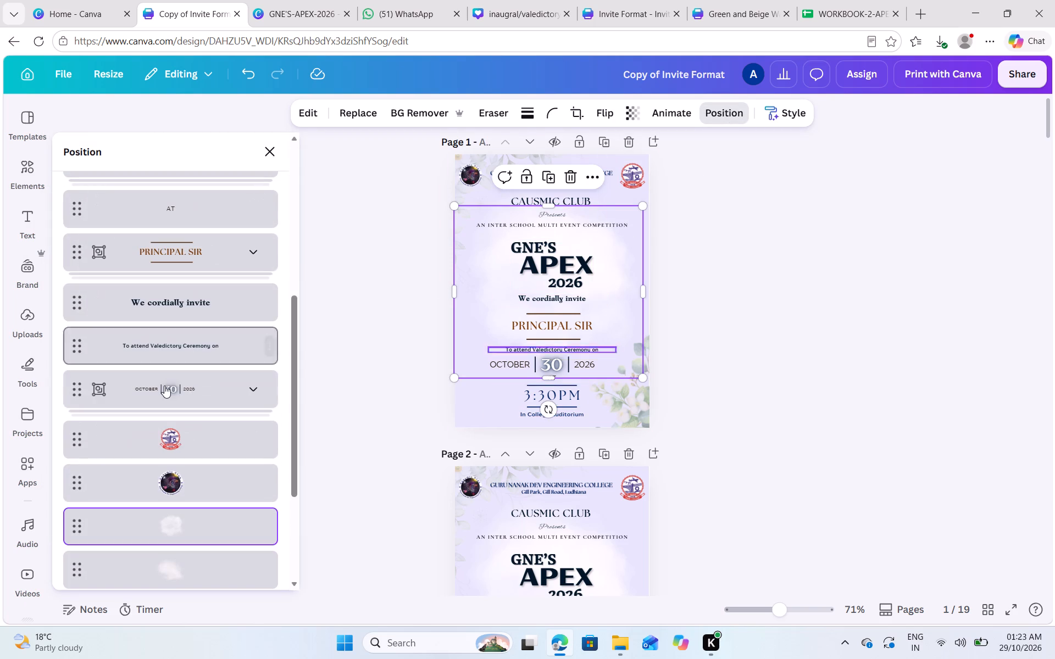
{"action": "scroll", "coordinate": [164, 386], "scroll_direction": "down", "scroll_amount": 6}
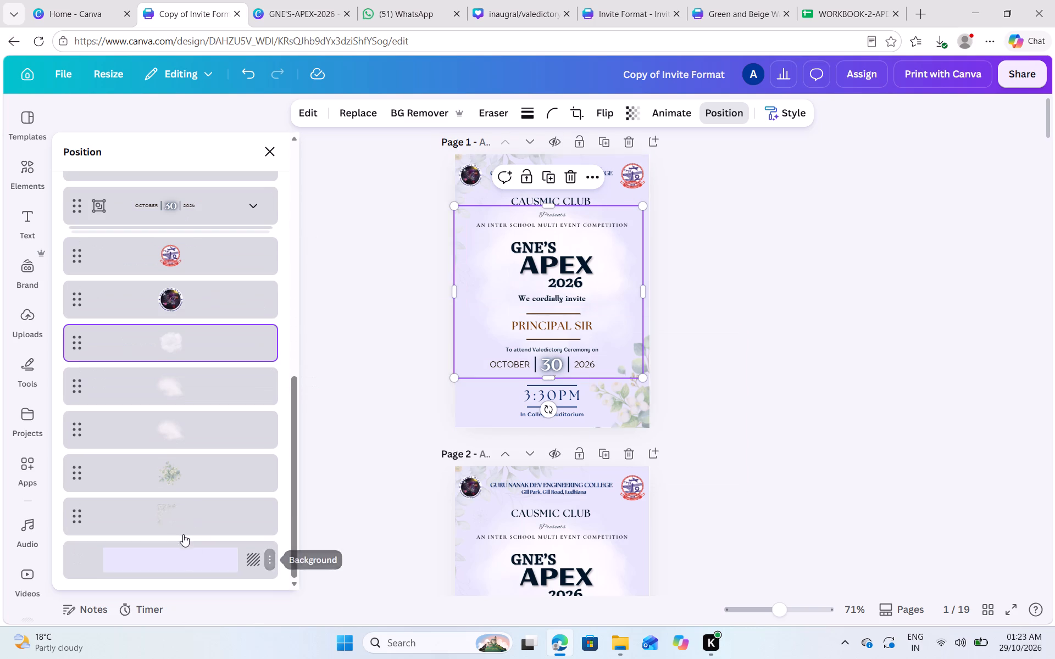
{"action": "left_click", "coordinate": [190, 545], "text": "shift"}
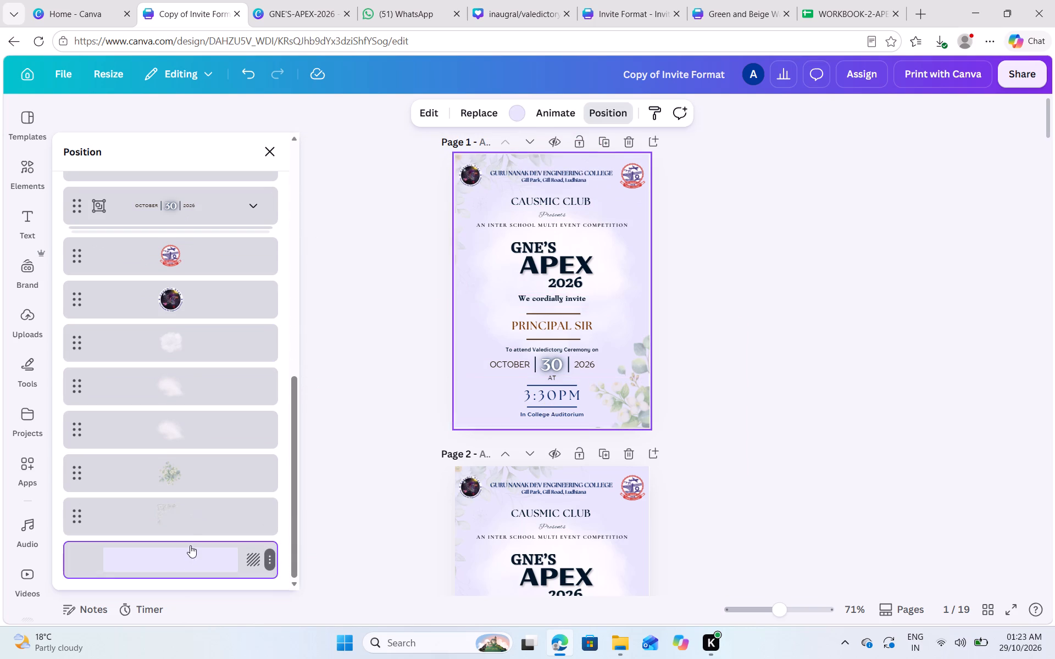
{"action": "left_click", "coordinate": [192, 509], "text": "shift"}
{"action": "left_click", "coordinate": [192, 476], "text": "shift"}
{"action": "left_click", "coordinate": [193, 426], "text": "shift"}
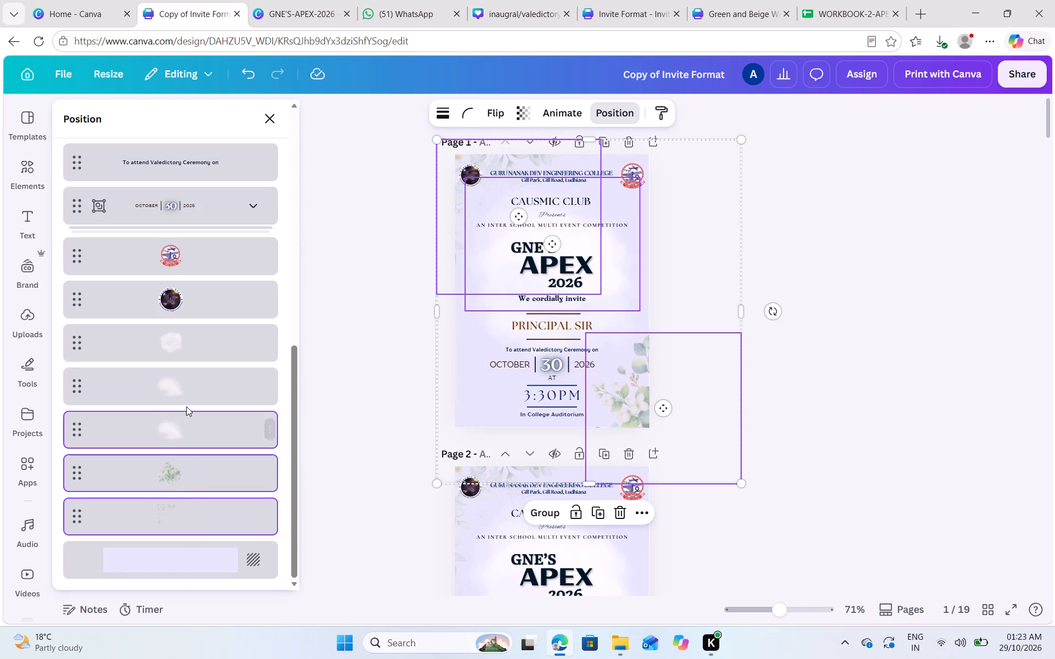
{"action": "left_click", "coordinate": [186, 406], "text": "shift"}
{"action": "left_click", "coordinate": [181, 394], "text": "shift"}
{"action": "left_click", "coordinate": [181, 328], "text": "shift"}
{"action": "left_click", "coordinate": [181, 312], "text": "shift"}
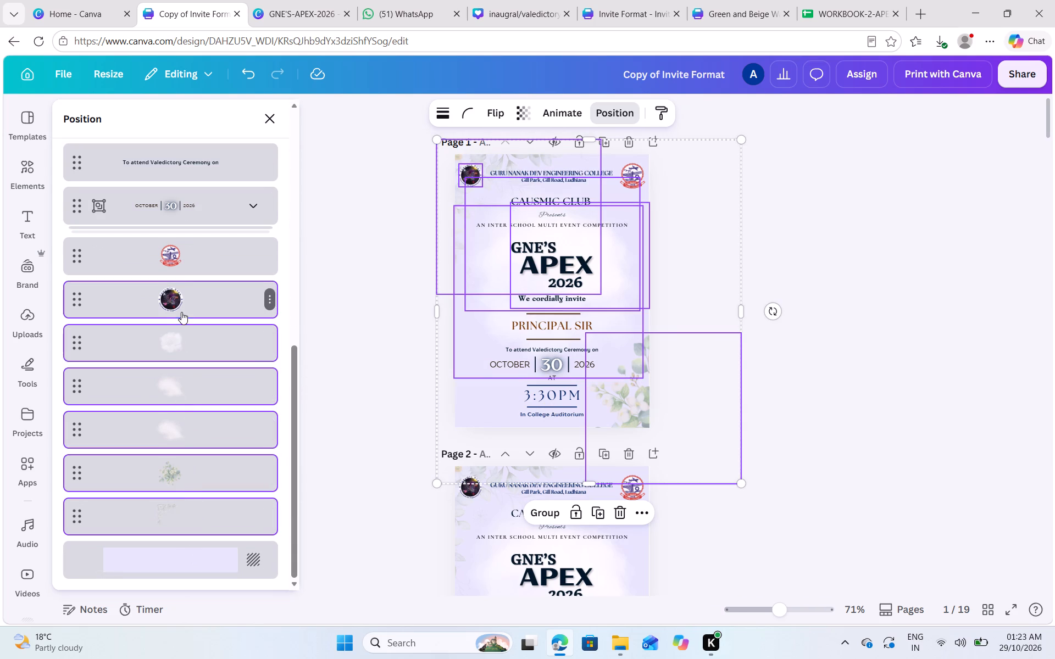
{"action": "left_click", "coordinate": [183, 266], "text": "shift"}
Add the October 30 date group, "To attend Valedictory Ceremony on" and "We cordially invite" to page 1's multi-layer selection.
{"action": "scroll", "coordinate": [183, 266], "scroll_direction": "up", "scroll_amount": 1, "text": "shift"}
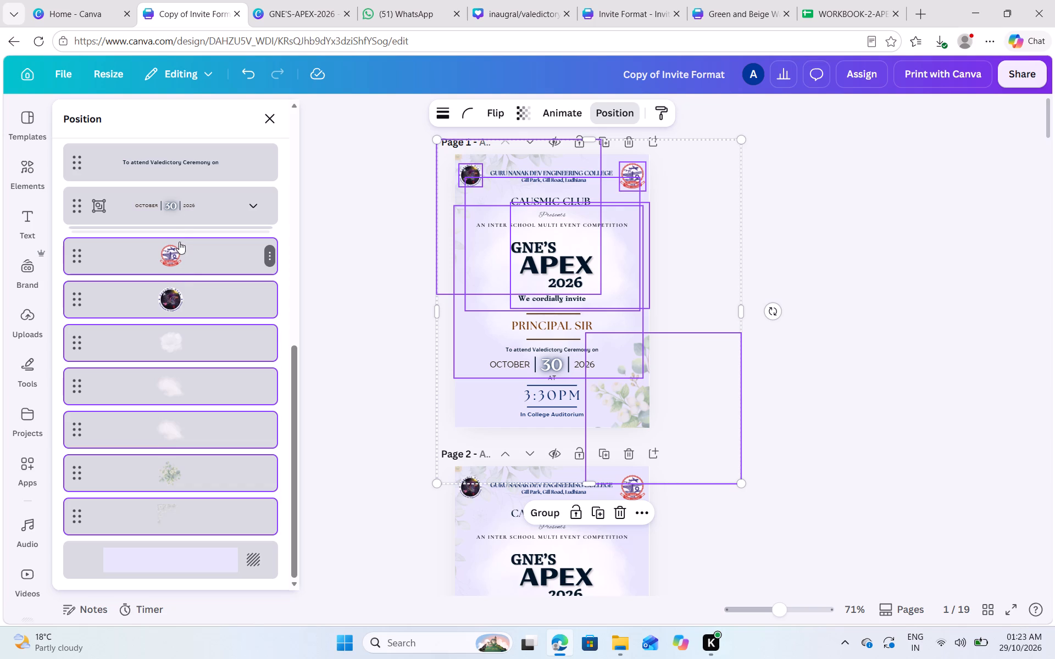
{"action": "left_click", "coordinate": [177, 219], "text": "shift"}
{"action": "left_click", "coordinate": [174, 169], "text": "shift"}
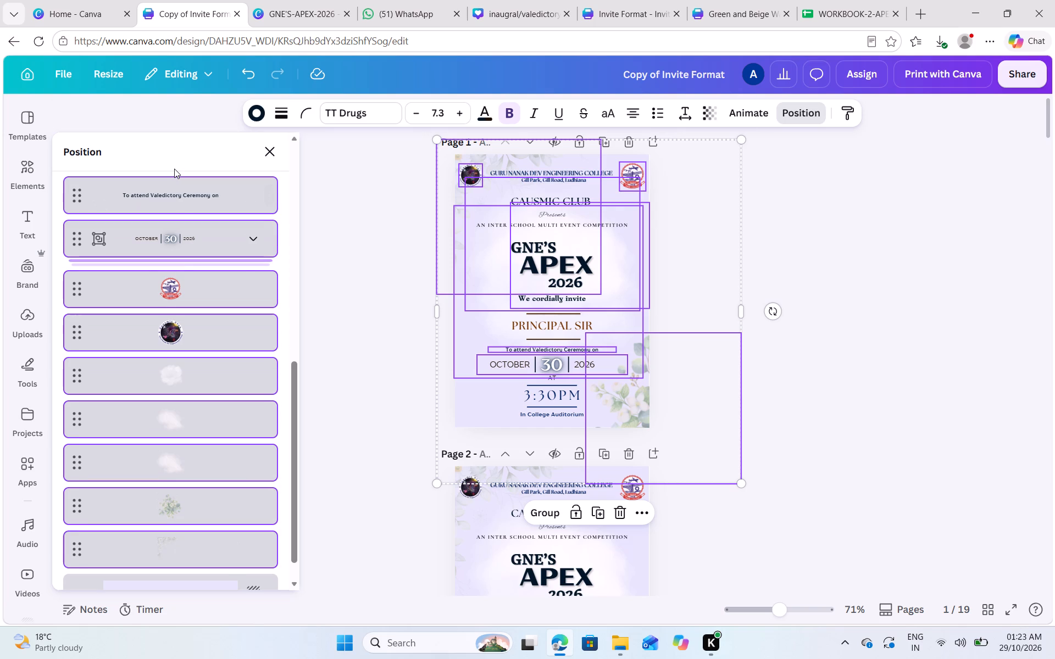
{"action": "scroll", "coordinate": [174, 169], "scroll_direction": "up", "scroll_amount": 1, "text": "shift"}
{"action": "scroll", "coordinate": [183, 221], "scroll_direction": "up", "scroll_amount": 3, "text": "shift"}
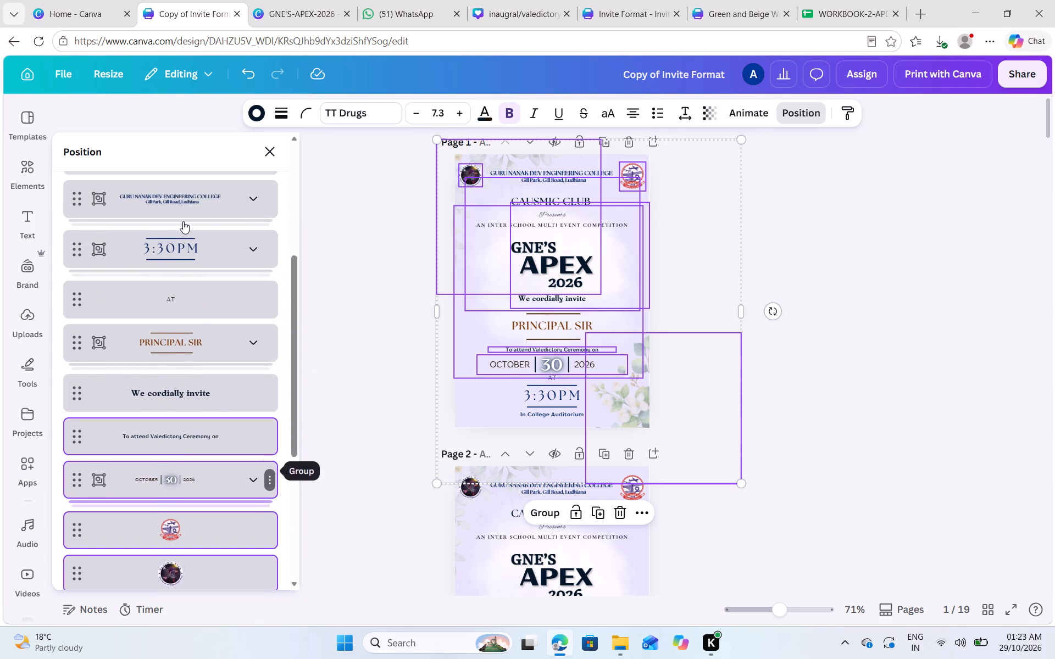
{"action": "left_click", "coordinate": [192, 431], "text": "shift"}
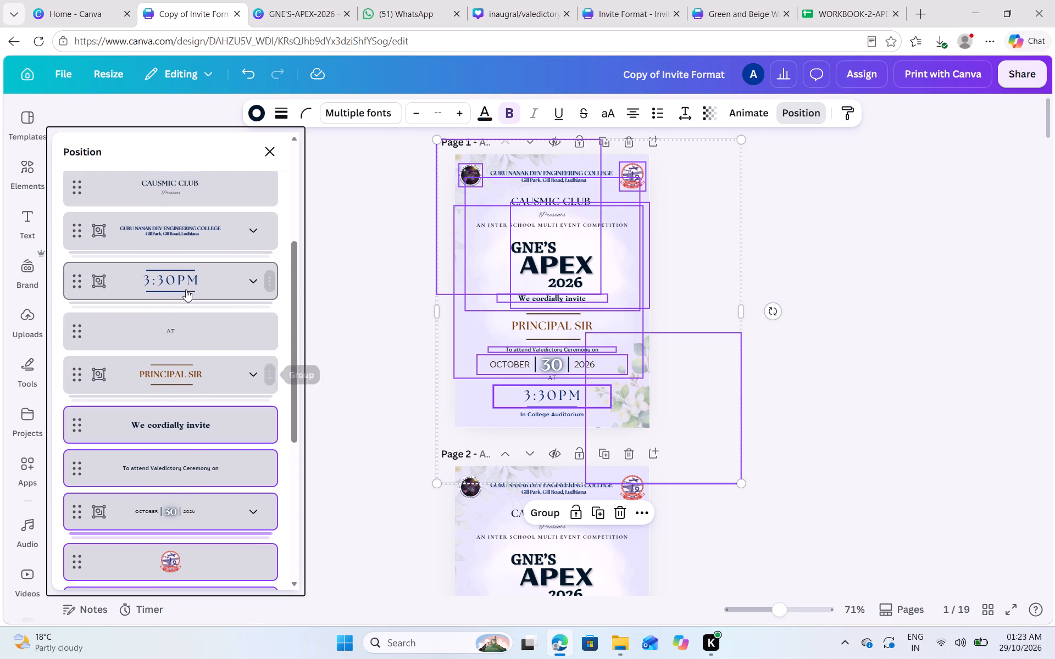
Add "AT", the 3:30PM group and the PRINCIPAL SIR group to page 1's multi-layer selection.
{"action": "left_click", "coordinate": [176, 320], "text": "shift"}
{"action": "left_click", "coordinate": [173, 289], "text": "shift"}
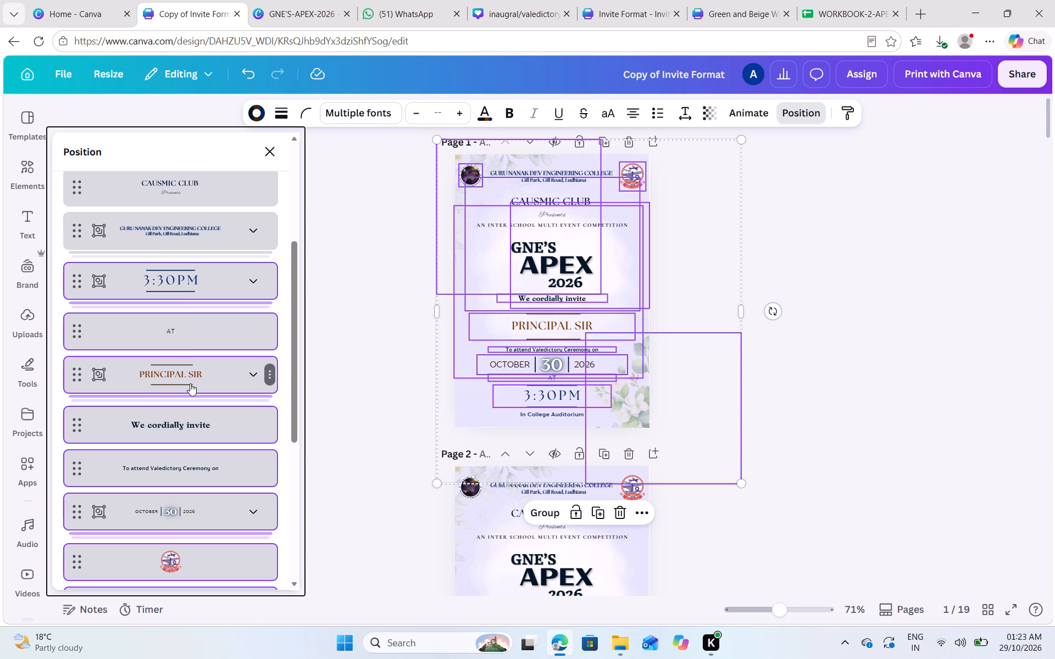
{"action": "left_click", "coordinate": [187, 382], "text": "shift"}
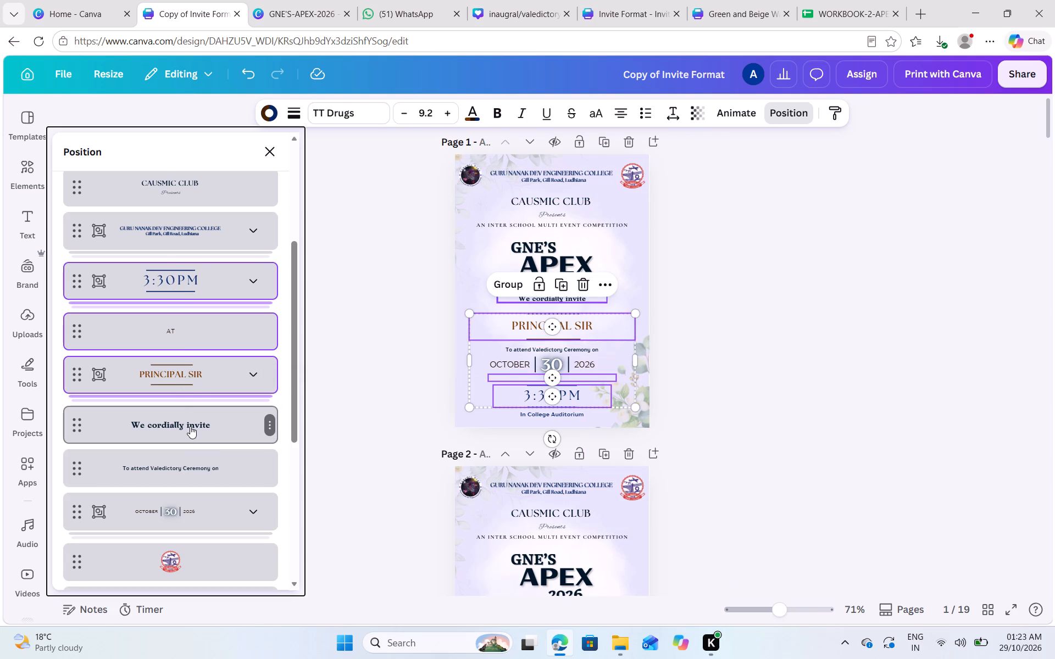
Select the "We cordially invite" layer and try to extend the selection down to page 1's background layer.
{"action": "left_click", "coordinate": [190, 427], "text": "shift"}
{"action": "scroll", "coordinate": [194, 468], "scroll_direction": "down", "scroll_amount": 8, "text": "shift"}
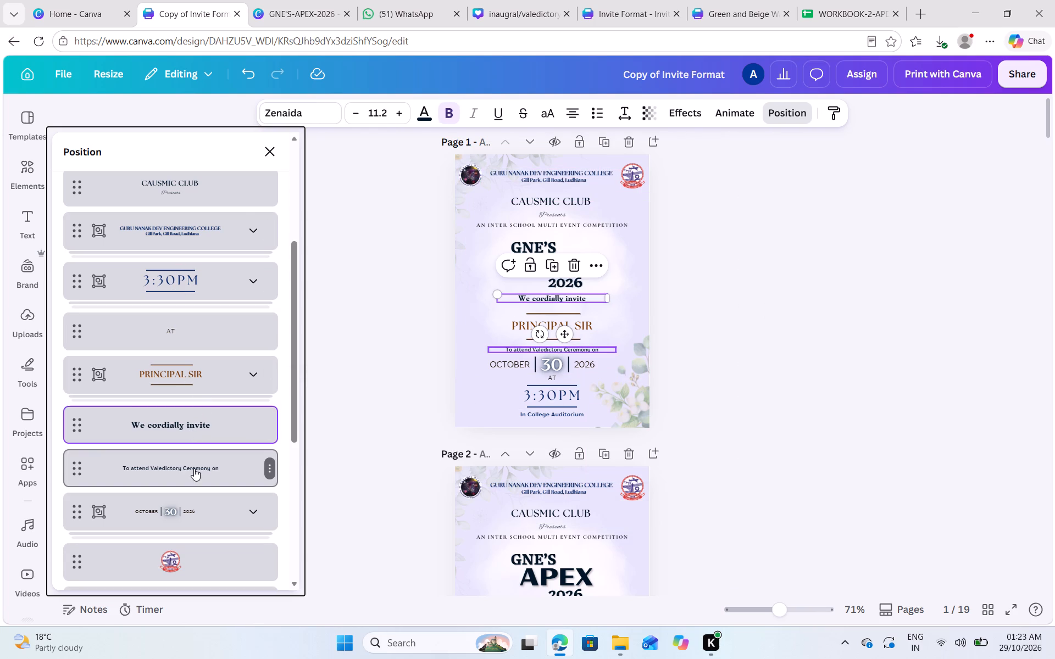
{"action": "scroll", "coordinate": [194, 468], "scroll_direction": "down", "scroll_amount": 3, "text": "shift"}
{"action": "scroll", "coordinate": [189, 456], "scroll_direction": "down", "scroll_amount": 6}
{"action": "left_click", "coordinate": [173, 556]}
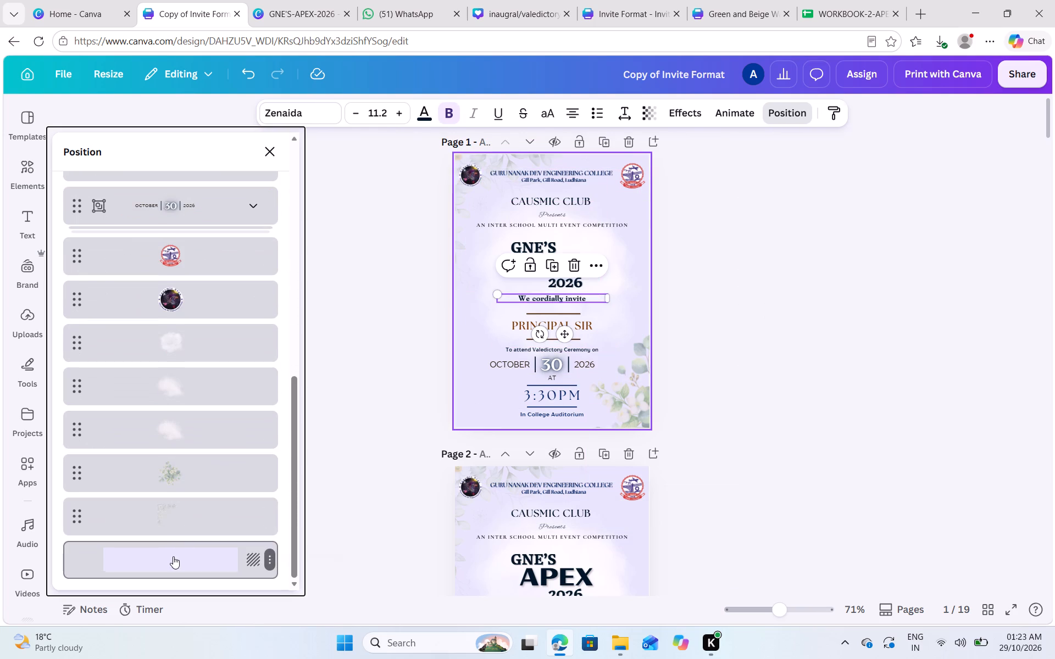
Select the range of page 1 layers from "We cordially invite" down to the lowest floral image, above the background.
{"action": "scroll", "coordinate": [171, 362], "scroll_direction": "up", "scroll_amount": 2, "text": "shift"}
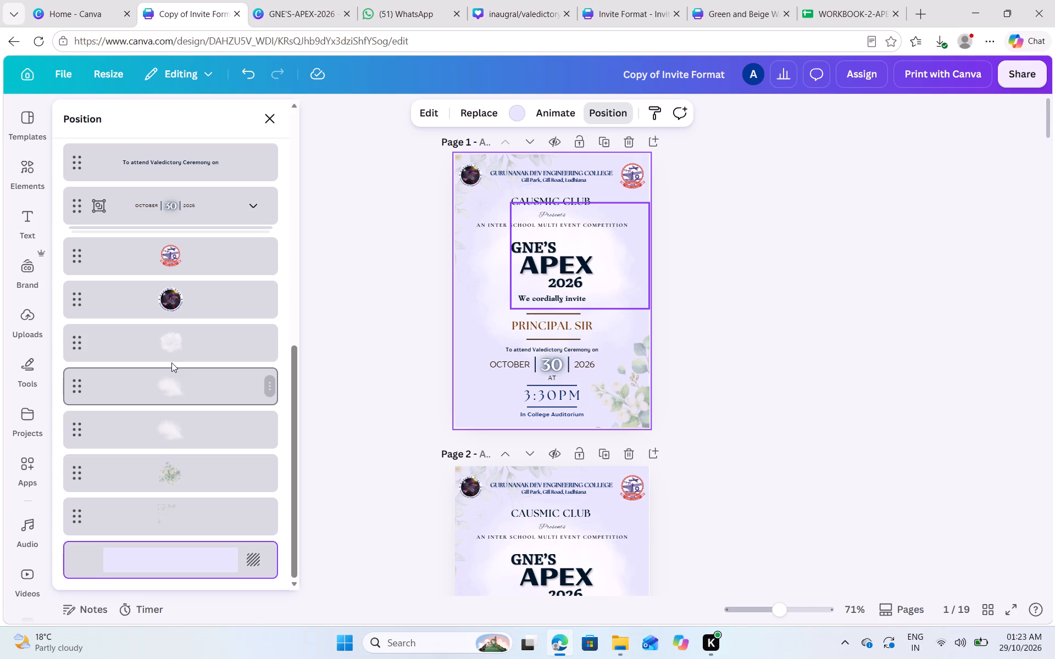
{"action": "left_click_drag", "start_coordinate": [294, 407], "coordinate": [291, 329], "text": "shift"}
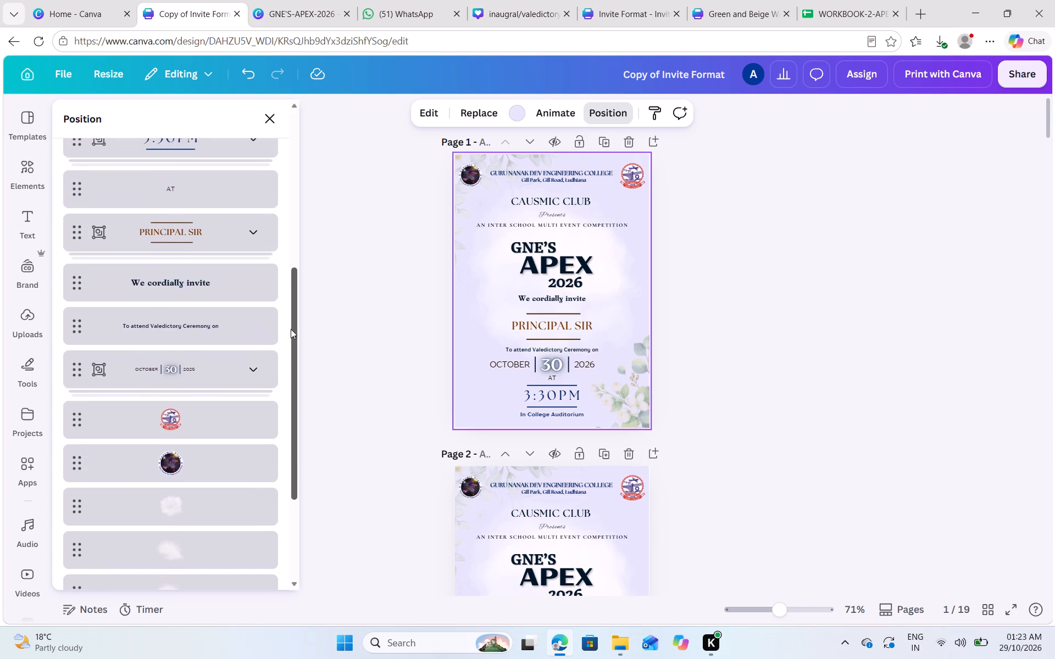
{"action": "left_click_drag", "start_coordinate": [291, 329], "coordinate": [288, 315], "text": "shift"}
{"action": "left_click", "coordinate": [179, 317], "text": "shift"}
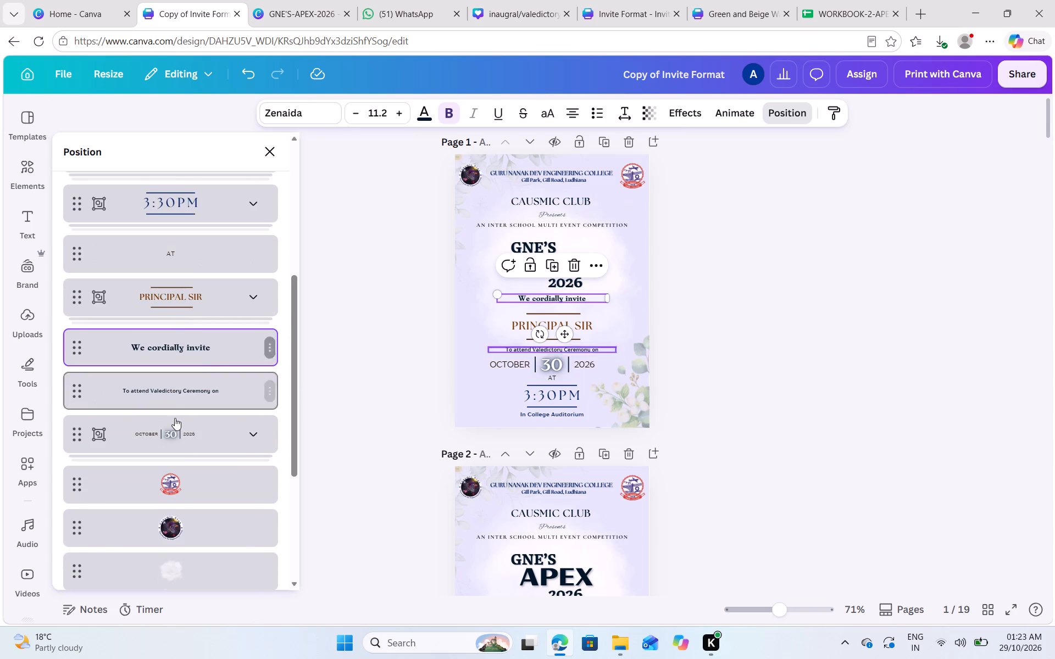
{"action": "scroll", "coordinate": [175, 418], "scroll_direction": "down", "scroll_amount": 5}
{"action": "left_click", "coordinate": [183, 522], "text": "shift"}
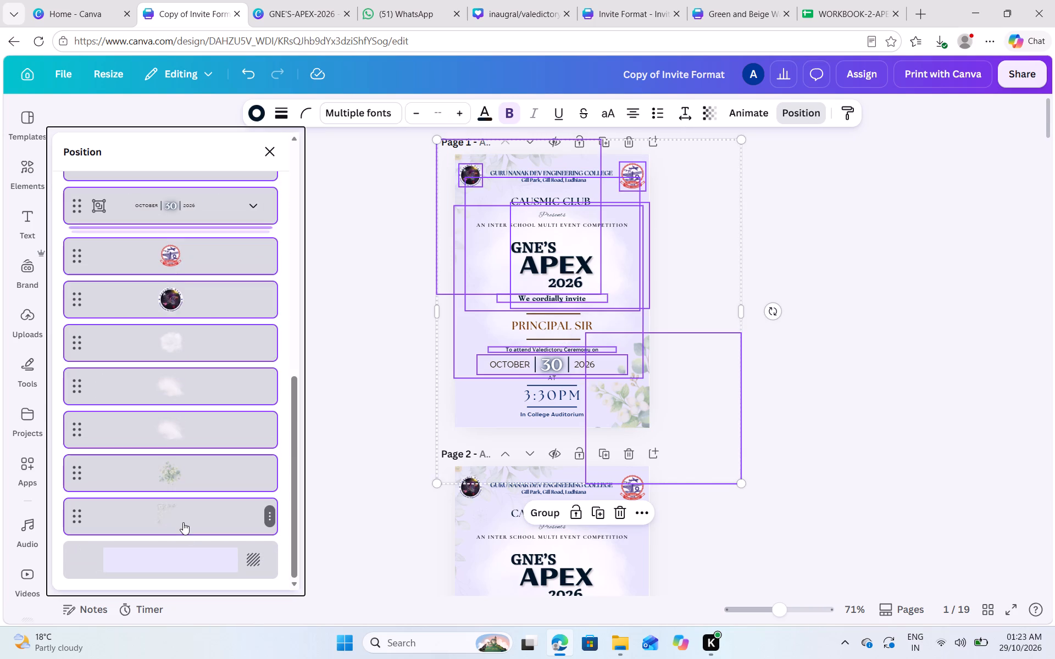
Delete the floral image in the upper-left corner of the page 1 invitation.
{"action": "left_click", "coordinate": [183, 522]}
{"action": "key", "text": "Delete"}
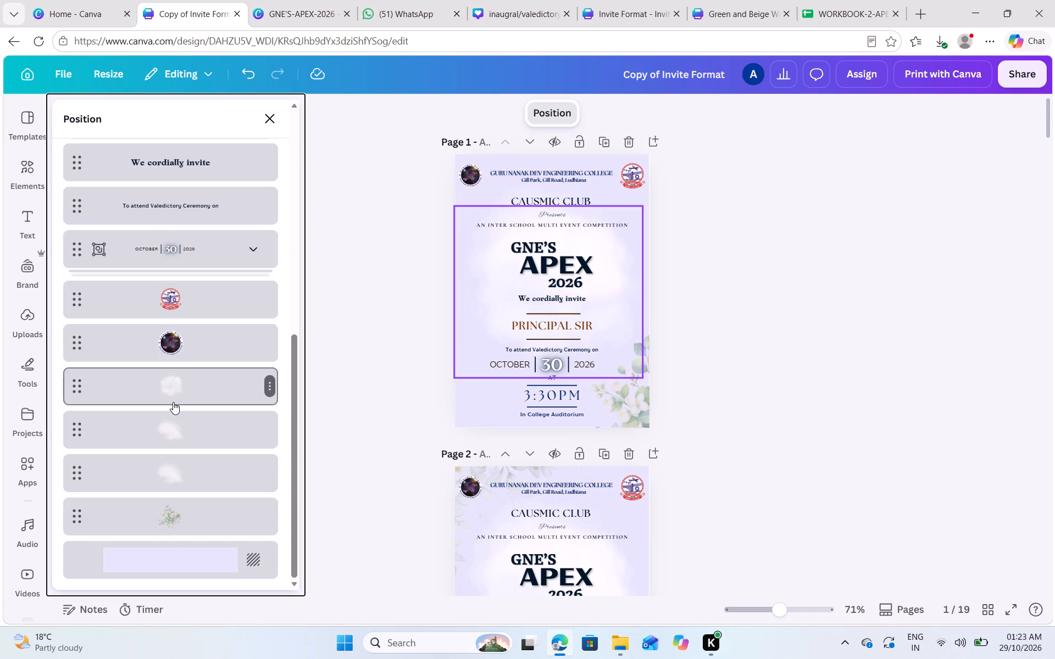
Select the "AT" text layer of the page 1 invitation.
{"action": "scroll", "coordinate": [173, 402], "scroll_direction": "up", "scroll_amount": 1}
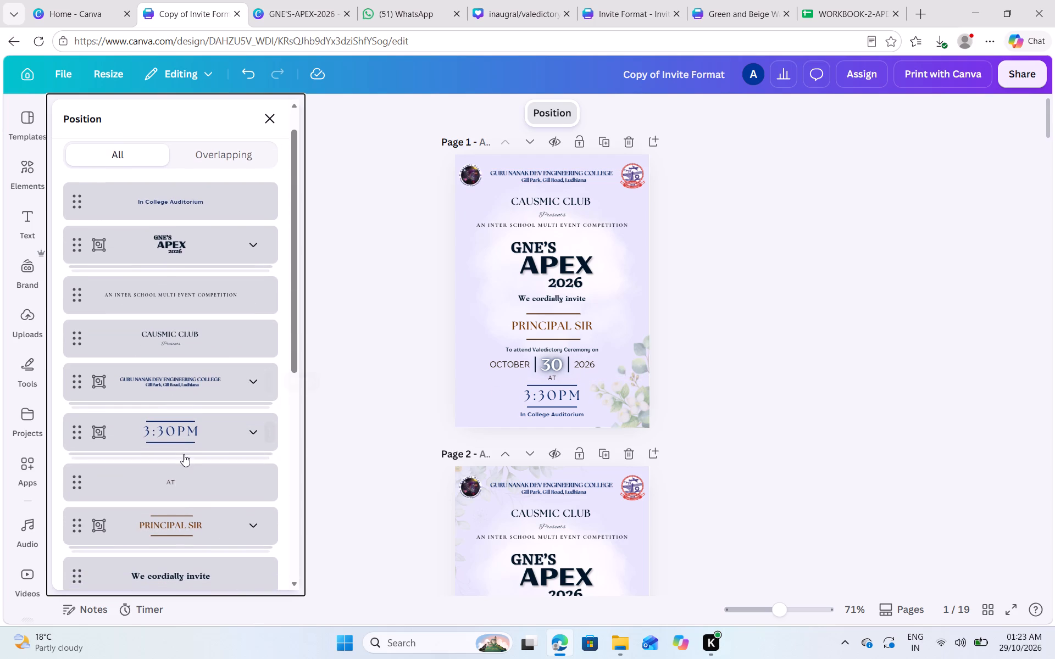
{"action": "left_click", "coordinate": [177, 477]}
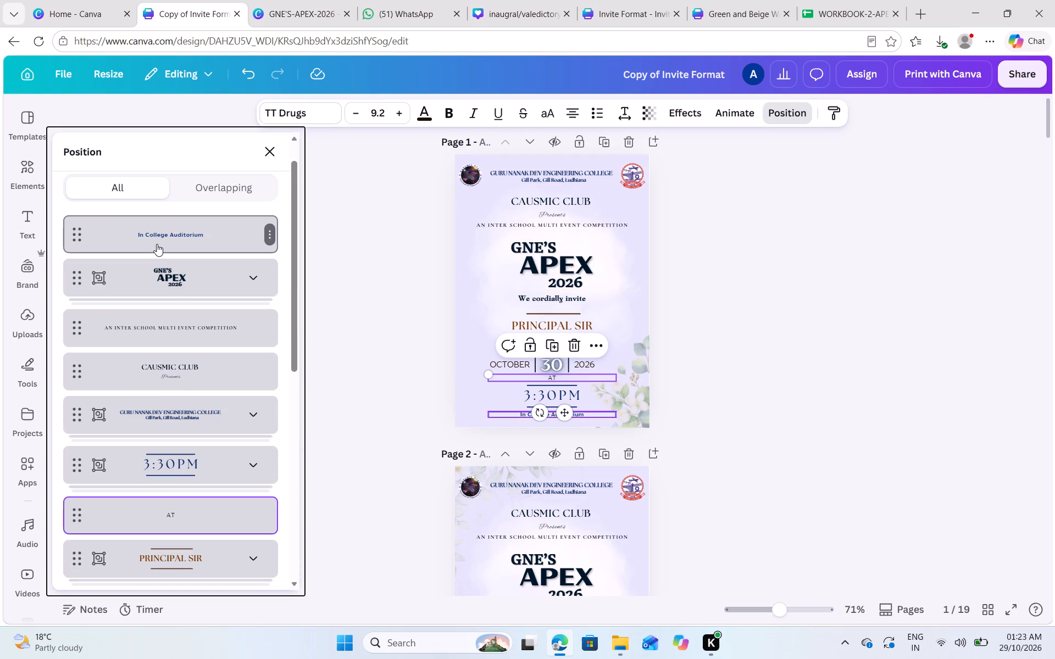
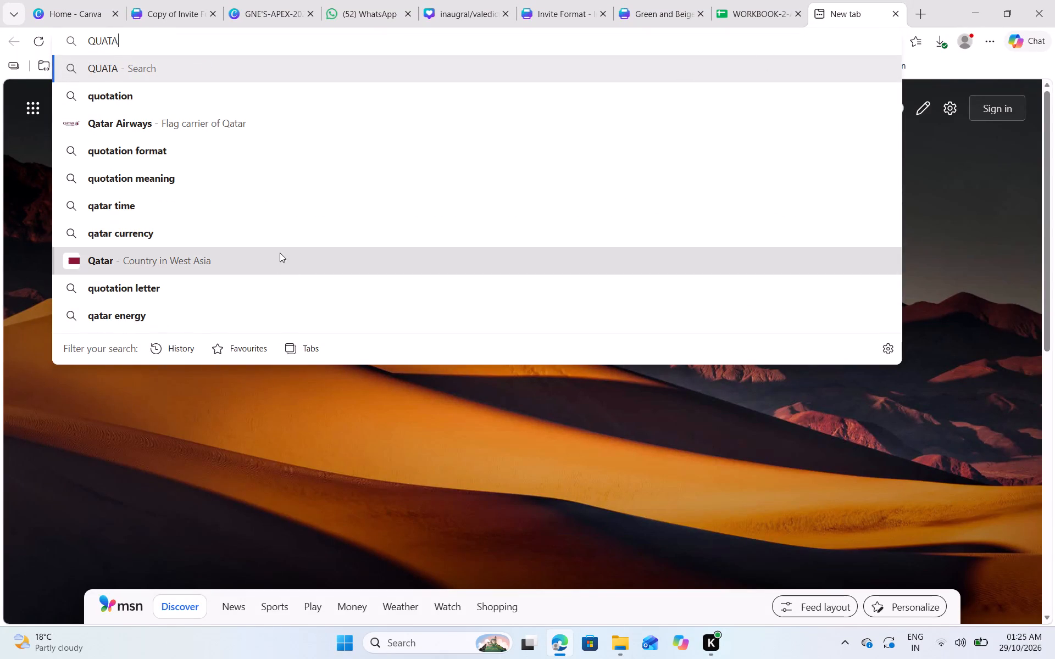
Search the web for "QUATA" in the new browser tab.
{"action": "key", "text": "Return"}
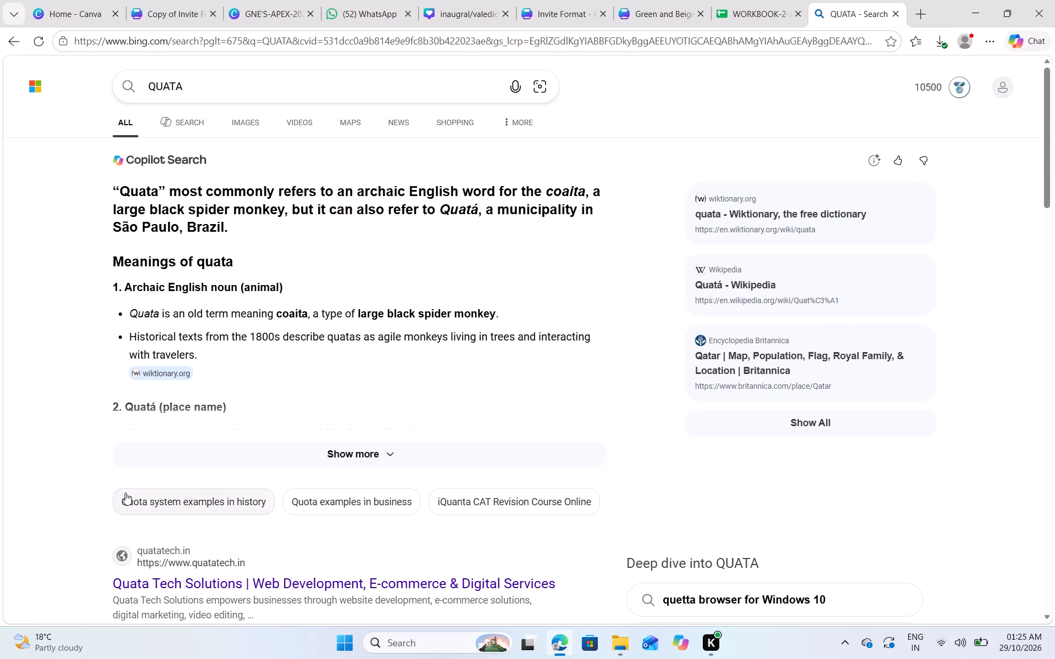
Extend the web search to "QUATA SC CAST" and look through the results.
{"action": "left_click", "coordinate": [223, 92]}
{"action": "key", "text": "space"}
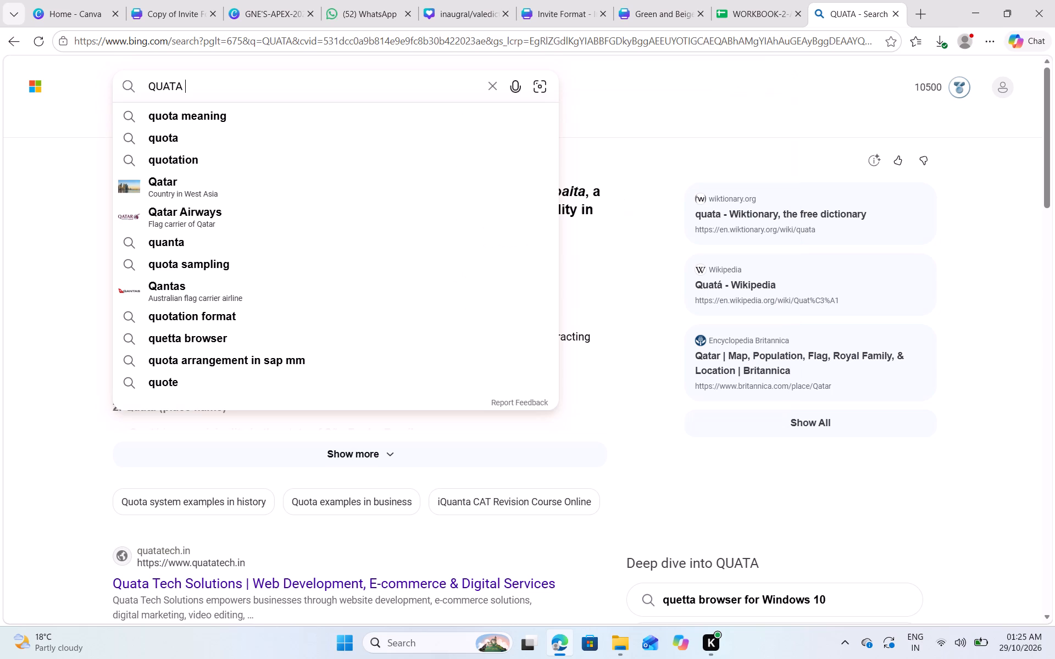
{"action": "type", "text": "BC"}
{"action": "key", "text": "BackSpace"}
{"action": "key", "text": "BackSpace"}
{"action": "type", "text": "SC"}
{"action": "key", "text": "space"}
{"action": "type", "text": "CAS"}
{"action": "key", "text": "t"}
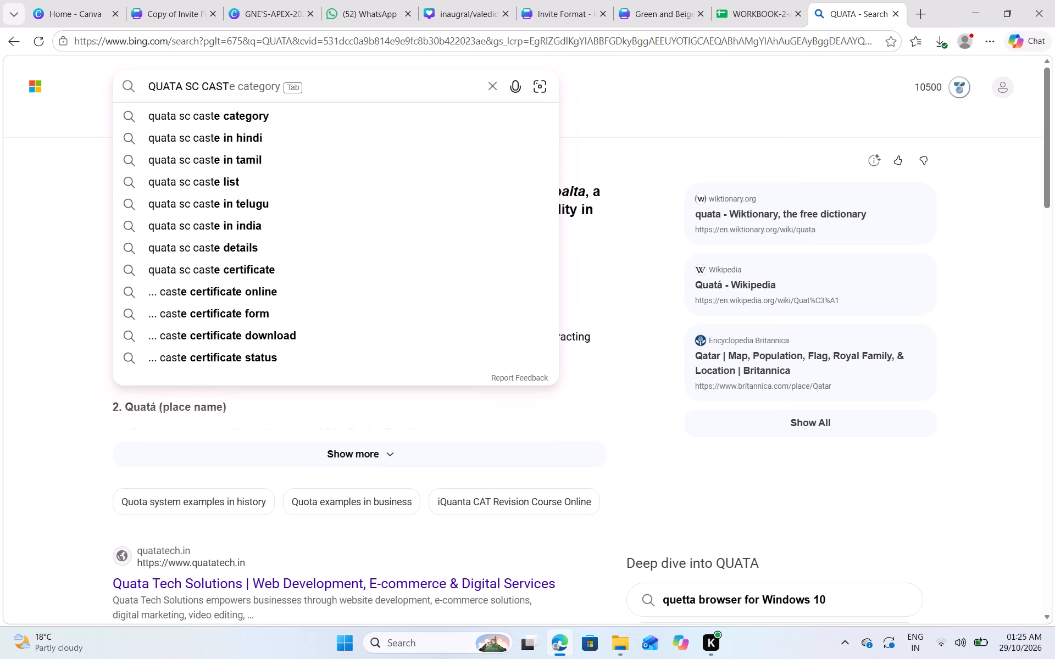
{"action": "key", "text": "Return"}
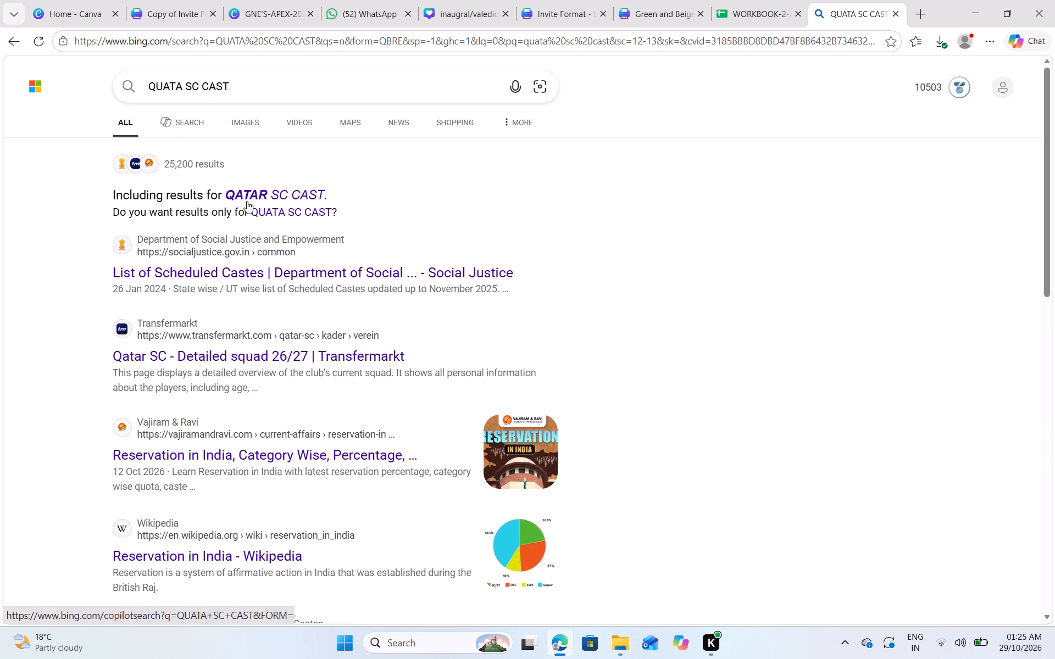
{"action": "scroll", "coordinate": [203, 161], "scroll_direction": "down", "scroll_amount": 1}
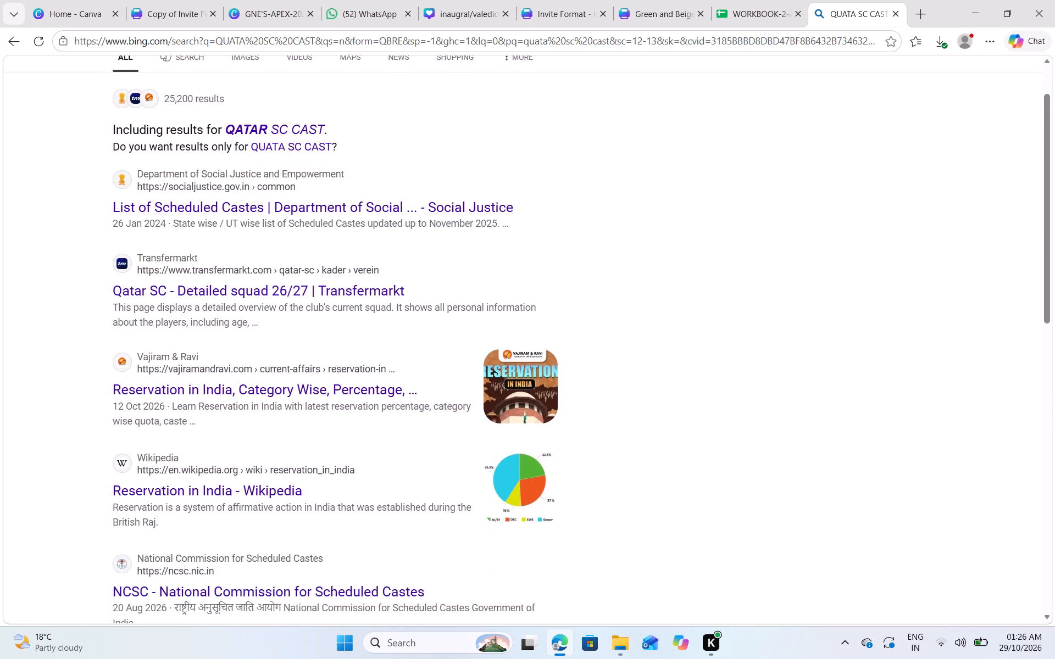
{"action": "scroll", "coordinate": [203, 161], "scroll_direction": "down", "scroll_amount": 2}
{"action": "scroll", "coordinate": [203, 161], "scroll_direction": "up", "scroll_amount": 4}
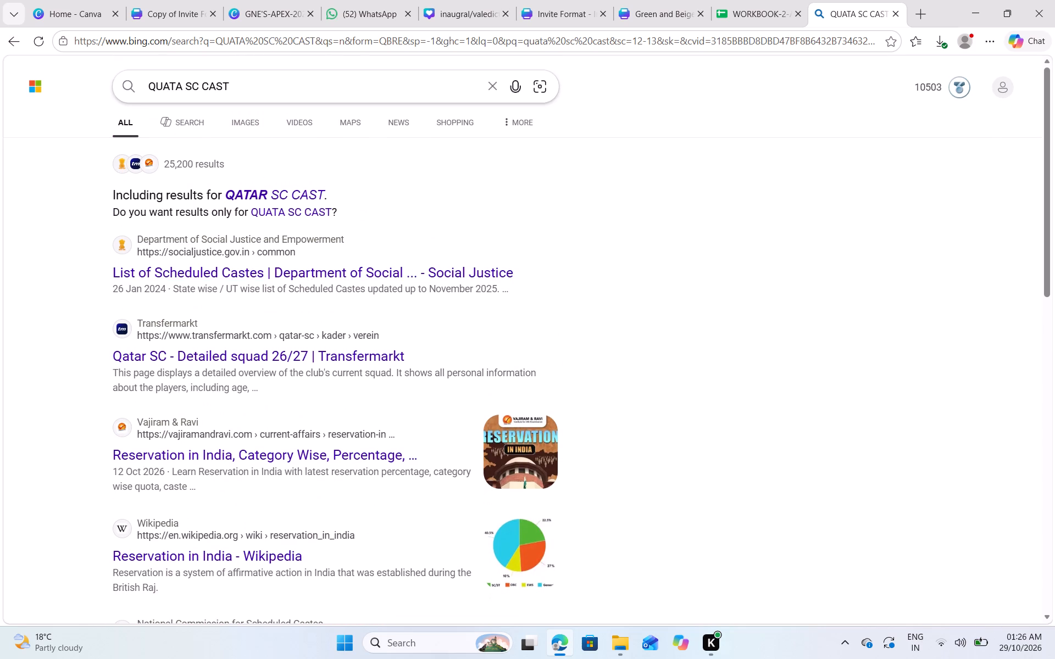
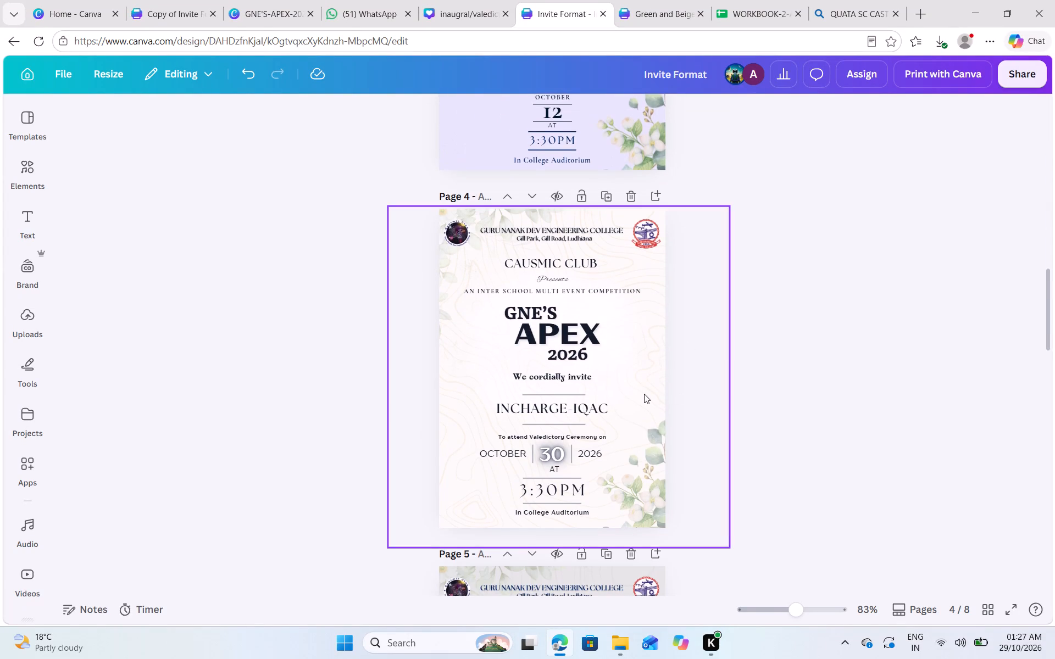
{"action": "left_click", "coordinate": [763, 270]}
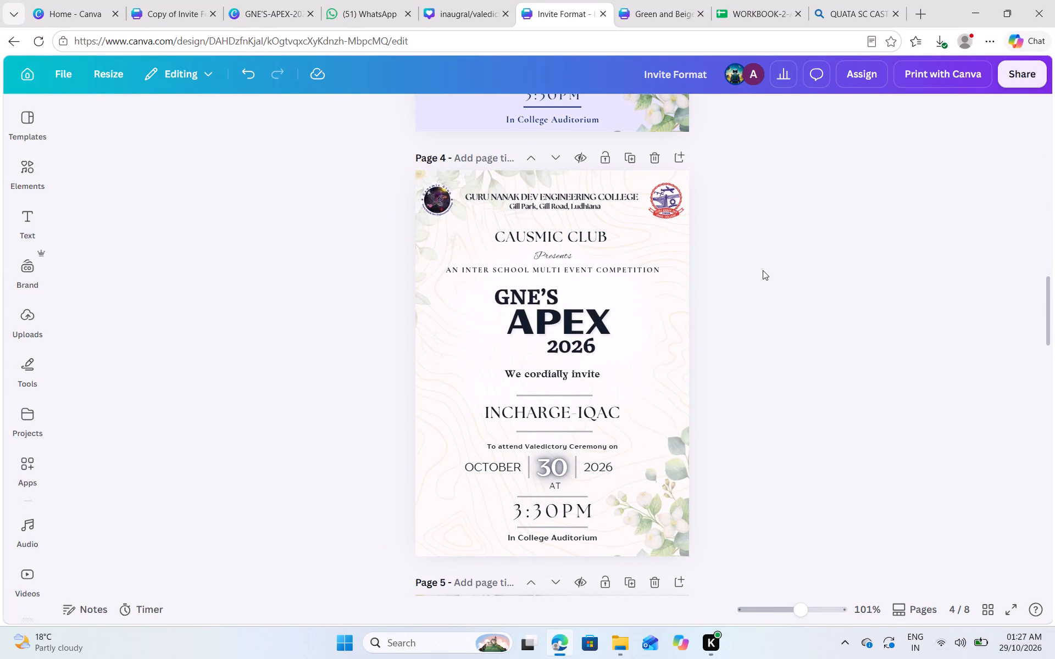
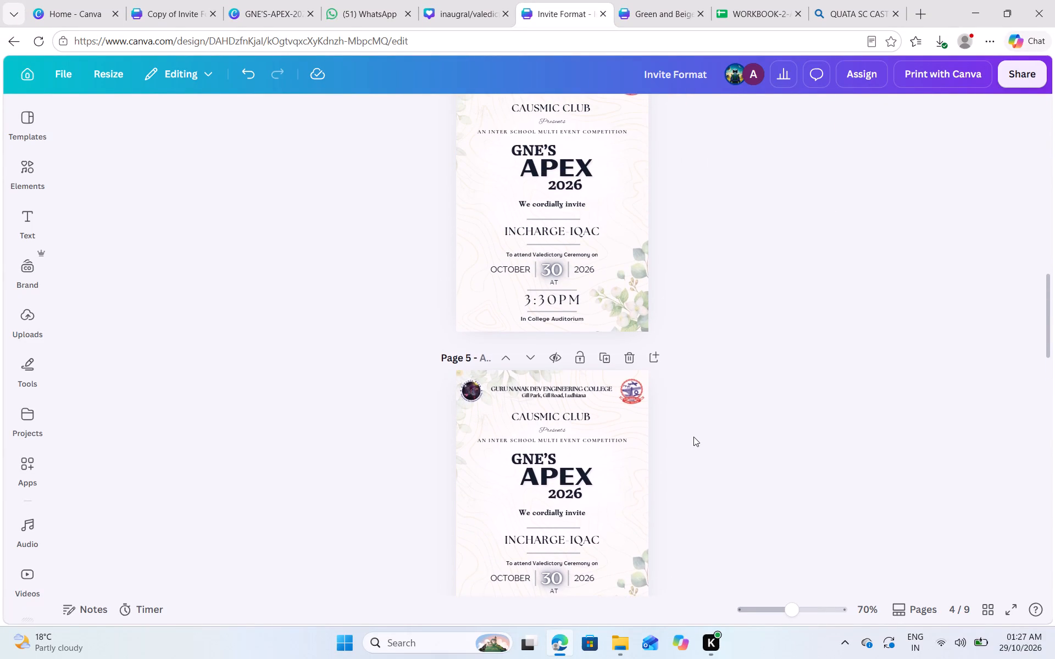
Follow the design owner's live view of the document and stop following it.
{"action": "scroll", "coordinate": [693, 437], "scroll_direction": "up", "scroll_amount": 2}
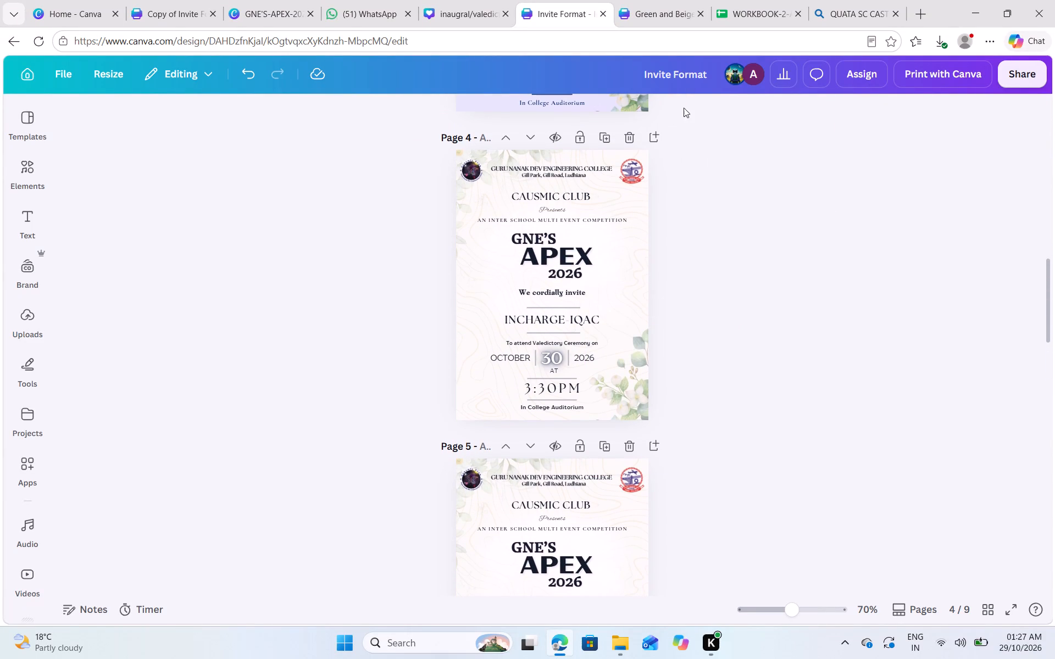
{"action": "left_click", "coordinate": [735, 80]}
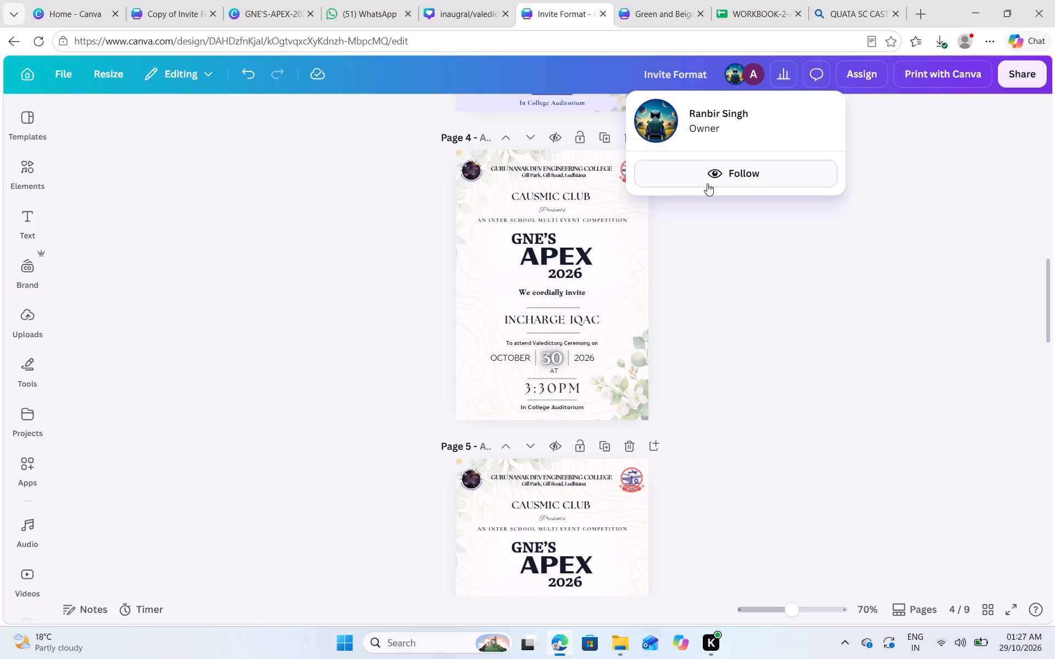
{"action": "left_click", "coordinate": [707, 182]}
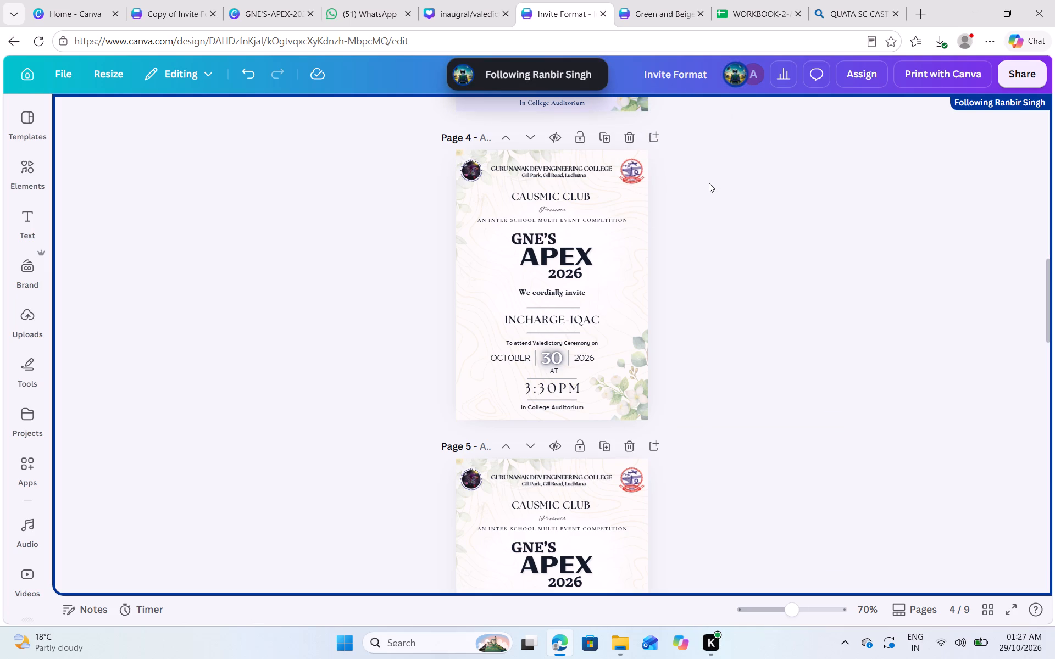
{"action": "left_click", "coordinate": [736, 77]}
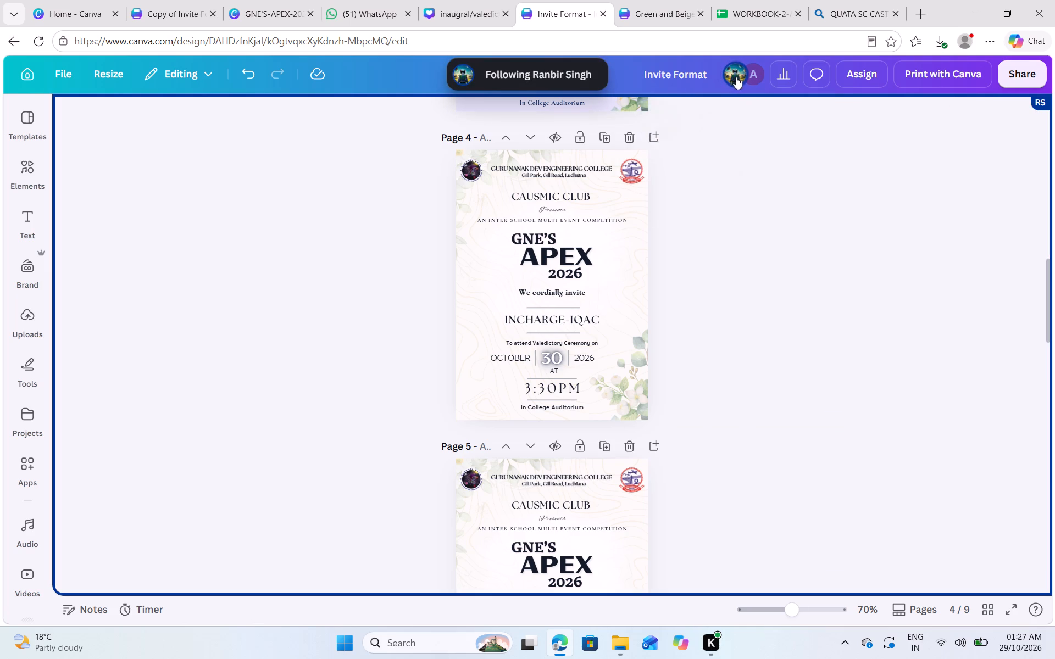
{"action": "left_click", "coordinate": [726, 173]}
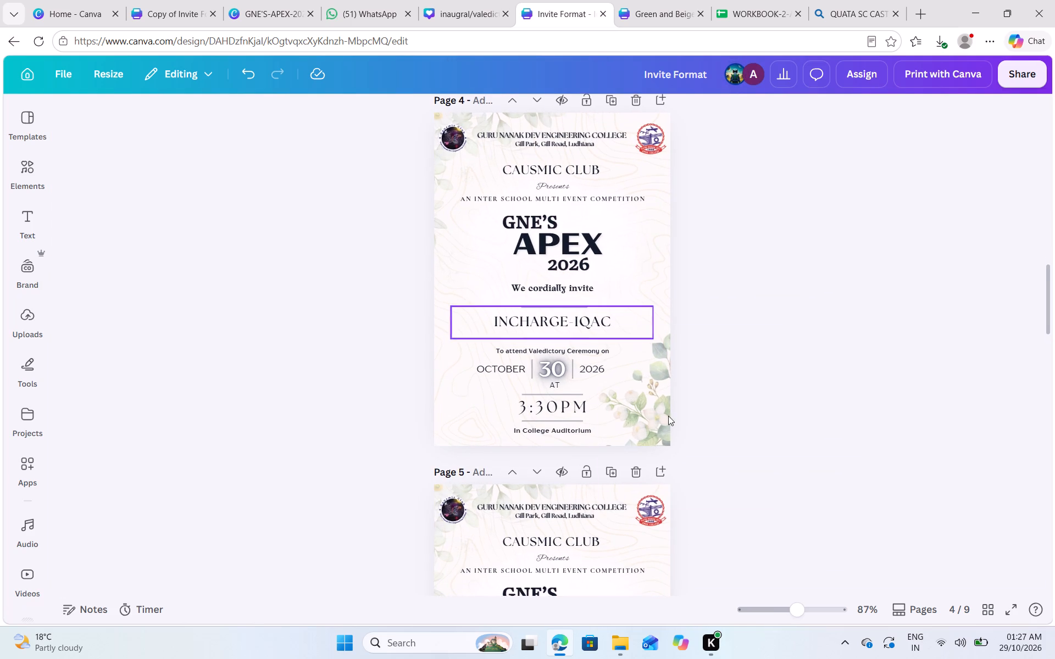
Delete page 5, the duplicate of the cream INCHARGE-IQAC invitation.
{"action": "left_click", "coordinate": [635, 468]}
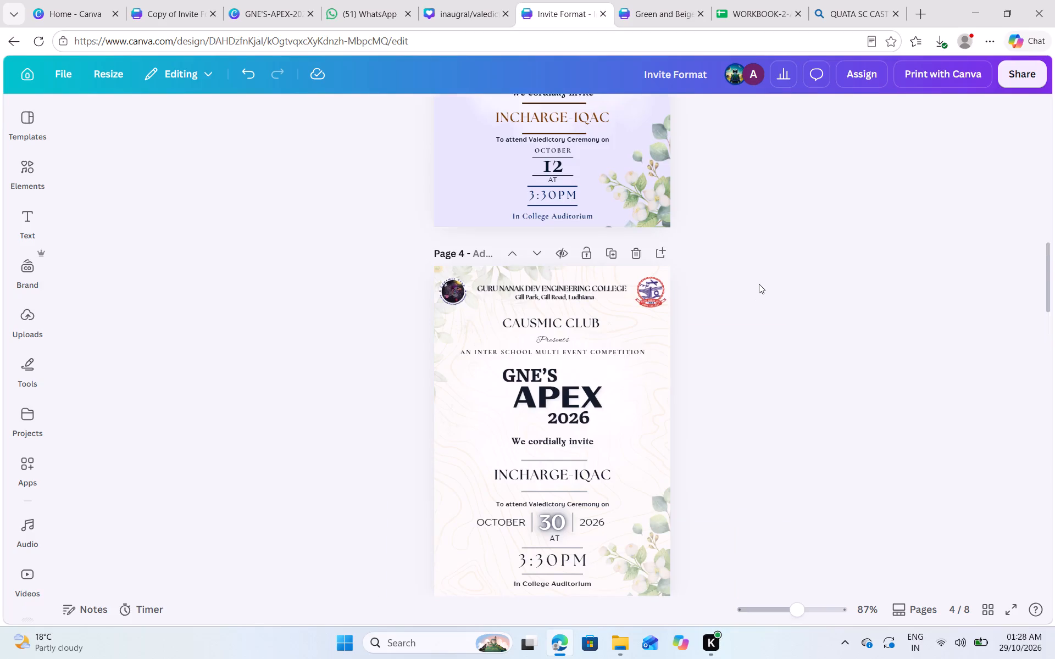
Check which collaborators are present in the Invite Format design.
{"action": "scroll", "coordinate": [759, 284], "scroll_direction": "down", "scroll_amount": 1}
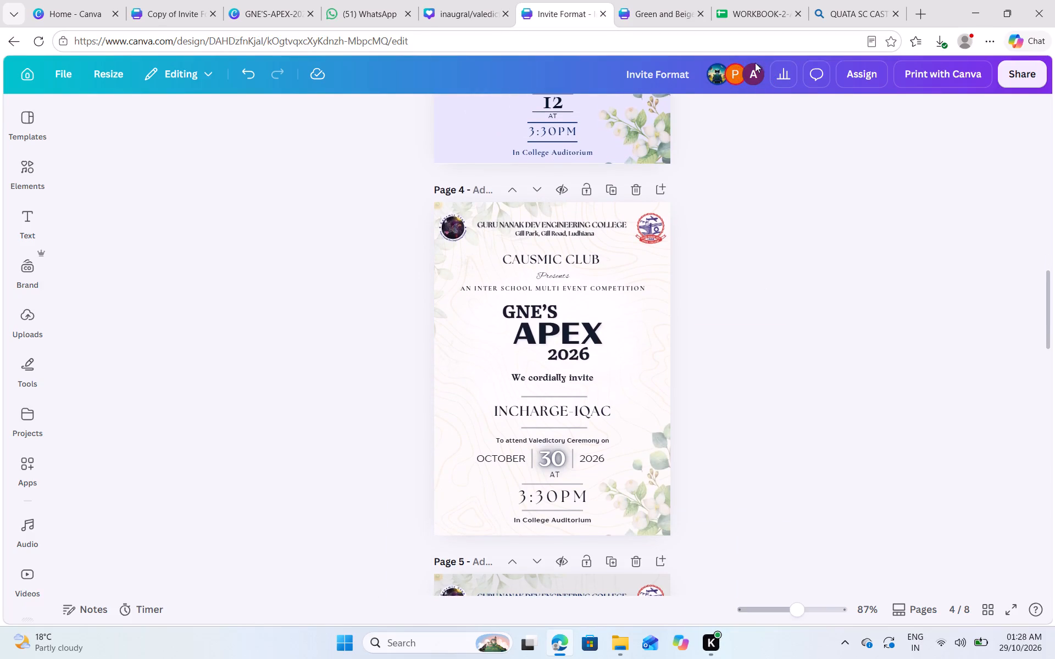
{"action": "left_click", "coordinate": [752, 76]}
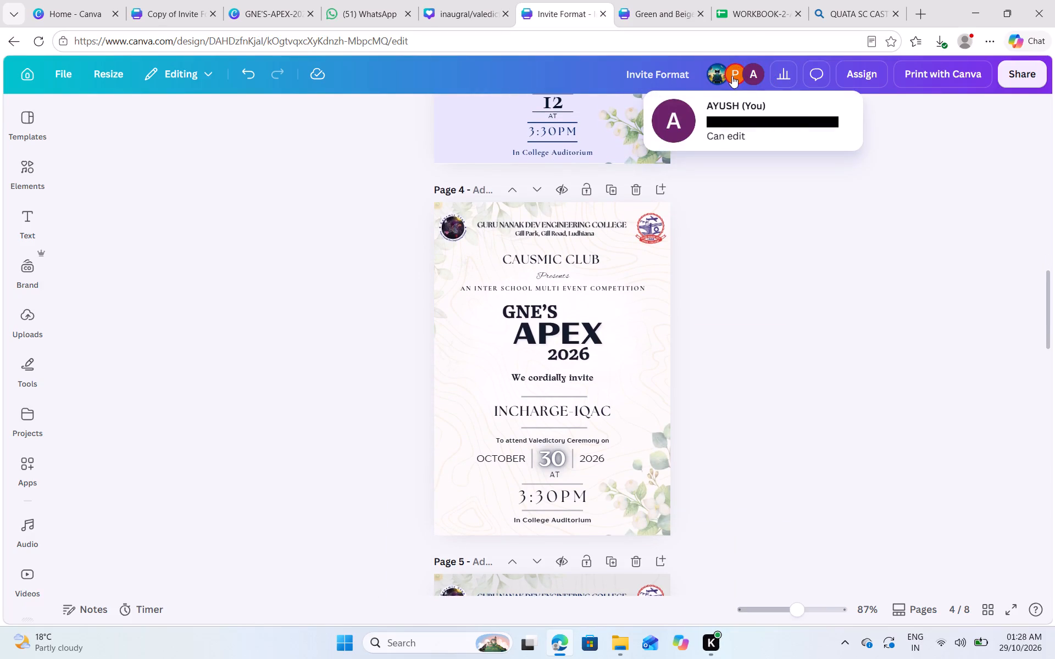
{"action": "left_click", "coordinate": [733, 75]}
{"action": "left_click", "coordinate": [716, 75]}
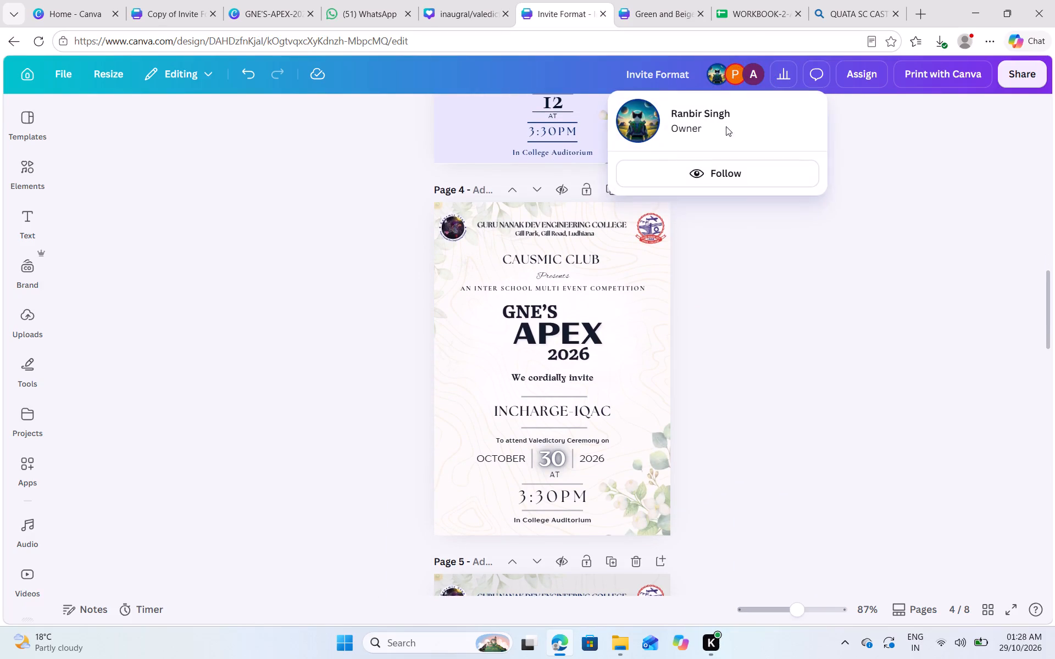
{"action": "left_click", "coordinate": [735, 297]}
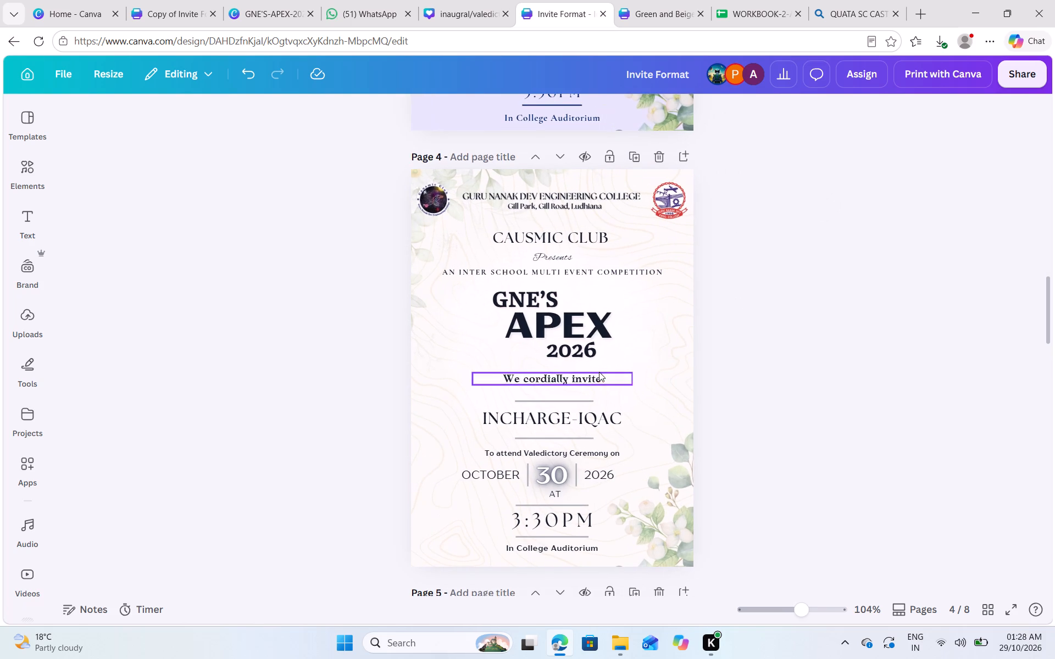
Capture a screenshot of the whole page 4 invitation, cropped closely around the page.
{"action": "left_click", "coordinate": [891, 415]}
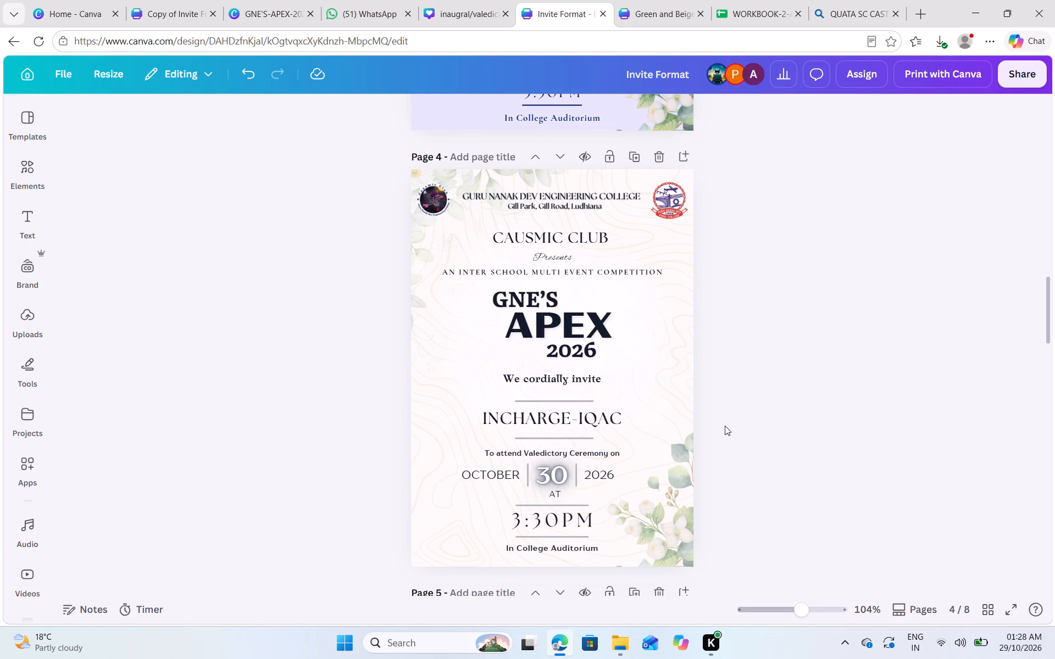
{"action": "key", "text": "shift+super+s"}
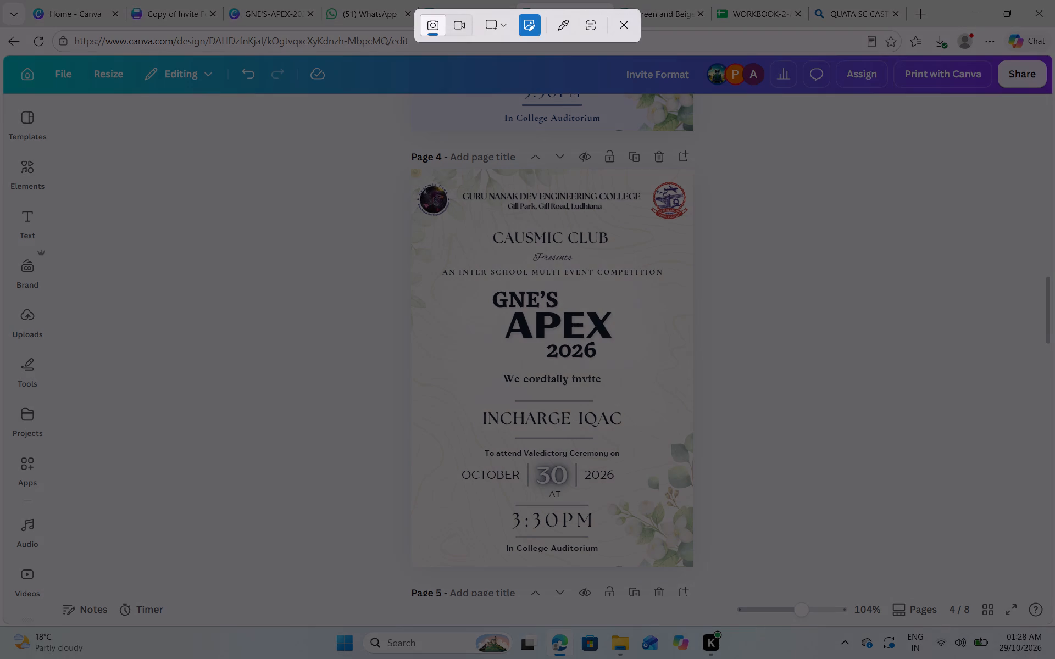
{"action": "left_click_drag", "start_coordinate": [400, 165], "coordinate": [699, 580]}
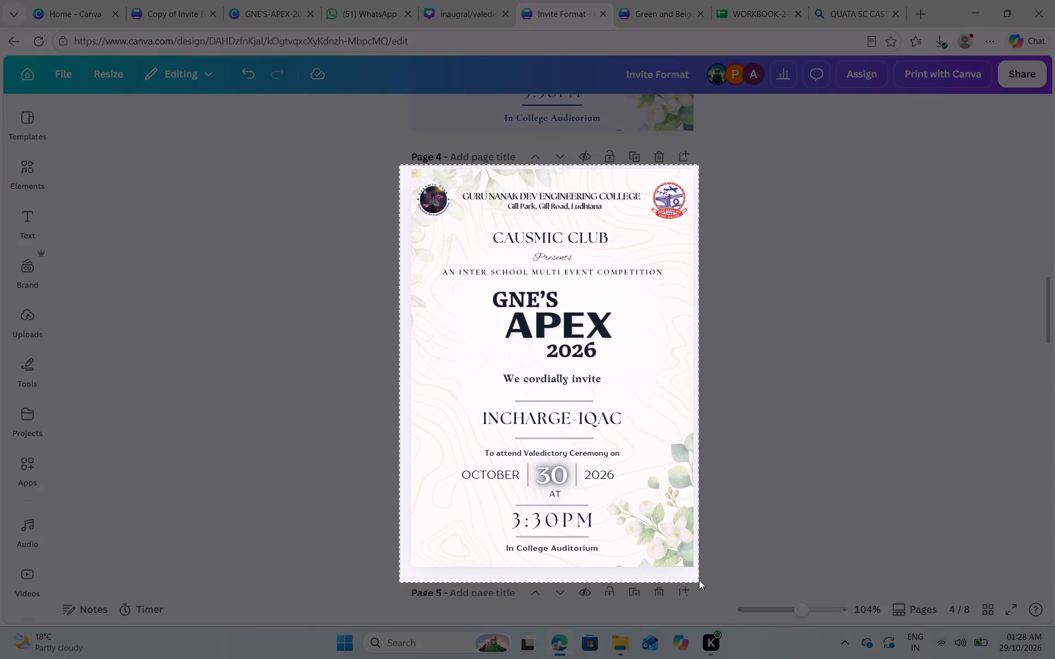
{"action": "left_click_drag", "start_coordinate": [699, 580], "coordinate": [701, 574]}
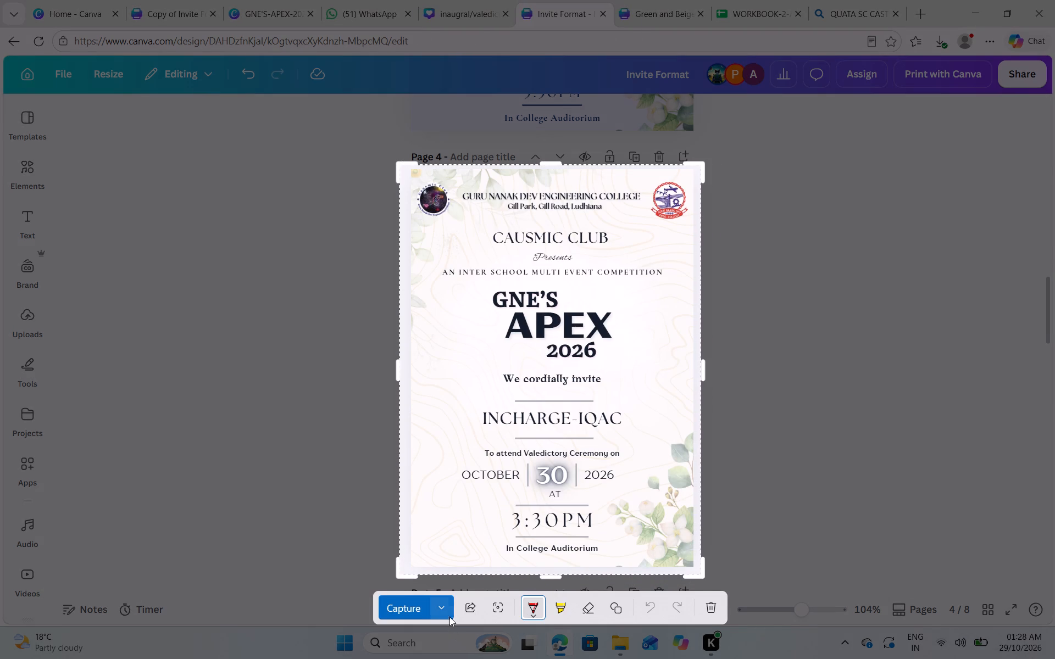
{"action": "left_click", "coordinate": [445, 611]}
{"action": "left_click", "coordinate": [415, 574]}
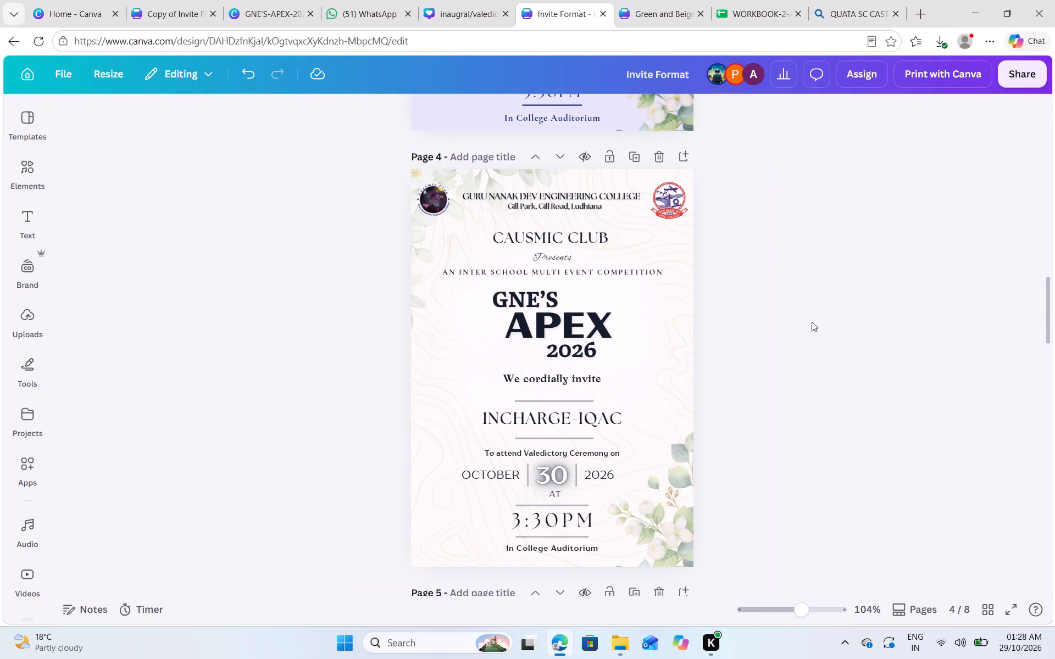
Look back over the earlier invitation versions on pages 3, 2 and 1.
{"action": "scroll", "coordinate": [764, 275], "scroll_direction": "up", "scroll_amount": 7}
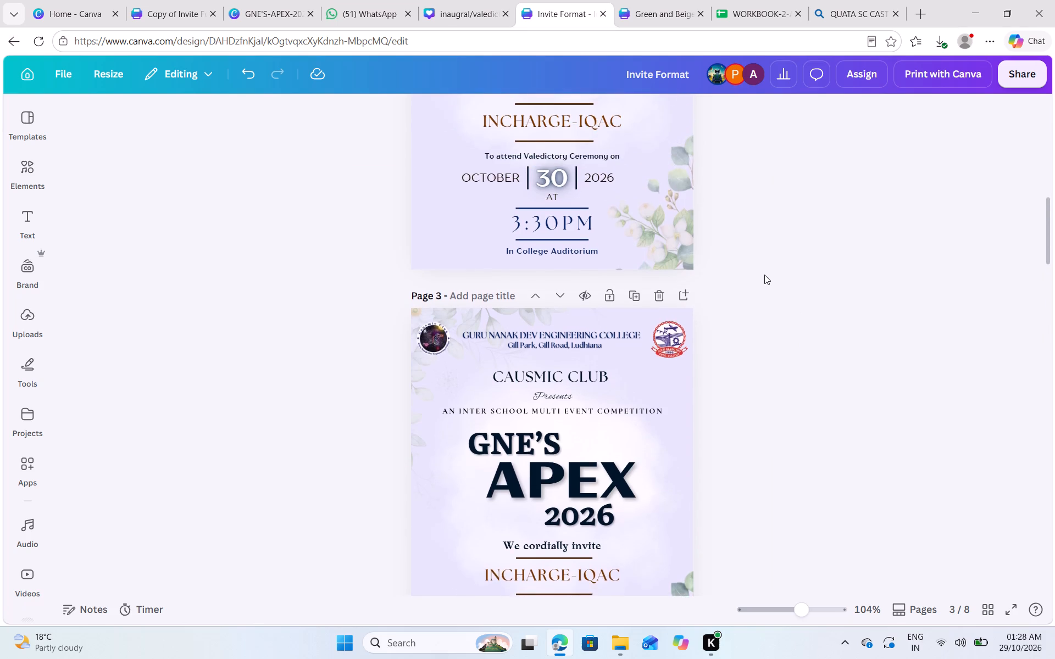
{"action": "scroll", "coordinate": [764, 275], "scroll_direction": "up", "scroll_amount": 6}
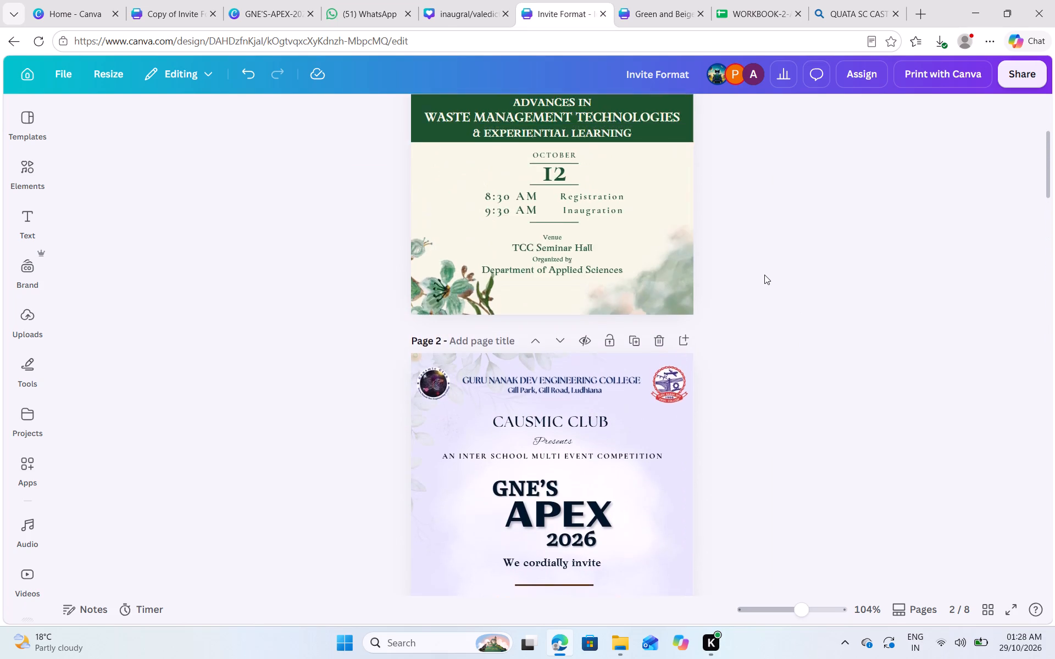